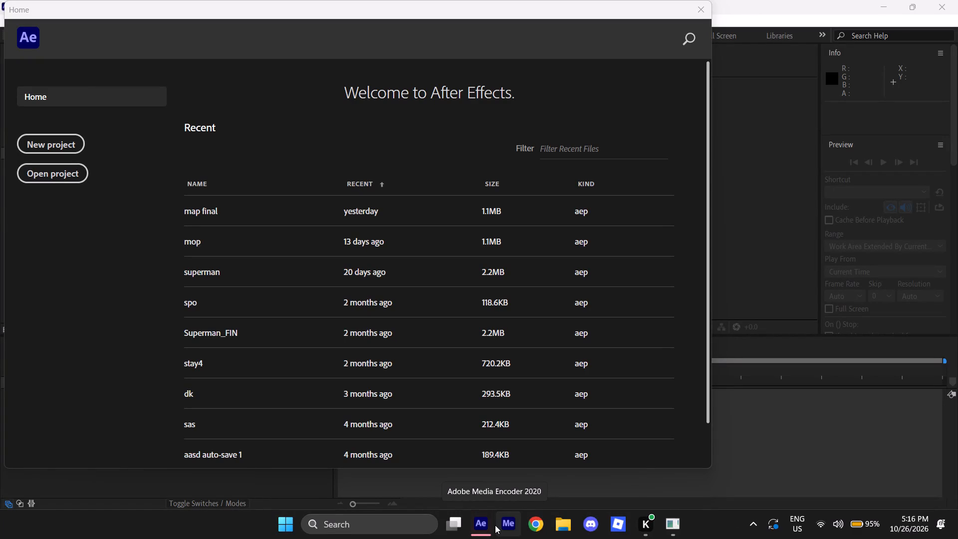
# Start a new project from the home screen.
pyautogui.click(47, 145)
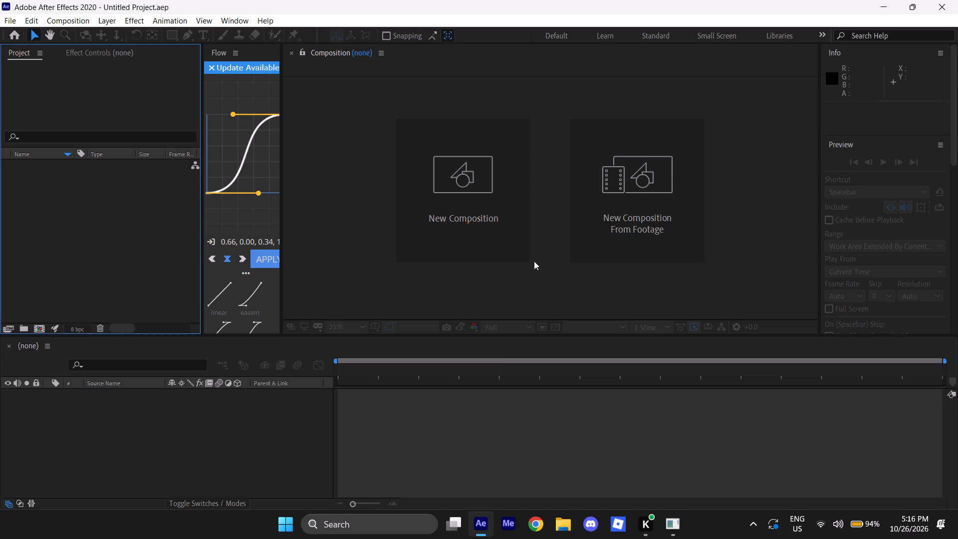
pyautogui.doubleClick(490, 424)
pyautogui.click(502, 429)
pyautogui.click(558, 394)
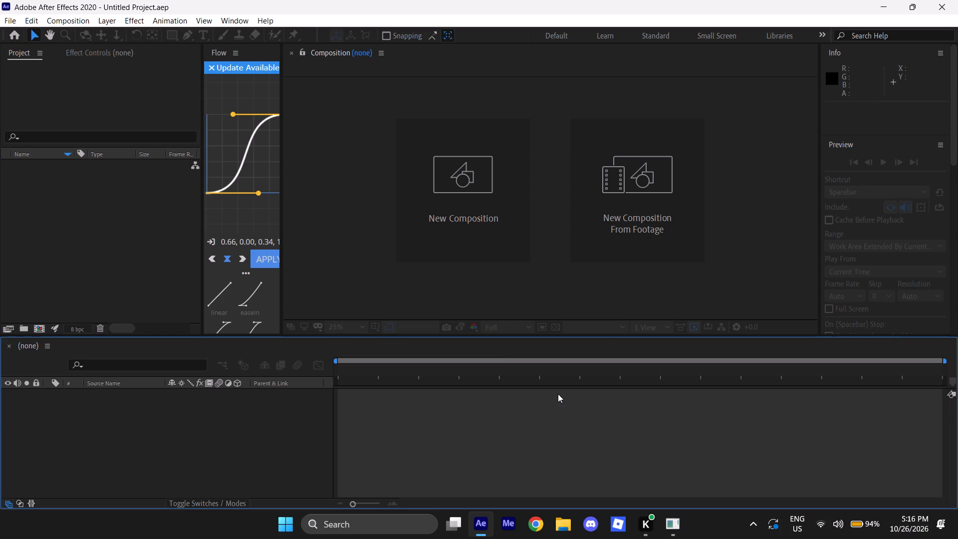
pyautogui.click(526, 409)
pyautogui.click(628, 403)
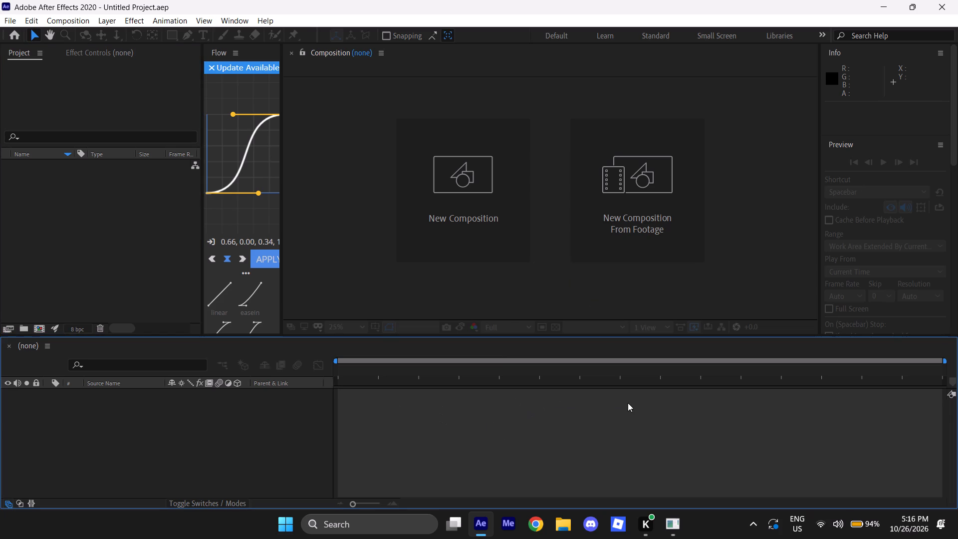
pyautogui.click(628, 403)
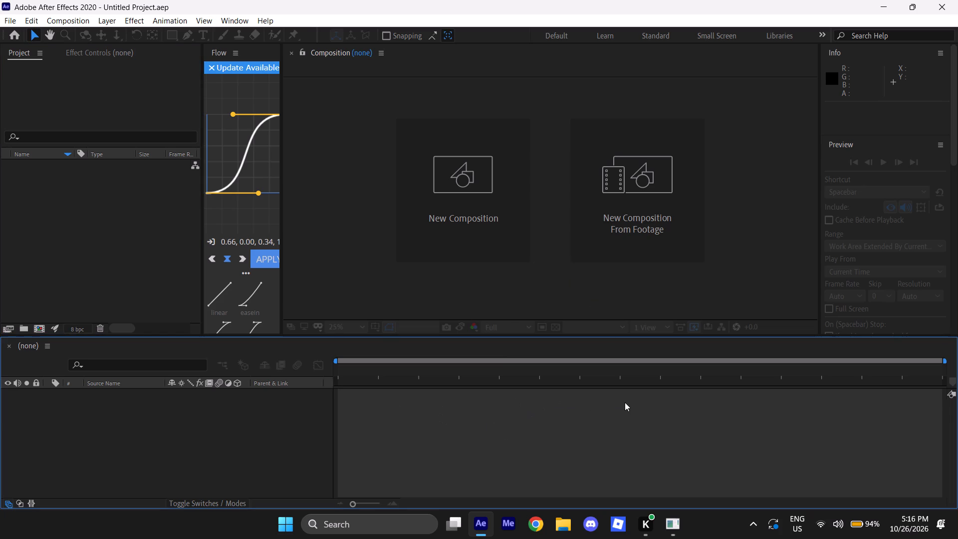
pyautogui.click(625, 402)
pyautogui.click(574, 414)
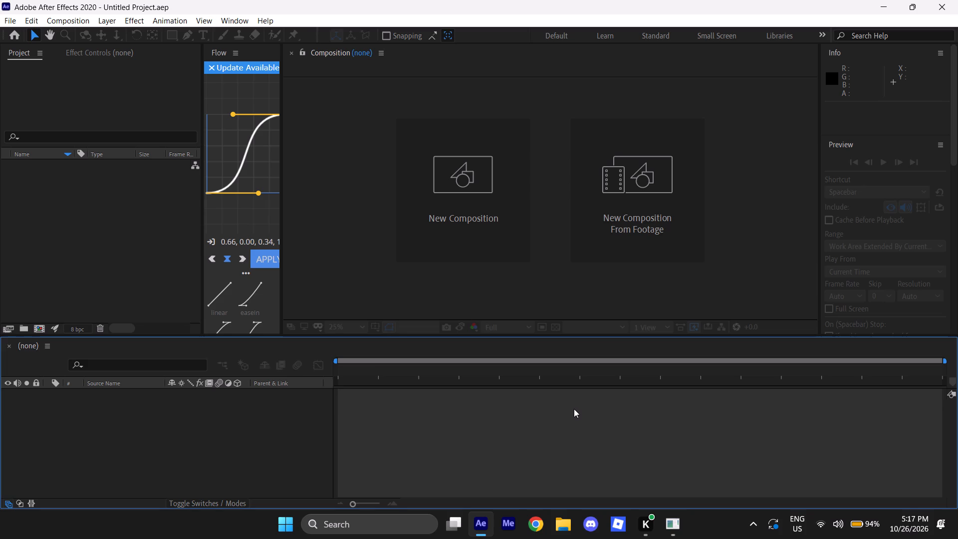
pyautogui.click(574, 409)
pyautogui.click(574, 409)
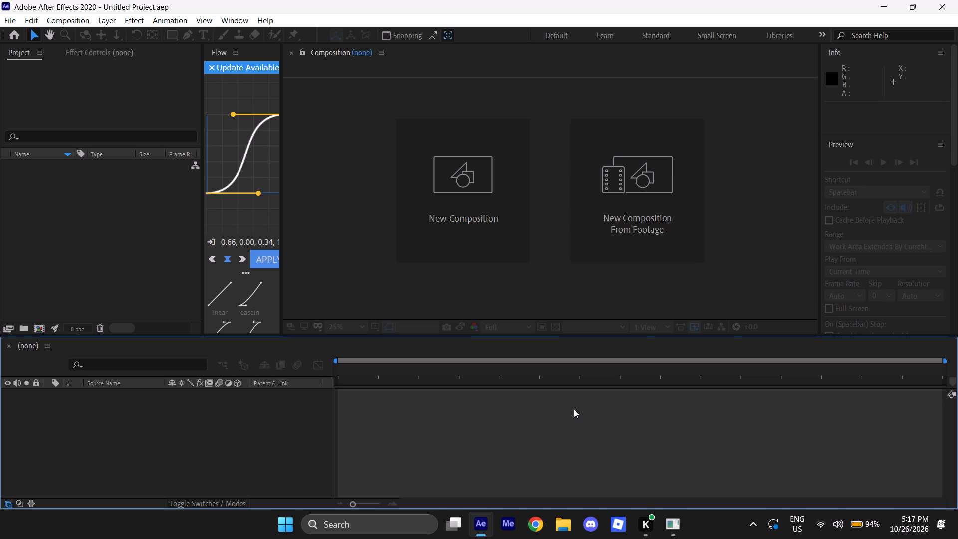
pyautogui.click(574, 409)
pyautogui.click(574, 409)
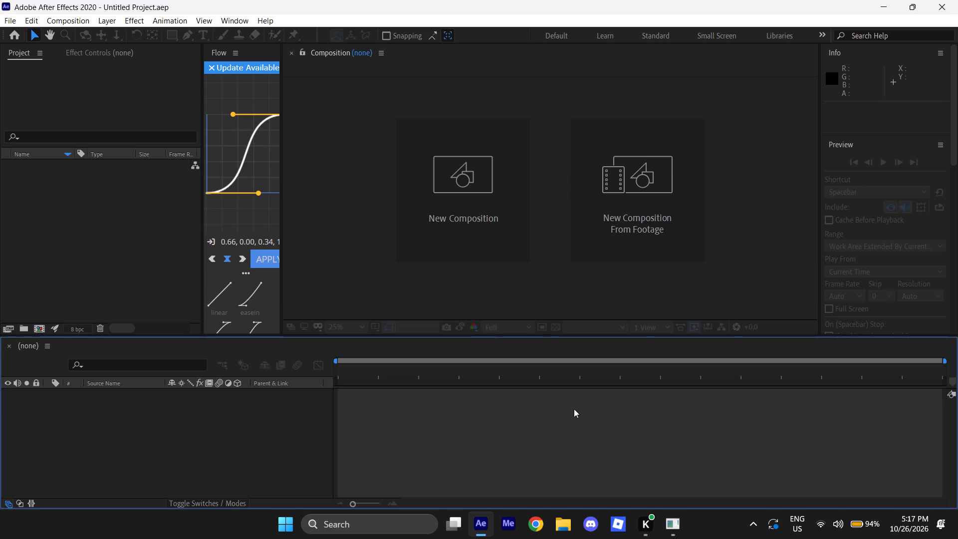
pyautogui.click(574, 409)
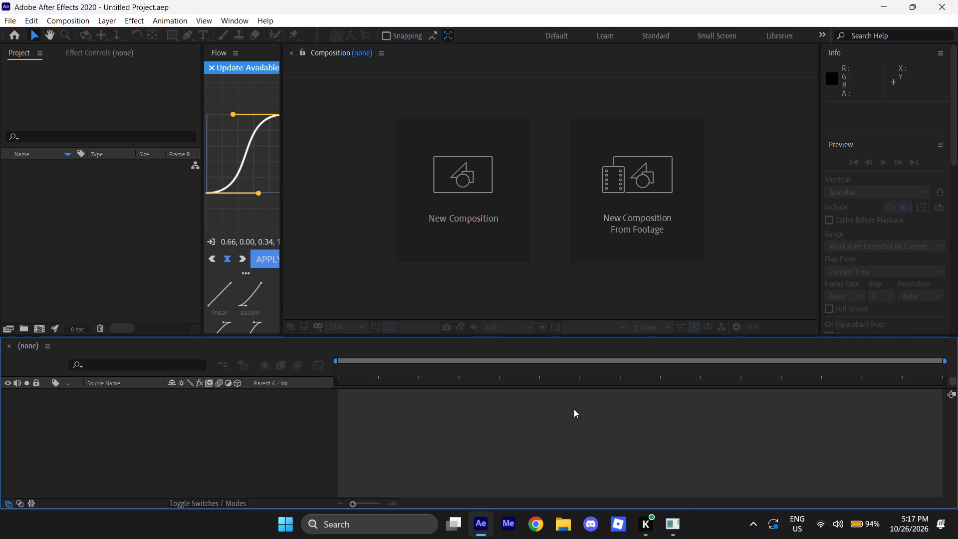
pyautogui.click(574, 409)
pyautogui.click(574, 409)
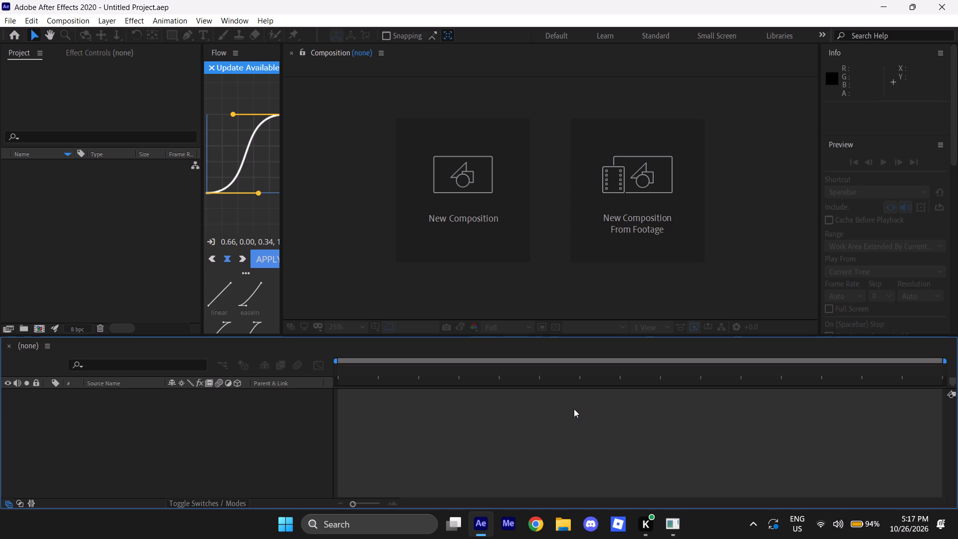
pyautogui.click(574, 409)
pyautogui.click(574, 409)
# Create composition Comp 1 at 1080 x 1458 px, 24 fps, half resolution, 13 seconds long, with a white background.
pyautogui.click(475, 189)
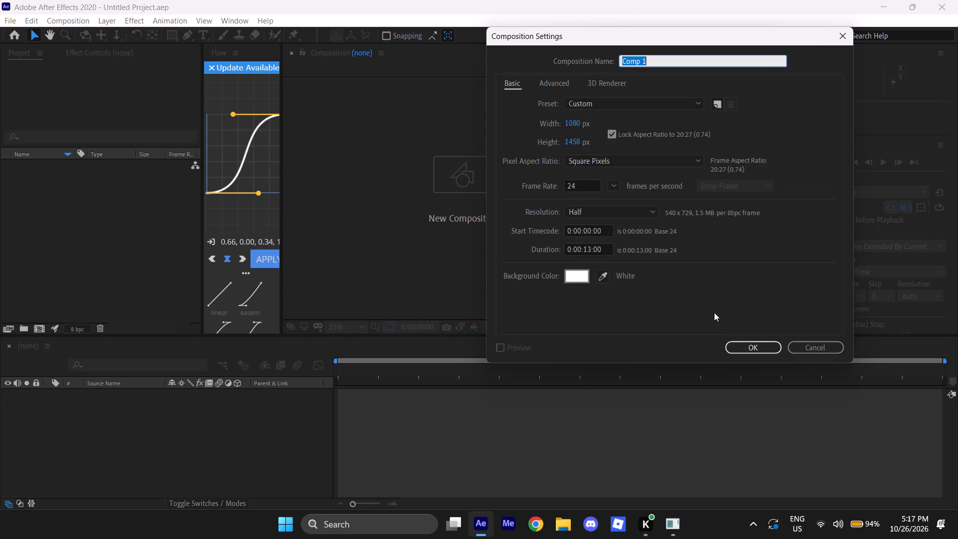
pyautogui.click(757, 348)
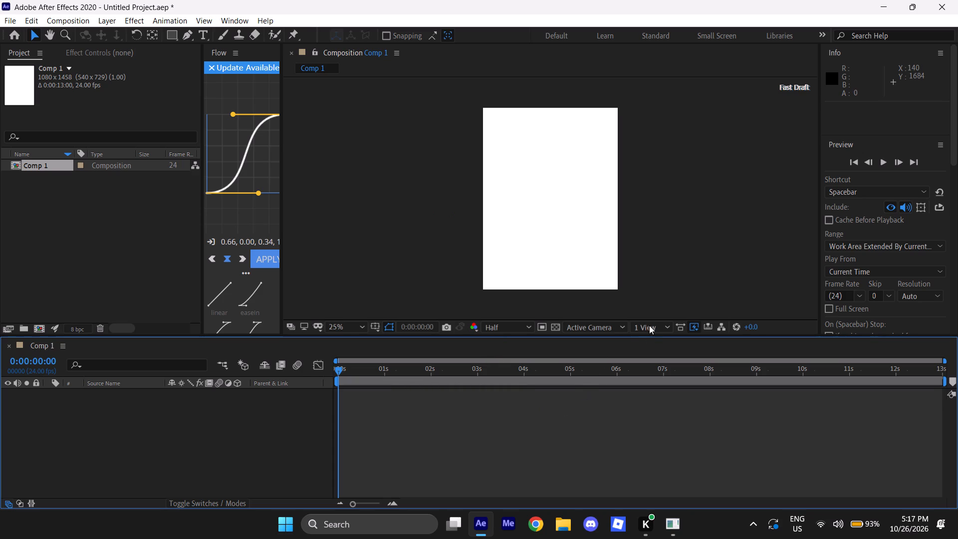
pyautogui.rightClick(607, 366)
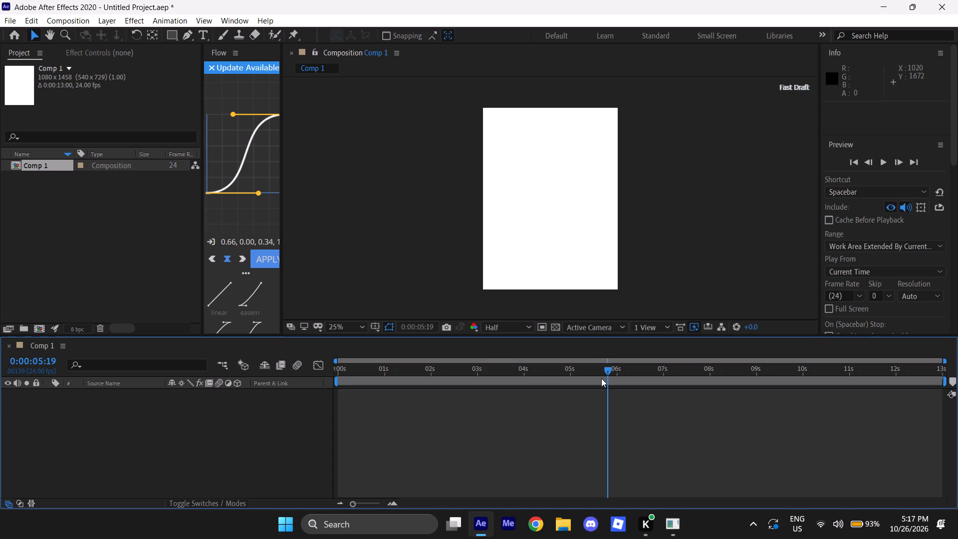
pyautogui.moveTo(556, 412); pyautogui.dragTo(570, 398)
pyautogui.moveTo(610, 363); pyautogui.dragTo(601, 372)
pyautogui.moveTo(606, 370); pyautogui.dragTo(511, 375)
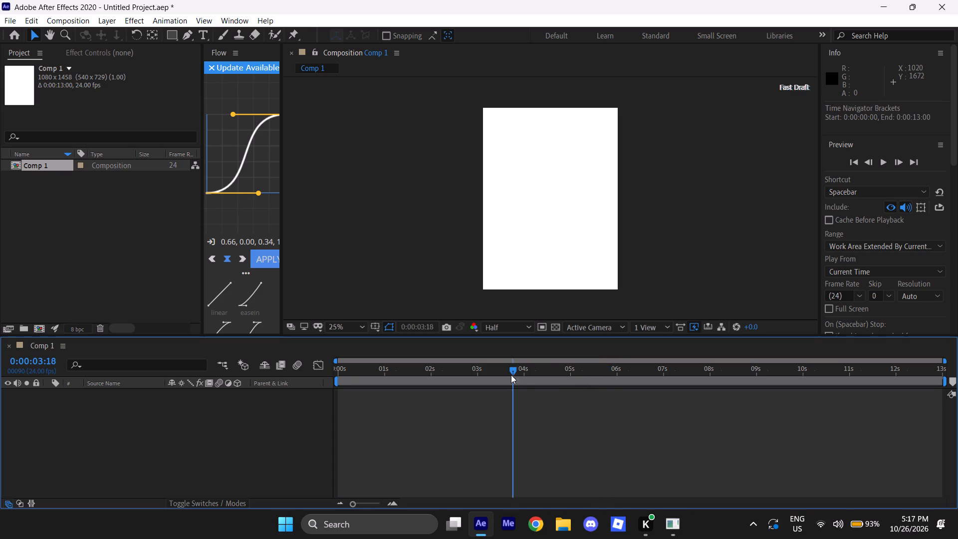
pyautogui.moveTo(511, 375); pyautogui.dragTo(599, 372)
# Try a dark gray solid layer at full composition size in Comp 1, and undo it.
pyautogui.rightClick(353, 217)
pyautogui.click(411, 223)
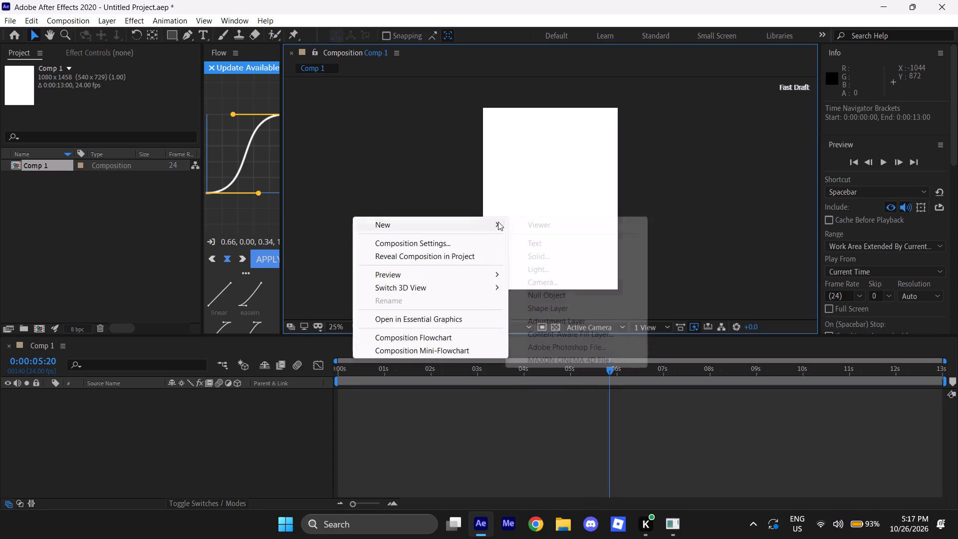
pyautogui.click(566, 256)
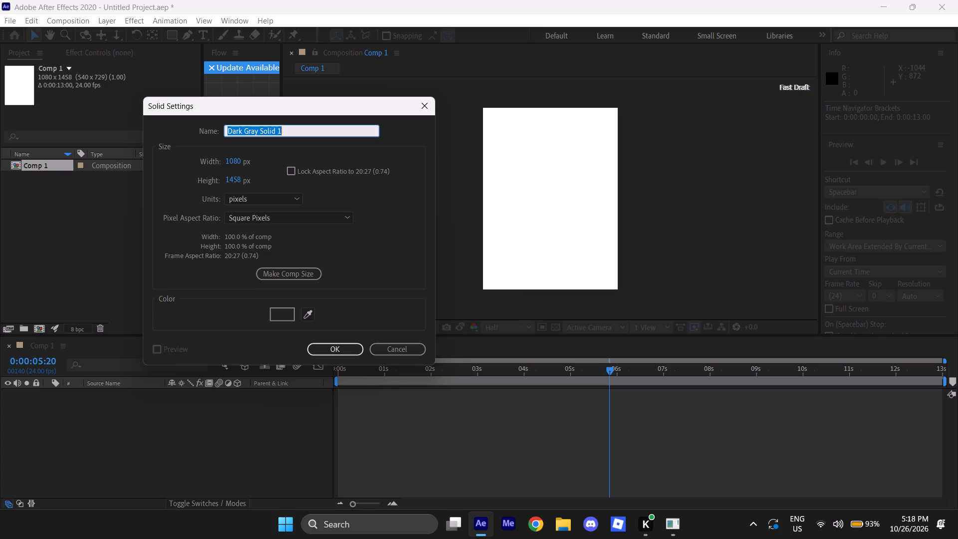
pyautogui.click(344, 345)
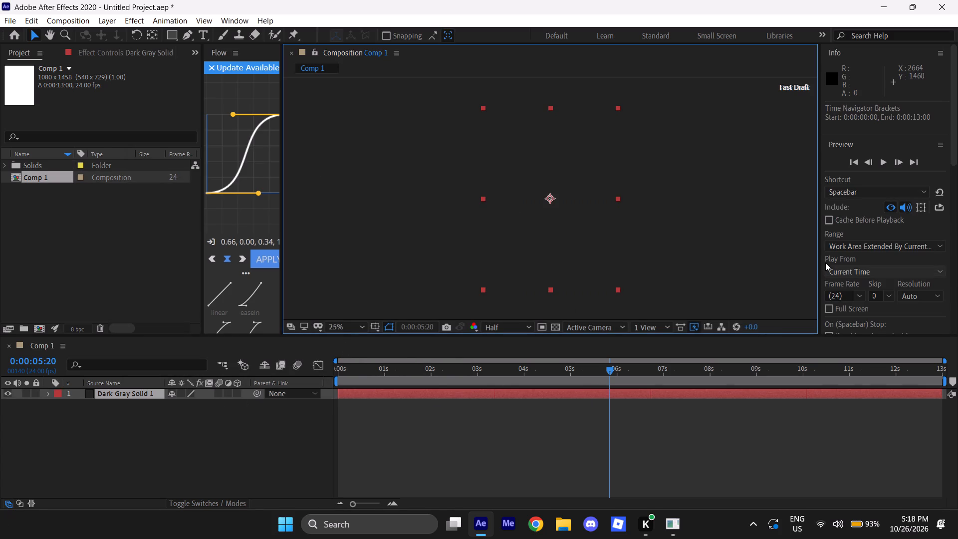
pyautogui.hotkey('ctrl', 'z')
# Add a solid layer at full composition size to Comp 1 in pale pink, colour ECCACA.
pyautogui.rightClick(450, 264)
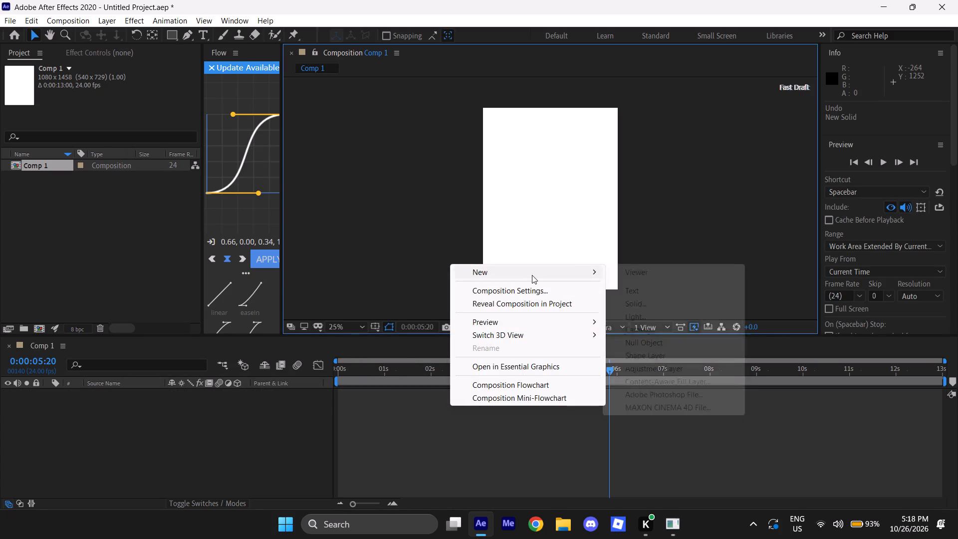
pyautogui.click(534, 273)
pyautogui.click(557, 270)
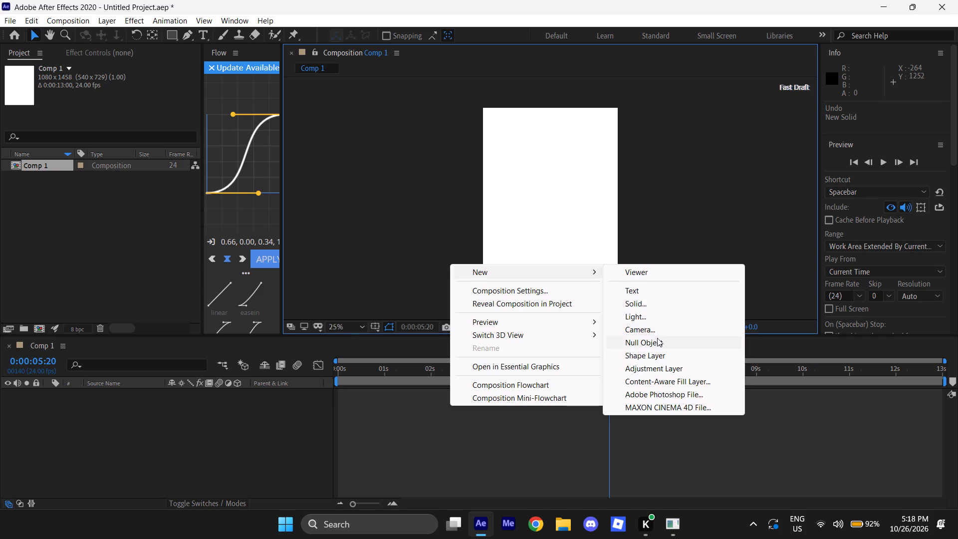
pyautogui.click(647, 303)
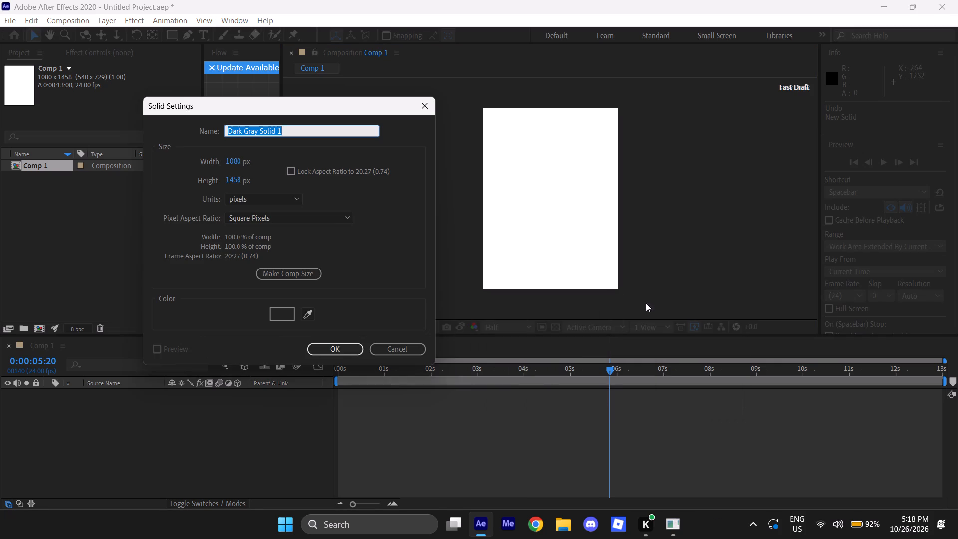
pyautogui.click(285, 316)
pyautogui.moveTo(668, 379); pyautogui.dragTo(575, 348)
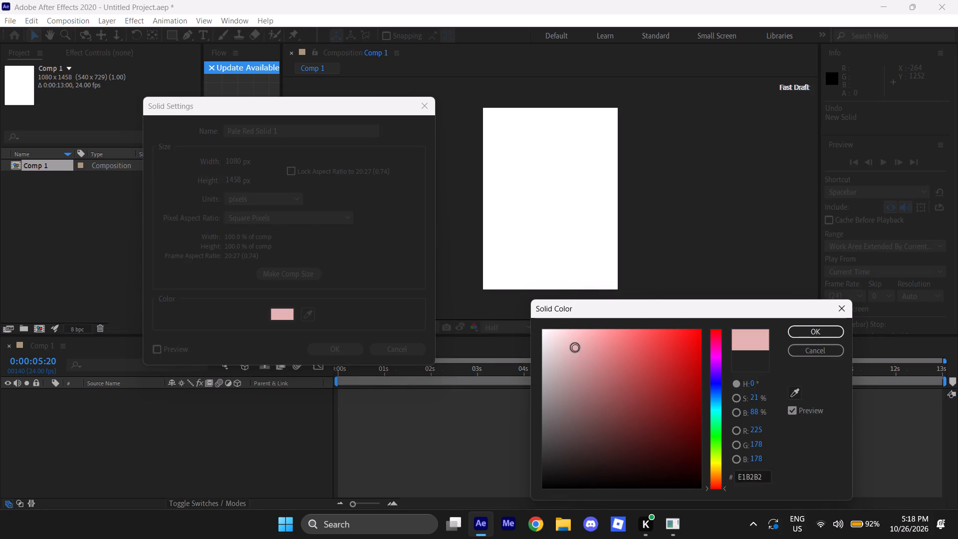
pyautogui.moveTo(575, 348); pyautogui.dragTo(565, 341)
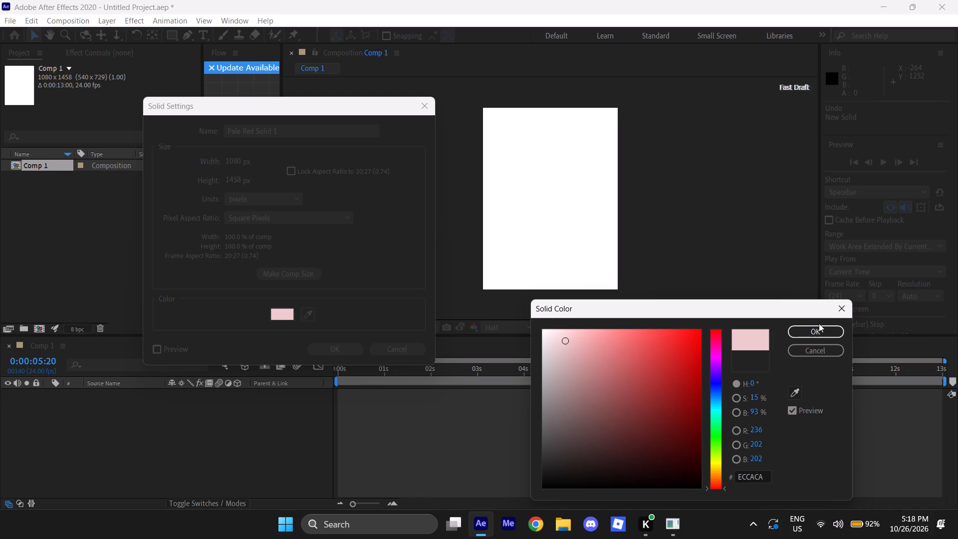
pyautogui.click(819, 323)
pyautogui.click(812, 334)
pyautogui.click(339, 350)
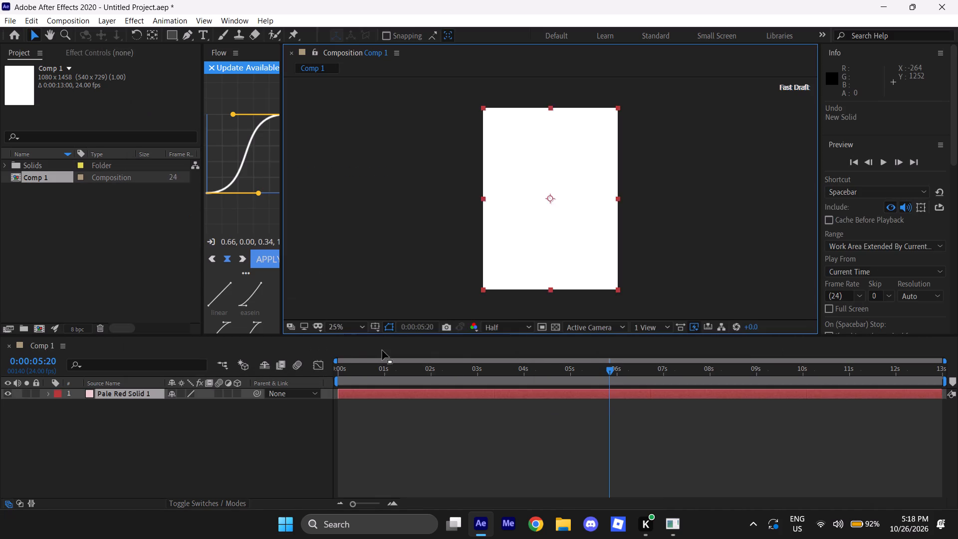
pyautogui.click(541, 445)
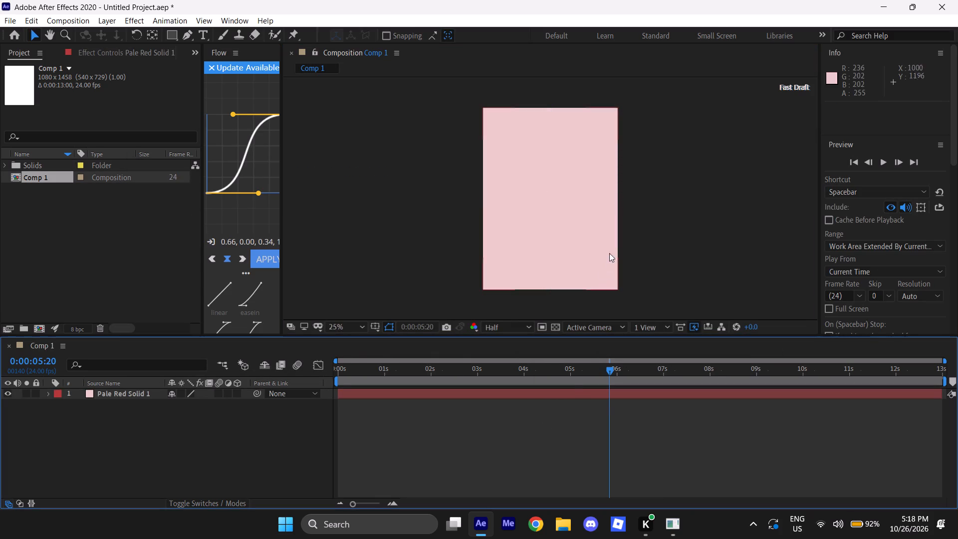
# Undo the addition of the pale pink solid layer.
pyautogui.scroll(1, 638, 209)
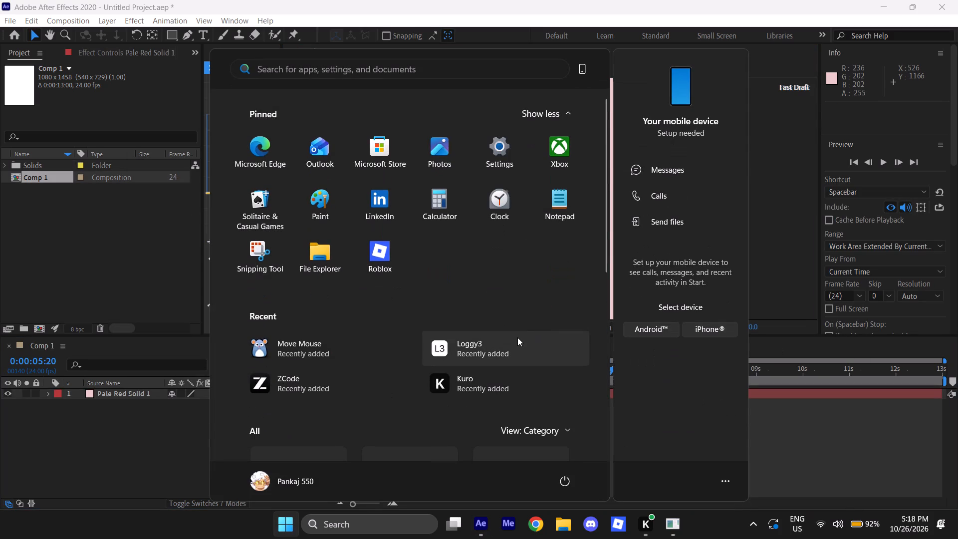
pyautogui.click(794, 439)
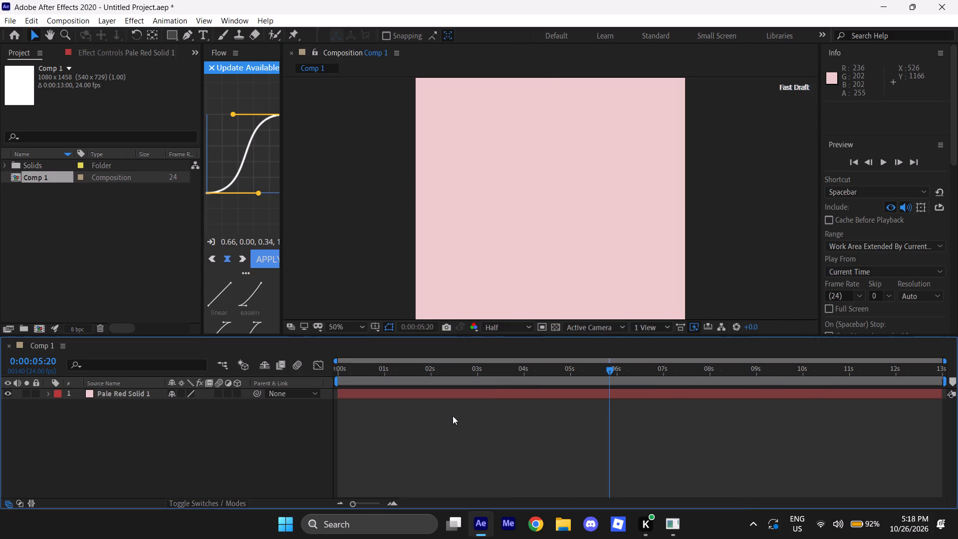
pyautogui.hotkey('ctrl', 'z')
# Add a 1080 x 1458 px solid layer to Comp 1 in pale yellow, colour F0EEB8.
pyautogui.rightClick(433, 230)
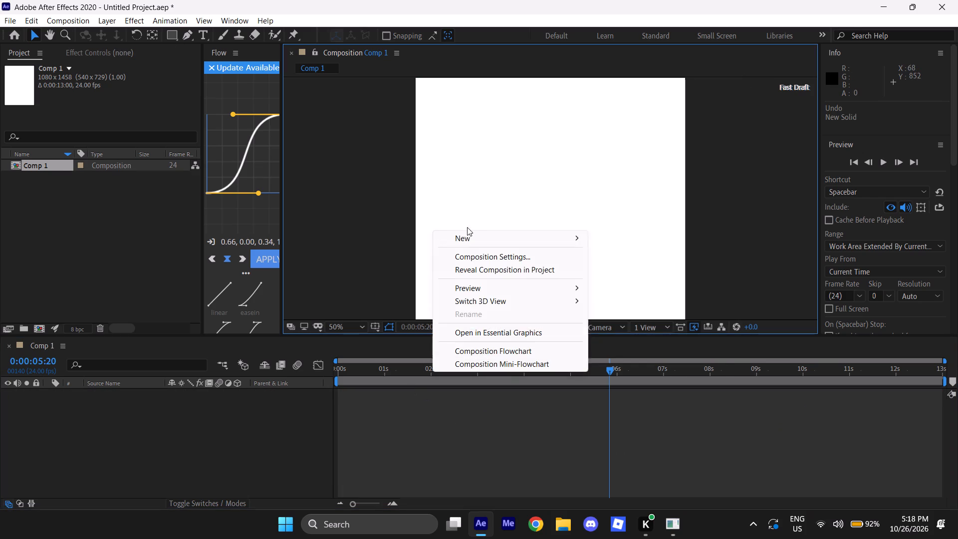
pyautogui.click(481, 242)
pyautogui.click(693, 273)
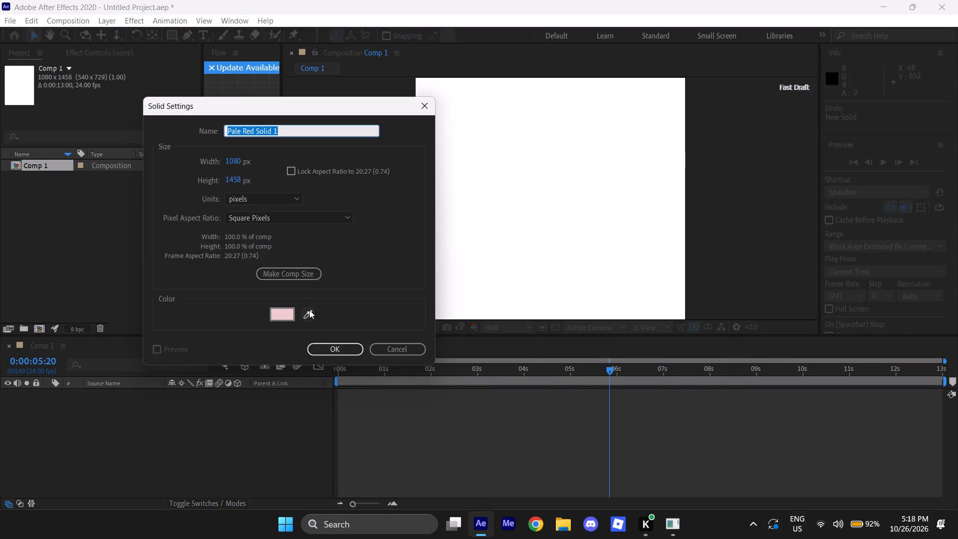
pyautogui.click(309, 310)
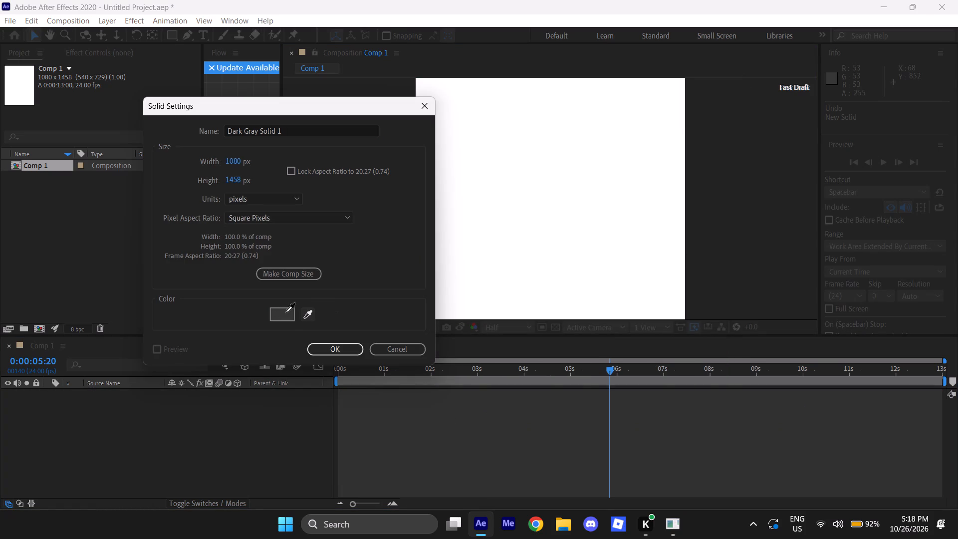
pyautogui.hotkey('ctrl', 'z')
pyautogui.click(286, 318)
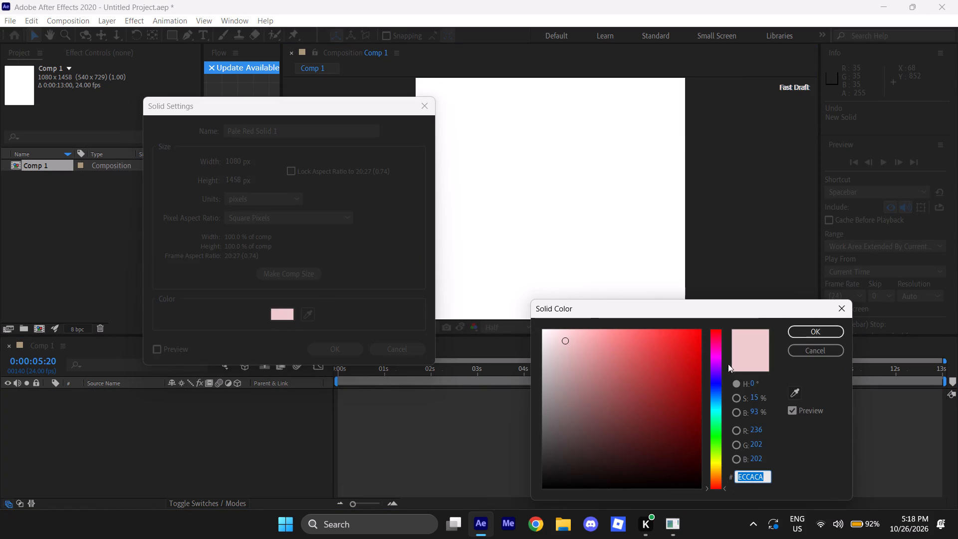
pyautogui.moveTo(716, 384); pyautogui.dragTo(711, 464)
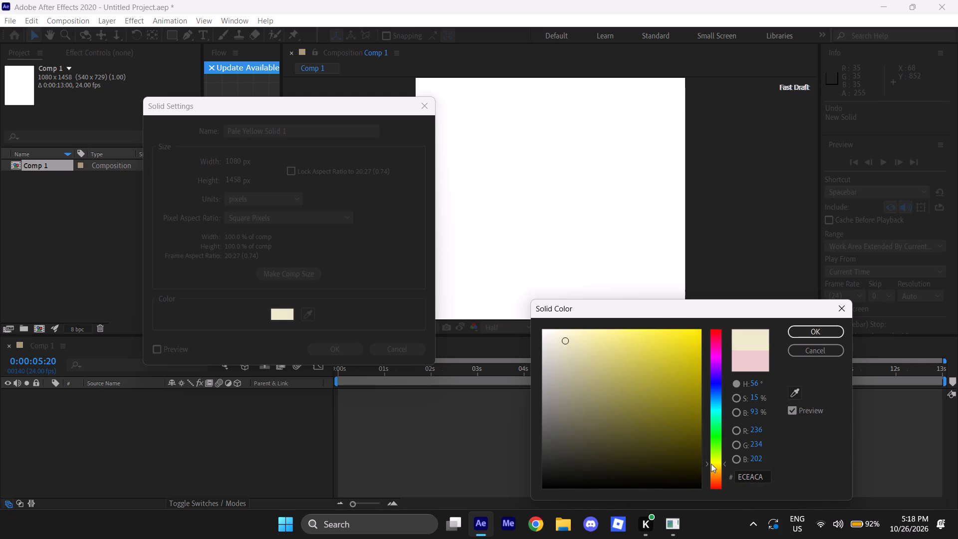
pyautogui.moveTo(711, 464); pyautogui.dragTo(711, 463)
pyautogui.moveTo(574, 339); pyautogui.dragTo(579, 338)
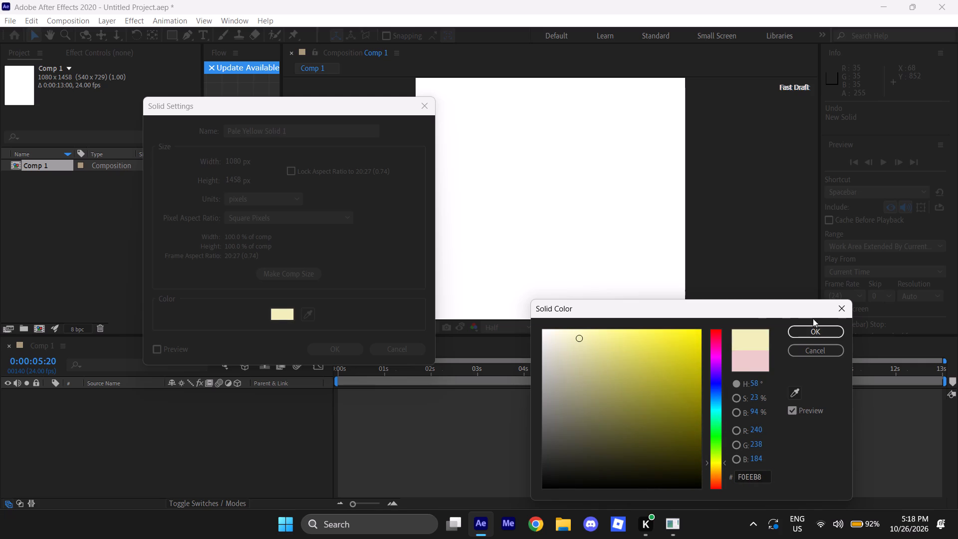
pyautogui.click(821, 331)
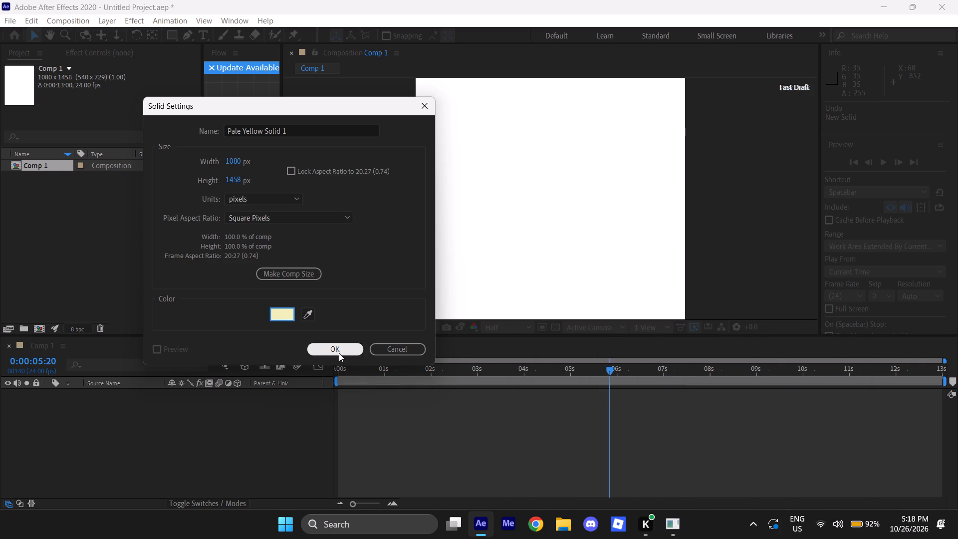
pyautogui.click(339, 351)
pyautogui.click(512, 435)
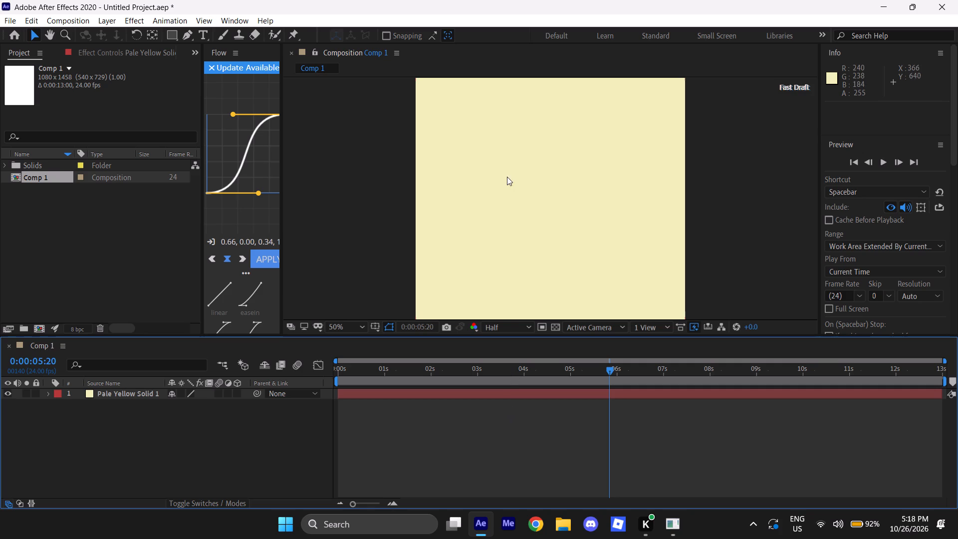
# Unlock Comp 1's aspect ratio and resize the composition to 1044 x 1043 px.
pyautogui.scroll(-1, 507, 177)
pyautogui.keyDown('alt'); pyautogui.scroll(1, 560, 182); pyautogui.keyUp('alt')
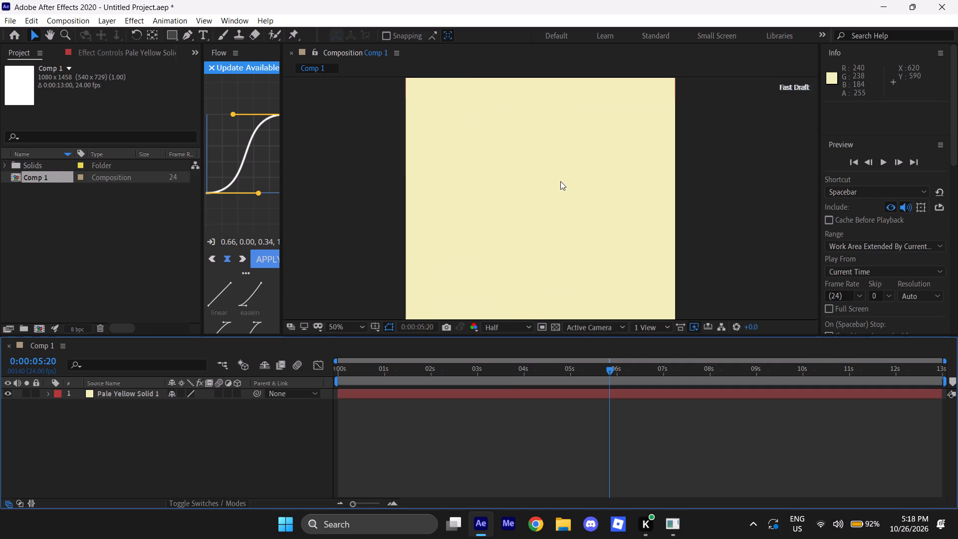
pyautogui.scroll(-1, 560, 183)
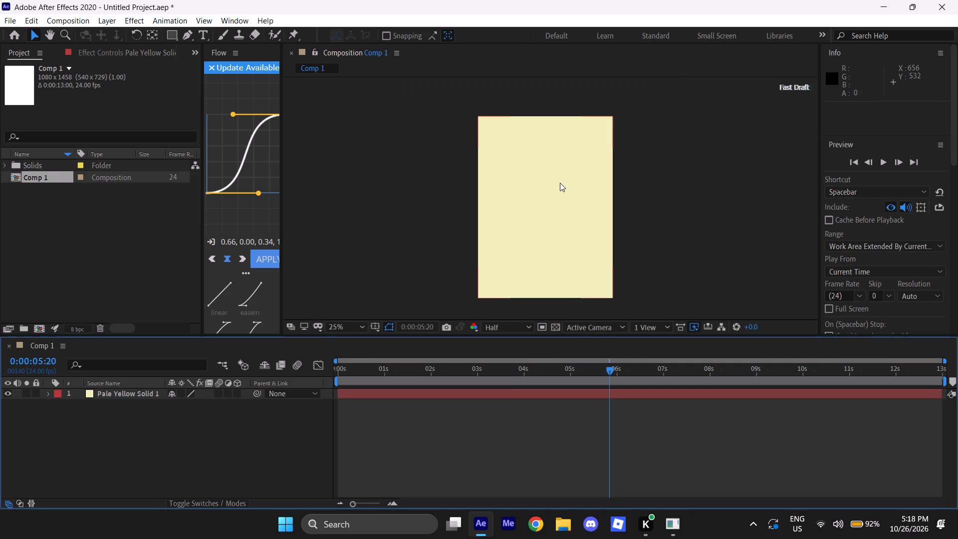
pyautogui.rightClick(634, 182)
pyautogui.click(720, 209)
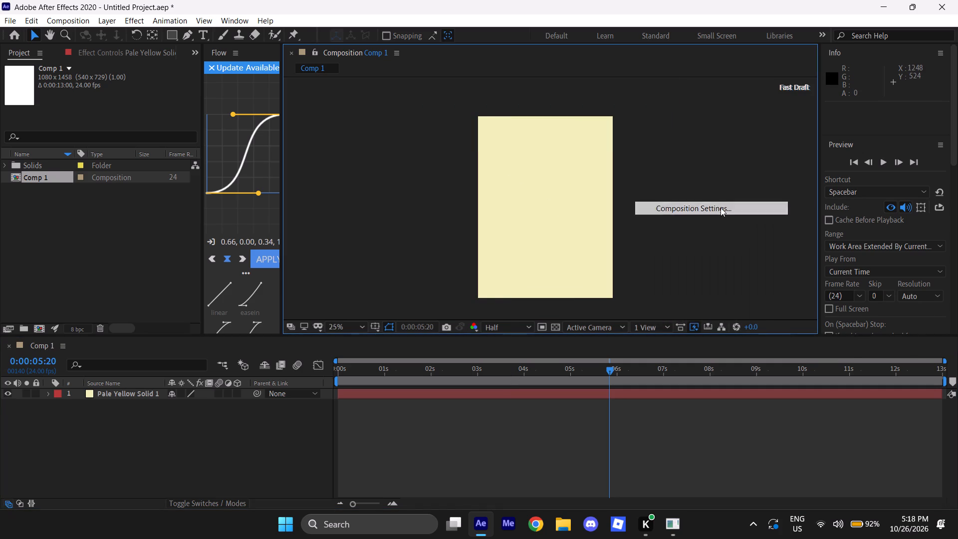
pyautogui.moveTo(576, 139); pyautogui.dragTo(555, 150)
pyautogui.hotkey('ctrl', 'z')
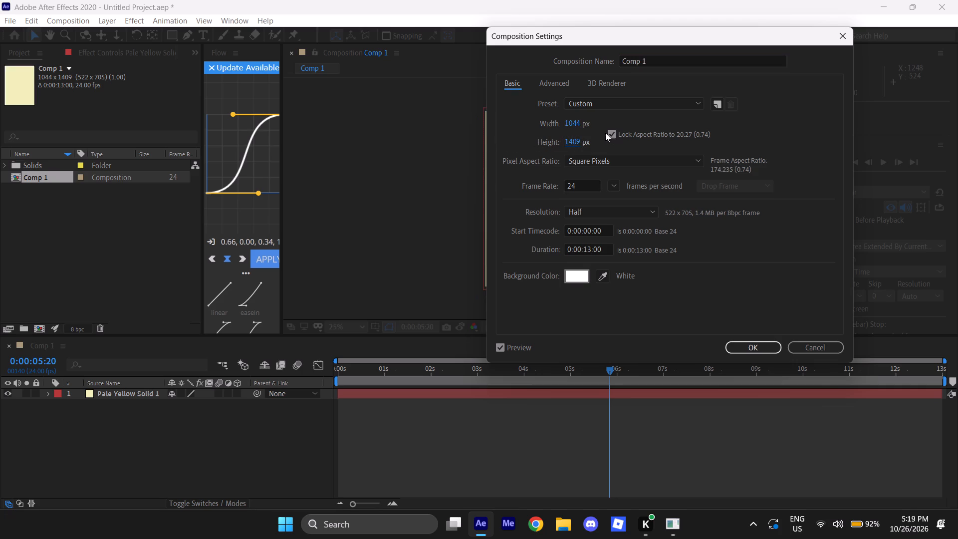
pyautogui.click(611, 132)
pyautogui.moveTo(576, 143); pyautogui.dragTo(302, 189)
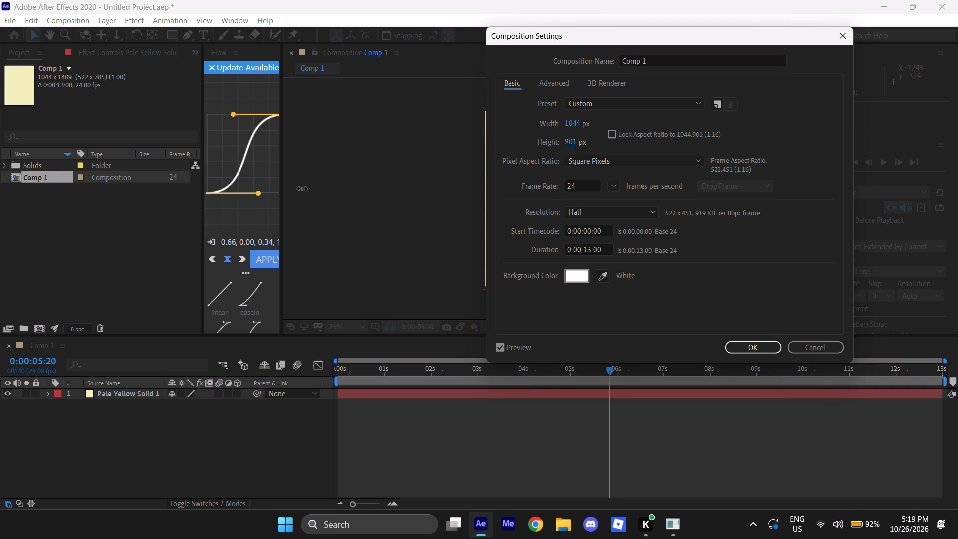
pyautogui.moveTo(302, 189); pyautogui.dragTo(376, 174)
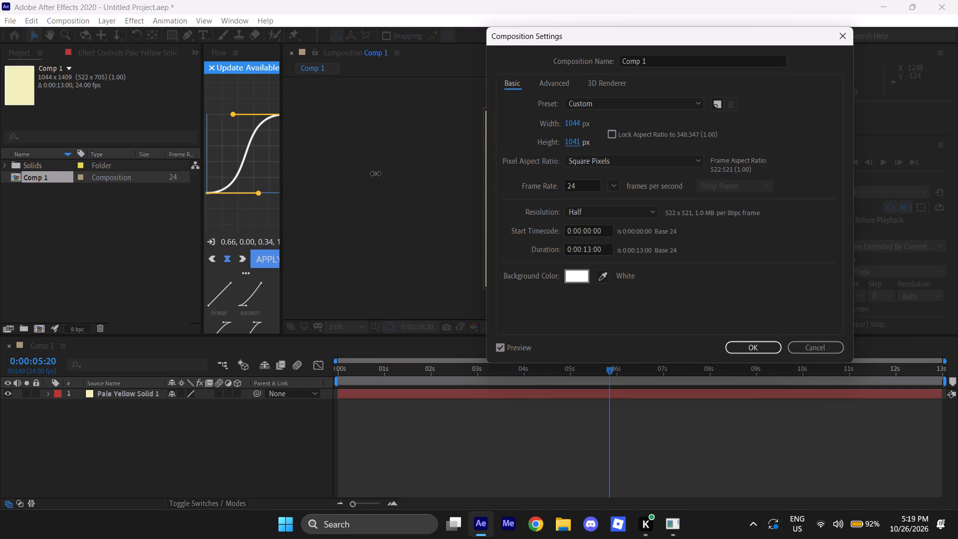
pyautogui.moveTo(376, 174); pyautogui.dragTo(376, 173)
pyautogui.moveTo(376, 173); pyautogui.dragTo(376, 173)
pyautogui.click(756, 340)
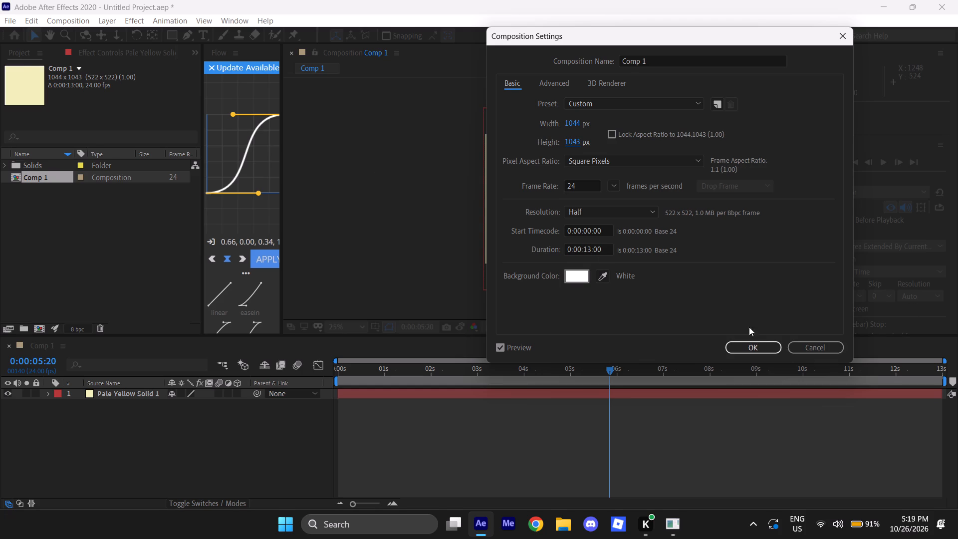
pyautogui.click(756, 343)
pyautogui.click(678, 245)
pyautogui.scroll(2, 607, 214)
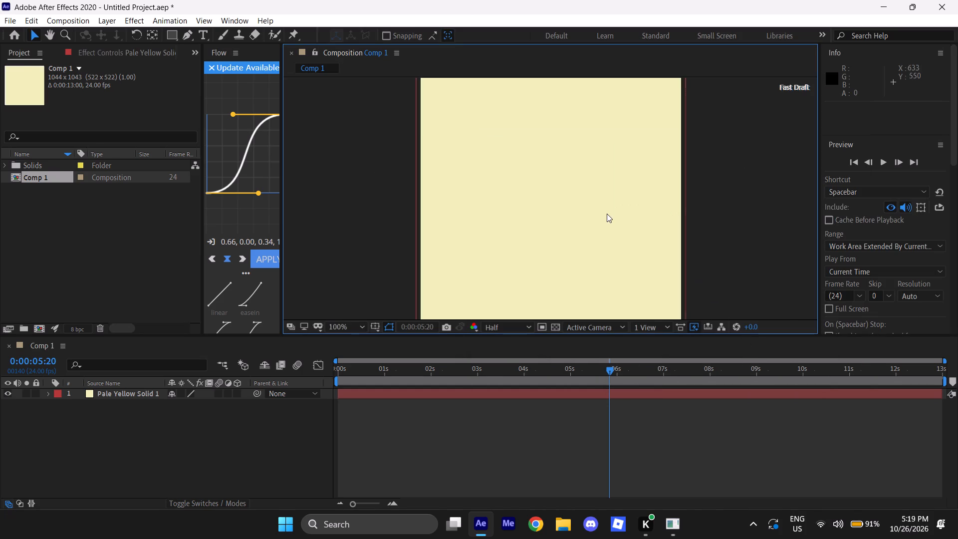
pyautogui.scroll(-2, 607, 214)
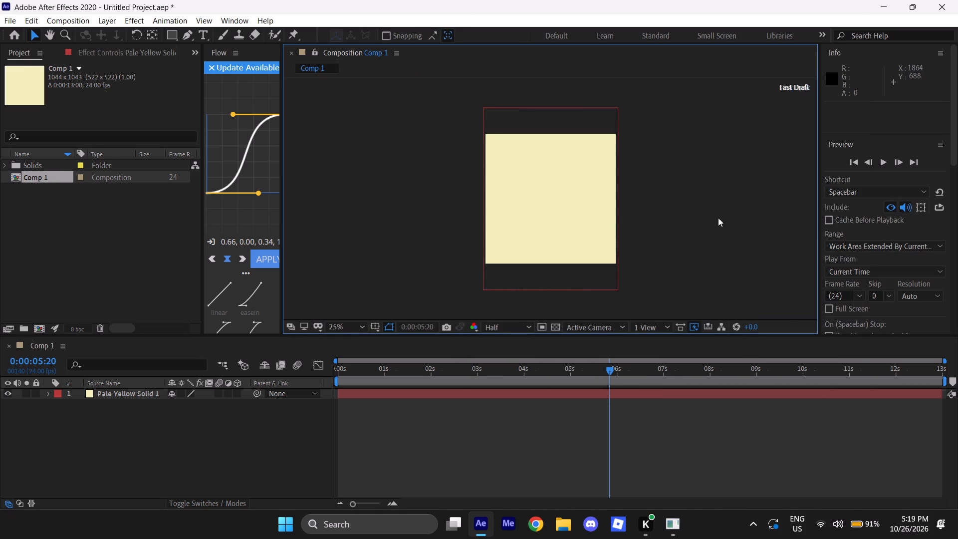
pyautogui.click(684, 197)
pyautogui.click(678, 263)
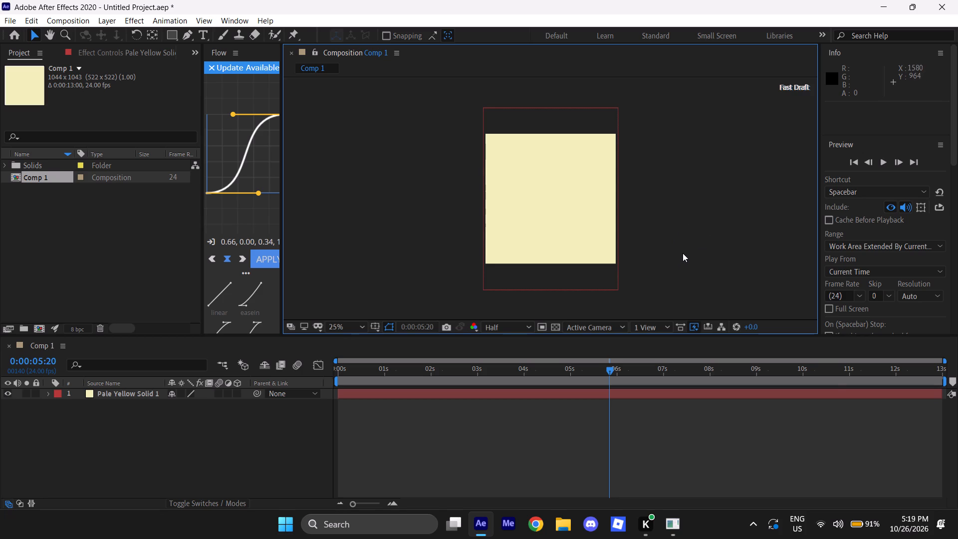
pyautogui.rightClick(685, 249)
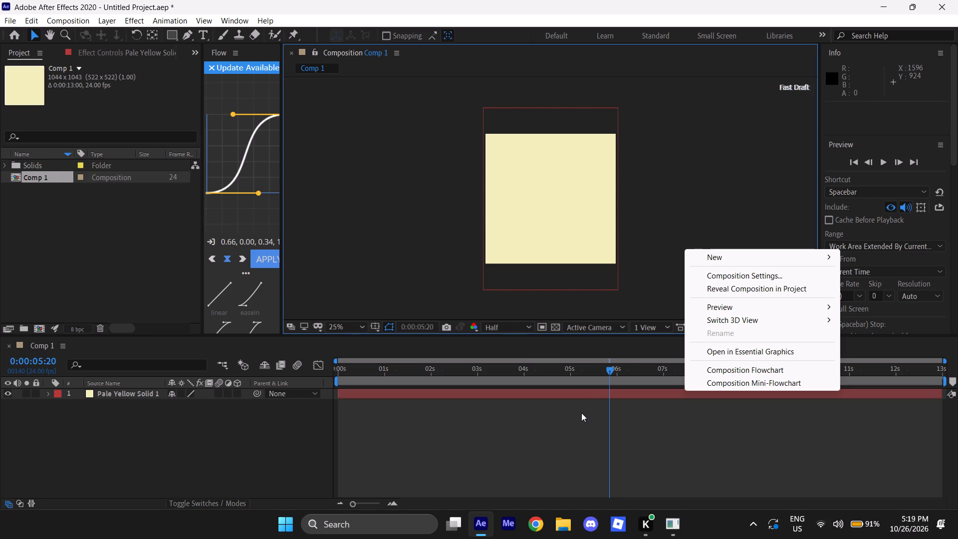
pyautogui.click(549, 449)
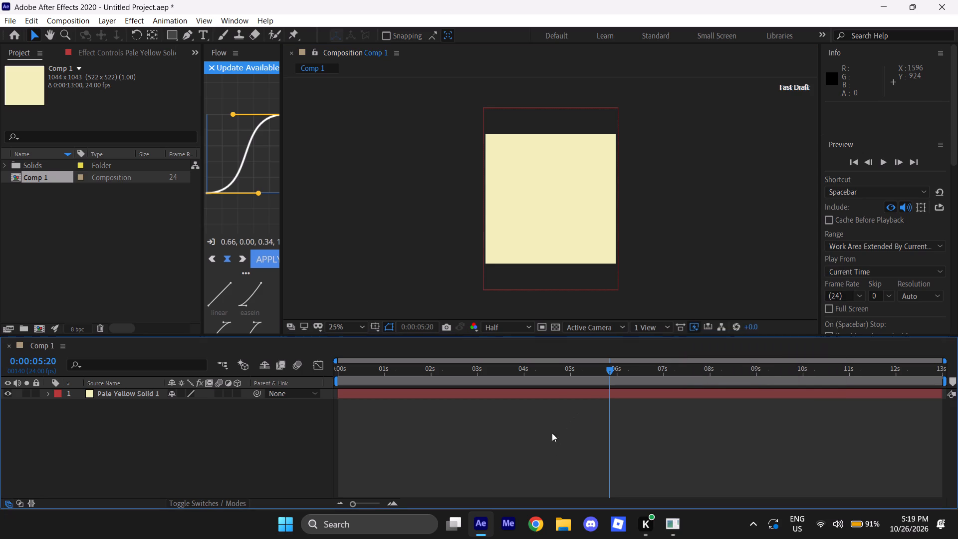
# Apply the Noise Alpha effect to the pale yellow solid with an Amount of 3%.
pyautogui.click(557, 394)
pyautogui.hotkey('ctrl', 'space')
pyautogui.press('n')
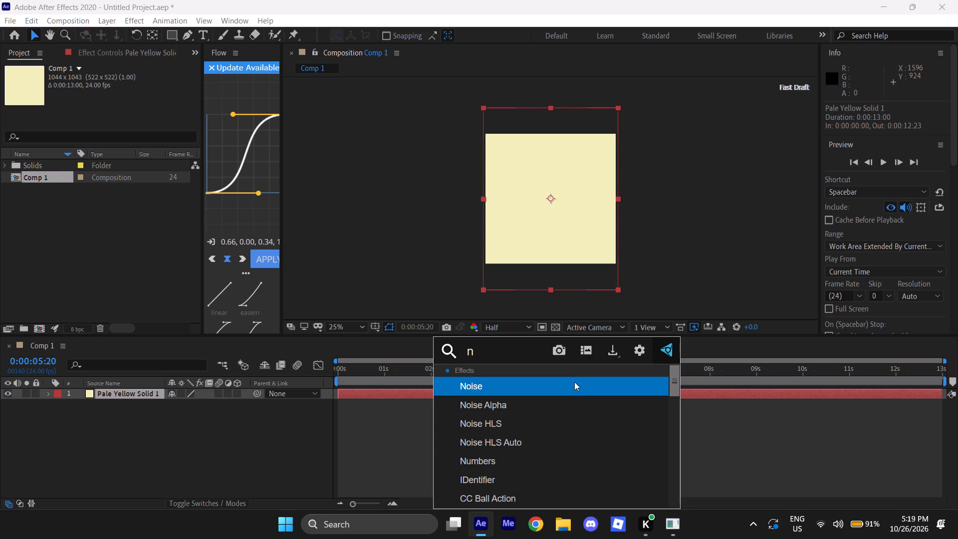
pyautogui.click(533, 407)
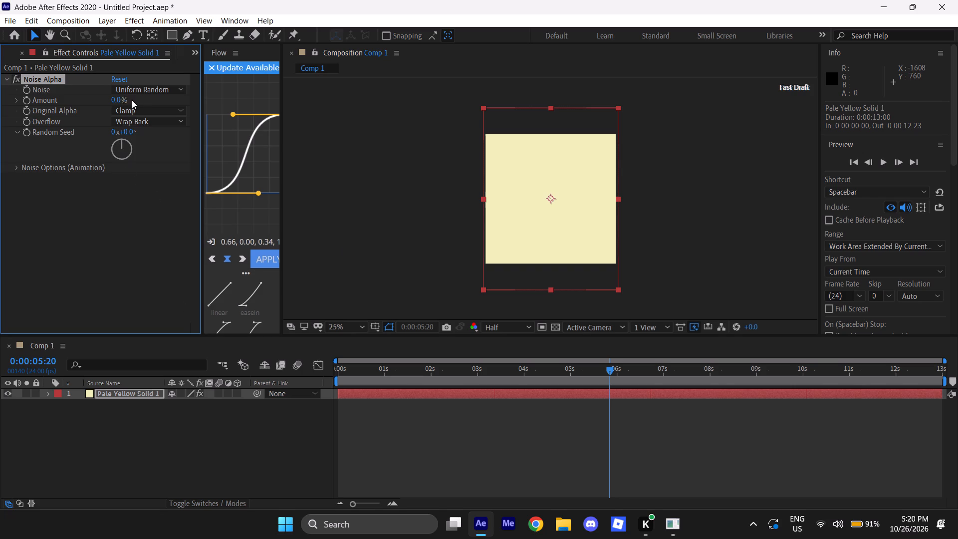
pyautogui.scroll(3, 444, 158)
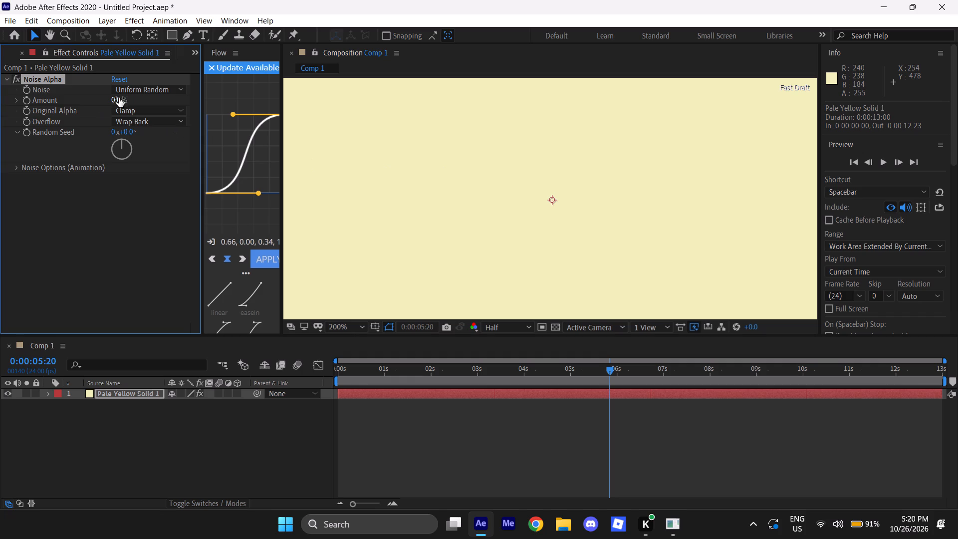
pyautogui.moveTo(116, 98); pyautogui.dragTo(126, 106)
pyautogui.moveTo(126, 106); pyautogui.dragTo(138, 103)
pyautogui.click(112, 95)
pyautogui.click(115, 98)
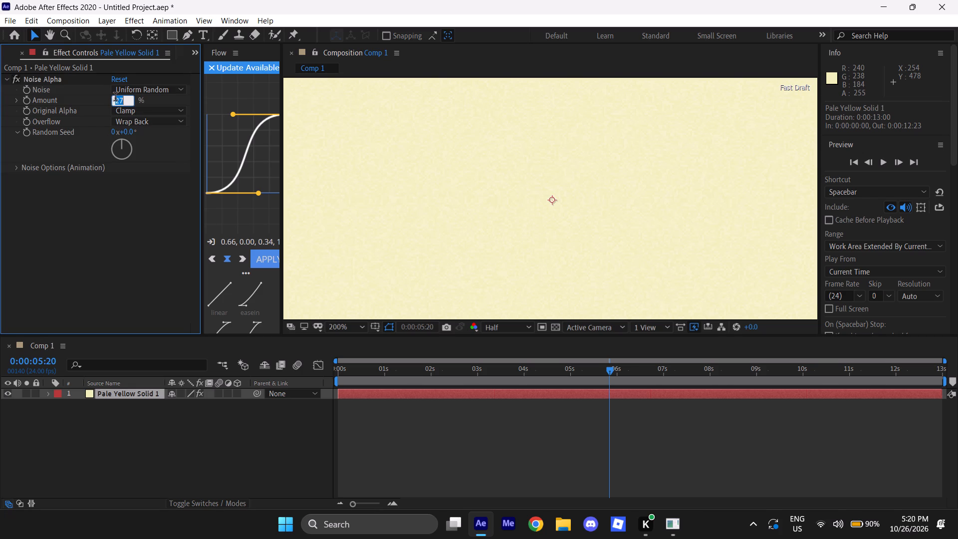
pyautogui.press('3')
pyautogui.press('Return')
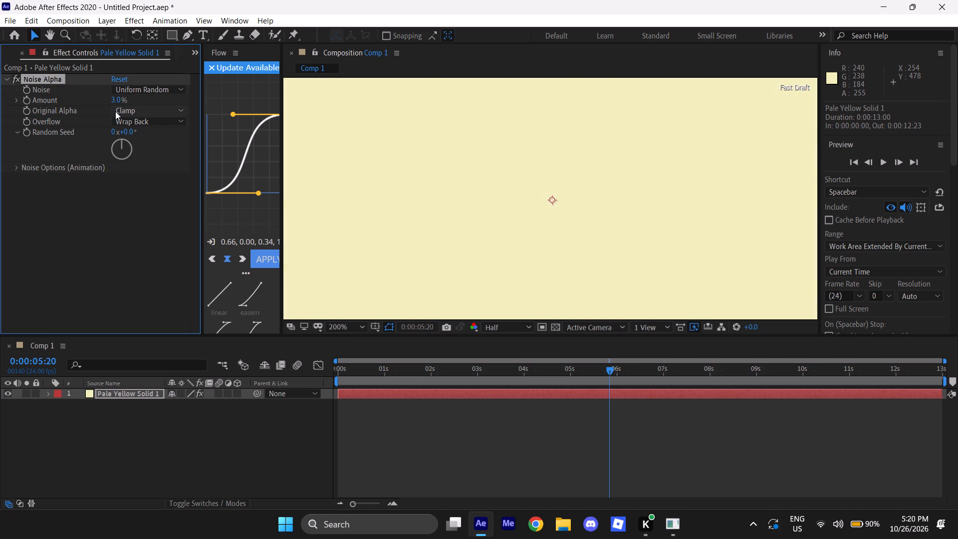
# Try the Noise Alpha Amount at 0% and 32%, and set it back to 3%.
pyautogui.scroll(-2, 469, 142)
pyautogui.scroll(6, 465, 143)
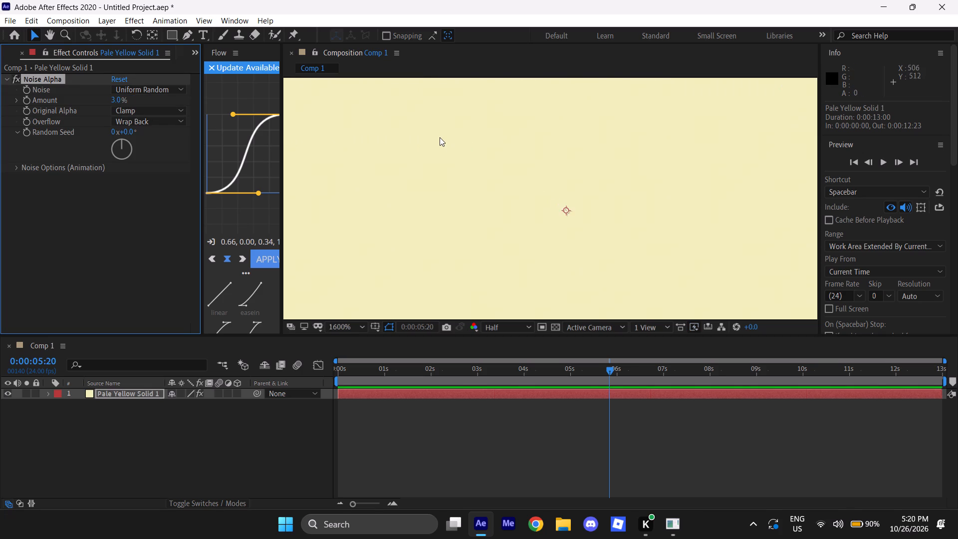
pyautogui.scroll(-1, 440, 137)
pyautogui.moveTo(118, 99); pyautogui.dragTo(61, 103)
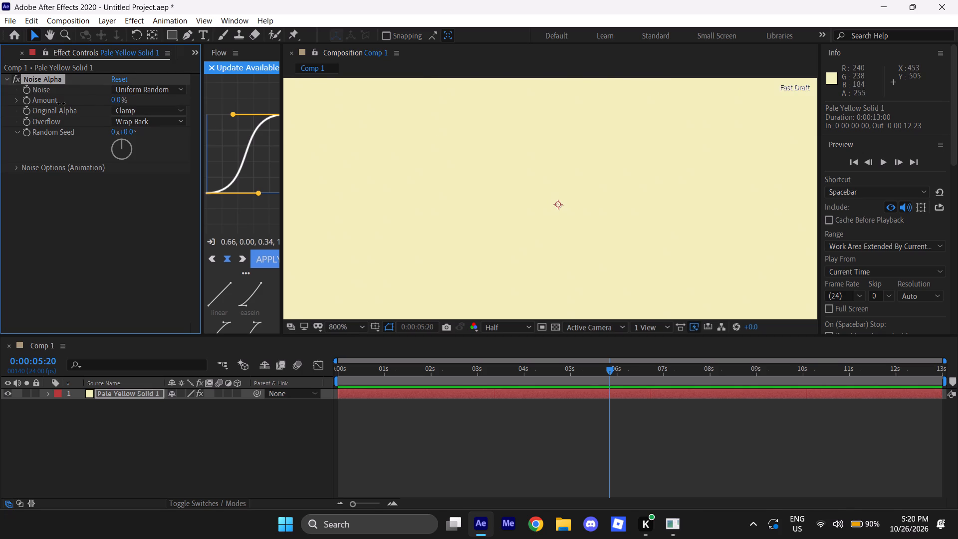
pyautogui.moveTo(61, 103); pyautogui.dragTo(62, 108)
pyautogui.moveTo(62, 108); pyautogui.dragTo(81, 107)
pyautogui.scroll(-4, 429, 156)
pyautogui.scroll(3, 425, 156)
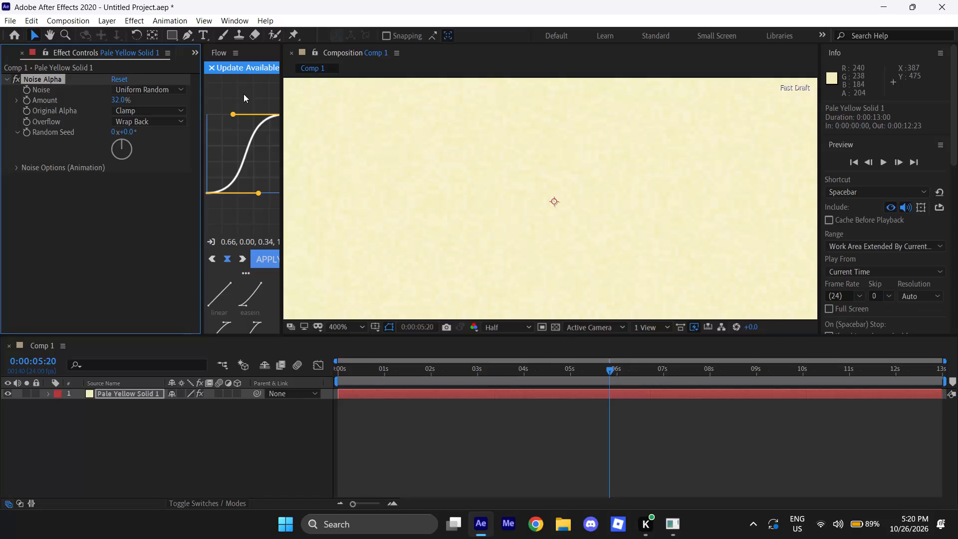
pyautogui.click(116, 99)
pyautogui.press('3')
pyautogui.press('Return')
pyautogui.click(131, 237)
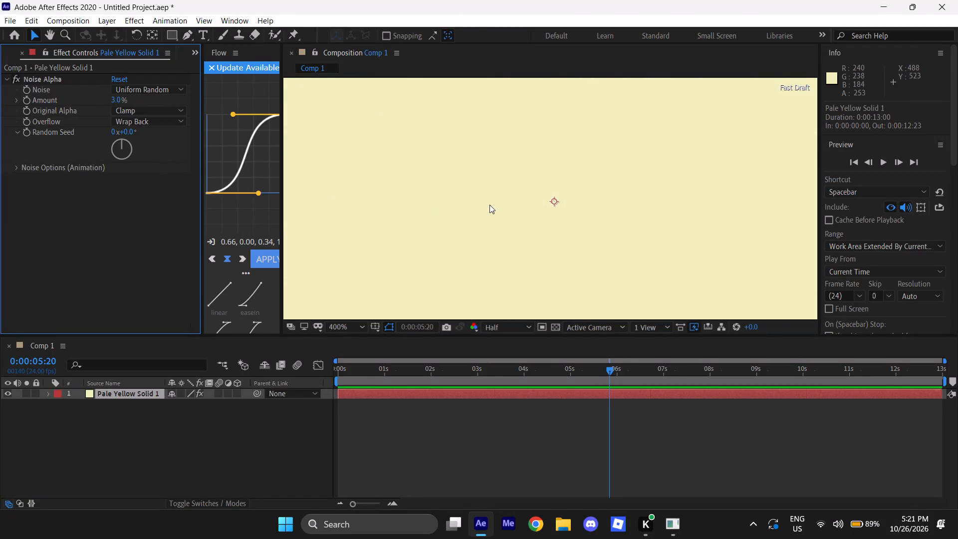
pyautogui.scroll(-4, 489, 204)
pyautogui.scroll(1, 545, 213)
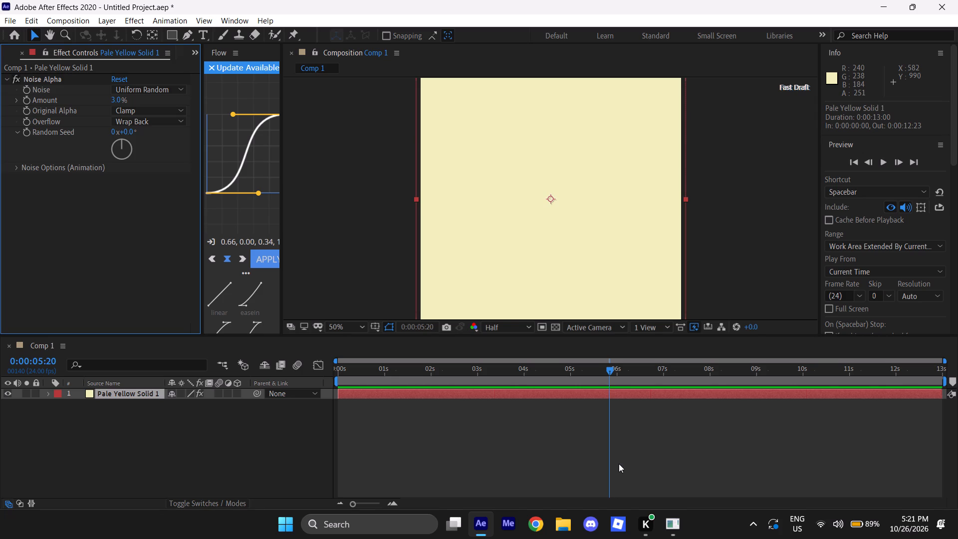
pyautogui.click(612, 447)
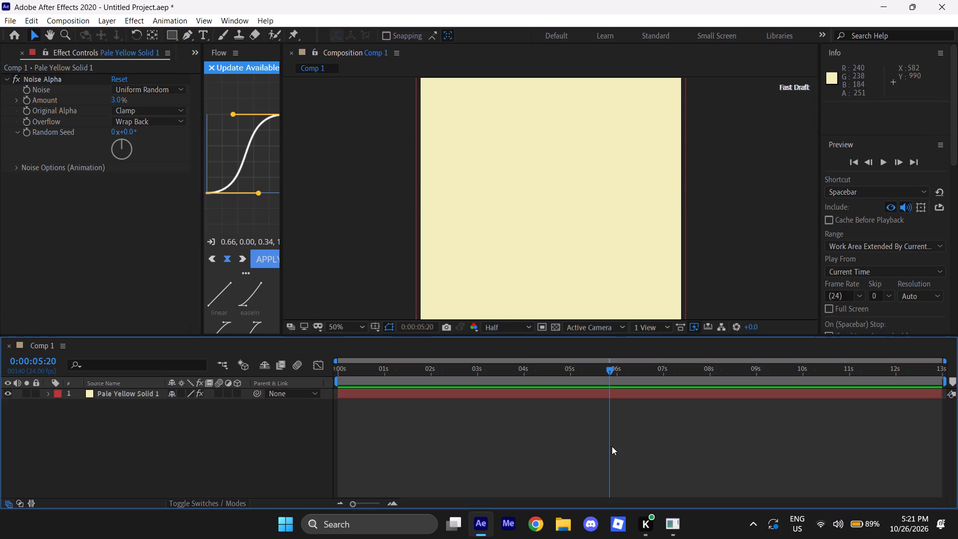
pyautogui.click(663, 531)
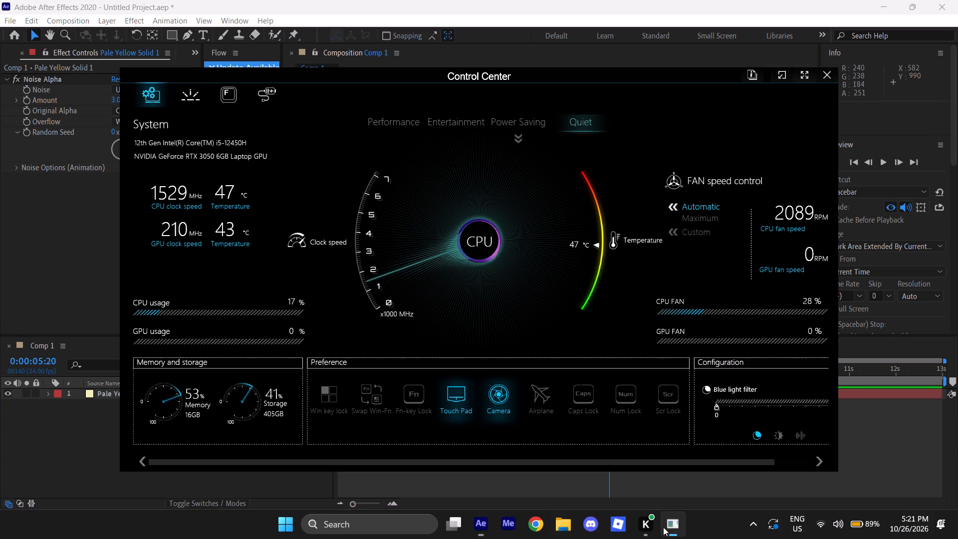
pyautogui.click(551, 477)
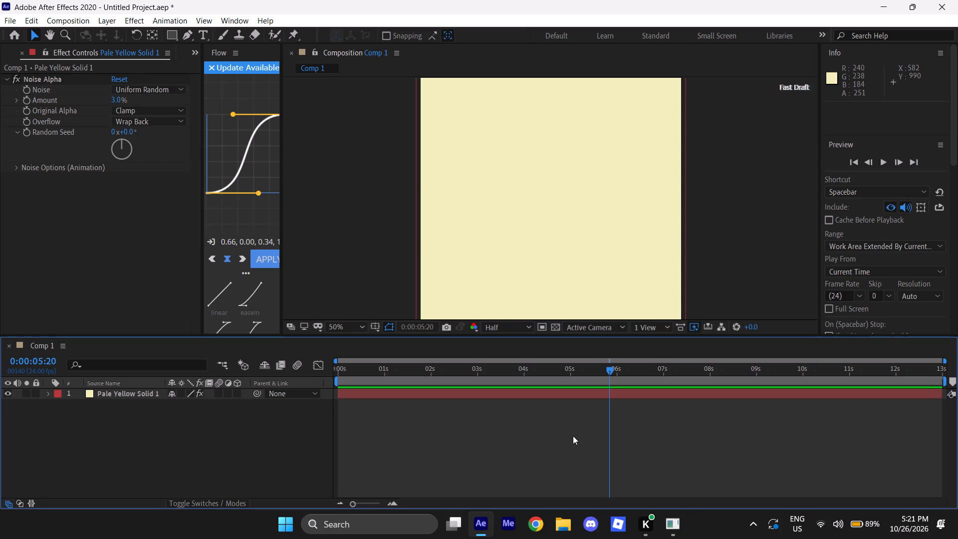
# Activate the Ellipse tool and set the shape fill to None.
pyautogui.click(573, 436)
pyautogui.rightClick(171, 40)
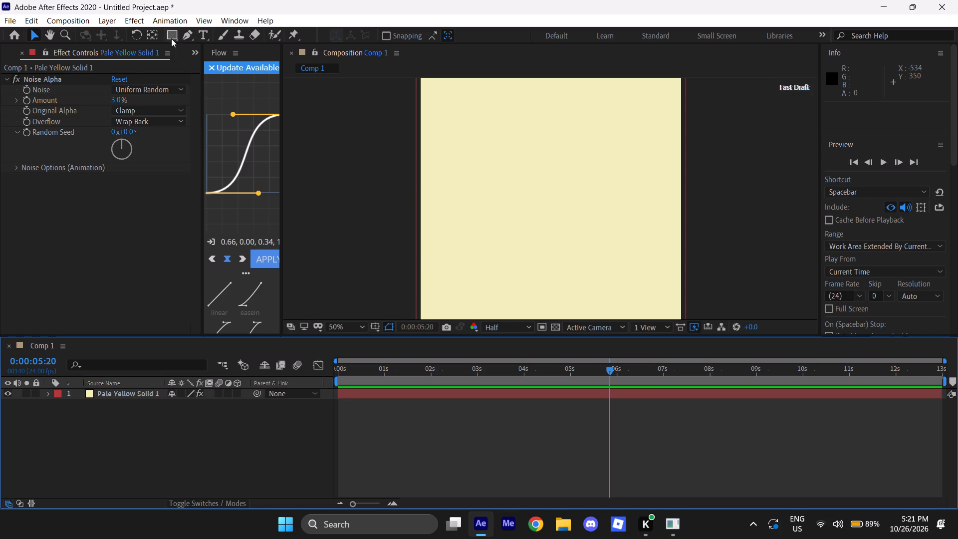
pyautogui.click(171, 36)
pyautogui.rightClick(171, 36)
pyautogui.click(171, 35)
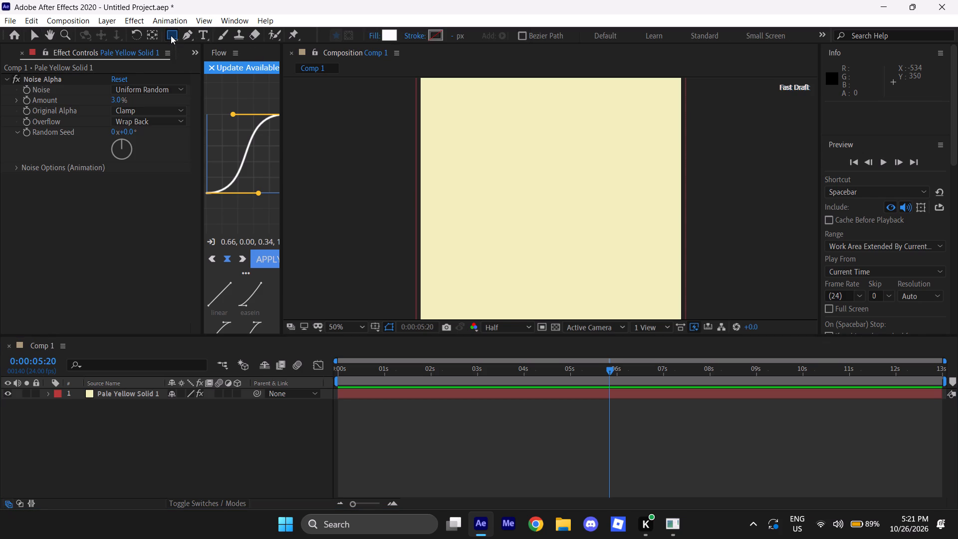
pyautogui.click(218, 62)
pyautogui.click(376, 35)
pyautogui.click(586, 198)
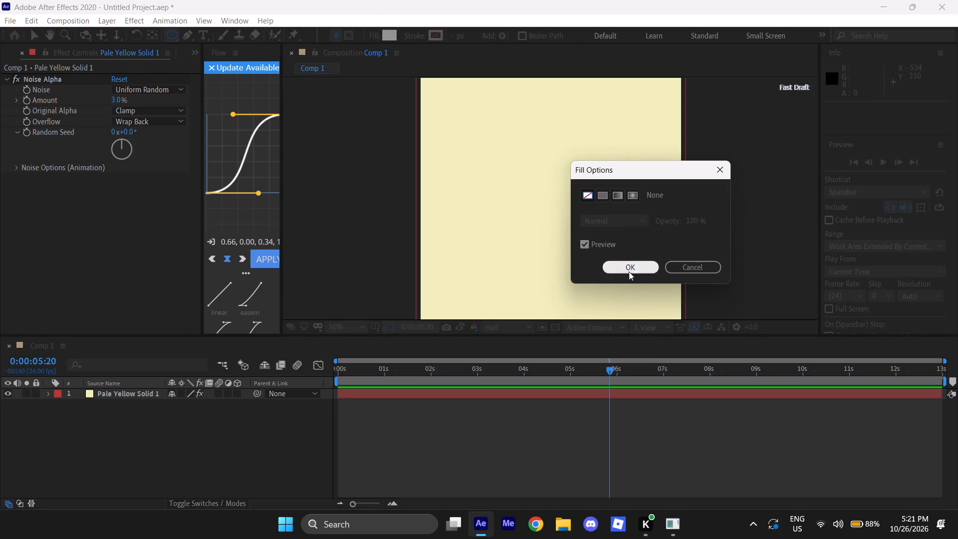
pyautogui.click(629, 270)
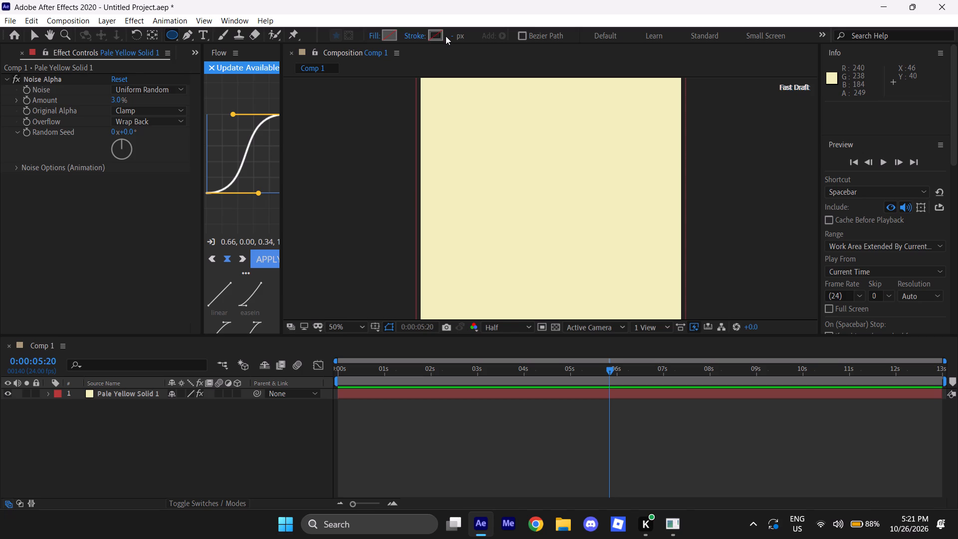
# Set the shape stroke type to Solid Color at 100% opacity.
pyautogui.click(440, 36)
pyautogui.click(814, 331)
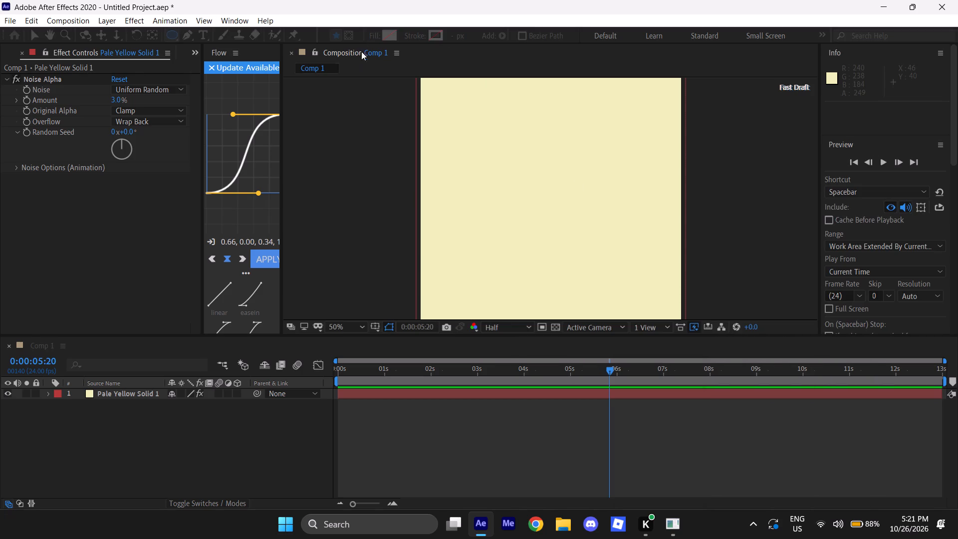
pyautogui.click(415, 35)
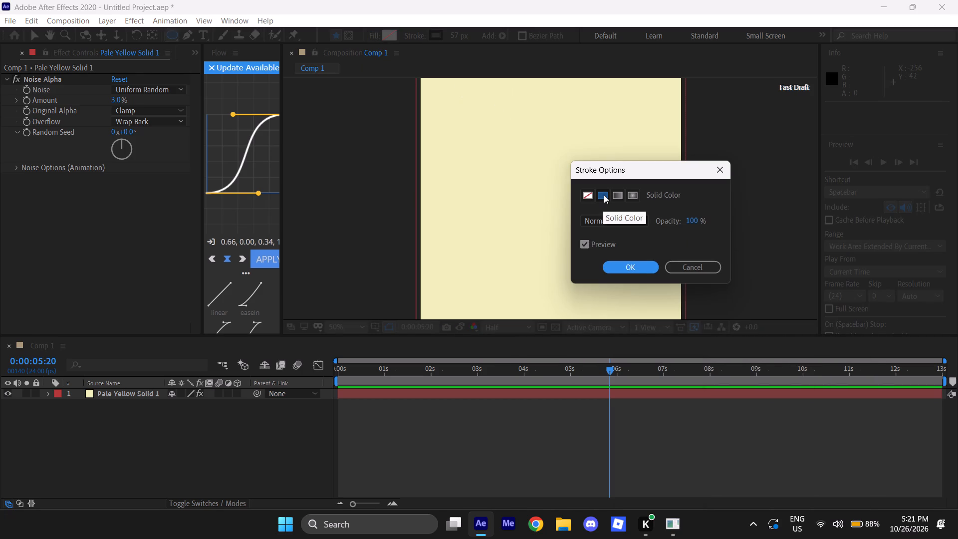
pyautogui.click(604, 195)
pyautogui.click(633, 269)
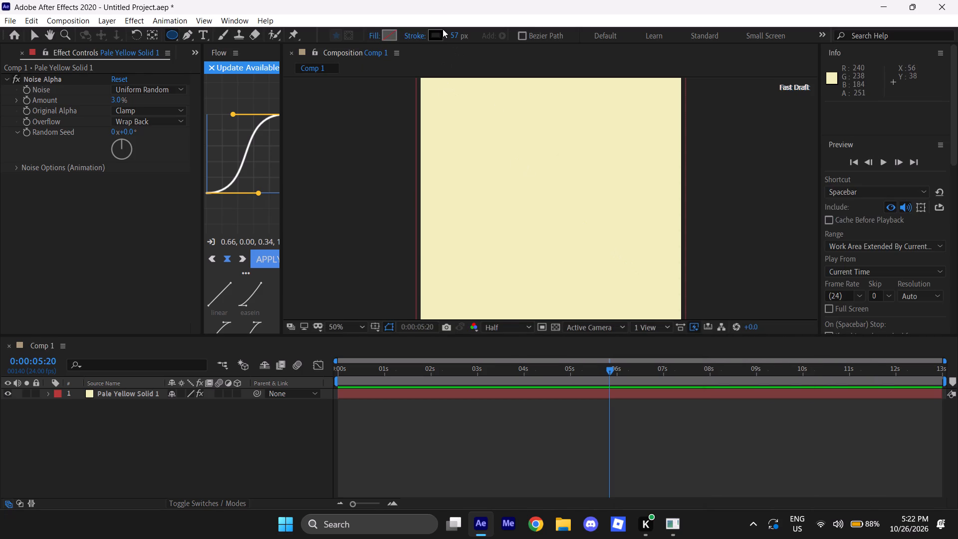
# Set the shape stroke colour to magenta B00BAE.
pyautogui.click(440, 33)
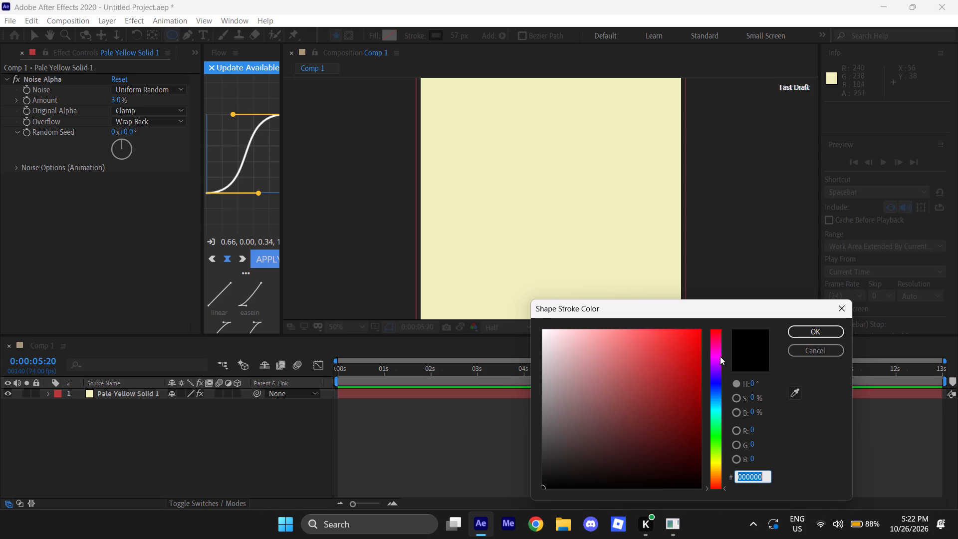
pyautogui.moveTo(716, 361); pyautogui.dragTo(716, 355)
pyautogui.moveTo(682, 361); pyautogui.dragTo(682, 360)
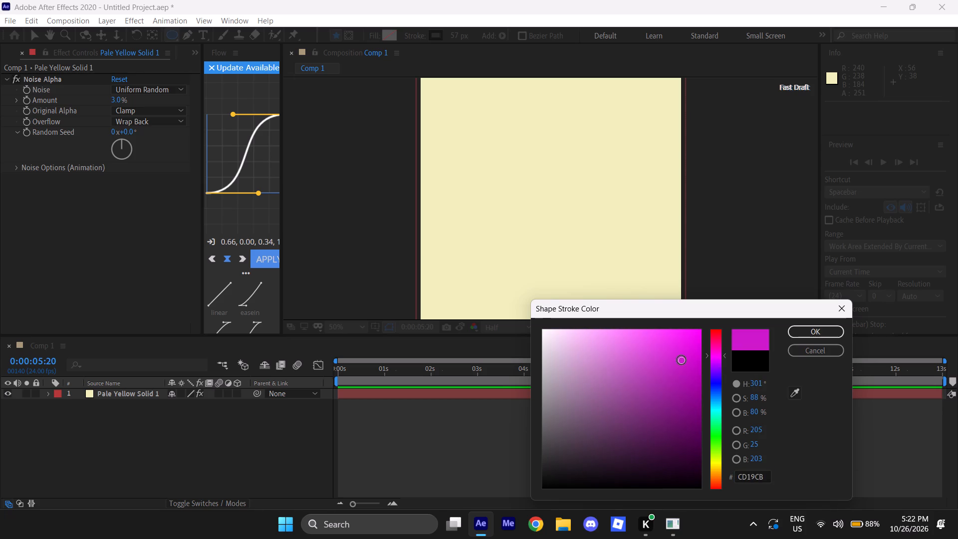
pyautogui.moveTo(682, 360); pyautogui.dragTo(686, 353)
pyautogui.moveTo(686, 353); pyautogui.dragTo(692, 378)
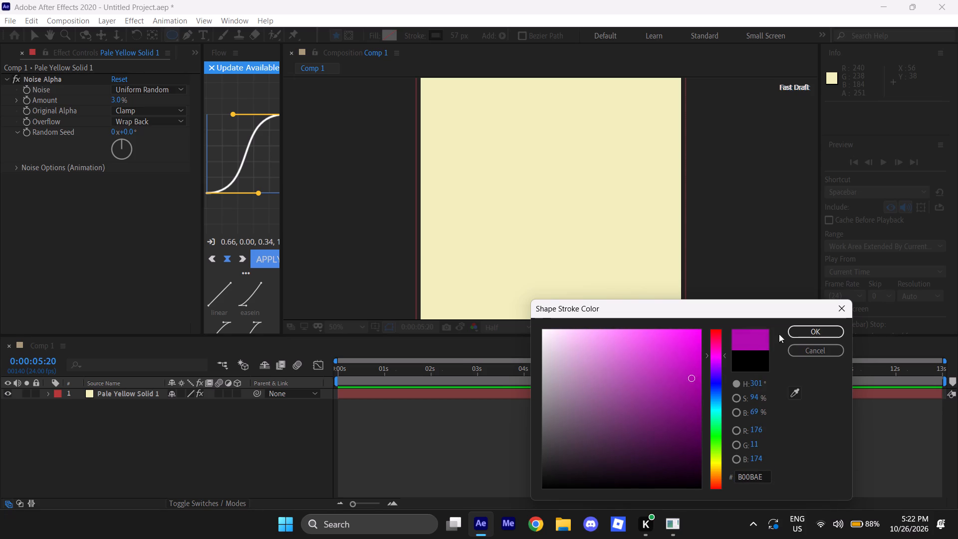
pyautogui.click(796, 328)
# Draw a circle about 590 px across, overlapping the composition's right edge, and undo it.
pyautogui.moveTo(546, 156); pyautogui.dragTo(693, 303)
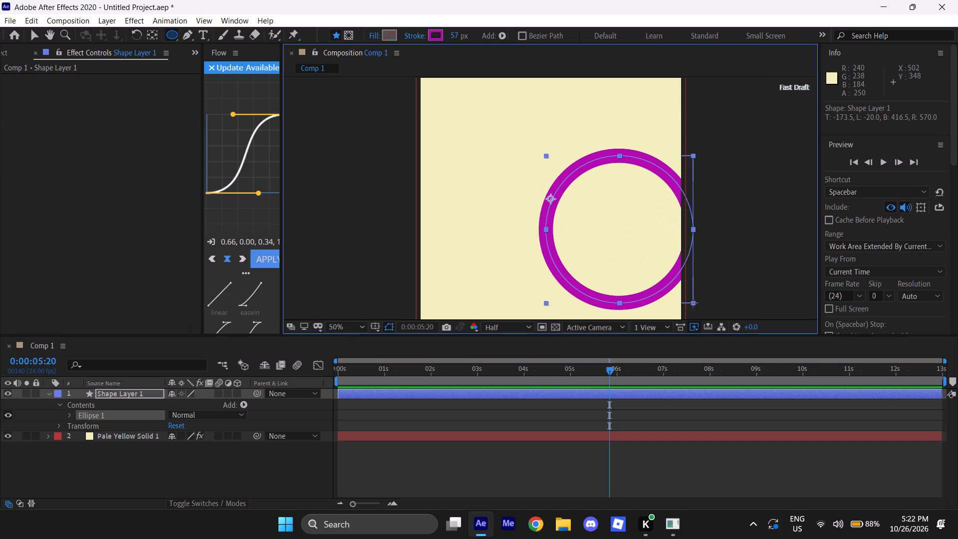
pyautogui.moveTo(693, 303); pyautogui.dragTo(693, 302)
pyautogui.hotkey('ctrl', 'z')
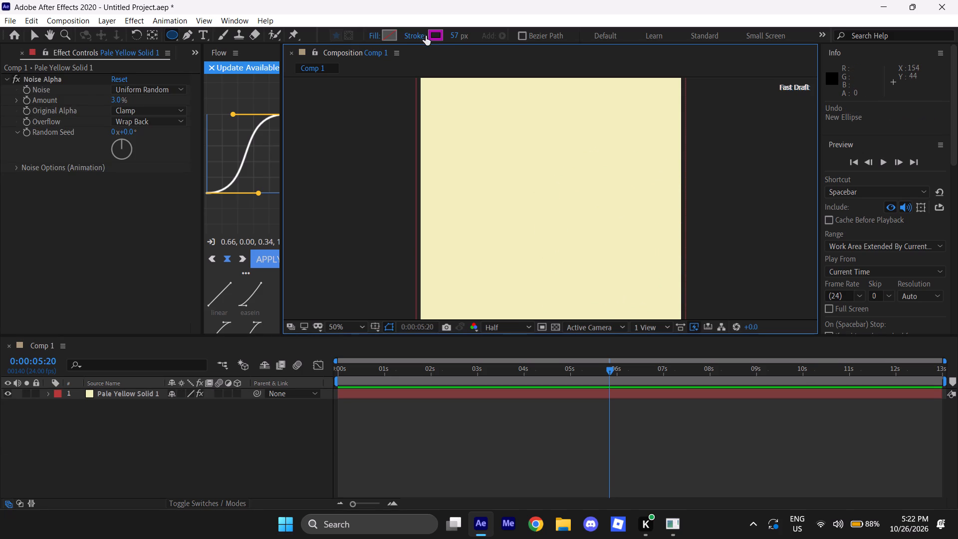
# Set the shape stroke colour to a brighter magenta, D70DD5.
pyautogui.click(430, 34)
pyautogui.click(429, 35)
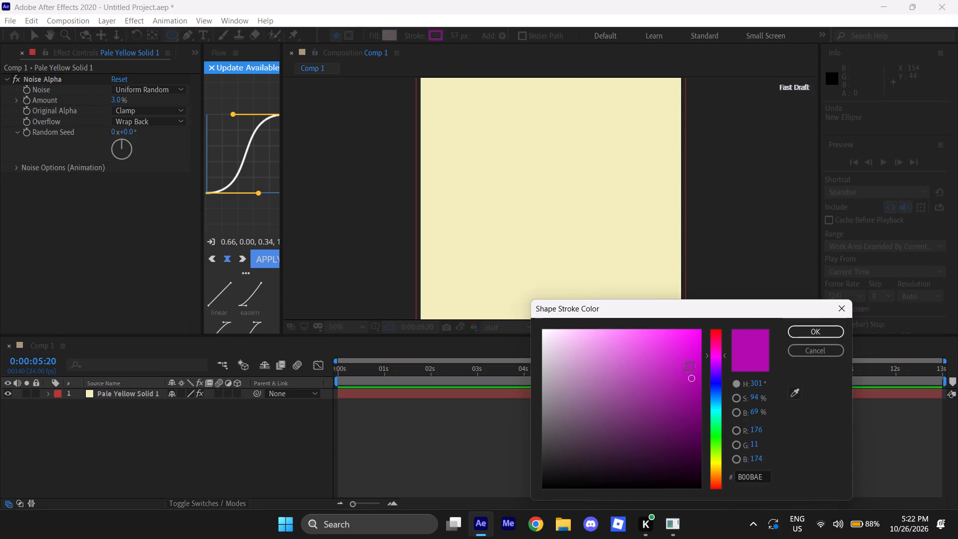
pyautogui.moveTo(688, 376); pyautogui.dragTo(692, 354)
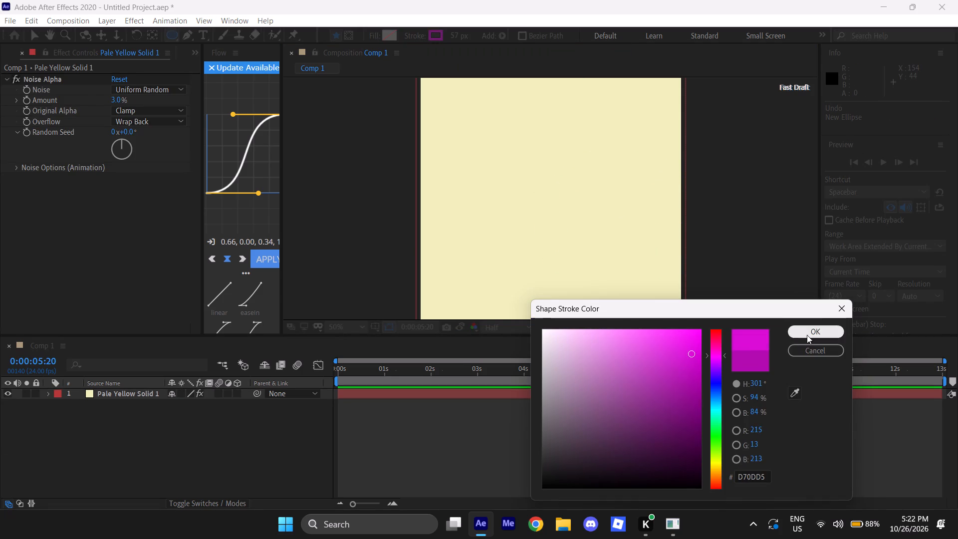
pyautogui.click(808, 333)
# Draw an ellipse about 984 x 898 px that starts near the composition's centre and extends past its lower-right corner.
pyautogui.moveTo(556, 172); pyautogui.dragTo(772, 345)
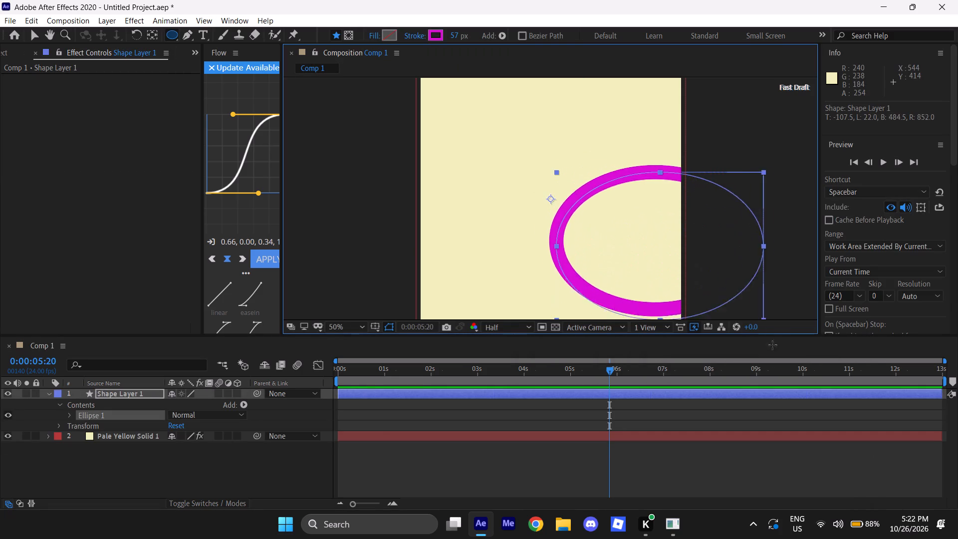
pyautogui.moveTo(772, 345); pyautogui.dragTo(802, 396)
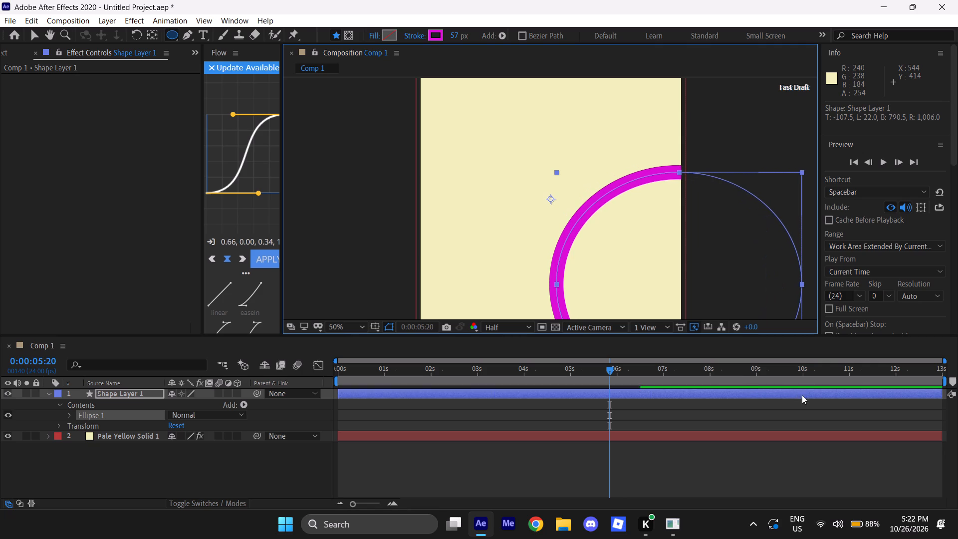
# Try different stroke widths on the ellipse and settle on 19 px.
pyautogui.moveTo(454, 34); pyautogui.dragTo(435, 46)
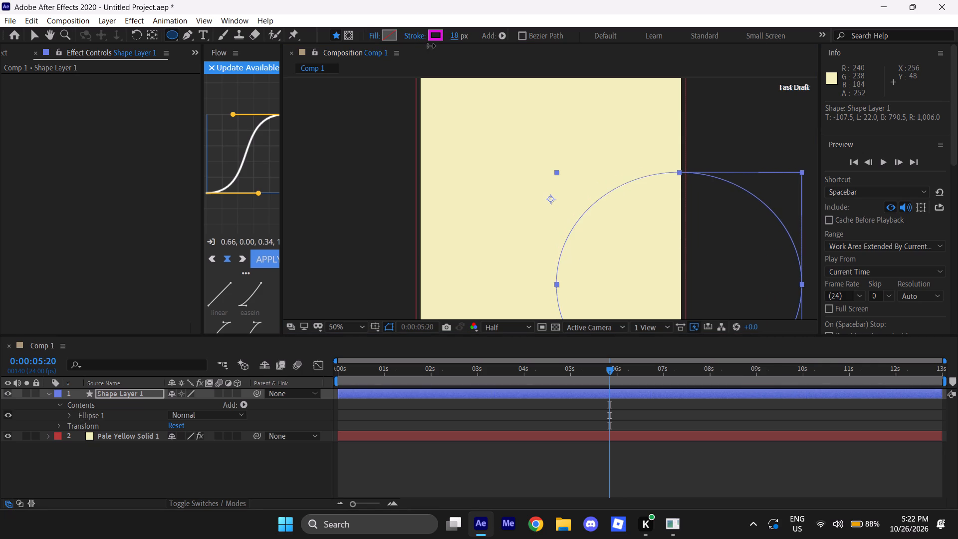
pyautogui.moveTo(435, 46); pyautogui.dragTo(445, 44)
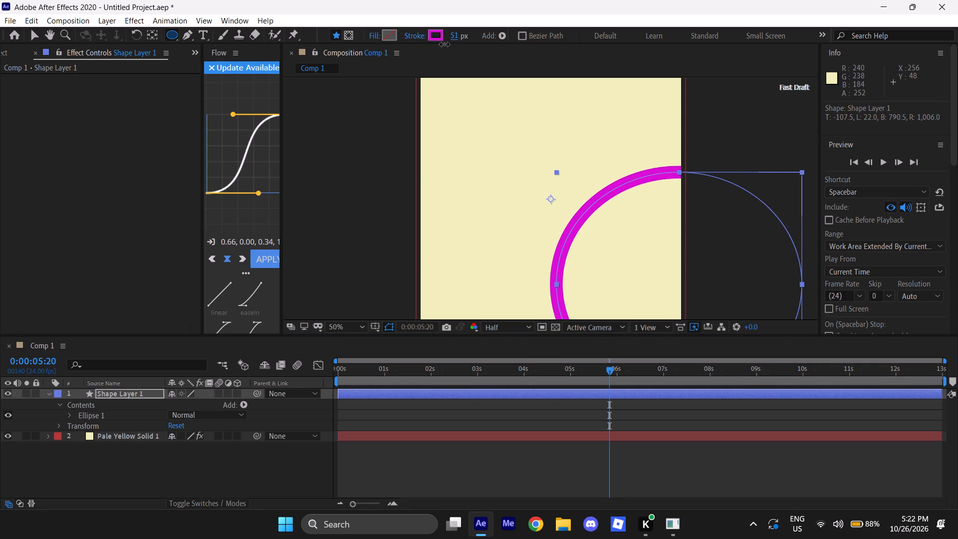
pyautogui.moveTo(445, 44); pyautogui.dragTo(479, 119)
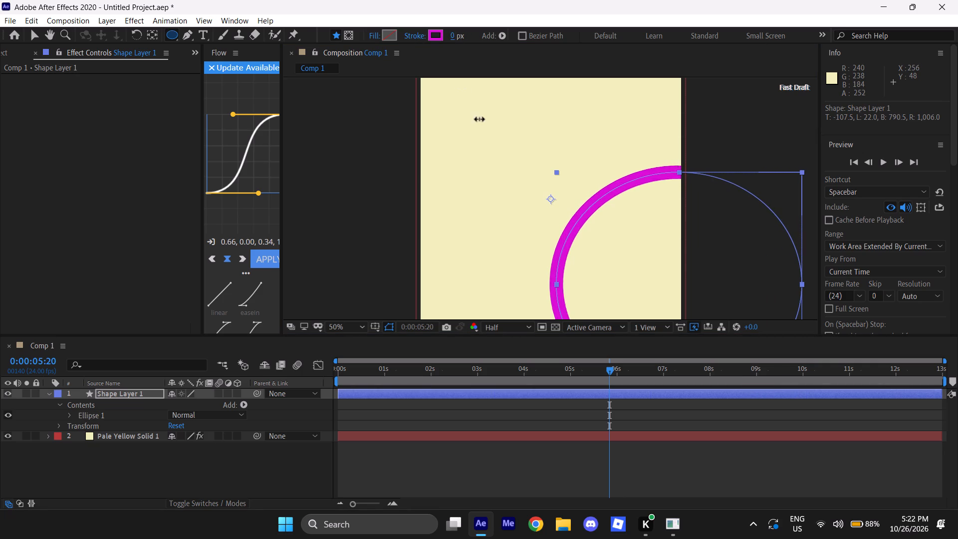
pyautogui.moveTo(479, 119); pyautogui.dragTo(482, 94)
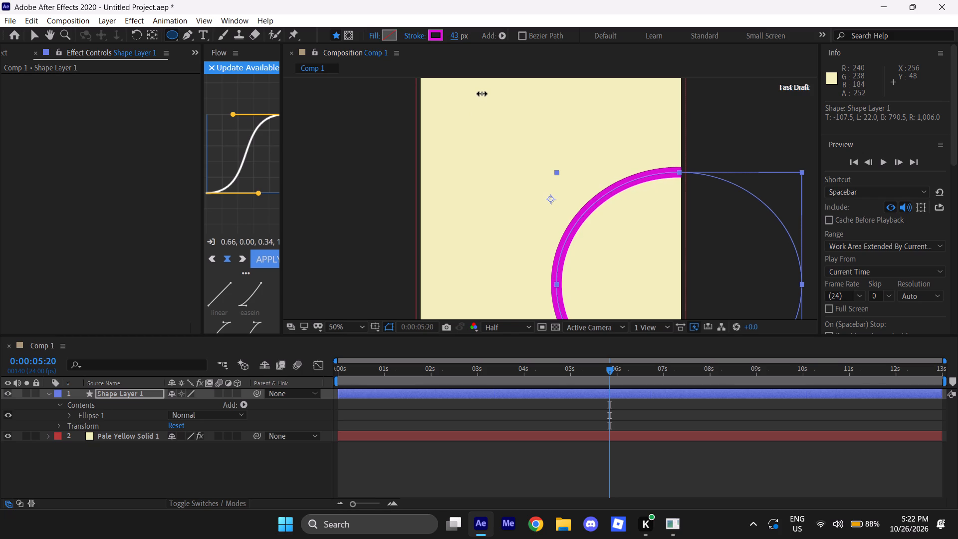
pyautogui.moveTo(482, 94); pyautogui.dragTo(445, 84)
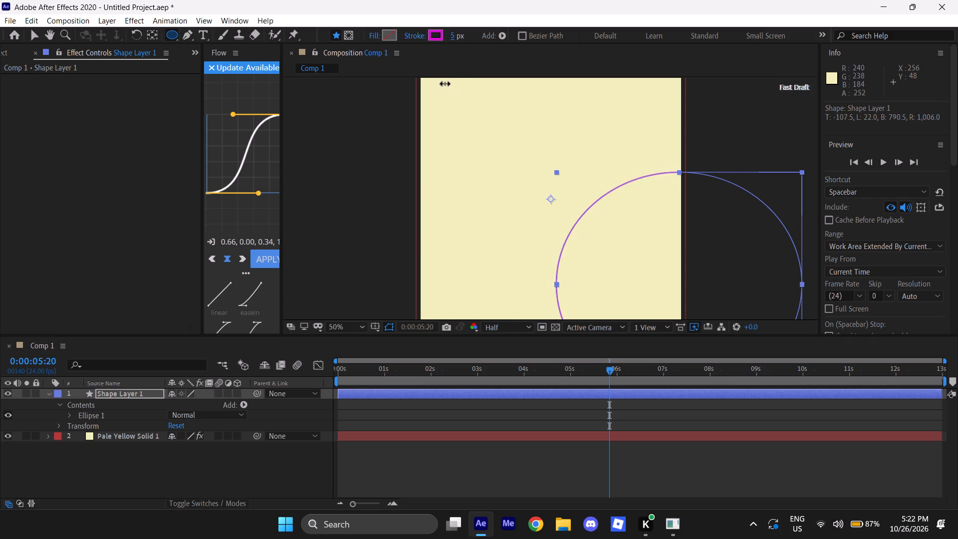
pyautogui.moveTo(445, 84); pyautogui.dragTo(450, 78)
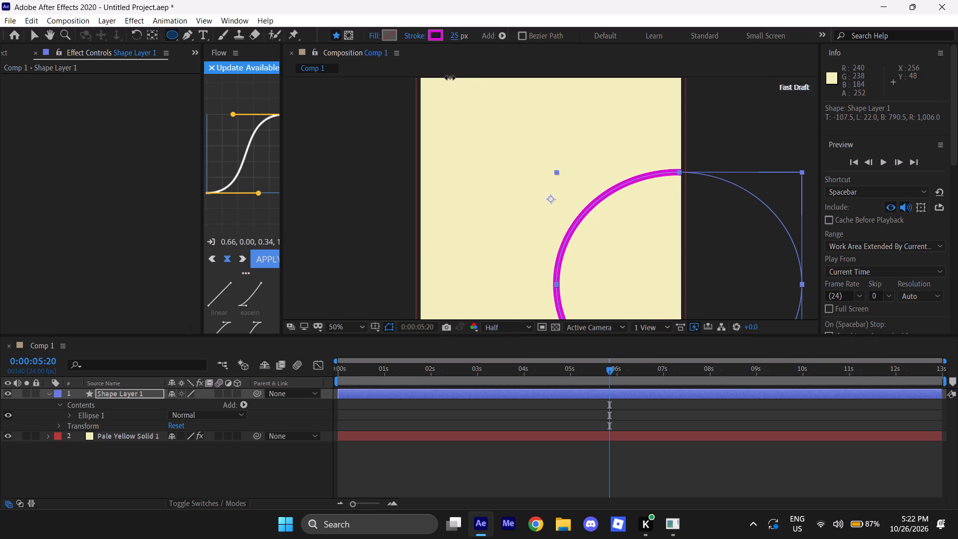
pyautogui.moveTo(450, 78); pyautogui.dragTo(447, 78)
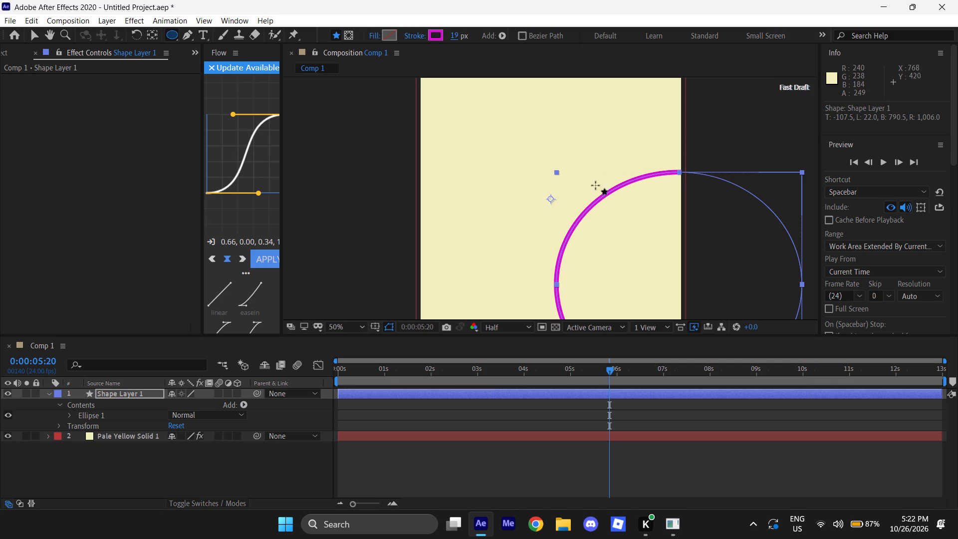
# Try the ellipse near the middle of the composition, and place it back towards the lower-right area.
pyautogui.keyDown('ctrl'); pyautogui.doubleClick(155, 35); pyautogui.keyUp('ctrl')
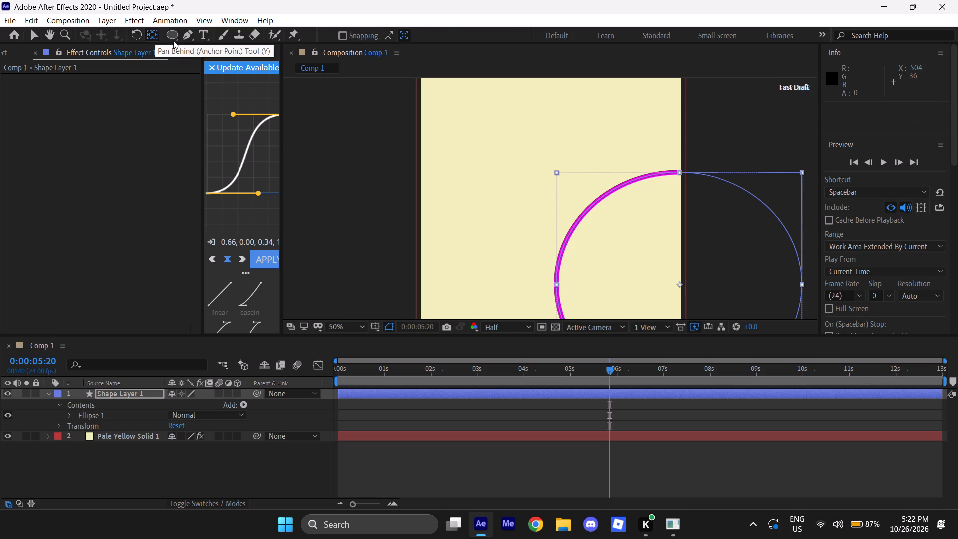
pyautogui.press('v')
pyautogui.moveTo(686, 281); pyautogui.dragTo(672, 280)
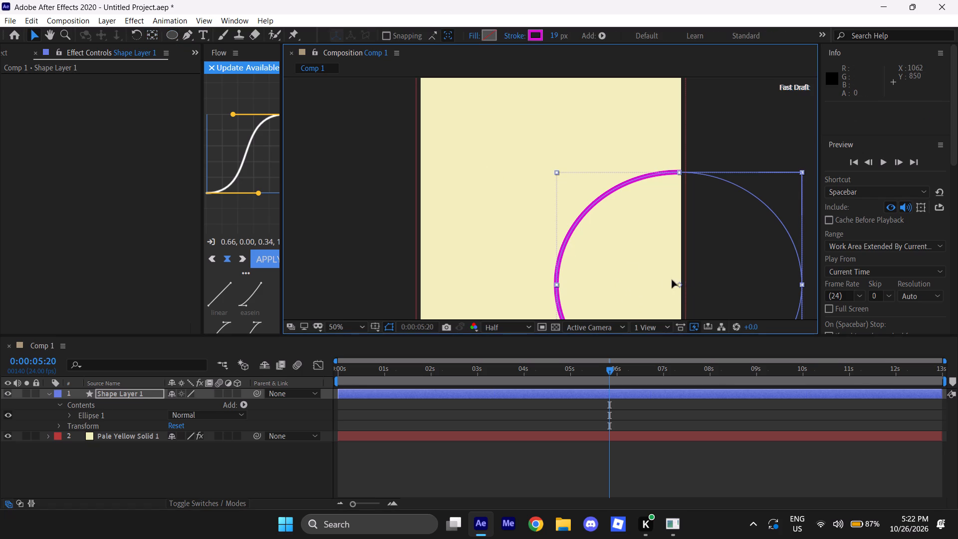
pyautogui.moveTo(672, 280); pyautogui.dragTo(542, 201)
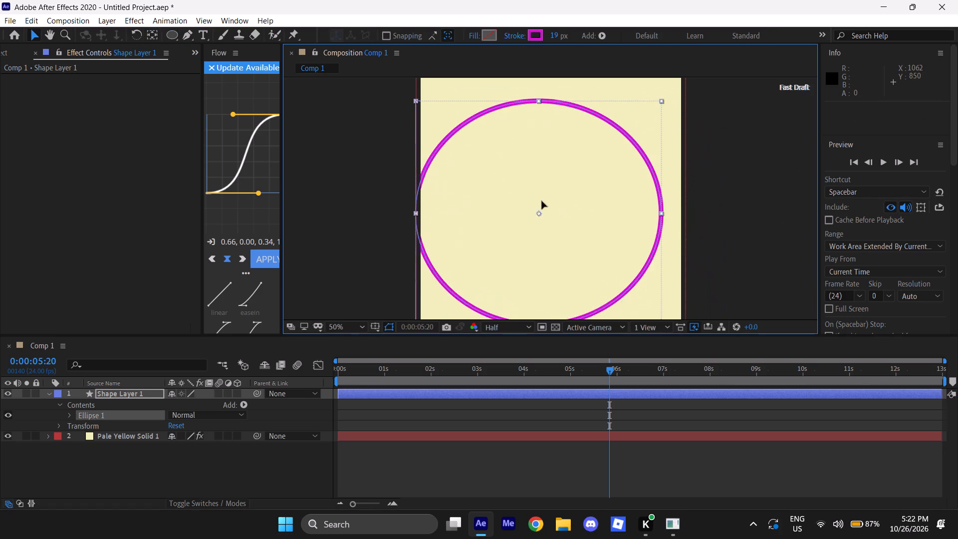
pyautogui.moveTo(542, 201); pyautogui.dragTo(644, 269)
# Set the composition's preview resolution to Third.
pyautogui.click(518, 327)
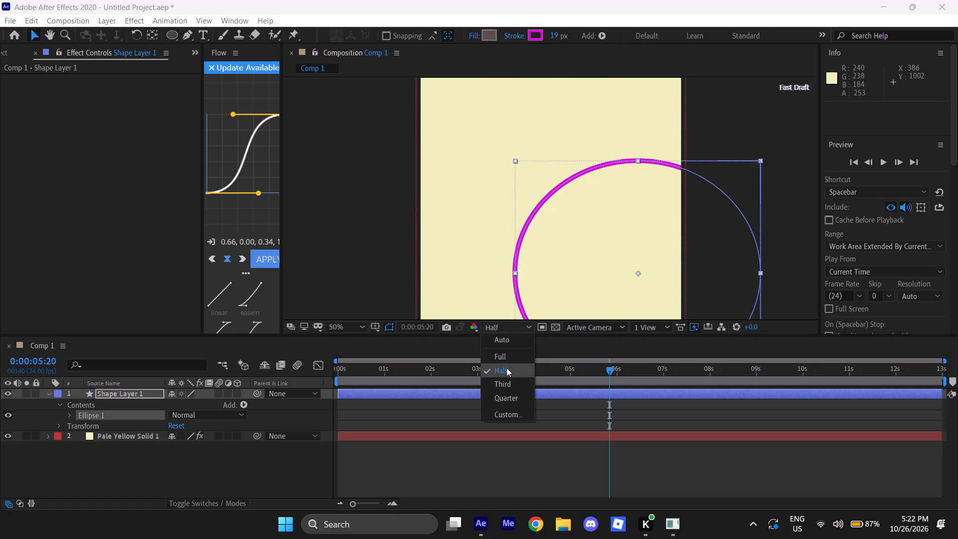
pyautogui.click(504, 376)
pyautogui.click(500, 324)
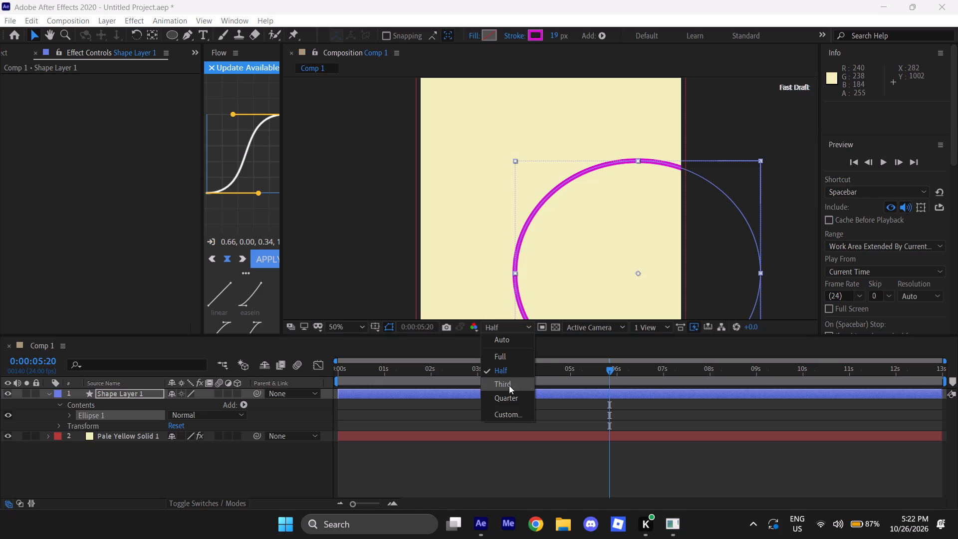
pyautogui.click(509, 385)
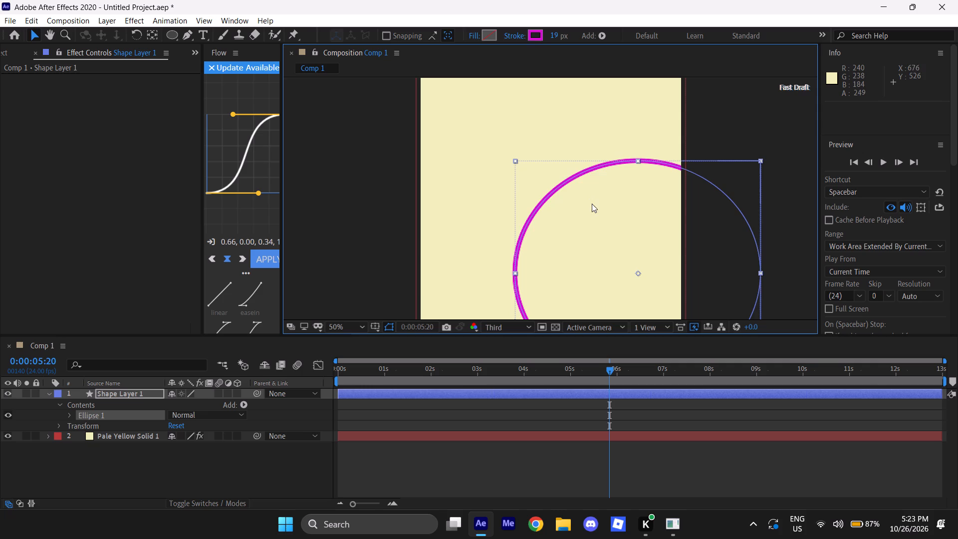
# Move the ellipse layer over the composition's lower-right corner, to position about 1012, 839.
pyautogui.moveTo(607, 226); pyautogui.dragTo(684, 304)
pyautogui.scroll(-2, 661, 225)
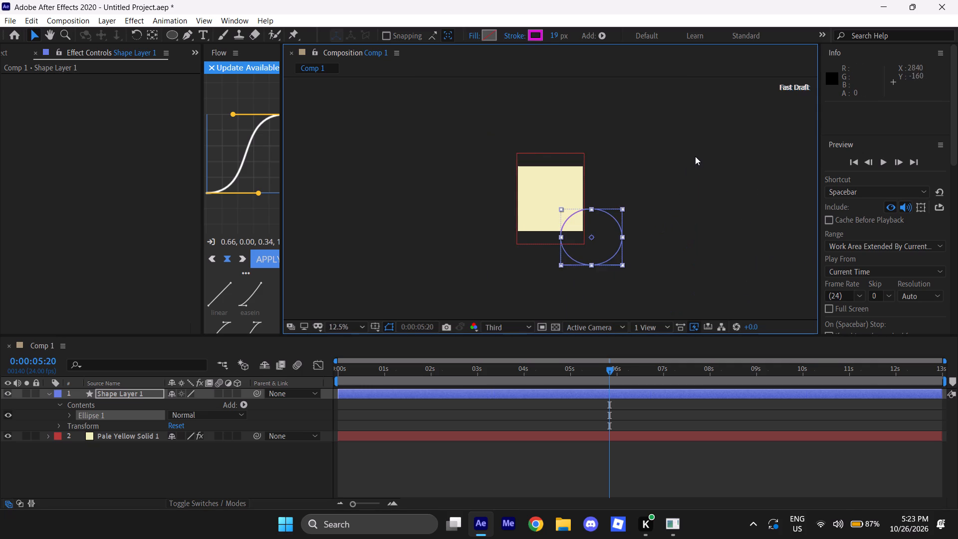
pyautogui.click(695, 156)
pyautogui.scroll(2, 558, 209)
pyautogui.scroll(-1, 570, 220)
pyautogui.click(600, 242)
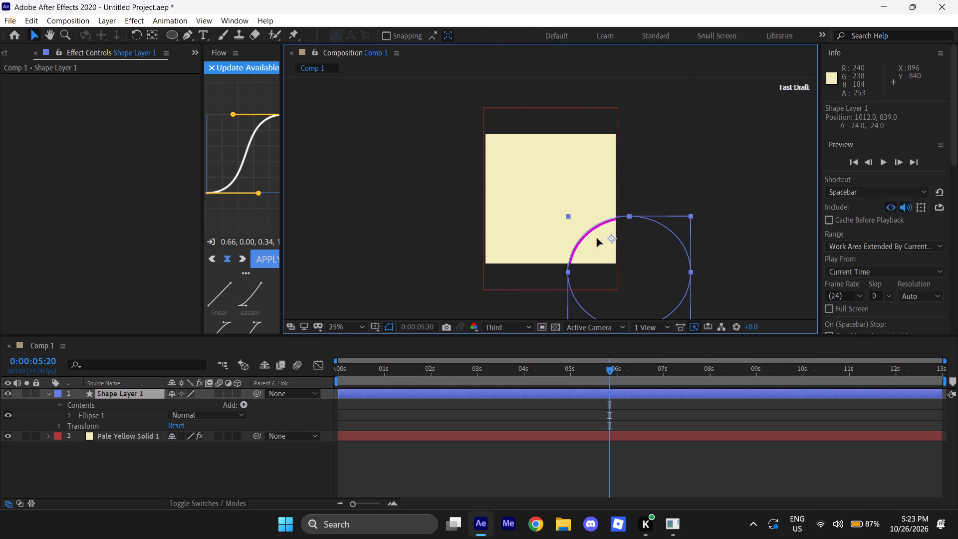
# Duplicate the ellipse shape layer and move the copy over the composition's upper-left corner, to position about -220, -209.
pyautogui.click(658, 156)
pyautogui.click(597, 241)
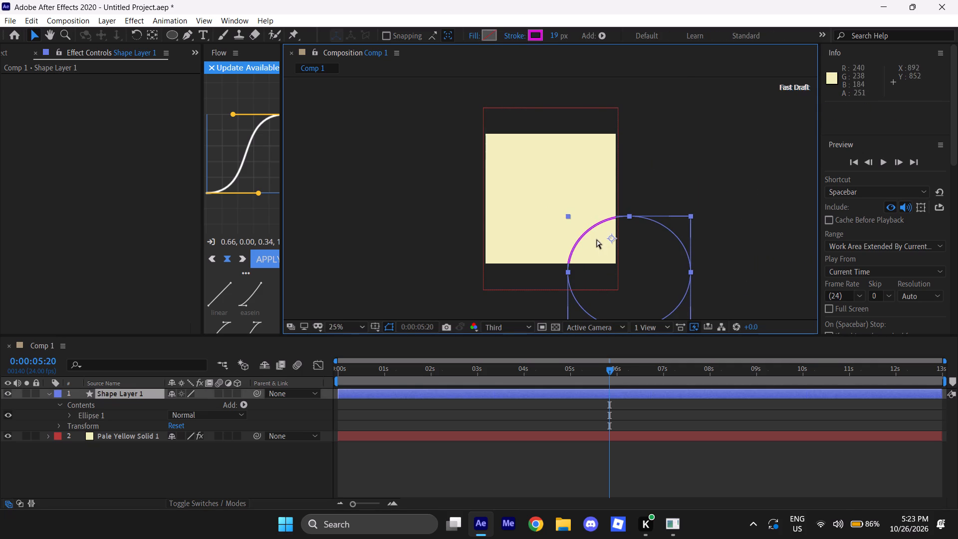
pyautogui.hotkey('ctrl', 'd')
pyautogui.moveTo(594, 244); pyautogui.dragTo(441, 113)
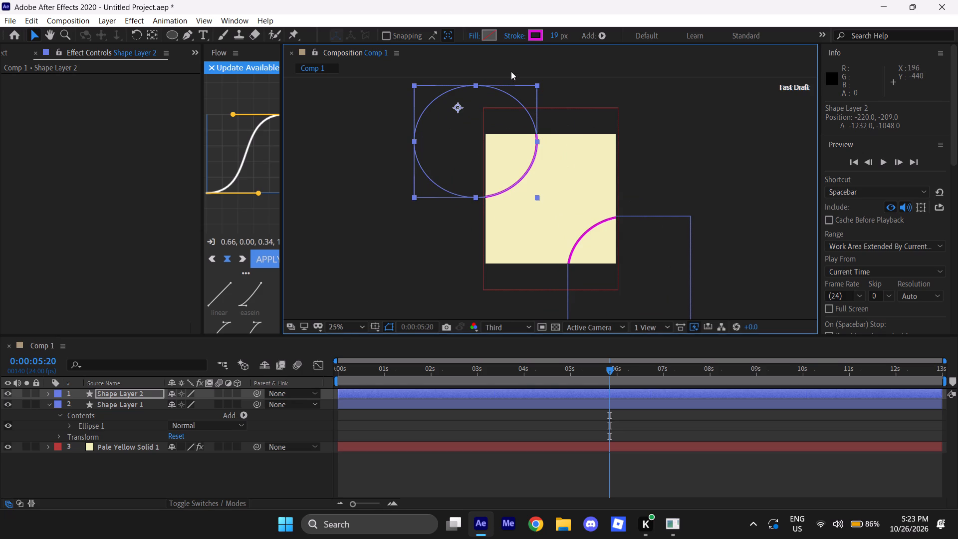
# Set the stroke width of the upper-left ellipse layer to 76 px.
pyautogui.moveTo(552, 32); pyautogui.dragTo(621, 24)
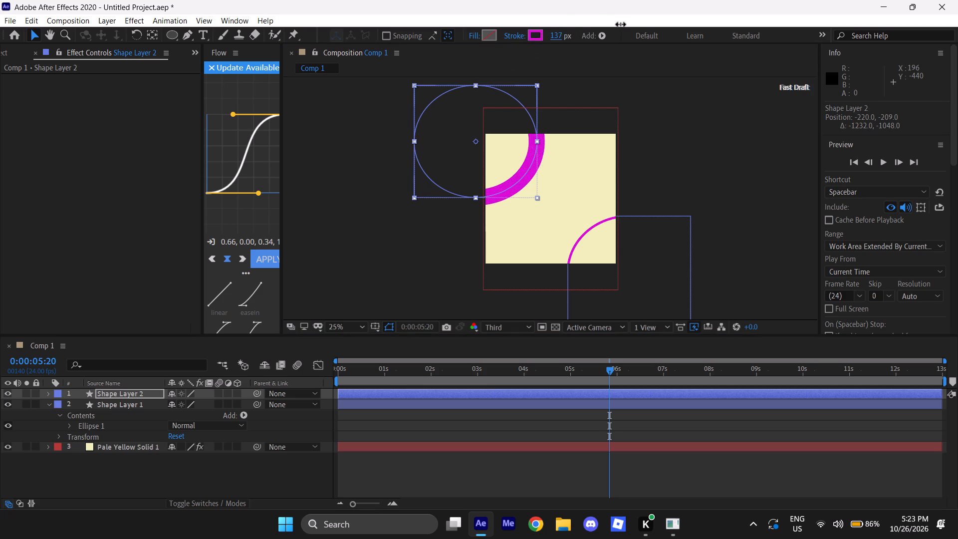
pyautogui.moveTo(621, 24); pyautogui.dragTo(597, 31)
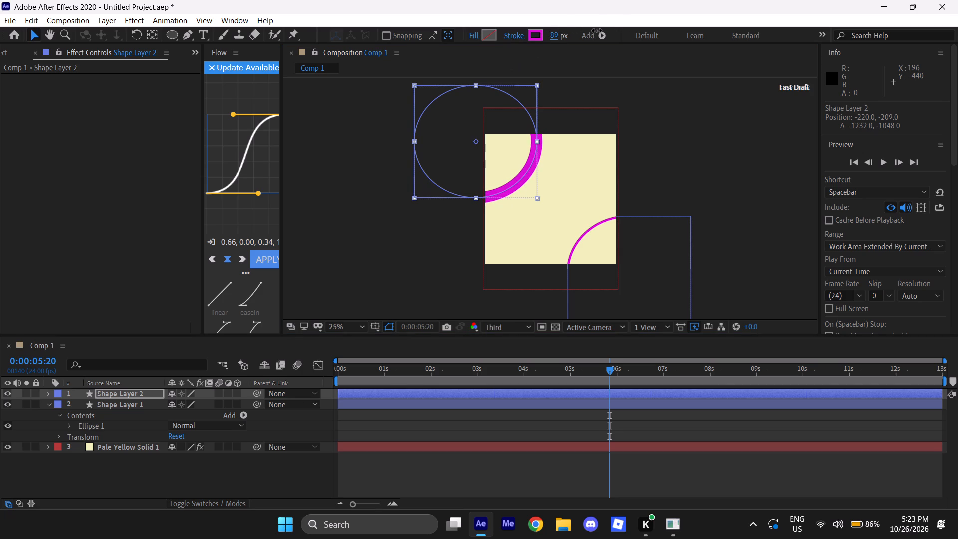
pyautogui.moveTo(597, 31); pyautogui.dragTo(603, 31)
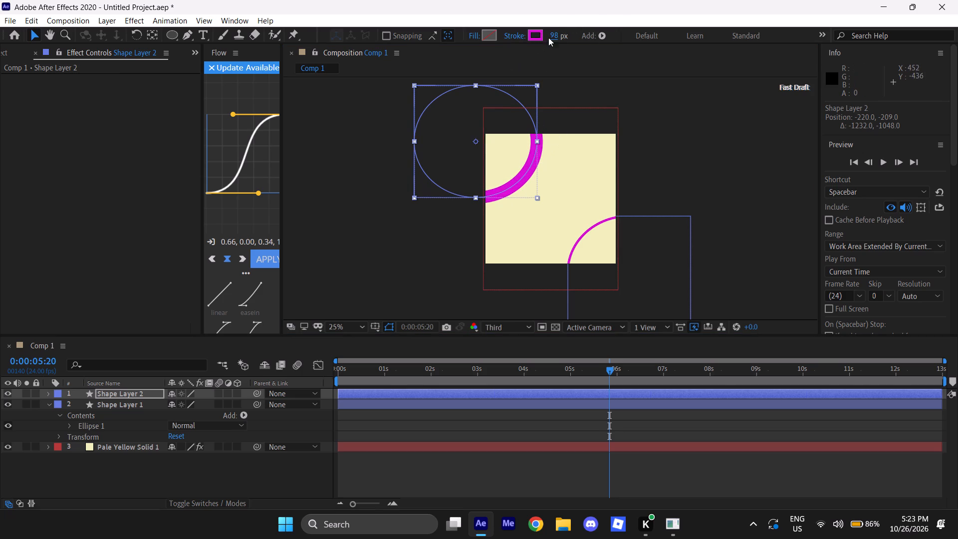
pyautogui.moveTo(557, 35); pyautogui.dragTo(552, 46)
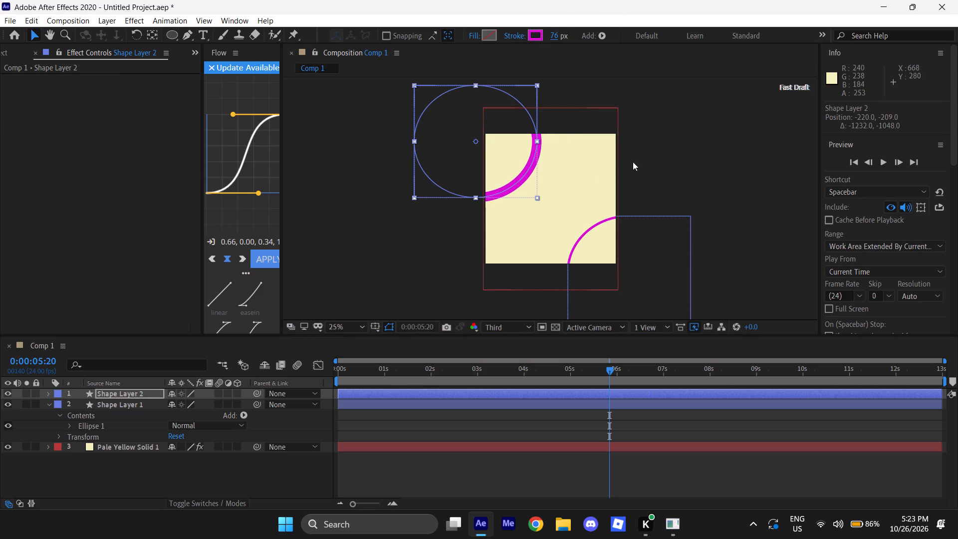
# Widen the composition, lock its aspect ratio, and enlarge it to 1404 x 1087 px.
pyautogui.rightClick(670, 148)
pyautogui.click(725, 172)
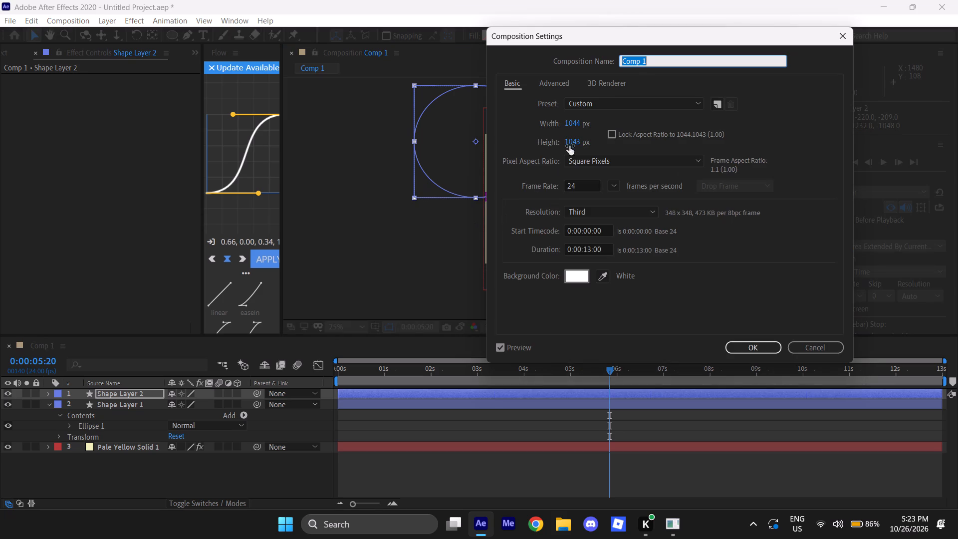
pyautogui.moveTo(577, 123); pyautogui.dragTo(752, 107)
pyautogui.click(610, 134)
pyautogui.moveTo(571, 125); pyautogui.dragTo(607, 124)
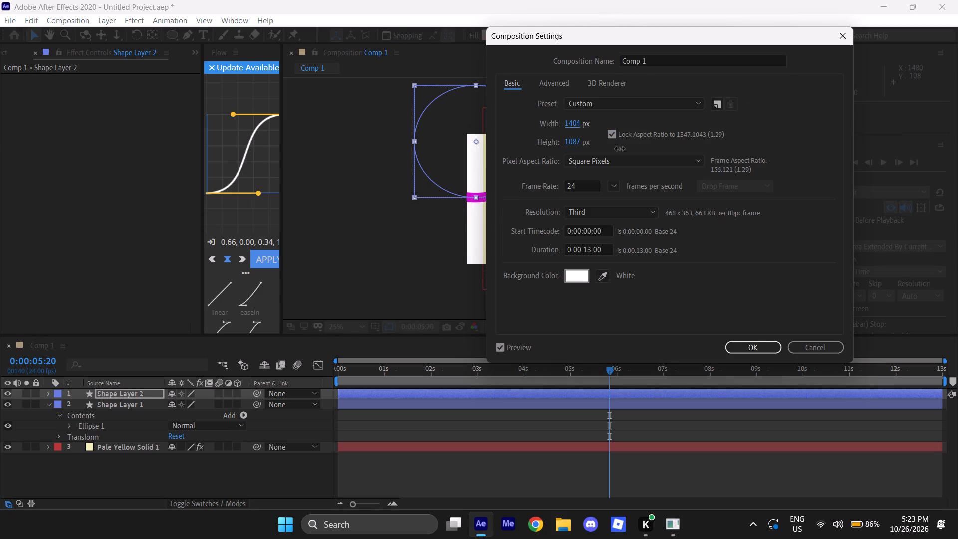
pyautogui.click(758, 342)
pyautogui.click(711, 204)
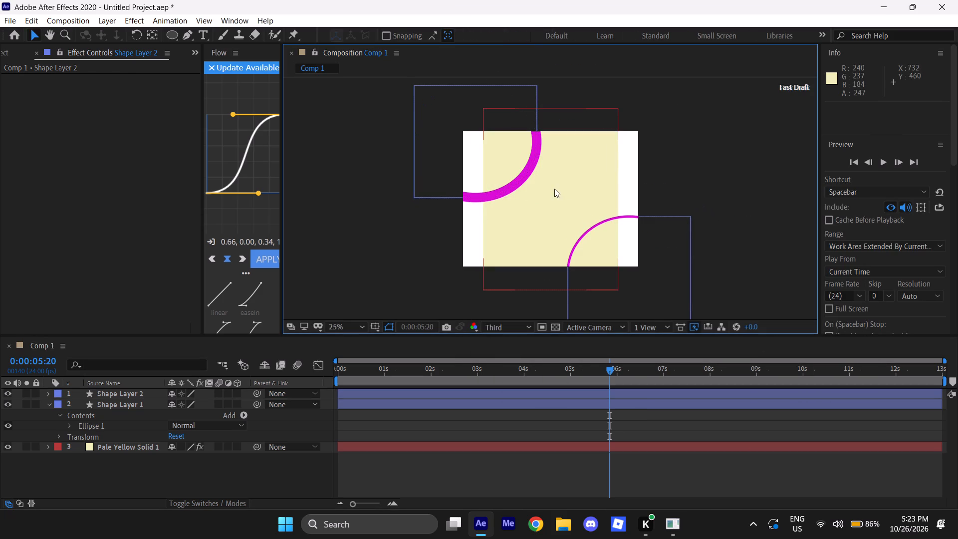
# Stretch the pale yellow background solid past the composition edges, ending at a scale of about 213.7, 151.9%.
pyautogui.click(554, 189)
pyautogui.press('s')
pyautogui.click(197, 455)
pyautogui.click(183, 458)
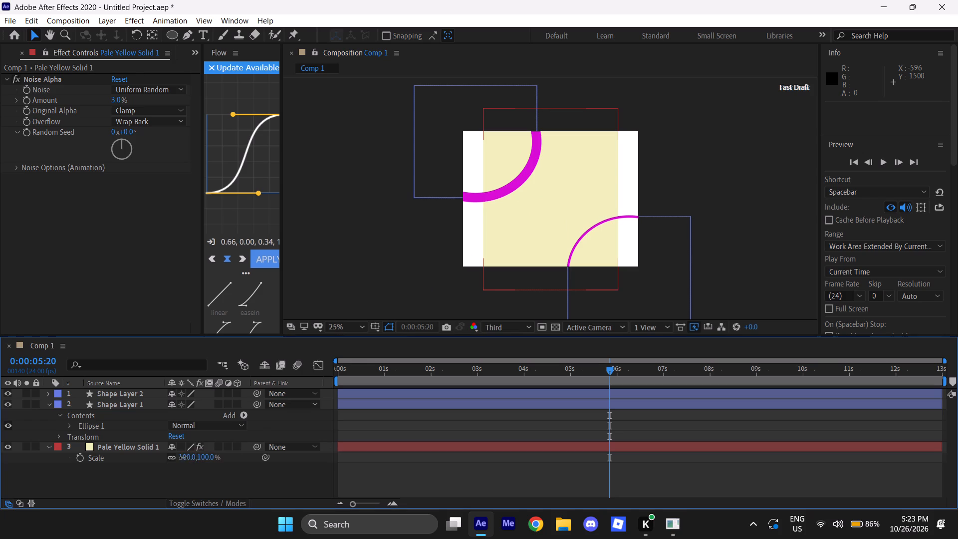
pyautogui.click(215, 467)
pyautogui.click(548, 234)
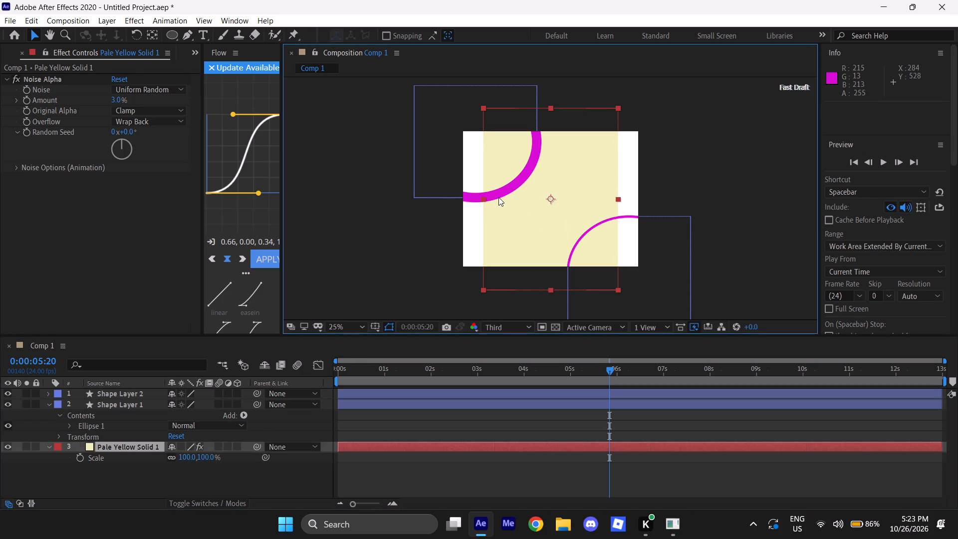
pyautogui.moveTo(481, 198); pyautogui.dragTo(457, 195)
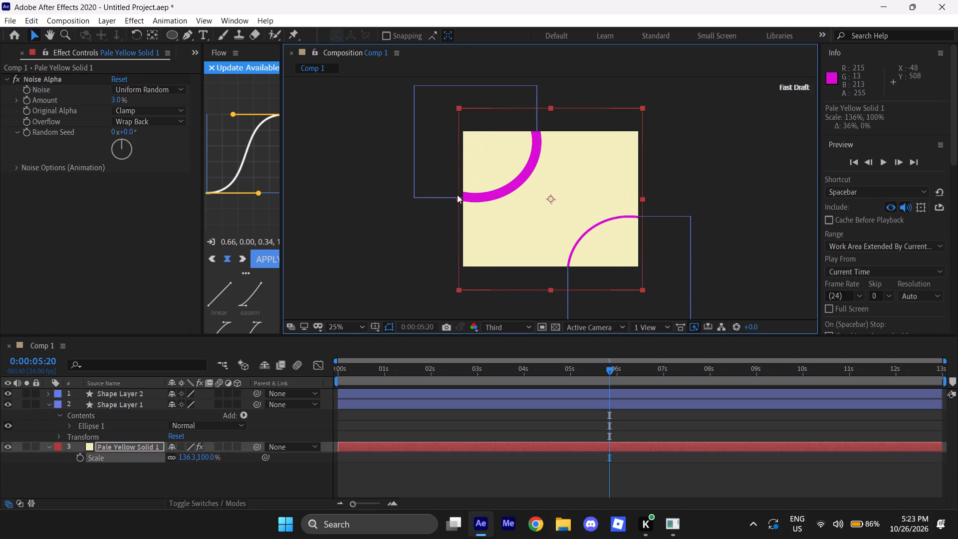
pyautogui.moveTo(457, 195); pyautogui.dragTo(454, 194)
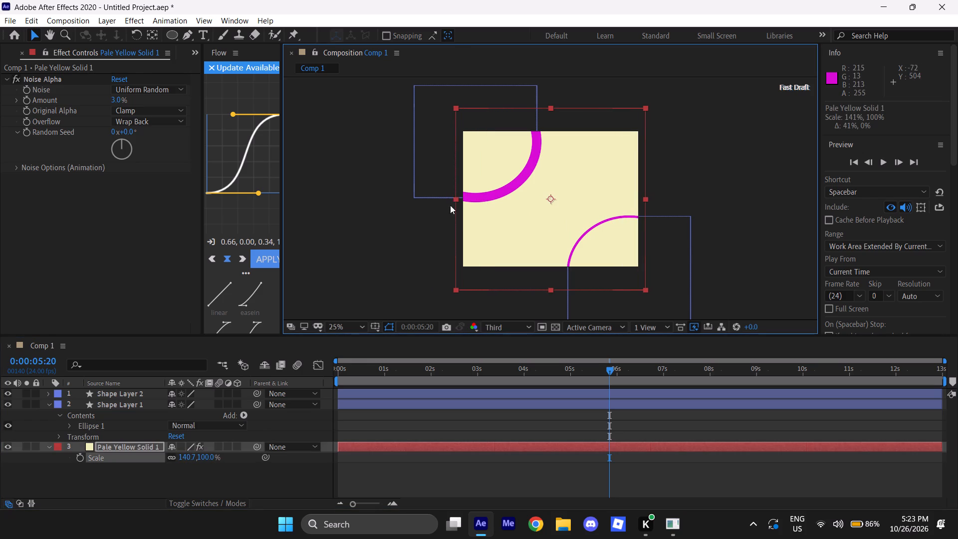
pyautogui.press('s')
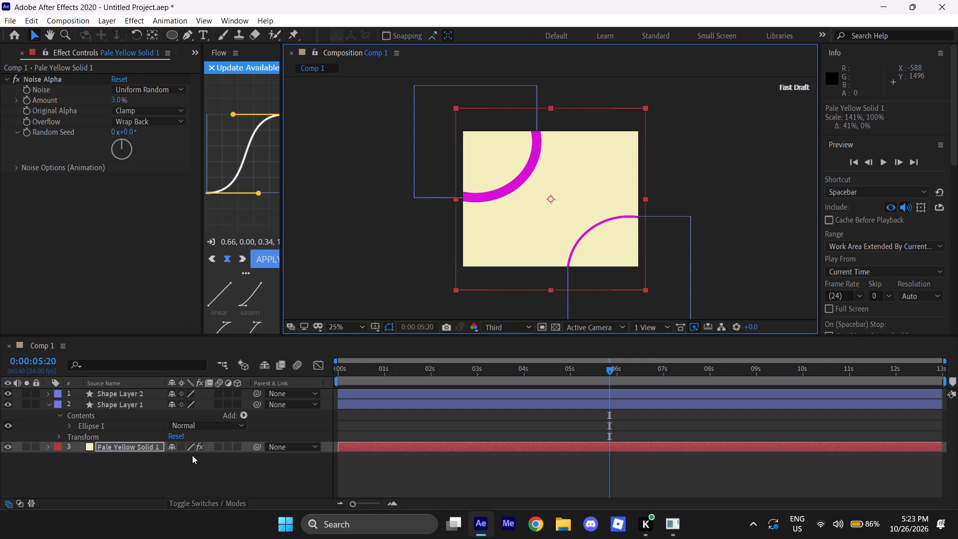
pyautogui.press('s')
pyautogui.moveTo(185, 465); pyautogui.dragTo(214, 428)
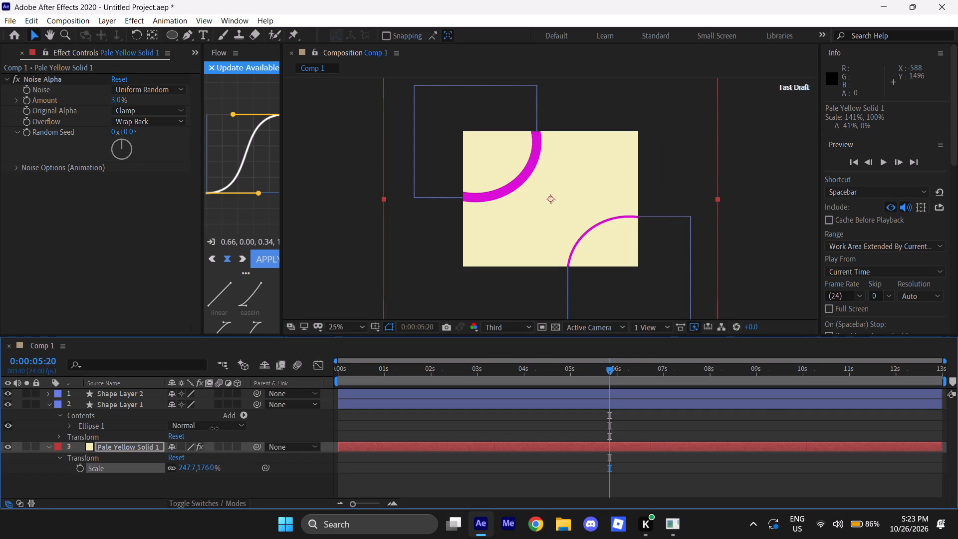
pyautogui.moveTo(214, 428); pyautogui.dragTo(205, 439)
pyautogui.click(756, 209)
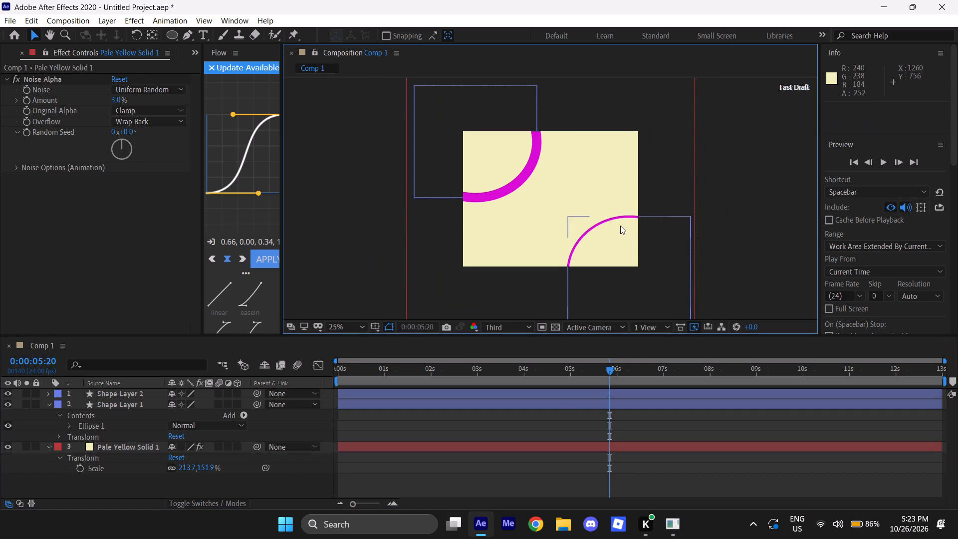
# Move the thin-stroked ellipse (Shape Layer 1) over the composition's lower-right corner, to position about 1360, 909, and collapse its layer properties.
pyautogui.moveTo(619, 225); pyautogui.dragTo(644, 231)
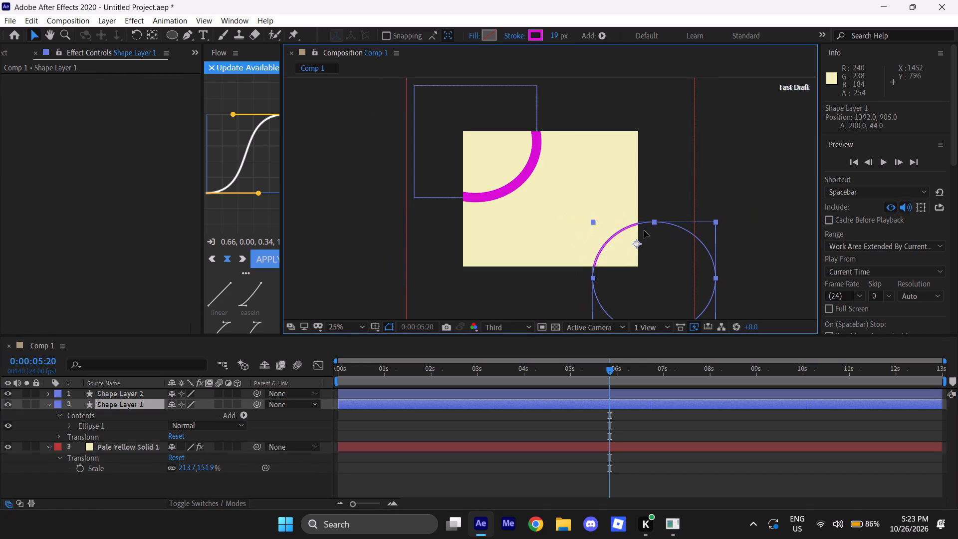
pyautogui.moveTo(644, 231); pyautogui.dragTo(640, 231)
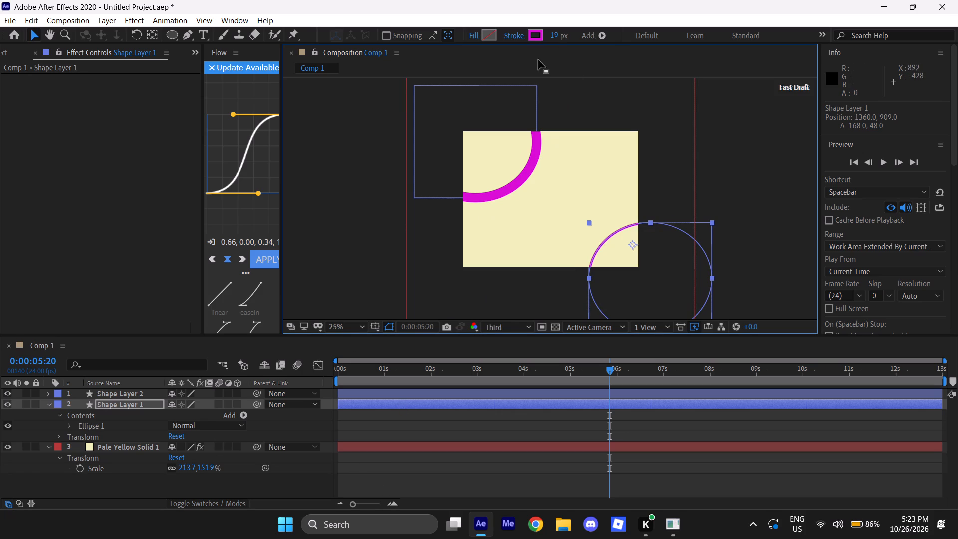
pyautogui.press('s')
pyautogui.press('s')
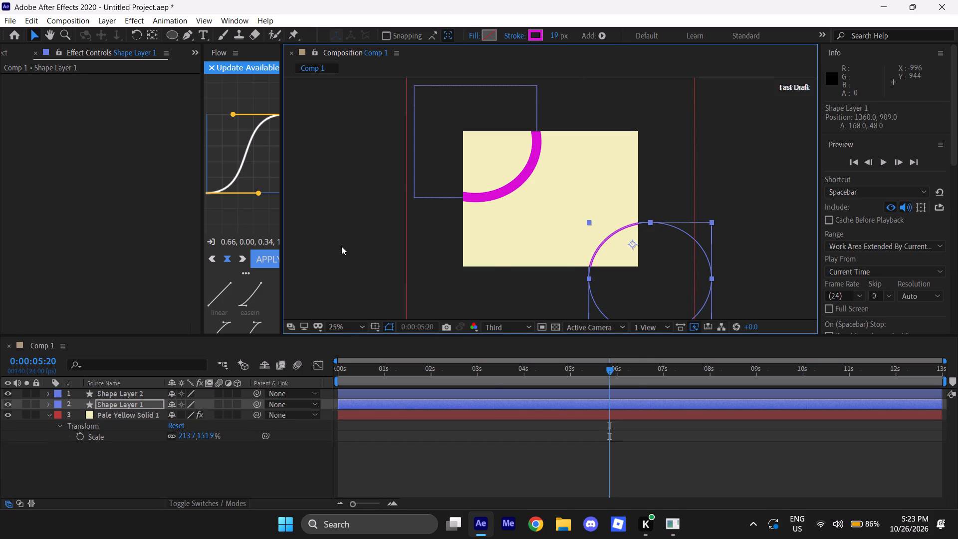
# Reduce the composition to about 1370 x 1060 px with the aspect ratio locked.
pyautogui.rightClick(341, 246)
pyautogui.click(402, 274)
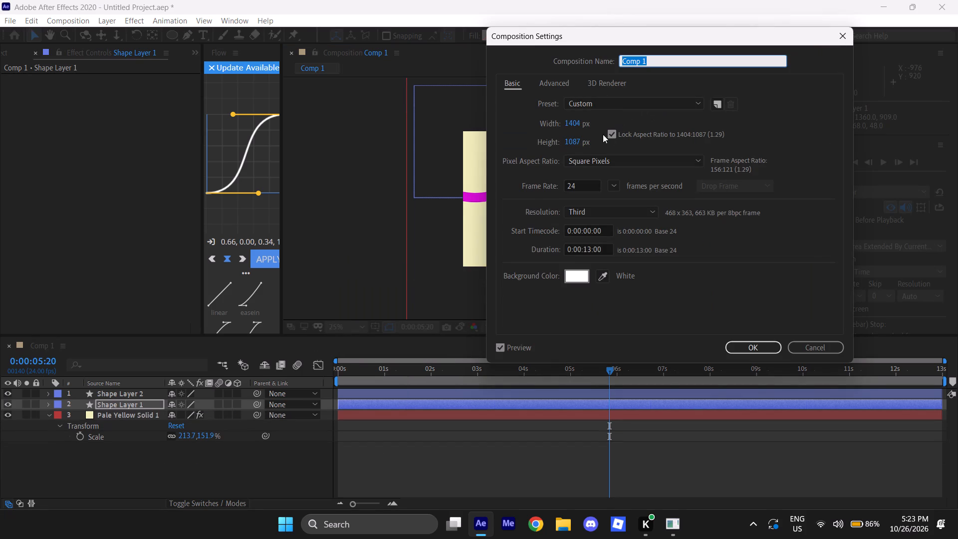
pyautogui.moveTo(577, 124); pyautogui.dragTo(562, 134)
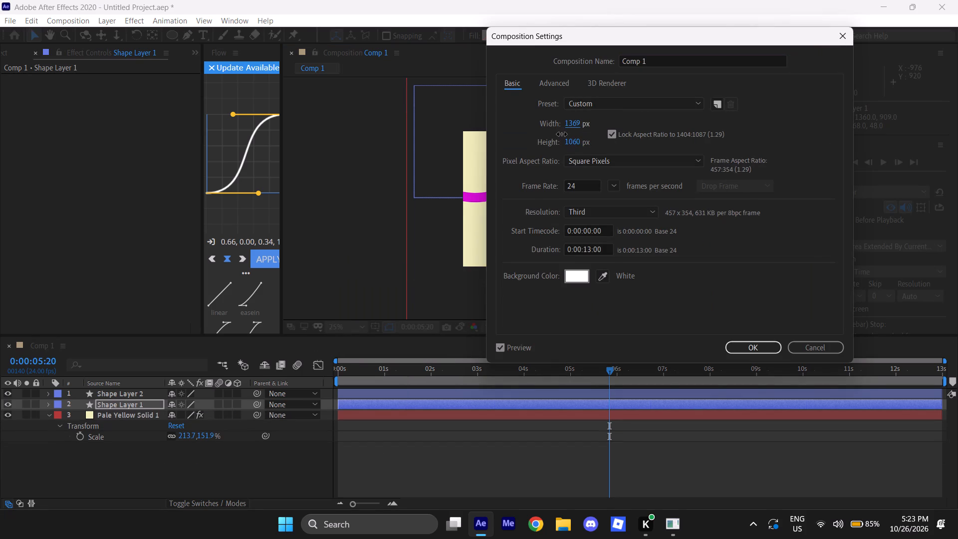
pyautogui.moveTo(562, 134); pyautogui.dragTo(565, 134)
pyautogui.click(756, 349)
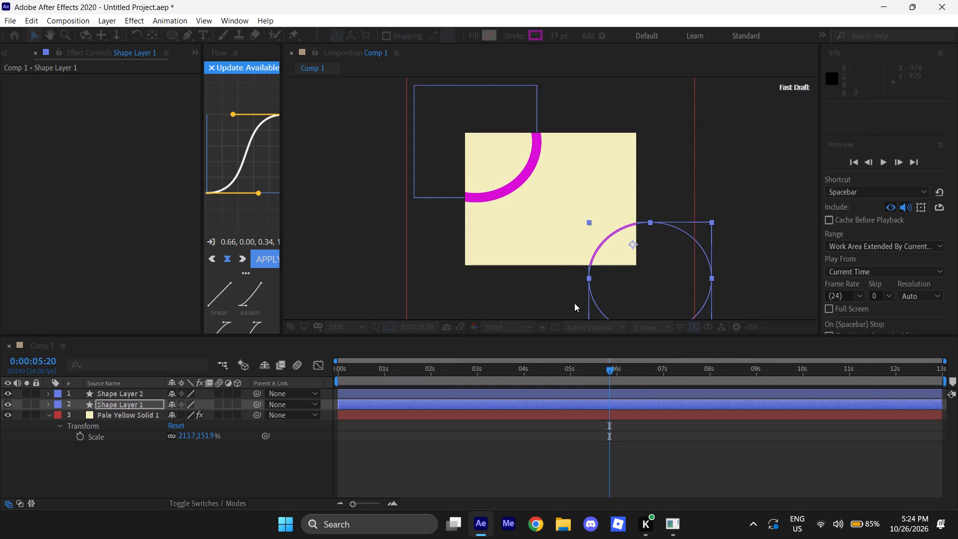
pyautogui.click(382, 225)
# Reposition the lower-right ellipse (Shape Layer 1) slightly higher over the corner, at about 1368, 841.
pyautogui.scroll(1, 663, 259)
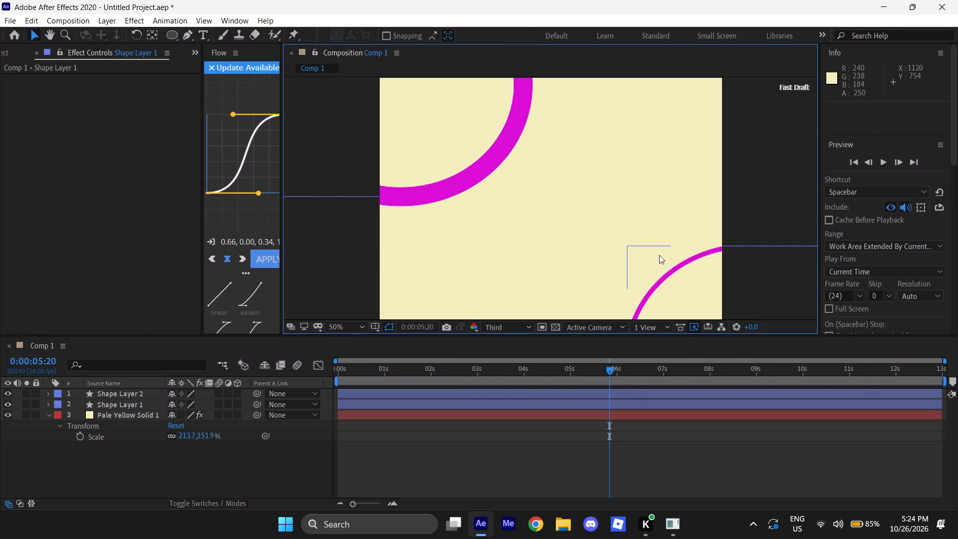
pyautogui.scroll(-1, 659, 255)
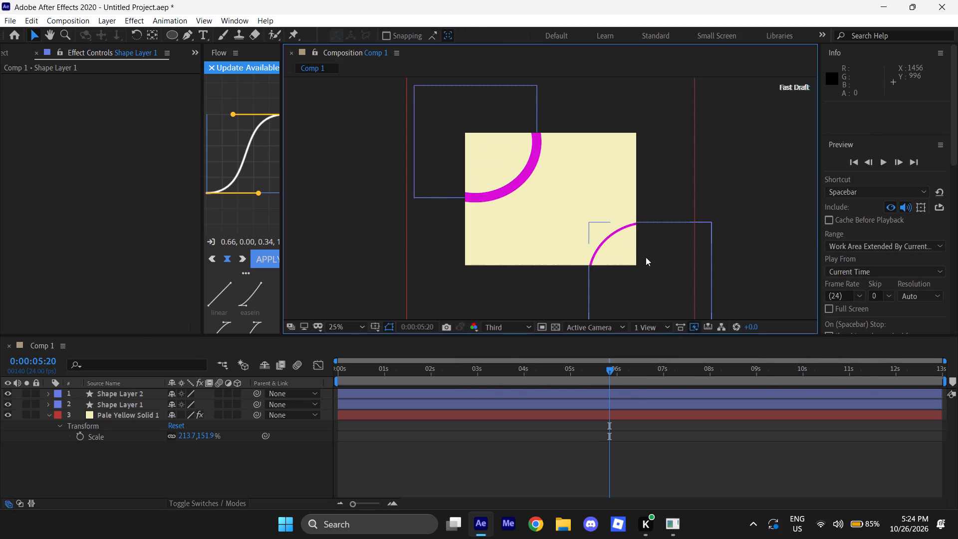
pyautogui.click(646, 256)
pyautogui.moveTo(640, 256); pyautogui.dragTo(643, 249)
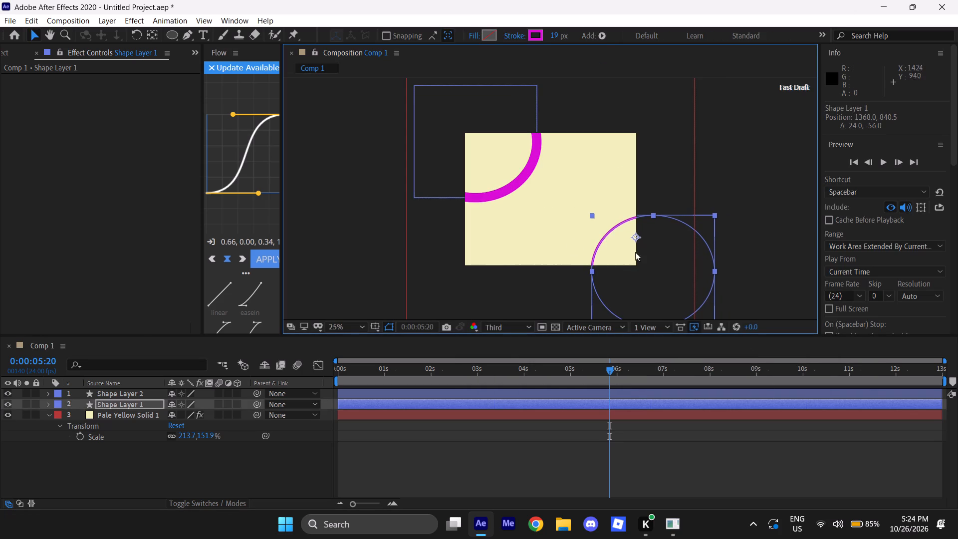
# Center the anchor points of both ellipse layers on their shapes, then return to the Selection tool.
pyautogui.keyDown('ctrl'); pyautogui.doubleClick(153, 36); pyautogui.keyUp('ctrl')
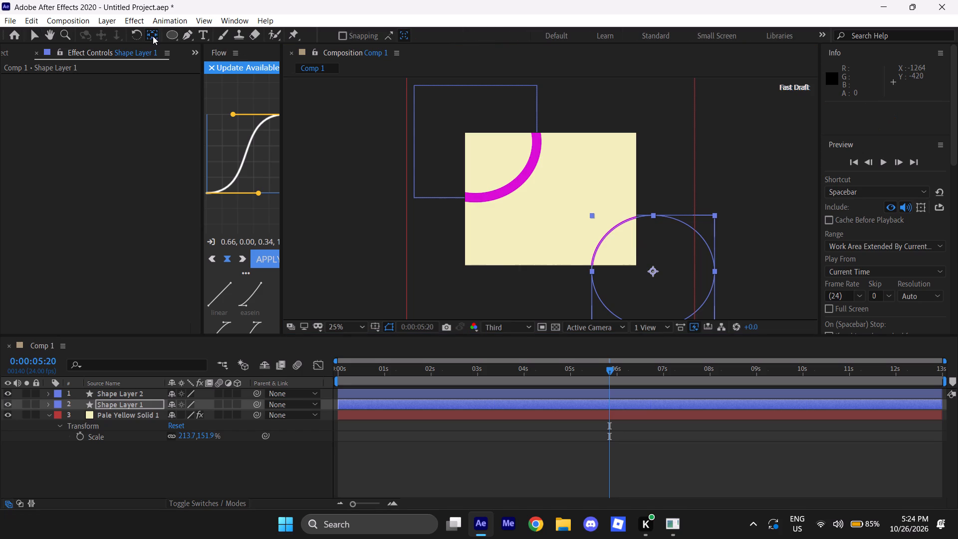
pyautogui.click(363, 222)
pyautogui.click(523, 180)
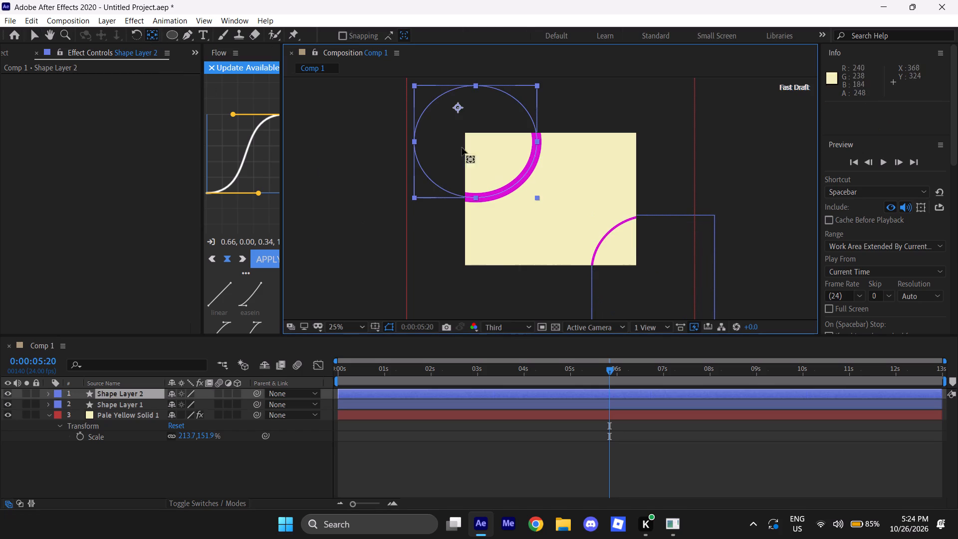
pyautogui.keyDown('ctrl'); pyautogui.click(154, 36); pyautogui.keyUp('ctrl')
pyautogui.keyDown('ctrl'); pyautogui.doubleClick(154, 35); pyautogui.keyUp('ctrl')
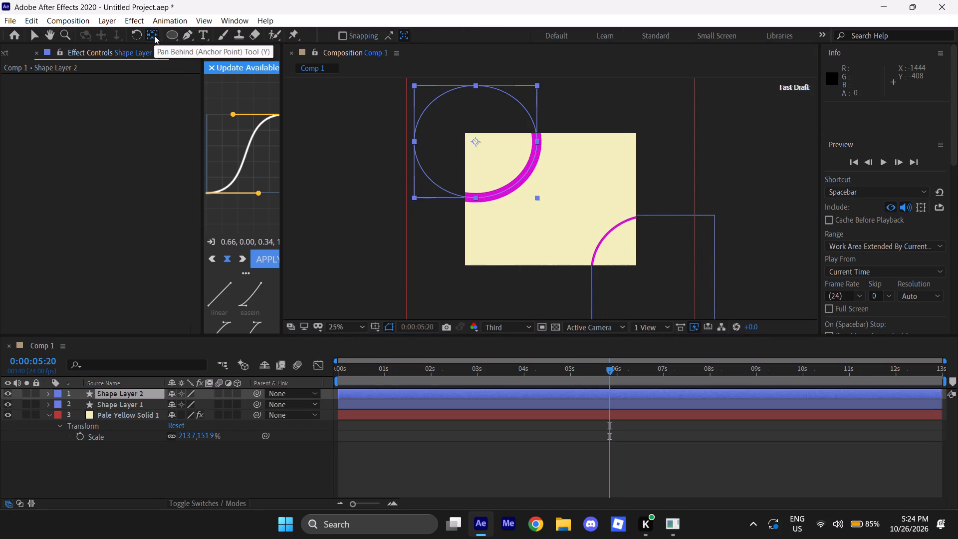
pyautogui.press('v')
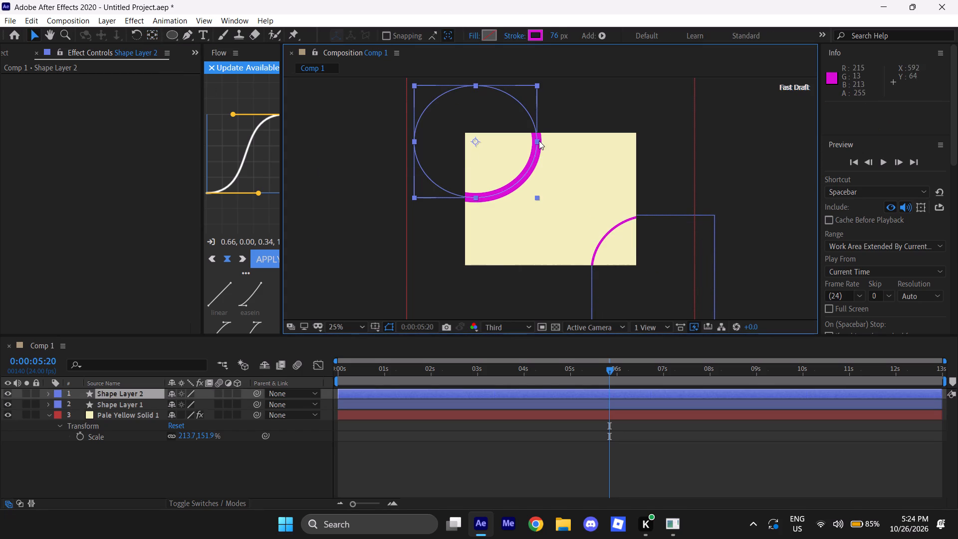
# Narrow the upper-left ellipse horizontally and place it over the composition's upper-left corner, at position about -84, 83.
pyautogui.moveTo(538, 141); pyautogui.dragTo(527, 140)
pyautogui.moveTo(522, 158); pyautogui.dragTo(493, 152)
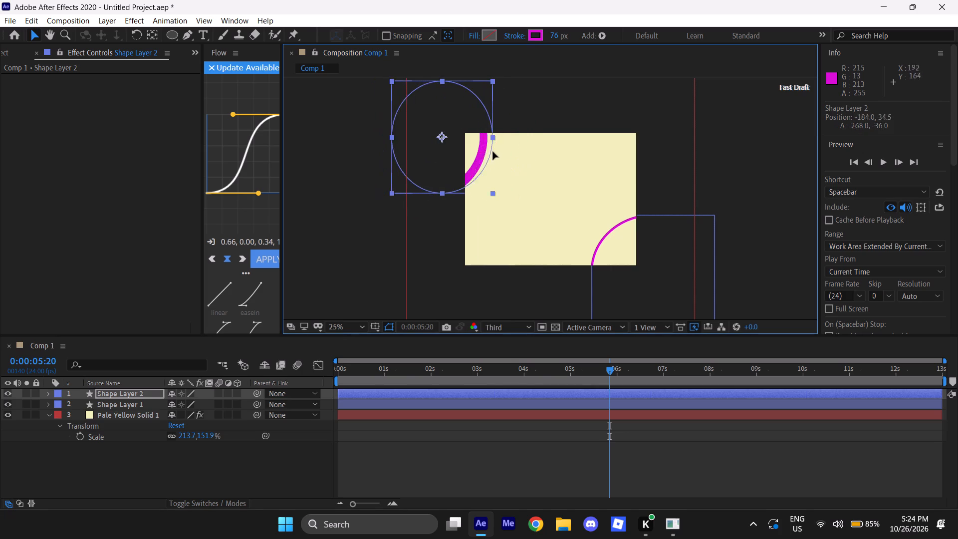
pyautogui.moveTo(493, 152); pyautogui.dragTo(495, 154)
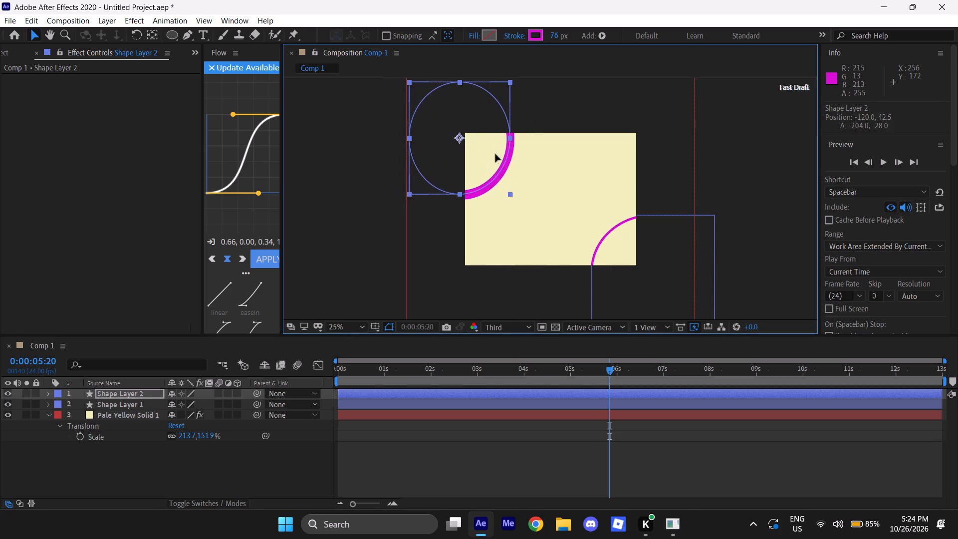
pyautogui.moveTo(495, 154); pyautogui.dragTo(503, 157)
pyautogui.moveTo(507, 142); pyautogui.dragTo(495, 142)
pyautogui.moveTo(497, 167); pyautogui.dragTo(497, 176)
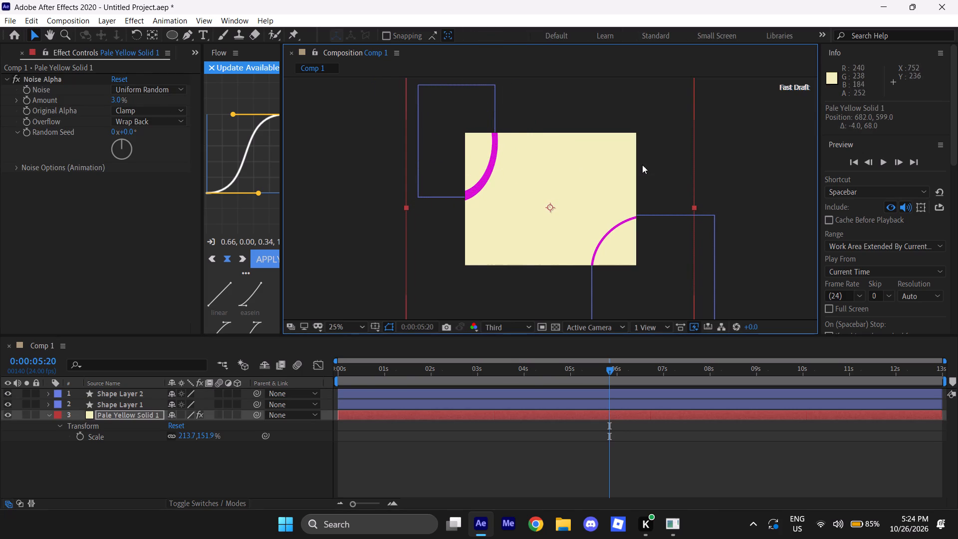
pyautogui.click(706, 163)
pyautogui.click(494, 160)
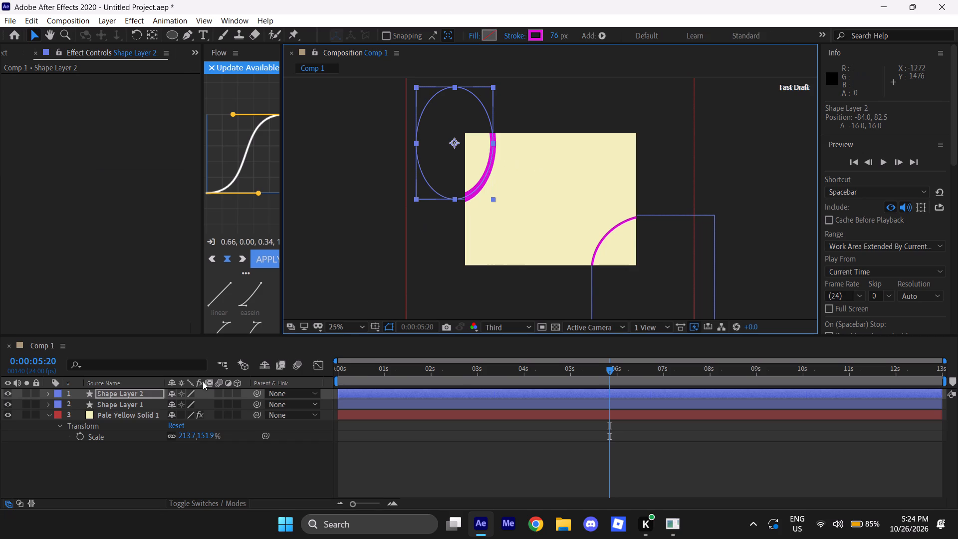
# Lock the Pale Yellow Solid 1 background layer.
pyautogui.click(33, 418)
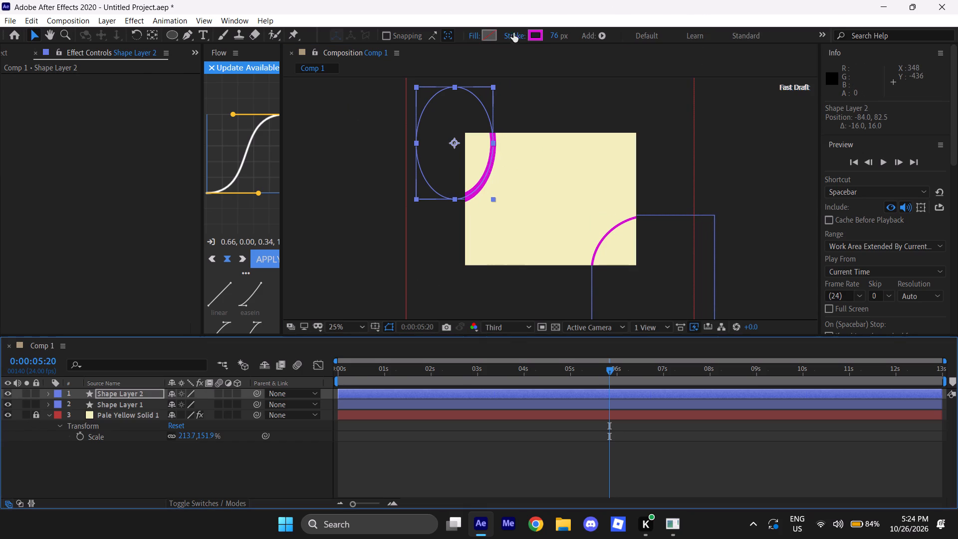
# Set the stroke width of the upper-left ellipse to 86 px.
pyautogui.moveTo(554, 33); pyautogui.dragTo(560, 31)
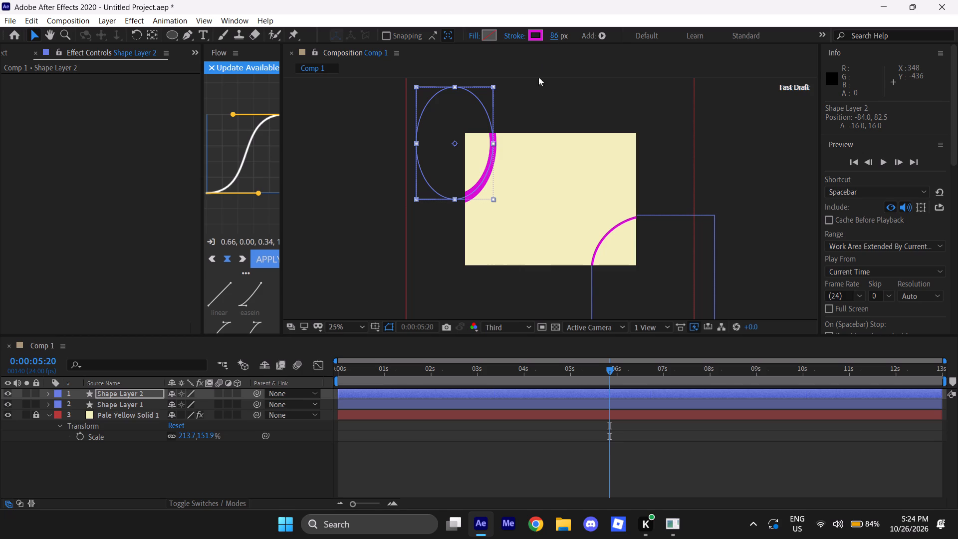
# Duplicate the upper-left ellipse layer and move the copy over the composition's upper-right corner, to position about 1208, 151.
pyautogui.hotkey('ctrl', 'd')
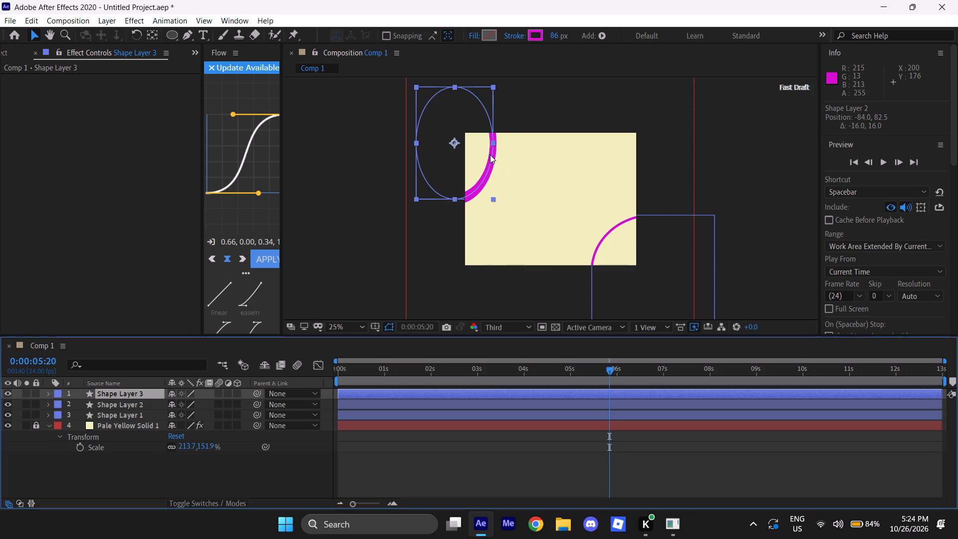
pyautogui.moveTo(490, 155); pyautogui.dragTo(649, 163)
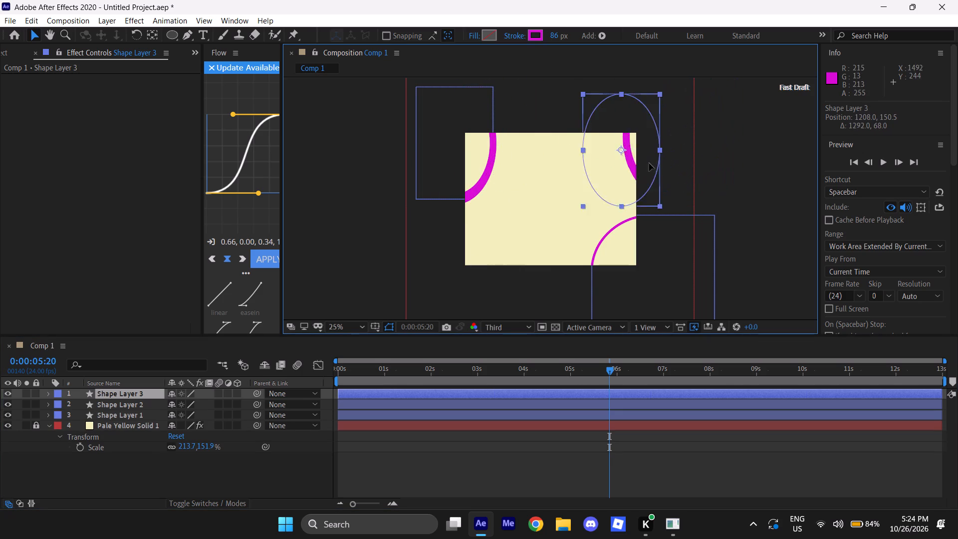
# Enlarge the upper-right ellipse to about 80% by 119% scale and move it to position about 1084, -130.
pyautogui.moveTo(649, 163); pyautogui.dragTo(625, 168)
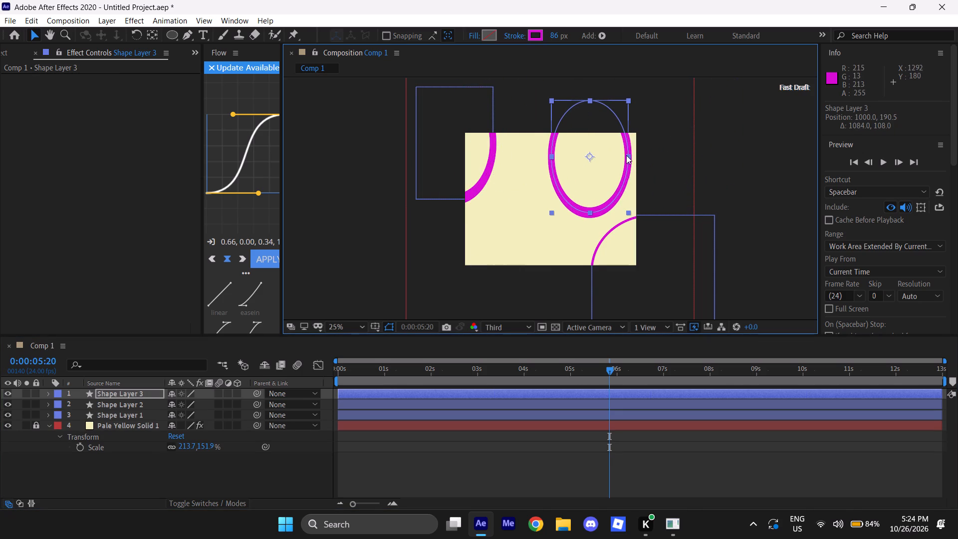
pyautogui.click(626, 155)
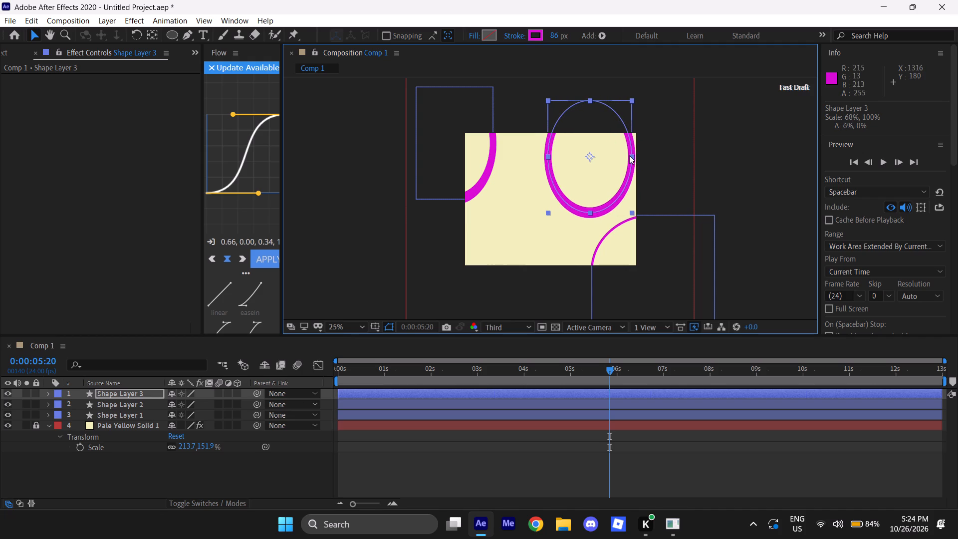
pyautogui.moveTo(632, 156); pyautogui.dragTo(639, 154)
pyautogui.moveTo(634, 170); pyautogui.dragTo(645, 134)
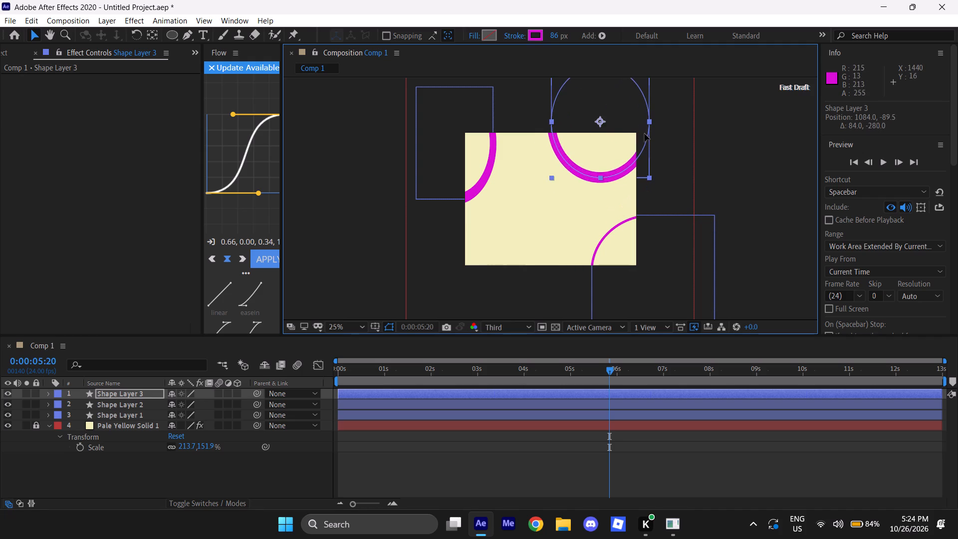
pyautogui.moveTo(645, 134); pyautogui.dragTo(645, 130)
pyautogui.moveTo(599, 172); pyautogui.dragTo(601, 183)
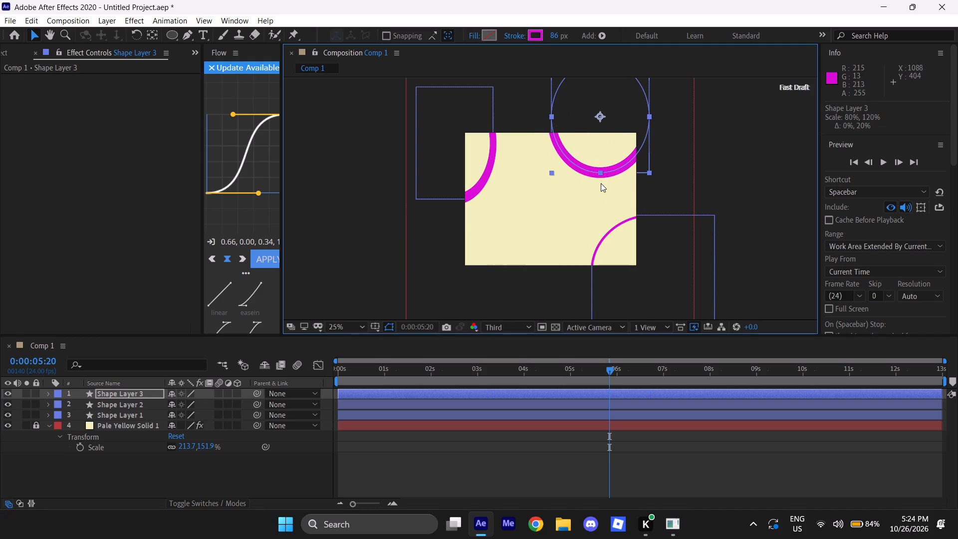
pyautogui.moveTo(601, 183); pyautogui.dragTo(609, 181)
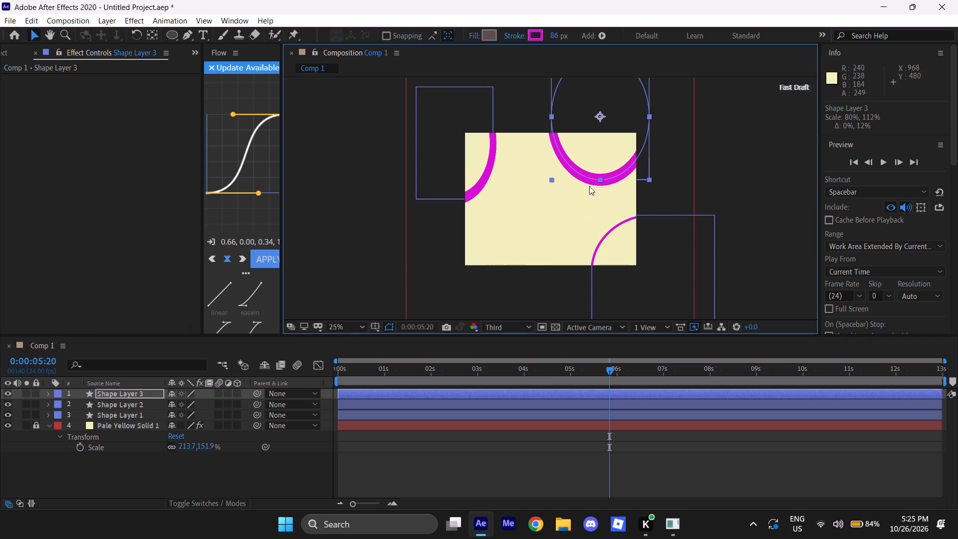
pyautogui.moveTo(599, 179); pyautogui.dragTo(626, 192)
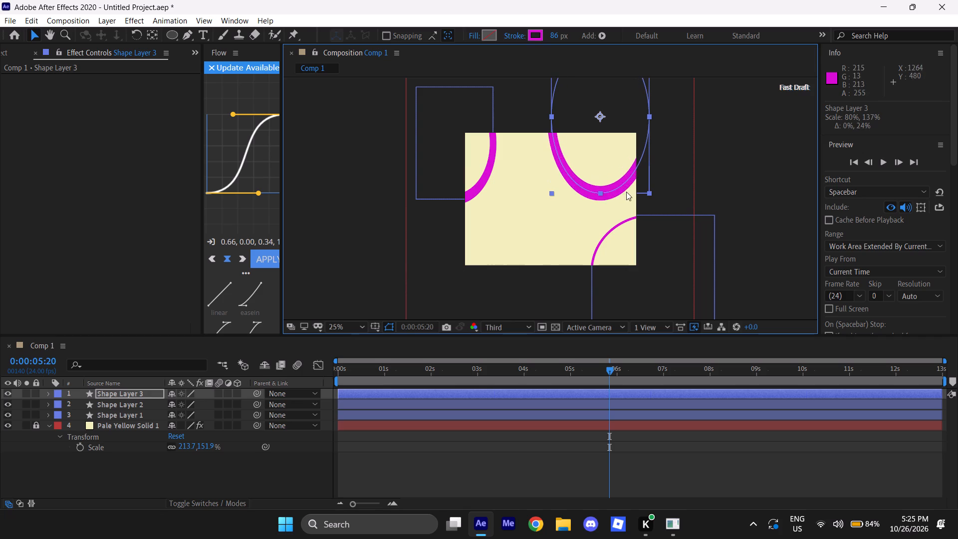
pyautogui.moveTo(626, 192); pyautogui.dragTo(641, 184)
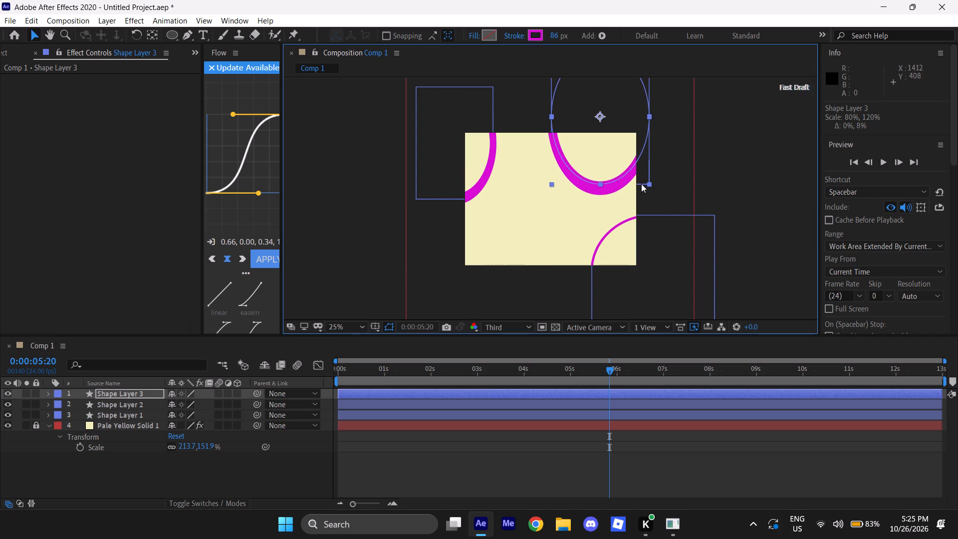
pyautogui.moveTo(641, 184); pyautogui.dragTo(634, 184)
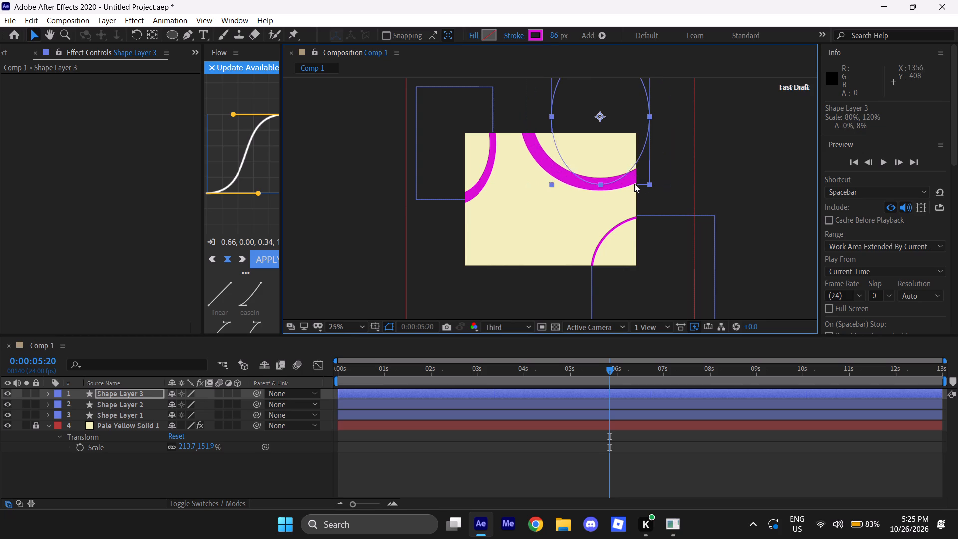
pyautogui.moveTo(634, 184); pyautogui.dragTo(632, 183)
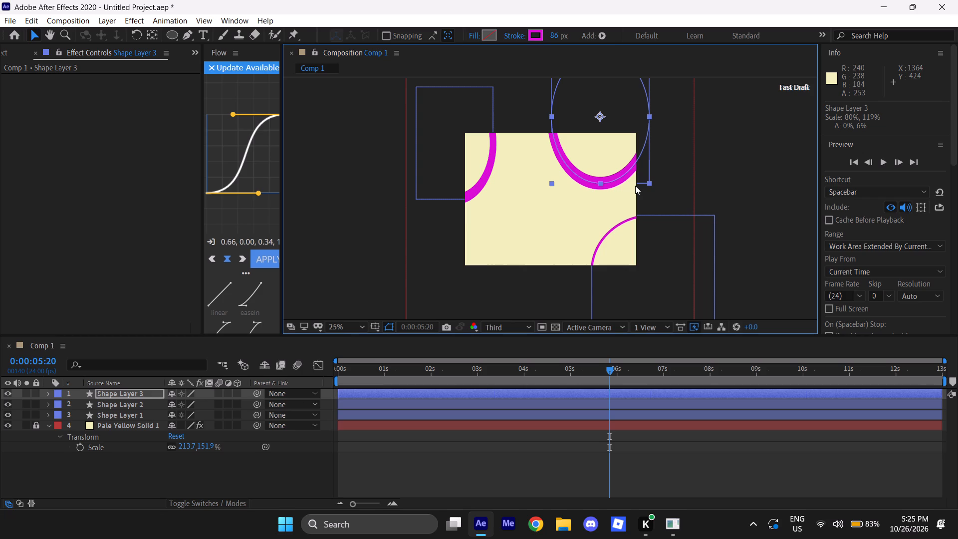
# Widen the upper-right ellipse to about 94% horizontal scale and move it to position about 1174, -230.
pyautogui.keyDown('alt'); pyautogui.scroll(1, 645, 151); pyautogui.keyUp('alt')
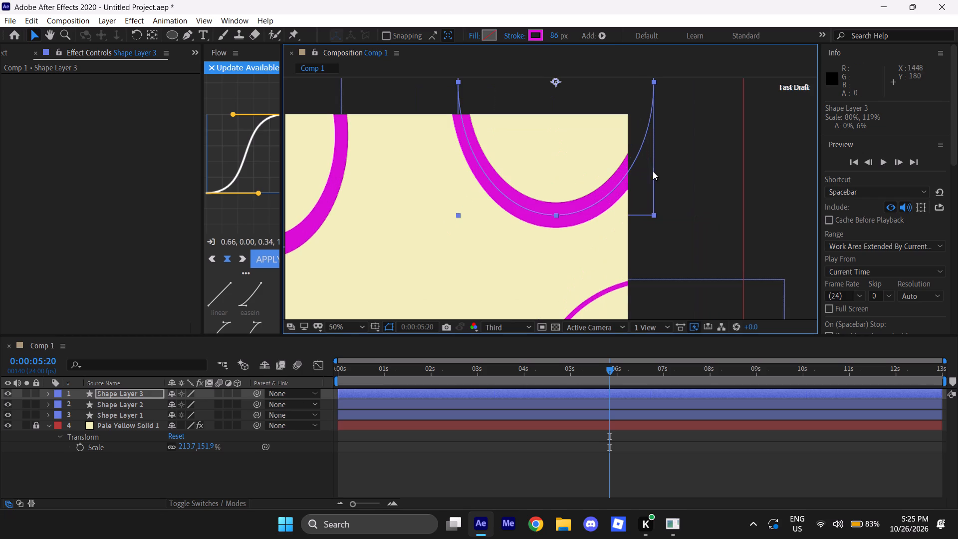
pyautogui.moveTo(655, 80); pyautogui.dragTo(672, 81)
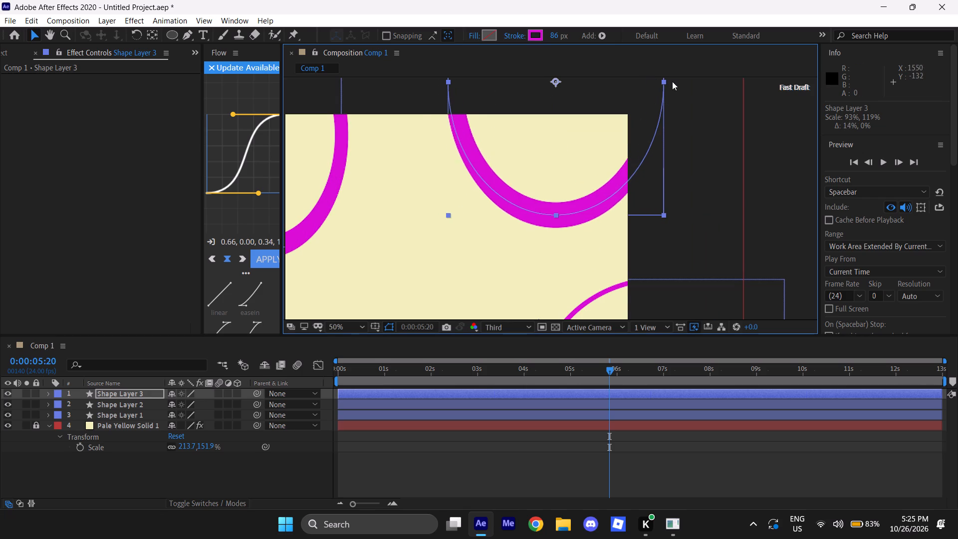
pyautogui.moveTo(672, 81); pyautogui.dragTo(672, 89)
pyautogui.moveTo(619, 192); pyautogui.dragTo(634, 204)
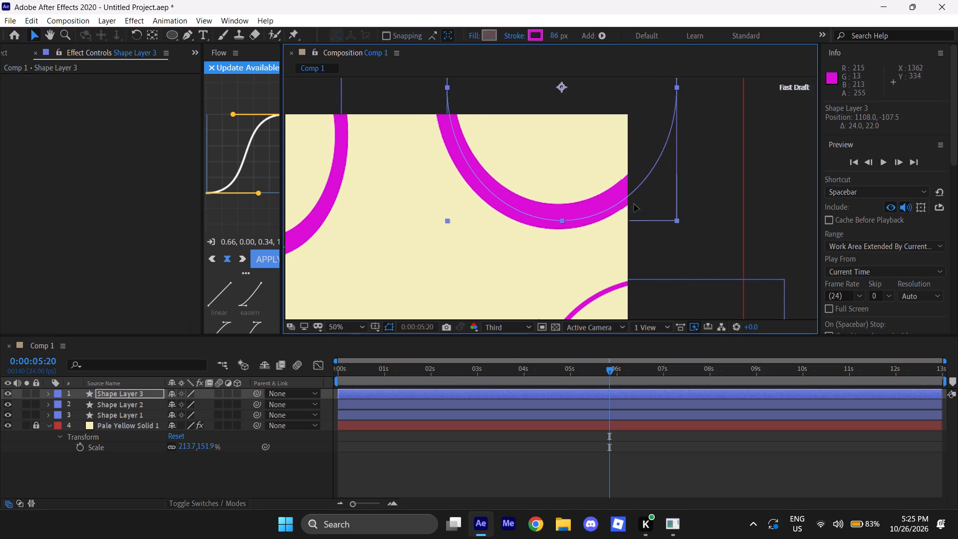
pyautogui.moveTo(634, 204); pyautogui.dragTo(641, 194)
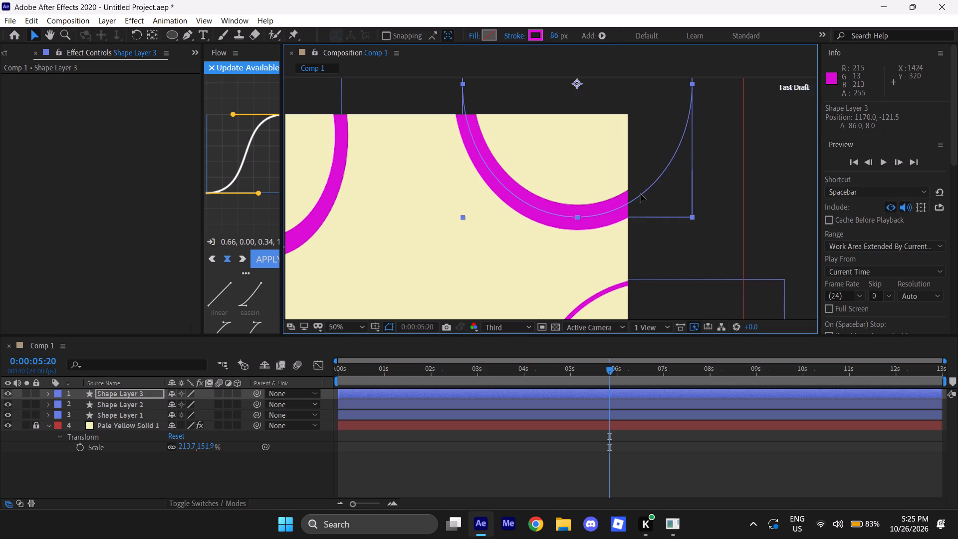
pyautogui.moveTo(641, 194); pyautogui.dragTo(642, 167)
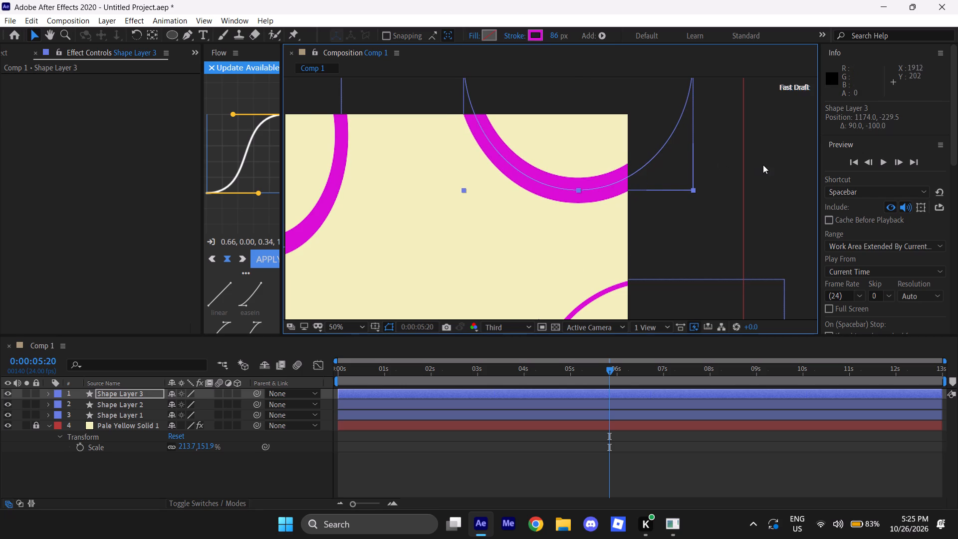
pyautogui.click(771, 165)
pyautogui.scroll(-2, 606, 171)
pyautogui.scroll(2, 556, 224)
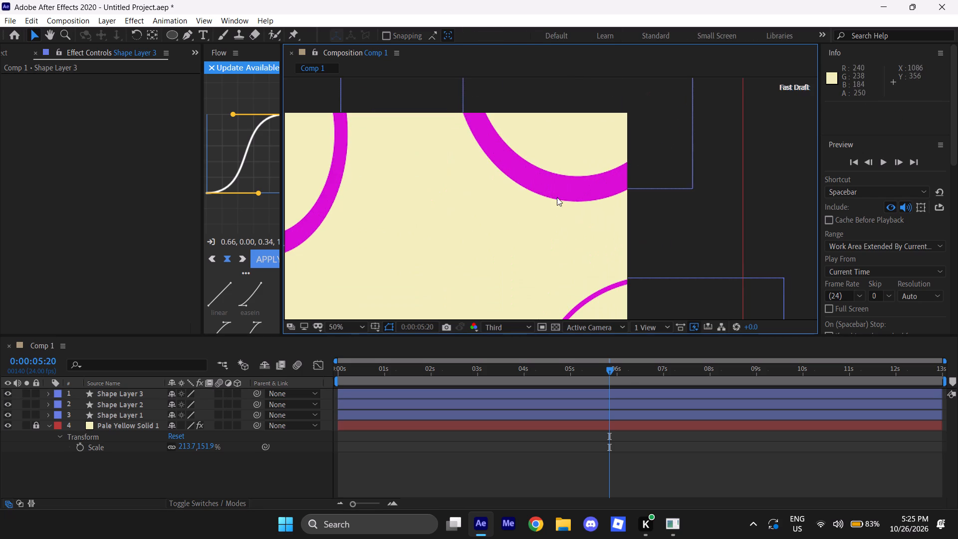
# Add a Zig Zag operator to the contents of the upper-right ellipse layer, Shape Layer 3.
pyautogui.click(558, 183)
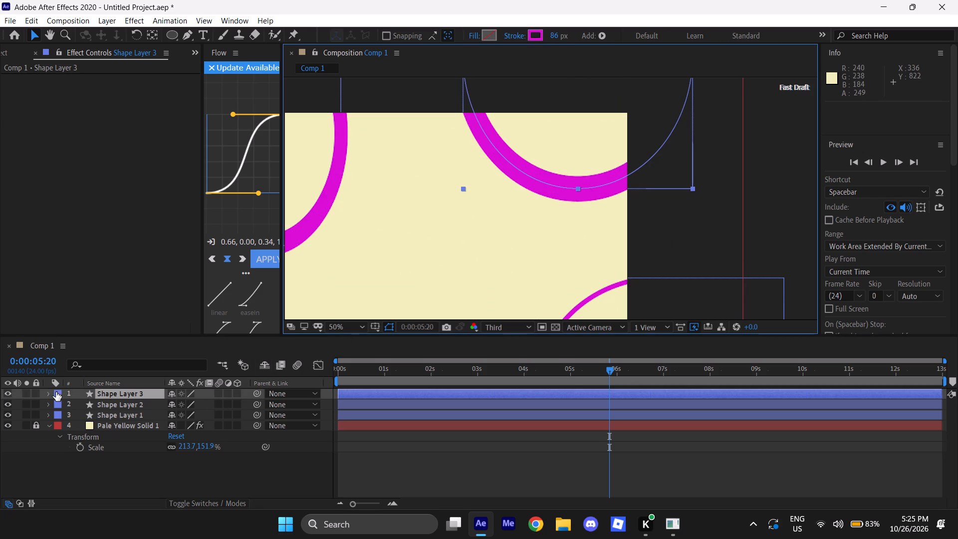
pyautogui.click(47, 394)
pyautogui.rightClick(243, 405)
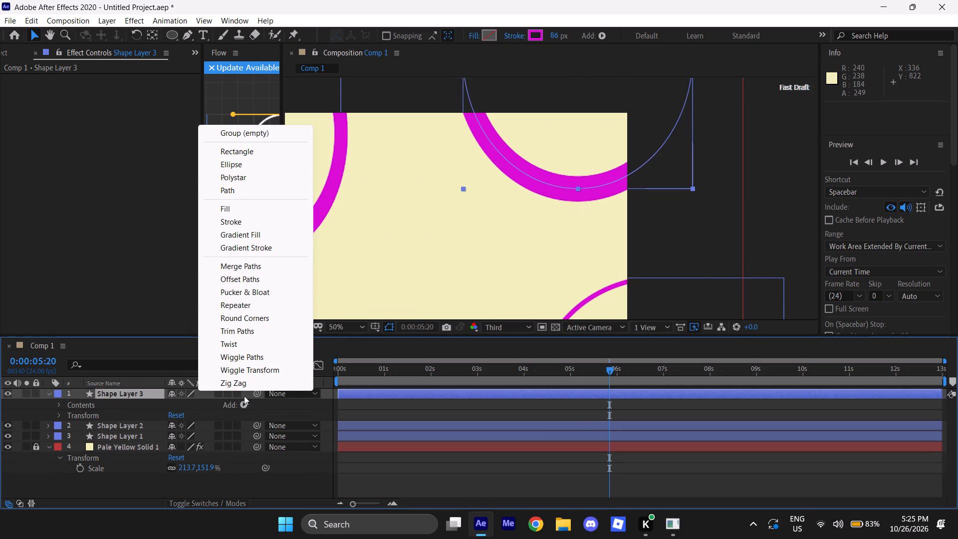
pyautogui.click(249, 385)
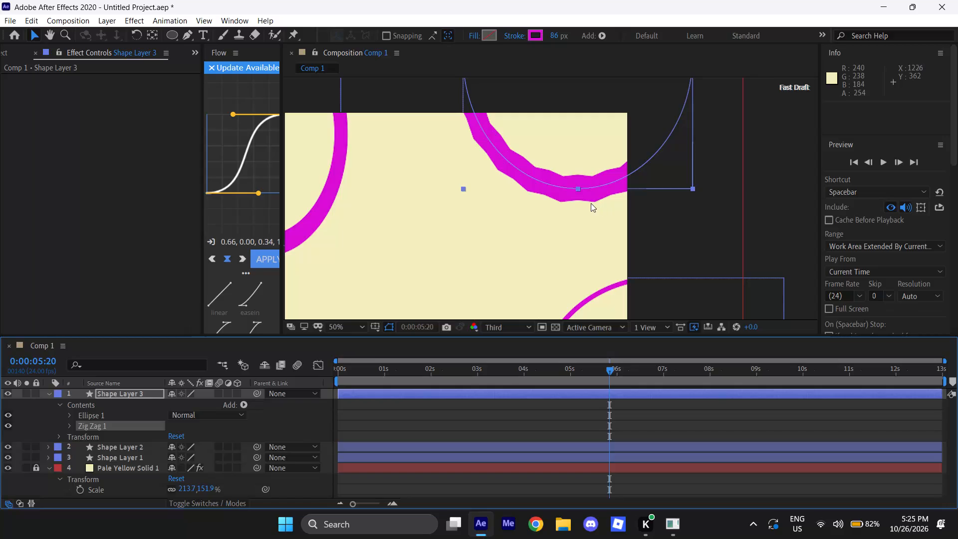
# At the composition's start, set the Zig Zag's size to 52, ridges per segment to 2 and points to Smooth.
pyautogui.click(67, 424)
pyautogui.moveTo(605, 372); pyautogui.dragTo(217, 370)
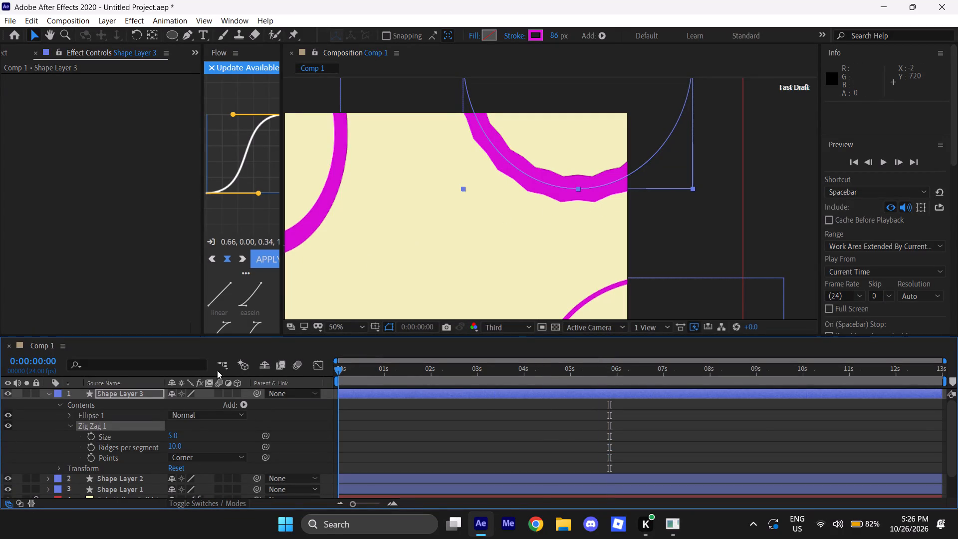
pyautogui.moveTo(217, 370); pyautogui.dragTo(204, 372)
pyautogui.click(172, 435)
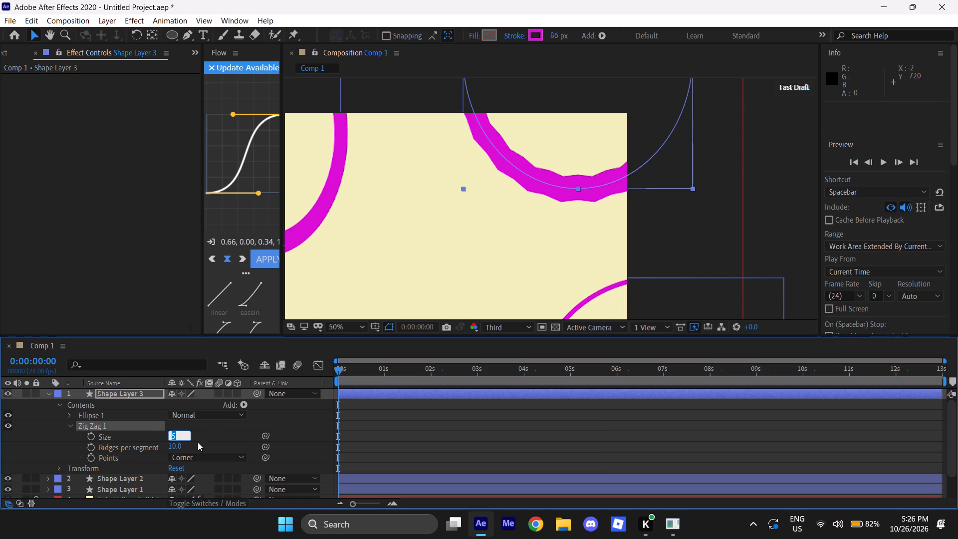
pyautogui.write('52')
pyautogui.press('Return')
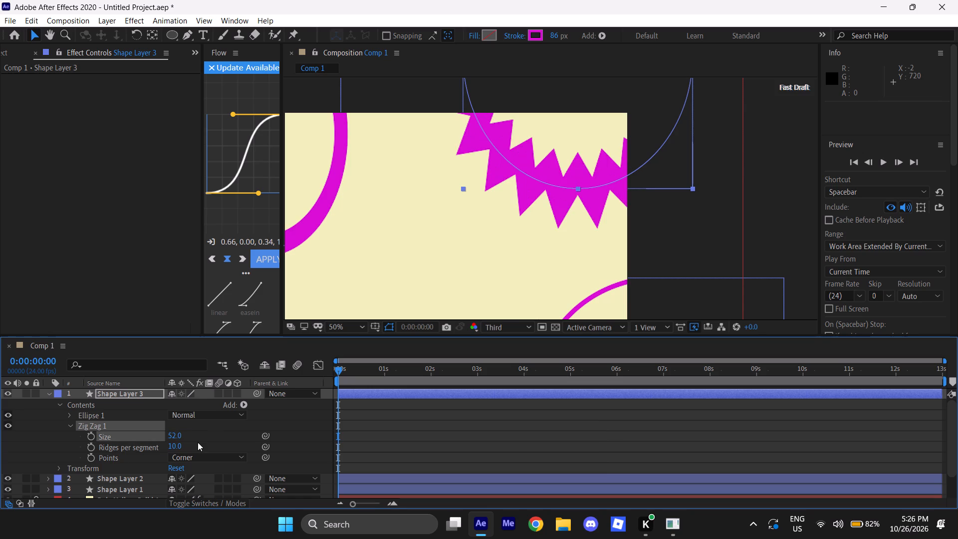
pyautogui.click(173, 450)
pyautogui.press('2')
pyautogui.press('Return')
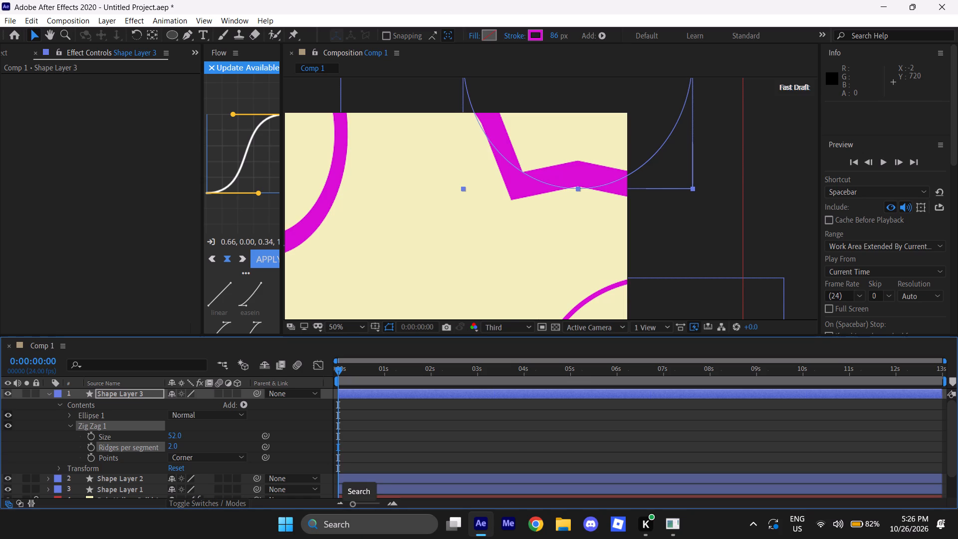
pyautogui.click(225, 456)
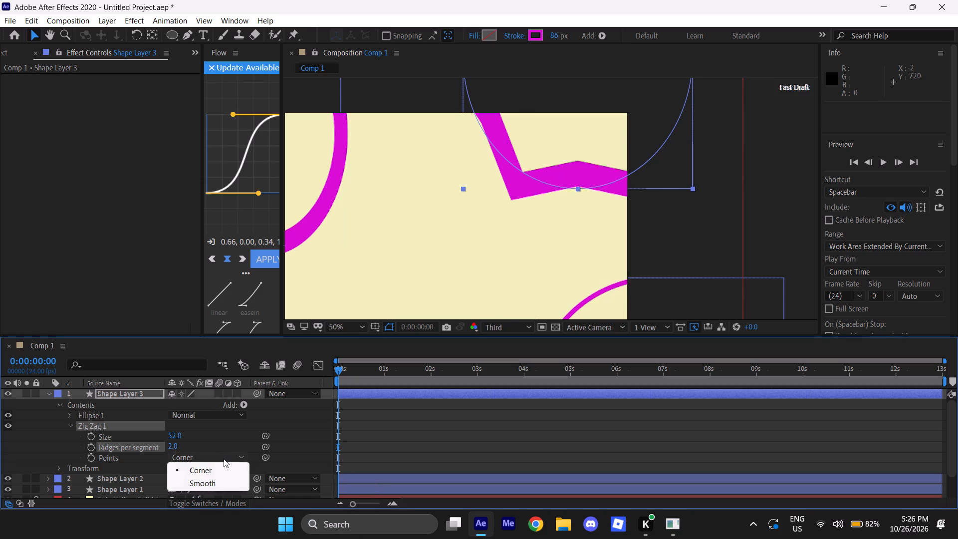
pyautogui.click(206, 482)
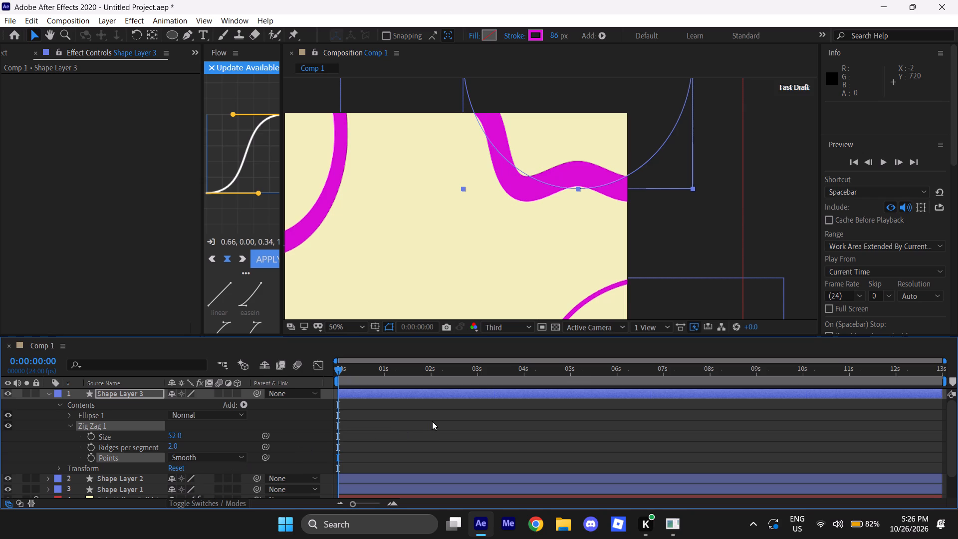
# Reposition the wavy upper-right shape at about 1142, -190 and adjust its scale to about 94% by 120%.
pyautogui.moveTo(568, 183); pyautogui.dragTo(568, 185)
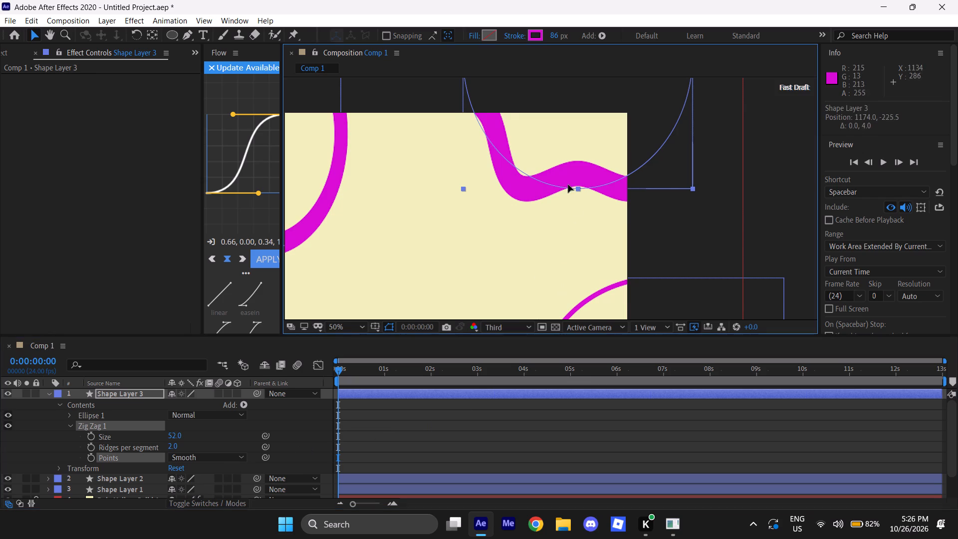
pyautogui.moveTo(568, 185); pyautogui.dragTo(547, 176)
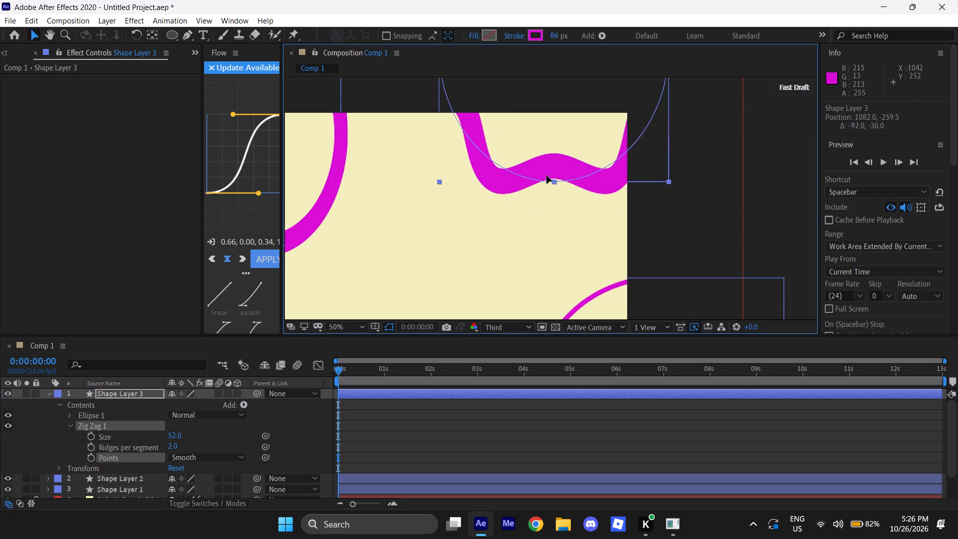
pyautogui.moveTo(547, 176); pyautogui.dragTo(557, 190)
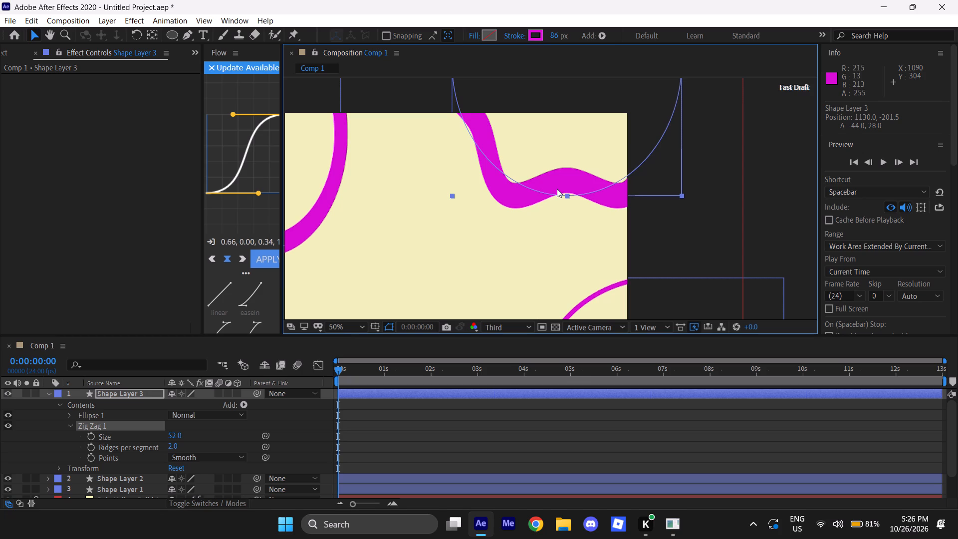
pyautogui.moveTo(568, 183); pyautogui.dragTo(578, 178)
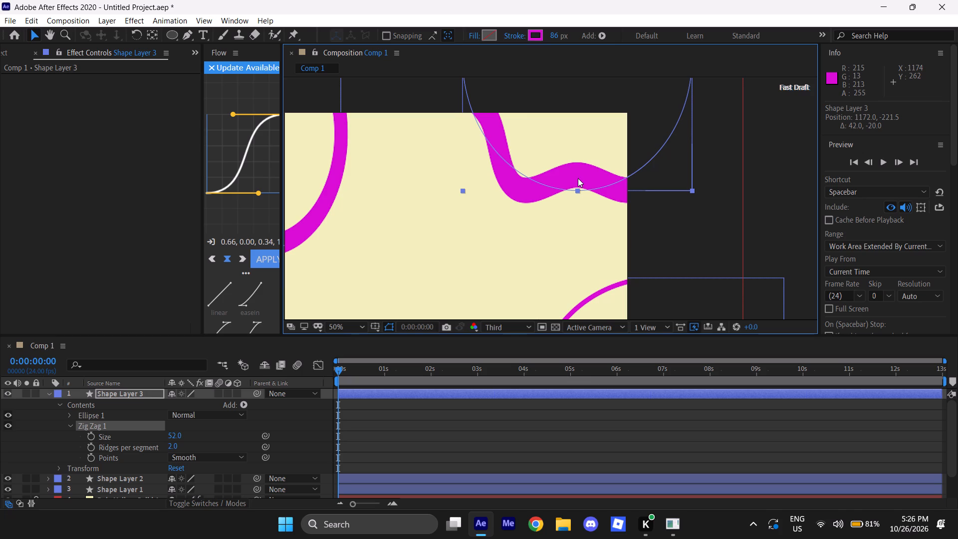
pyautogui.moveTo(592, 171); pyautogui.dragTo(586, 168)
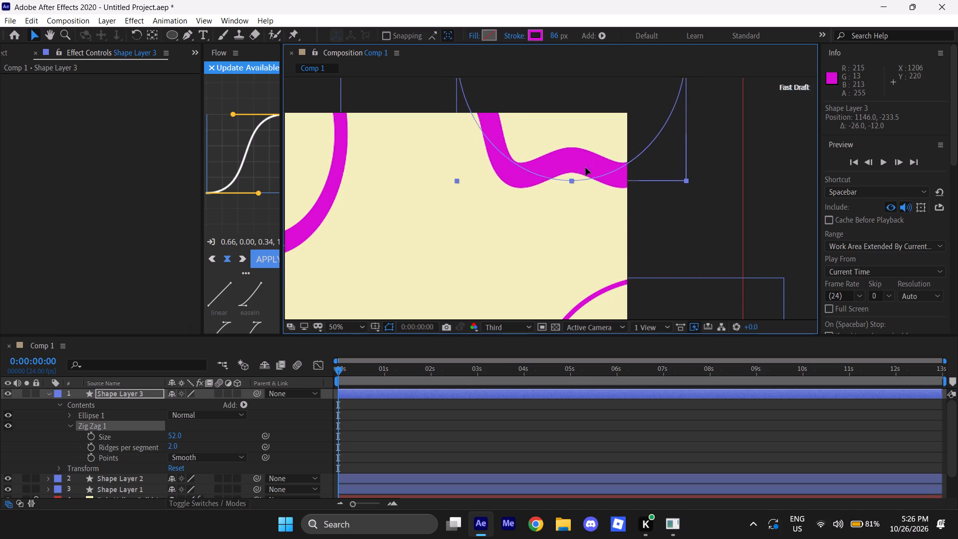
pyautogui.moveTo(586, 168); pyautogui.dragTo(585, 179)
pyautogui.keyDown('ctrl'); pyautogui.click(684, 199); pyautogui.keyUp('ctrl')
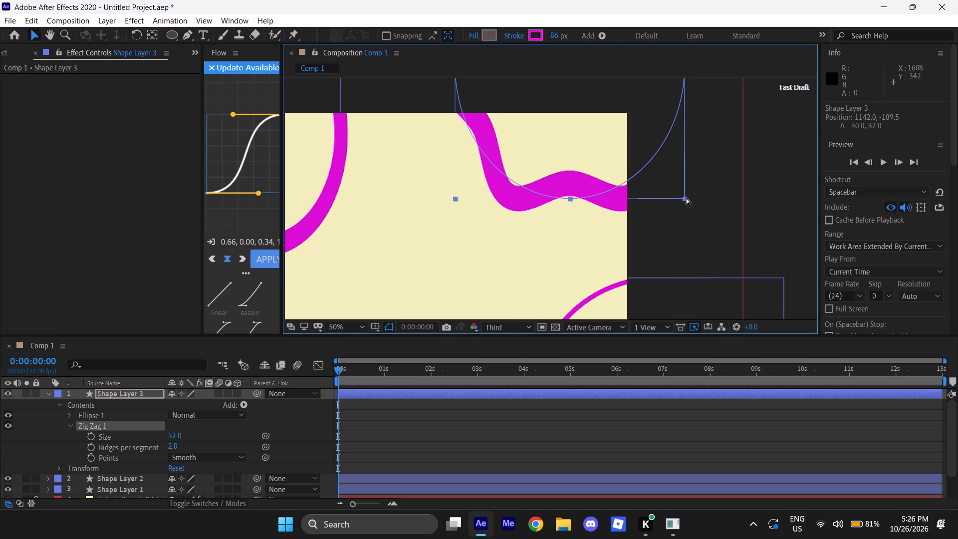
pyautogui.click(686, 199)
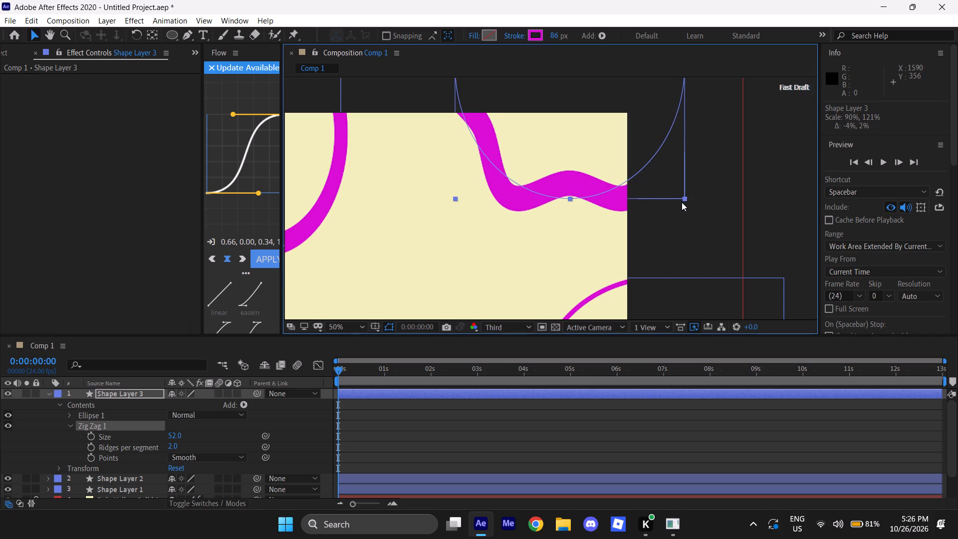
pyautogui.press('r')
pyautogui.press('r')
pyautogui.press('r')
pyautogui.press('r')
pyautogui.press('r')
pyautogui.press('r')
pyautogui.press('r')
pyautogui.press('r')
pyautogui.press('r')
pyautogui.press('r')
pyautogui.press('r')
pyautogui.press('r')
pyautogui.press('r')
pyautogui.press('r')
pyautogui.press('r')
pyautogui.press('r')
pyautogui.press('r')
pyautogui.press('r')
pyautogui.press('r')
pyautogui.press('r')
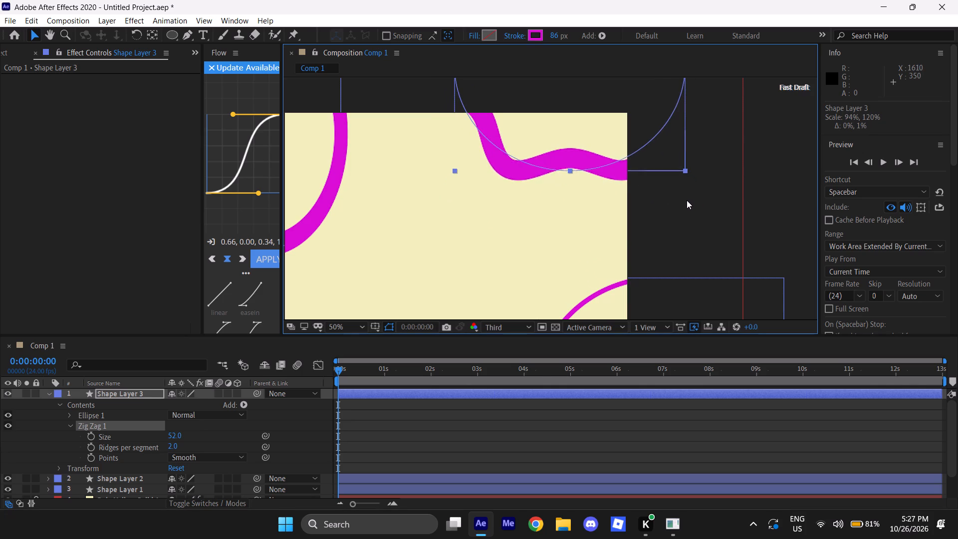
# Move the wavy upper-right shape to position about 1166, -186, keeping its scale at about 94% by 120%.
pyautogui.moveTo(634, 191); pyautogui.dragTo(649, 178)
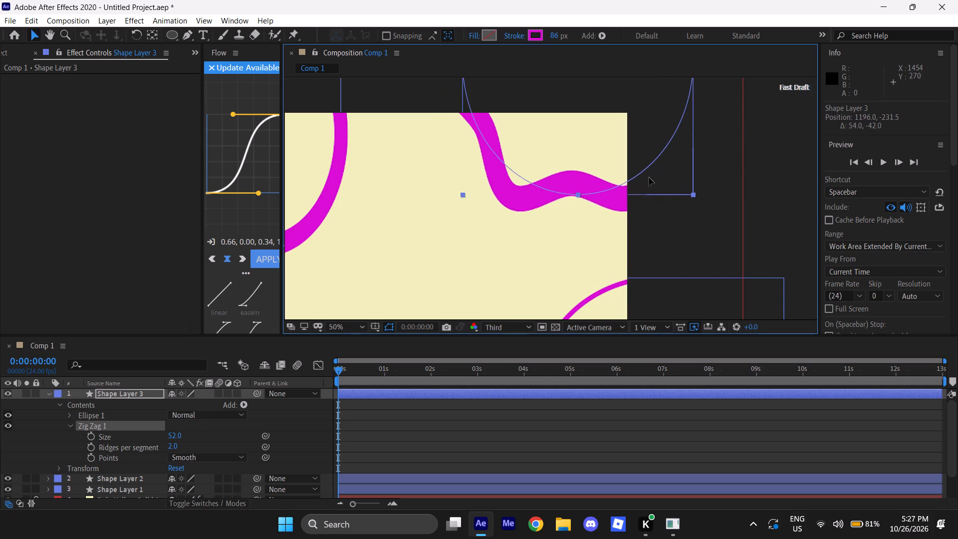
pyautogui.moveTo(649, 178); pyautogui.dragTo(640, 192)
pyautogui.scroll(-1, 640, 189)
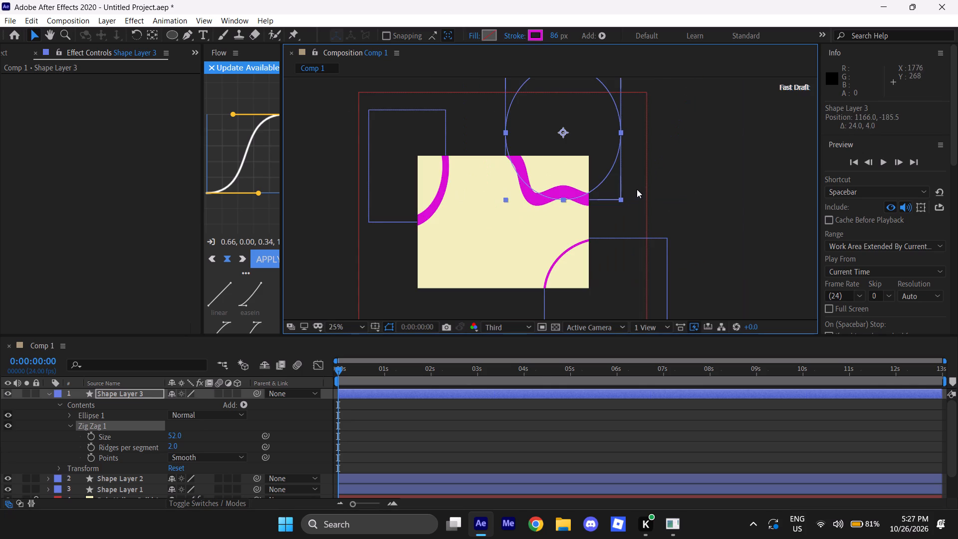
pyautogui.moveTo(562, 201); pyautogui.dragTo(574, 202)
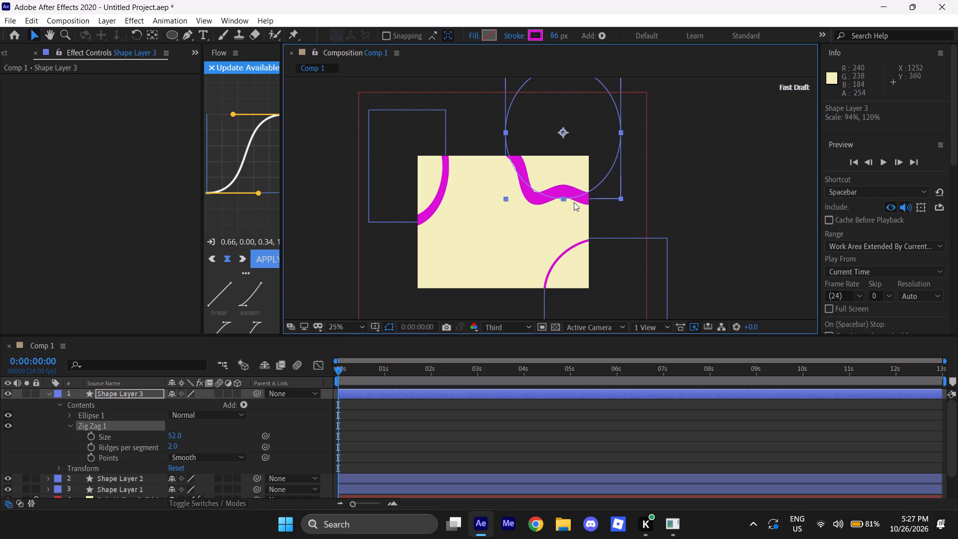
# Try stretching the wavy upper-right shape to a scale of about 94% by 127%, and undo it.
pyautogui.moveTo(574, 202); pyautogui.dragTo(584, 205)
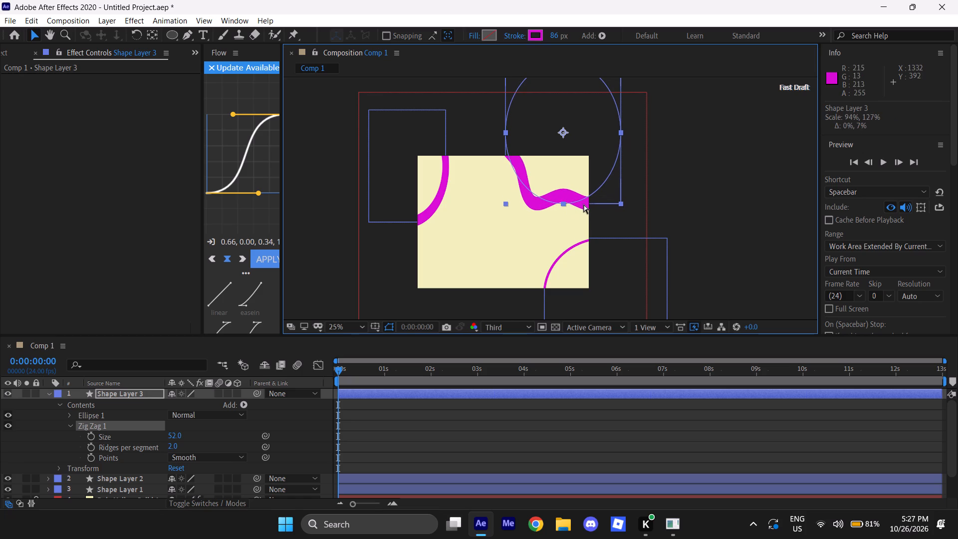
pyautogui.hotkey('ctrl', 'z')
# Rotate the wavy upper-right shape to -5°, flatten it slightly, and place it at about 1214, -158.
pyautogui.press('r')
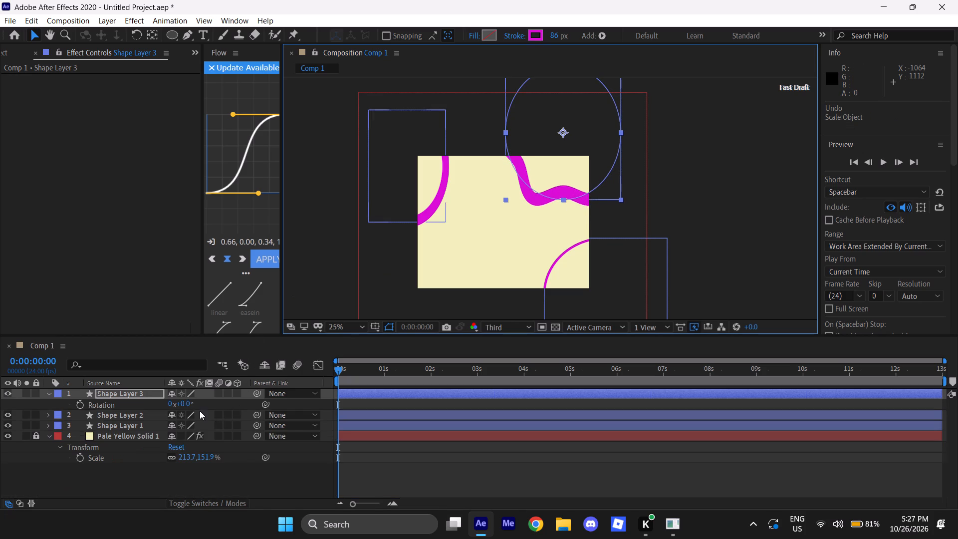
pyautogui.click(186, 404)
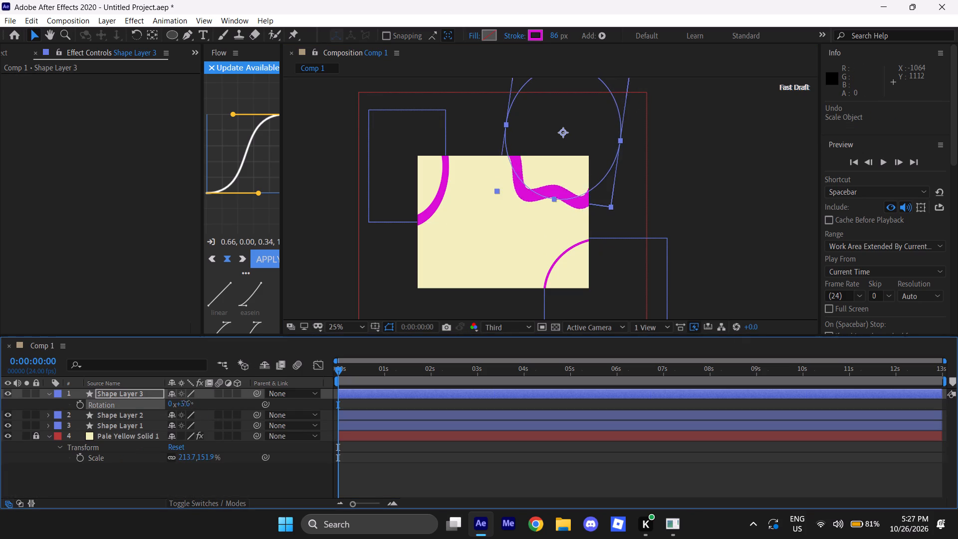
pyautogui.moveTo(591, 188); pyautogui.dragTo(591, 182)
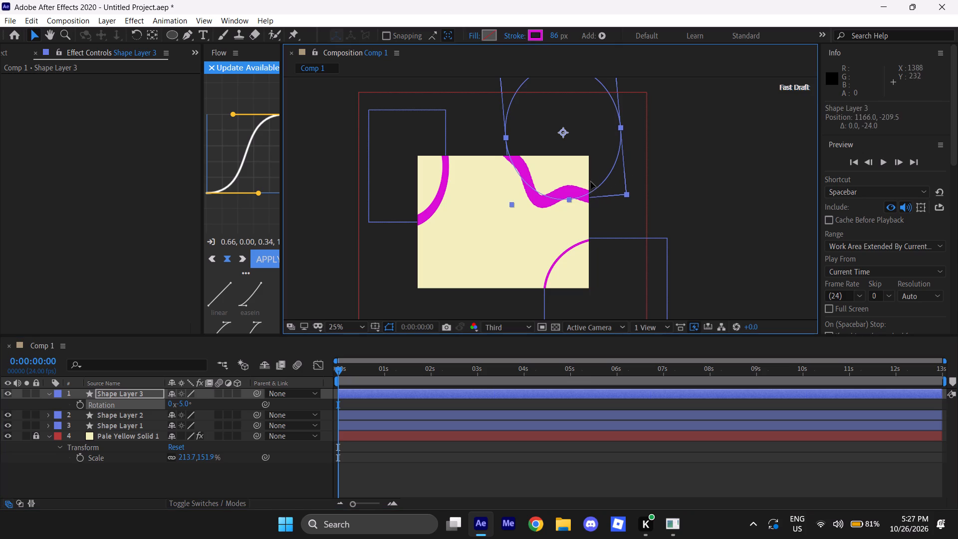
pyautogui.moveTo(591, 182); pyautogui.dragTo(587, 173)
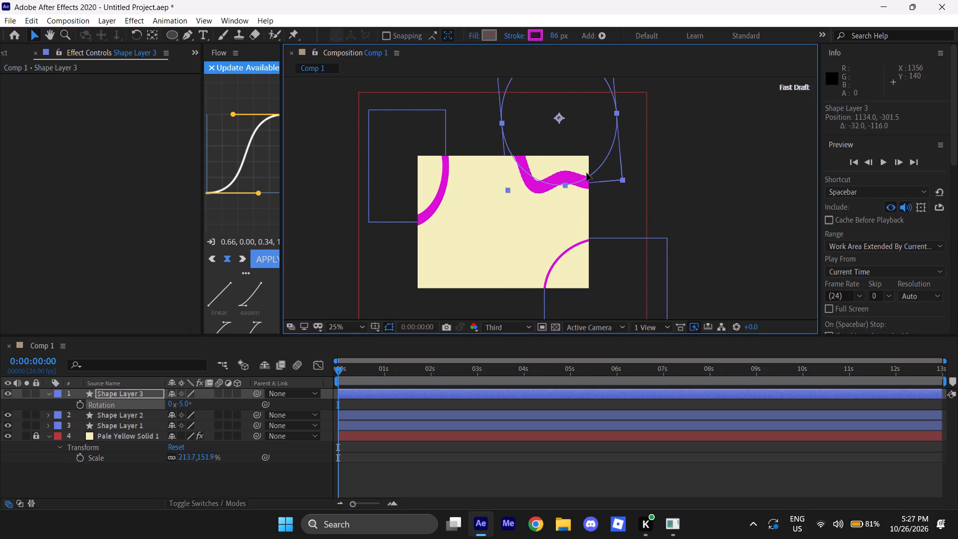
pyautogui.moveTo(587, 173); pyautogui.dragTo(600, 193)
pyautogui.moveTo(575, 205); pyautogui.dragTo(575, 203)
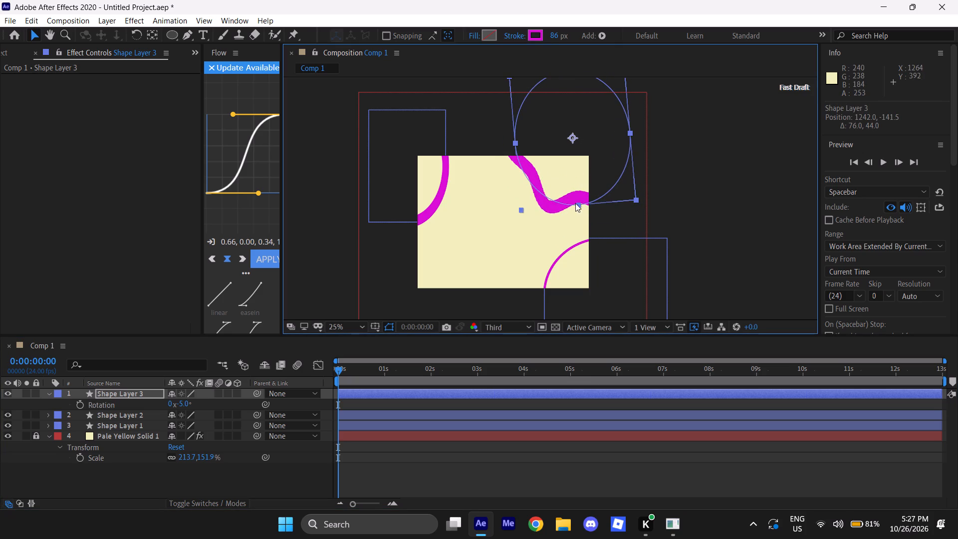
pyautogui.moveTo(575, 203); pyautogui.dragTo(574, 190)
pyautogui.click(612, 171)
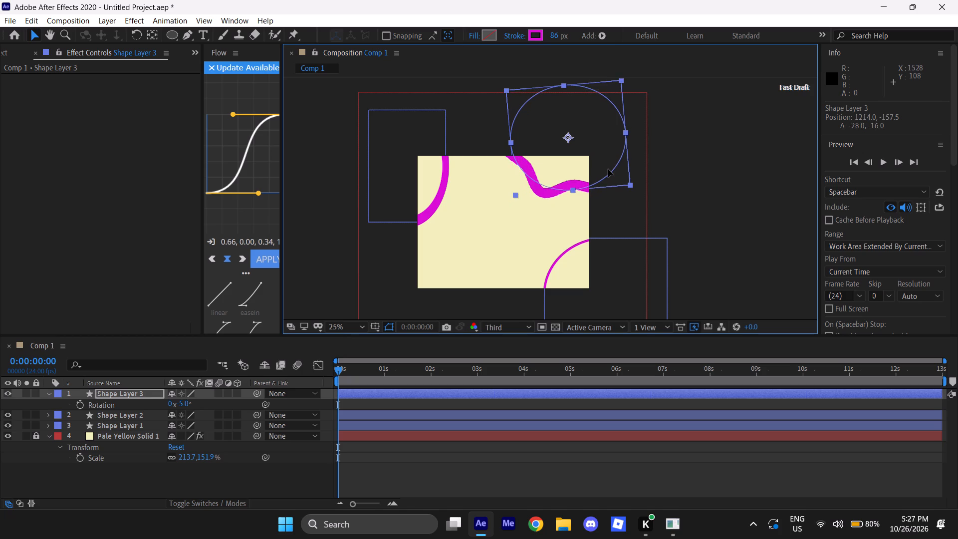
# Set the wavy upper-right shape's rotation to -26° and move it to about 1198, -210.
pyautogui.moveTo(188, 404); pyautogui.dragTo(188, 398)
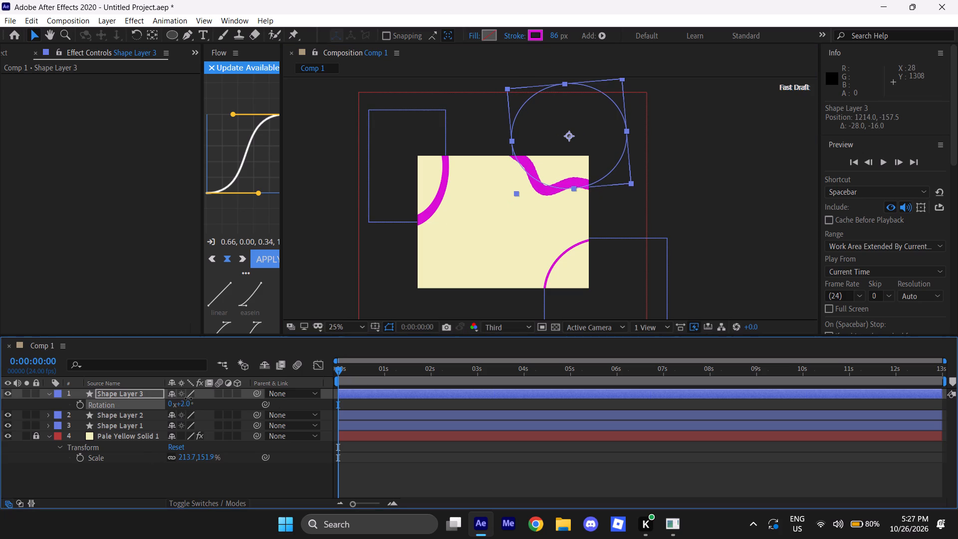
pyautogui.moveTo(188, 398); pyautogui.dragTo(177, 407)
pyautogui.moveTo(563, 177); pyautogui.dragTo(550, 179)
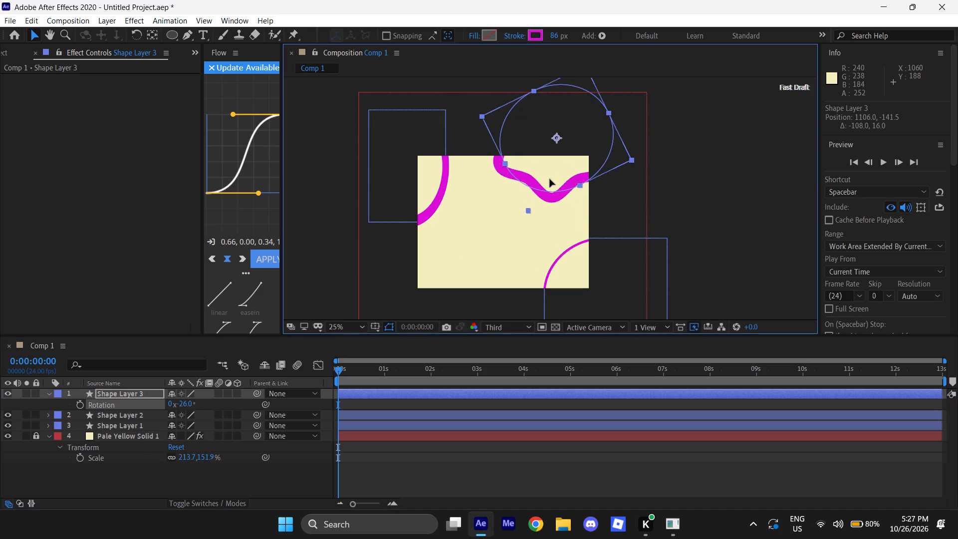
pyautogui.moveTo(550, 179); pyautogui.dragTo(568, 173)
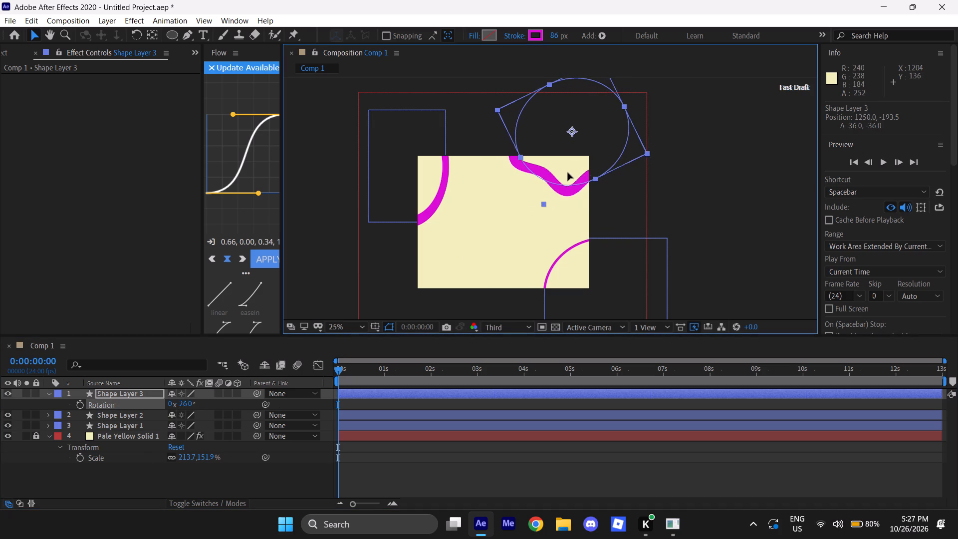
pyautogui.moveTo(568, 173); pyautogui.dragTo(562, 172)
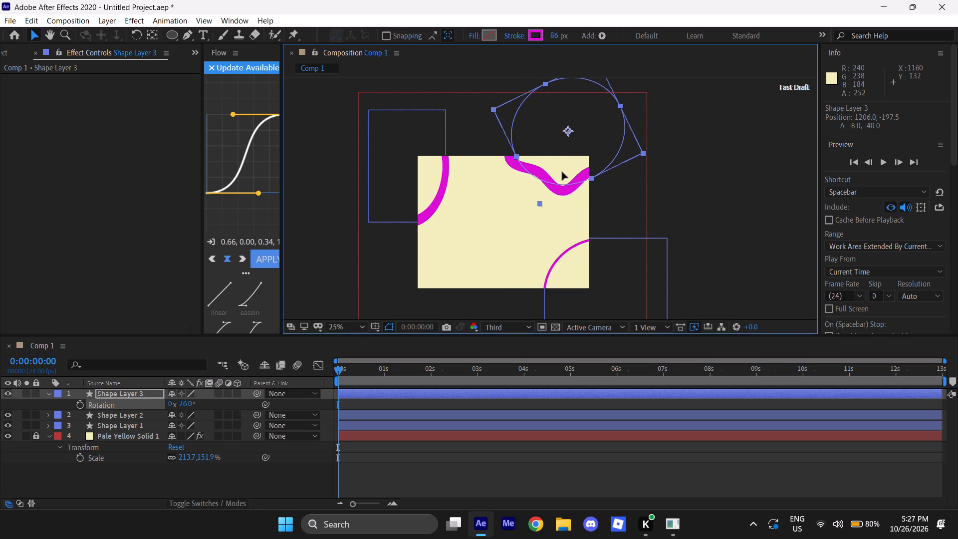
pyautogui.moveTo(562, 172); pyautogui.dragTo(561, 172)
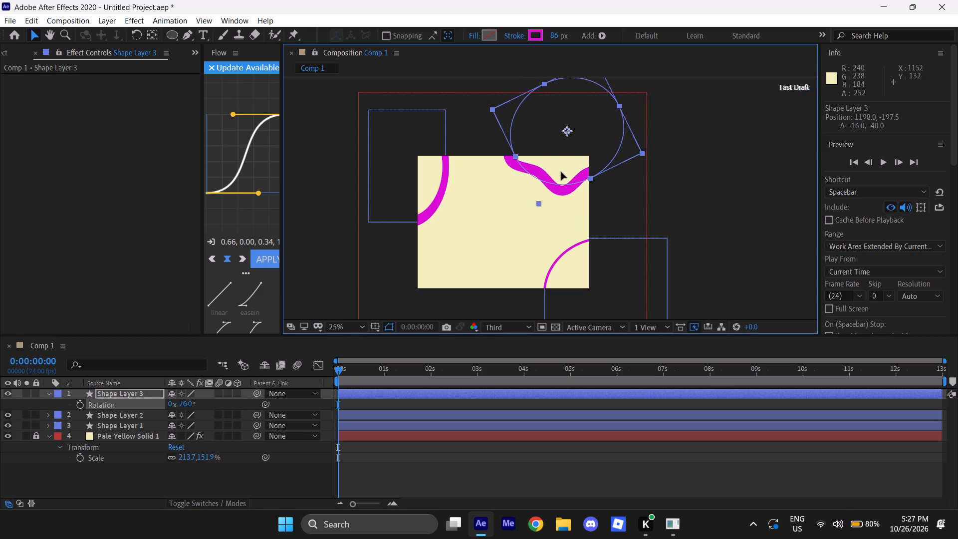
pyautogui.moveTo(561, 172); pyautogui.dragTo(561, 171)
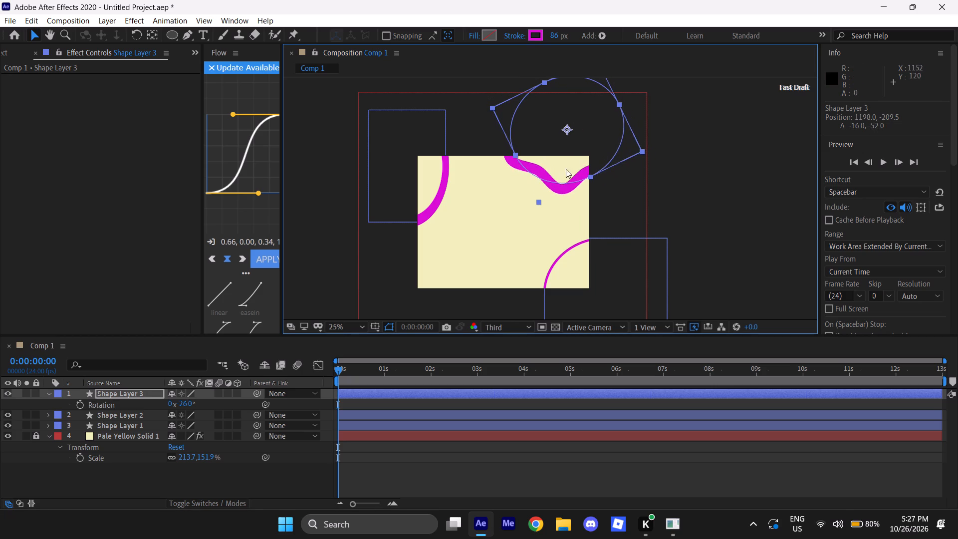
# Scale the wavy upper-right shape to about 102.8% by 117% and reposition it at about 1098, -226.
pyautogui.click(492, 108)
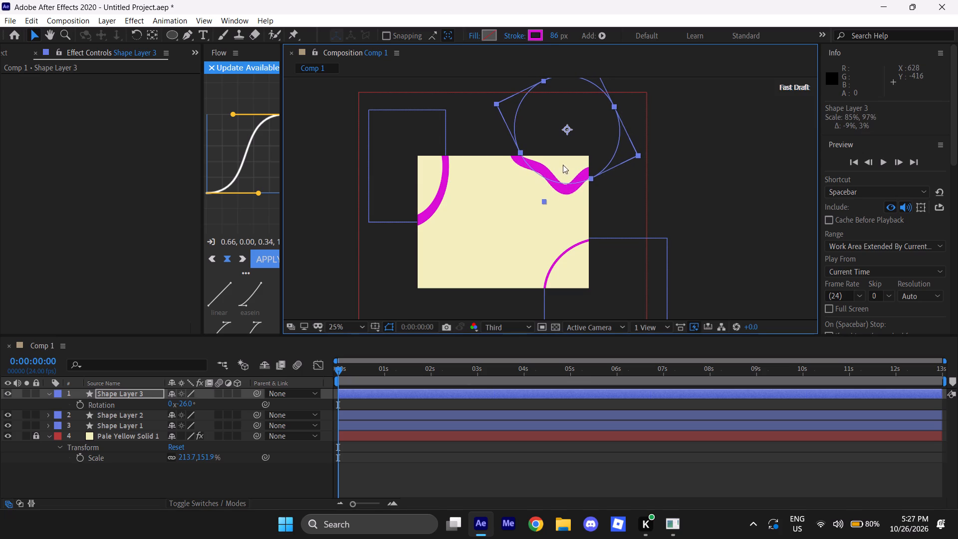
pyautogui.click(711, 192)
pyautogui.click(564, 188)
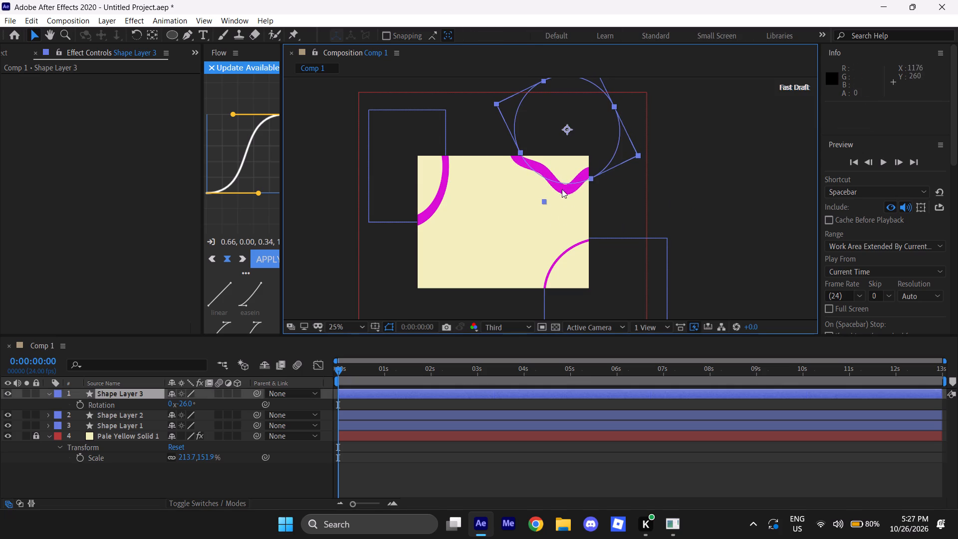
pyautogui.press('s')
pyautogui.moveTo(188, 405); pyautogui.dragTo(198, 399)
pyautogui.click(558, 208)
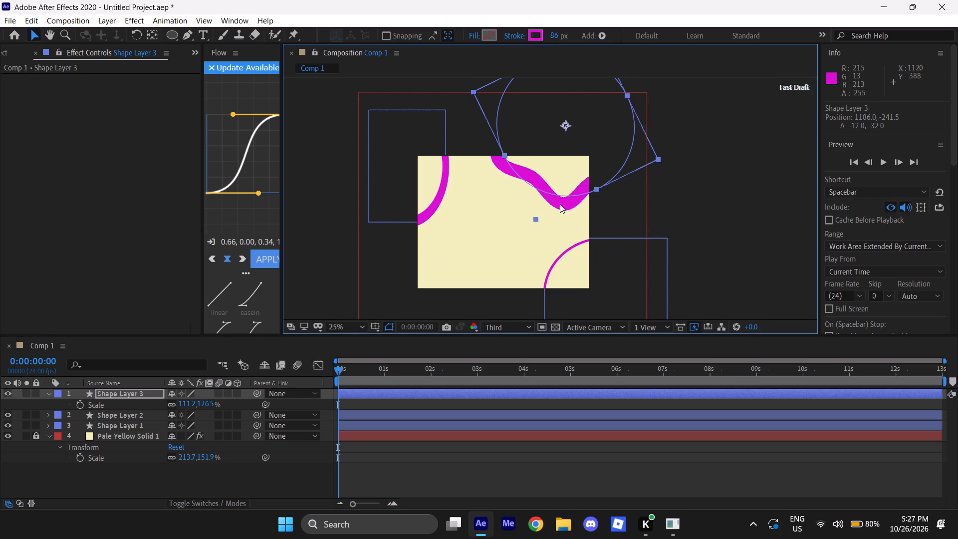
pyautogui.moveTo(563, 202); pyautogui.dragTo(566, 200)
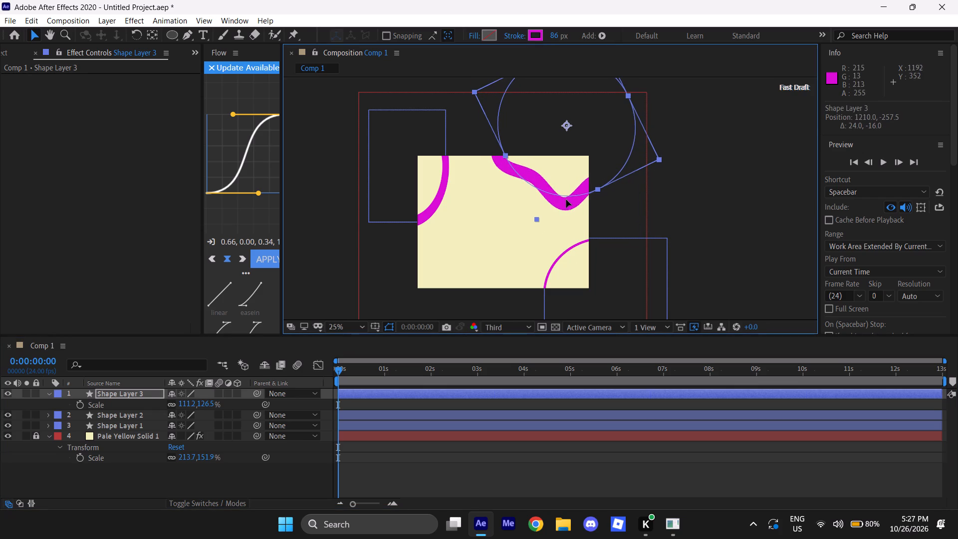
pyautogui.moveTo(566, 200); pyautogui.dragTo(556, 196)
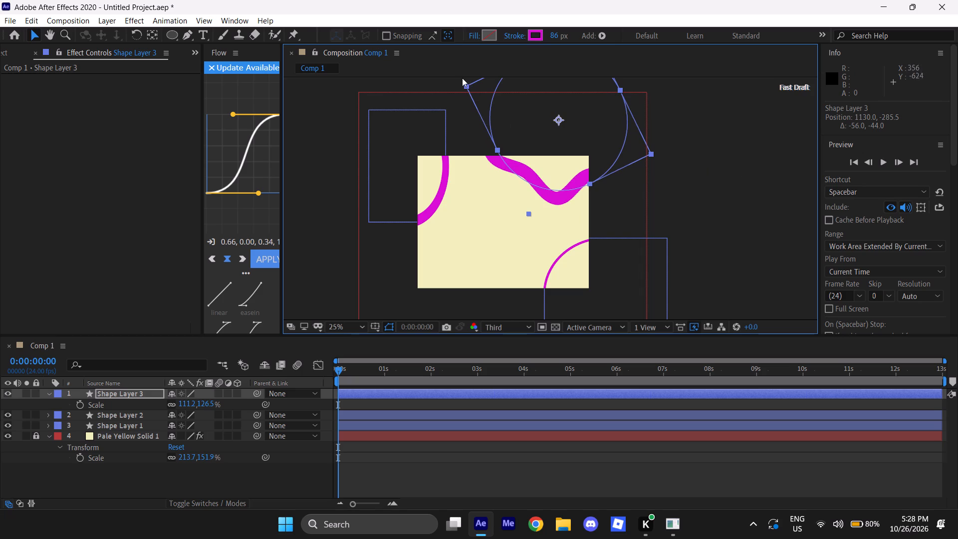
pyautogui.moveTo(467, 84); pyautogui.dragTo(474, 84)
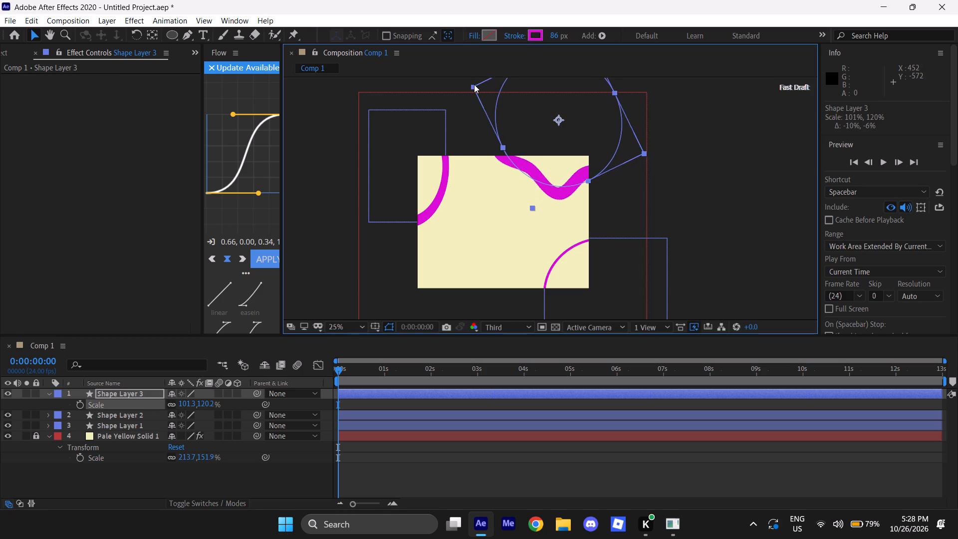
pyautogui.moveTo(474, 84); pyautogui.dragTo(474, 86)
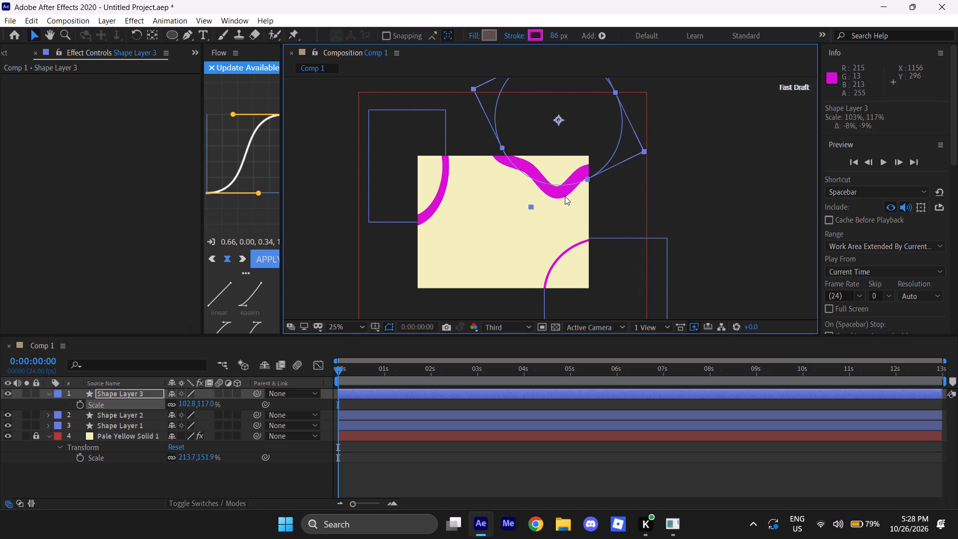
pyautogui.moveTo(564, 195); pyautogui.dragTo(559, 201)
pyautogui.moveTo(564, 189); pyautogui.dragTo(560, 196)
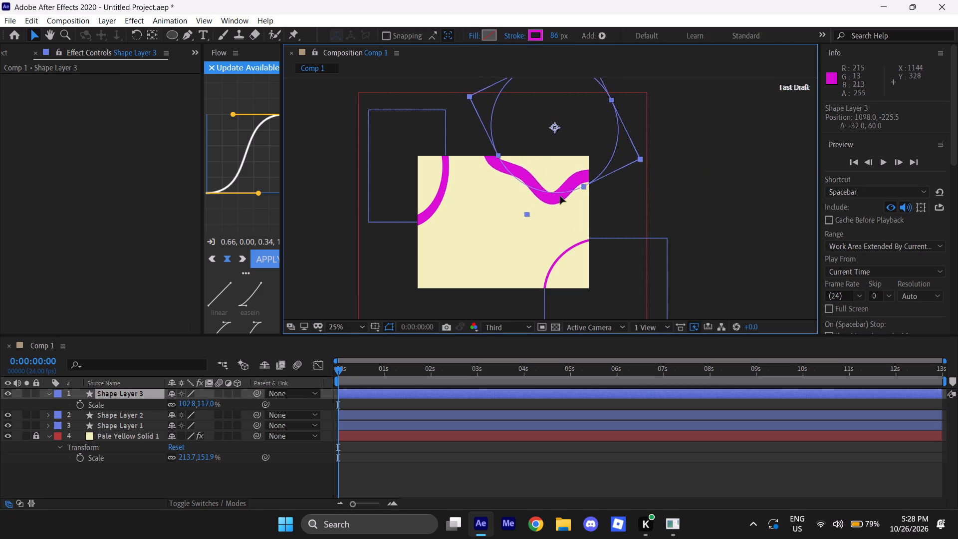
pyautogui.moveTo(560, 196); pyautogui.dragTo(561, 196)
pyautogui.click(713, 188)
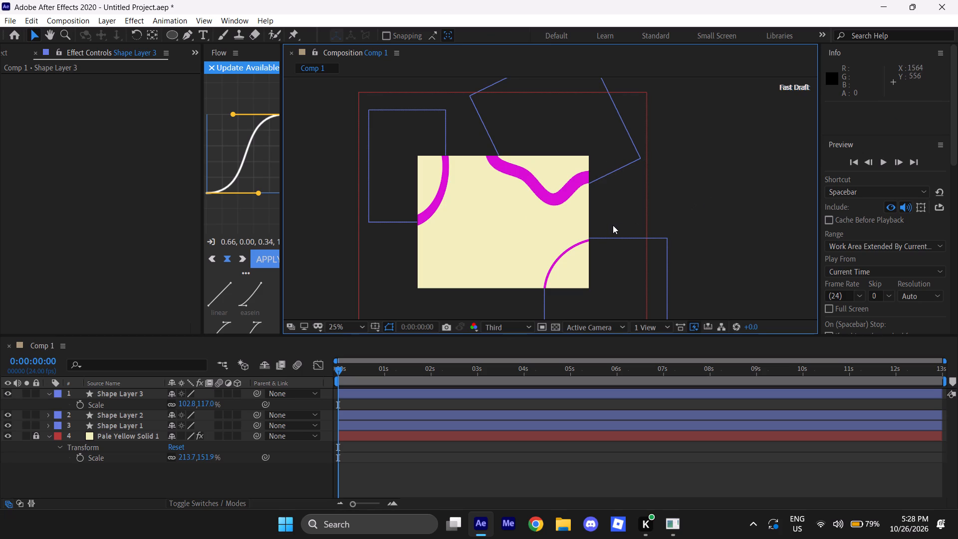
# Shift Shape Layers 1, 2 and 3 together in time so they start at frame 4.
pyautogui.click(46, 395)
pyautogui.moveTo(328, 392); pyautogui.dragTo(318, 411)
pyautogui.moveTo(349, 395); pyautogui.dragTo(359, 394)
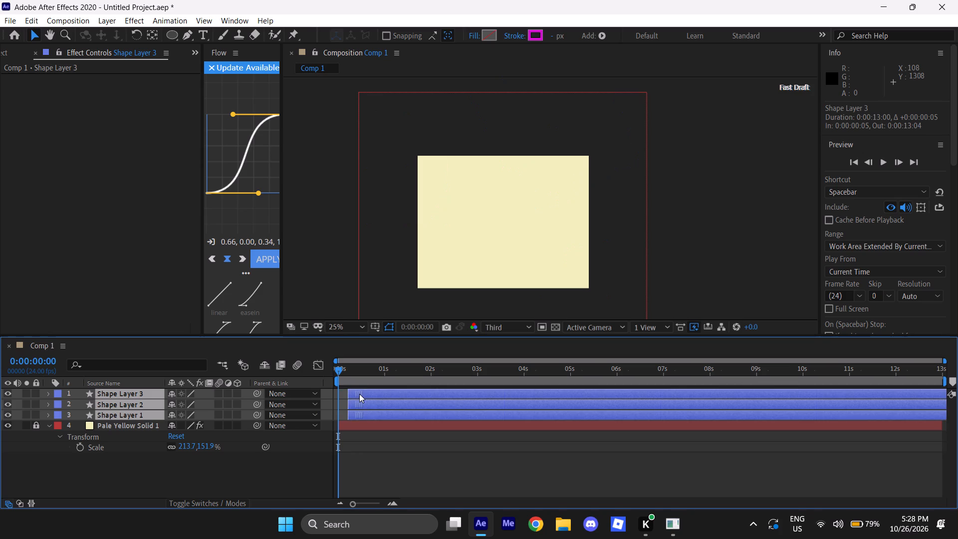
pyautogui.moveTo(359, 394); pyautogui.dragTo(356, 396)
# Split the three shape layers at 0:00:09:00 and delete the parts after that time.
pyautogui.moveTo(337, 375); pyautogui.dragTo(472, 364)
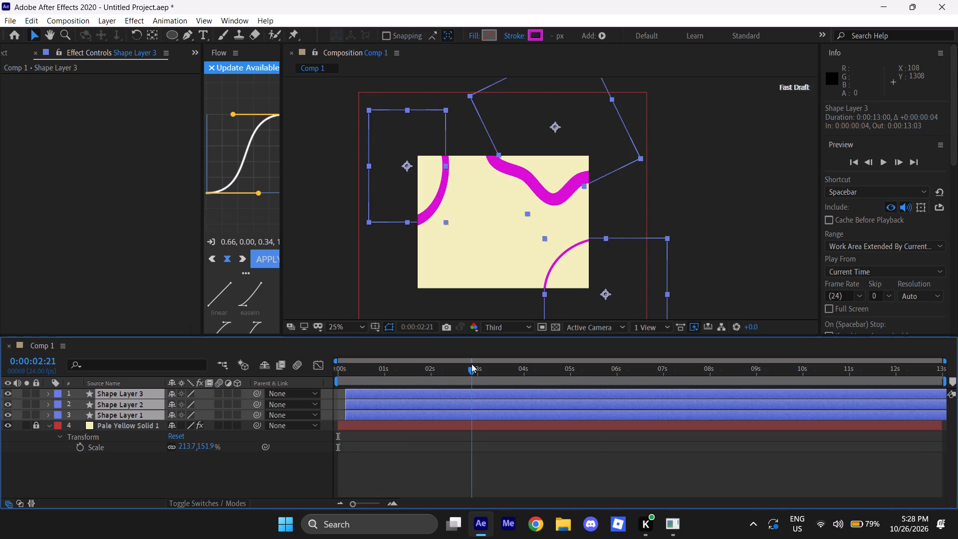
pyautogui.moveTo(472, 364); pyautogui.dragTo(839, 356)
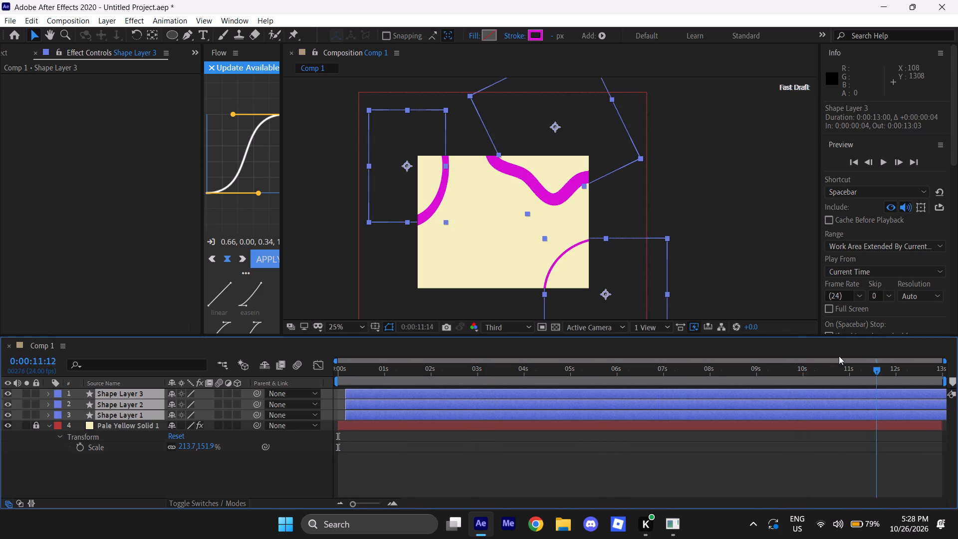
pyautogui.moveTo(839, 356); pyautogui.dragTo(756, 369)
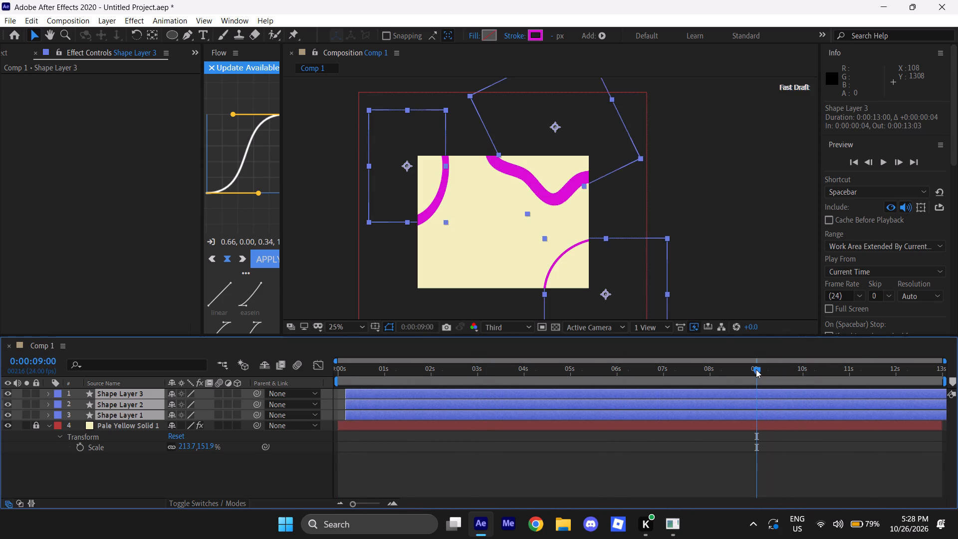
pyautogui.hotkey('ctrl', 'shift', 'd')
pyautogui.press('BackSpace')
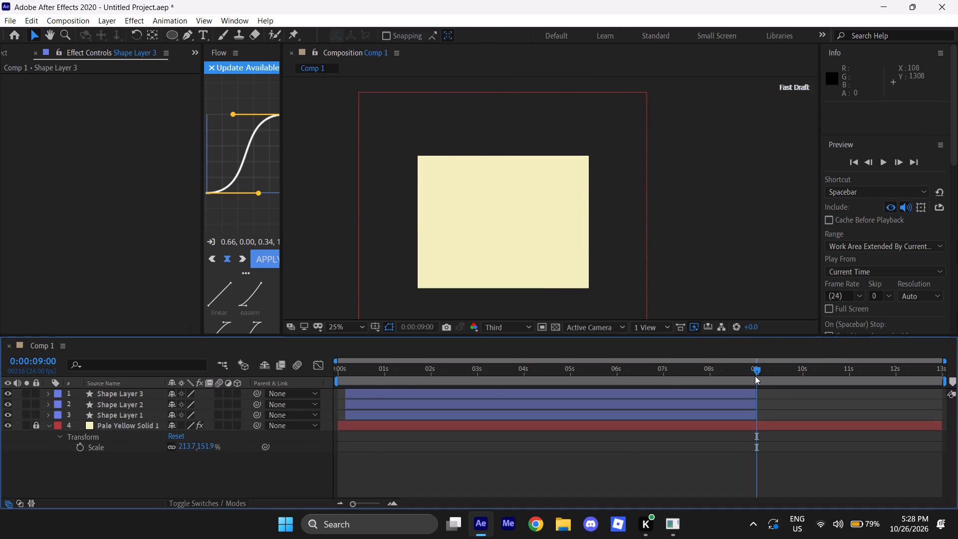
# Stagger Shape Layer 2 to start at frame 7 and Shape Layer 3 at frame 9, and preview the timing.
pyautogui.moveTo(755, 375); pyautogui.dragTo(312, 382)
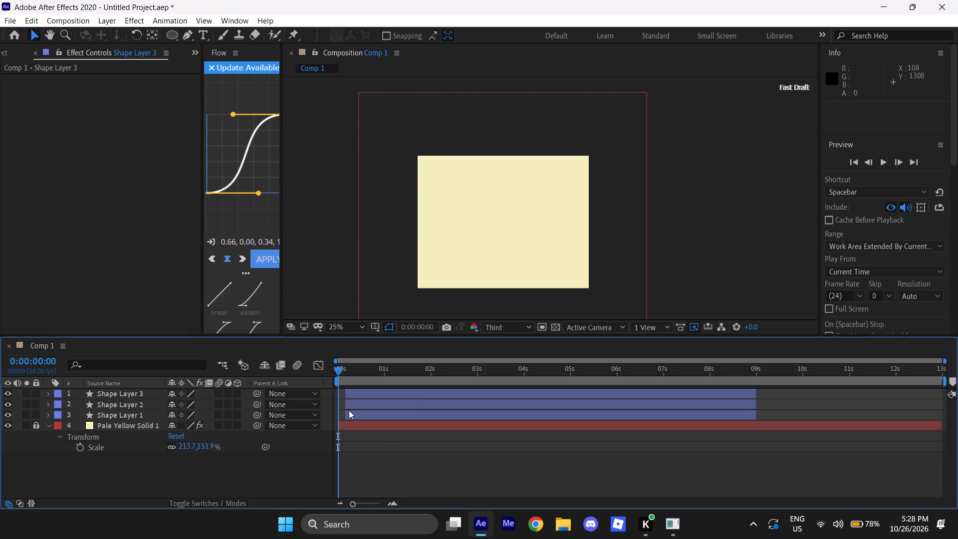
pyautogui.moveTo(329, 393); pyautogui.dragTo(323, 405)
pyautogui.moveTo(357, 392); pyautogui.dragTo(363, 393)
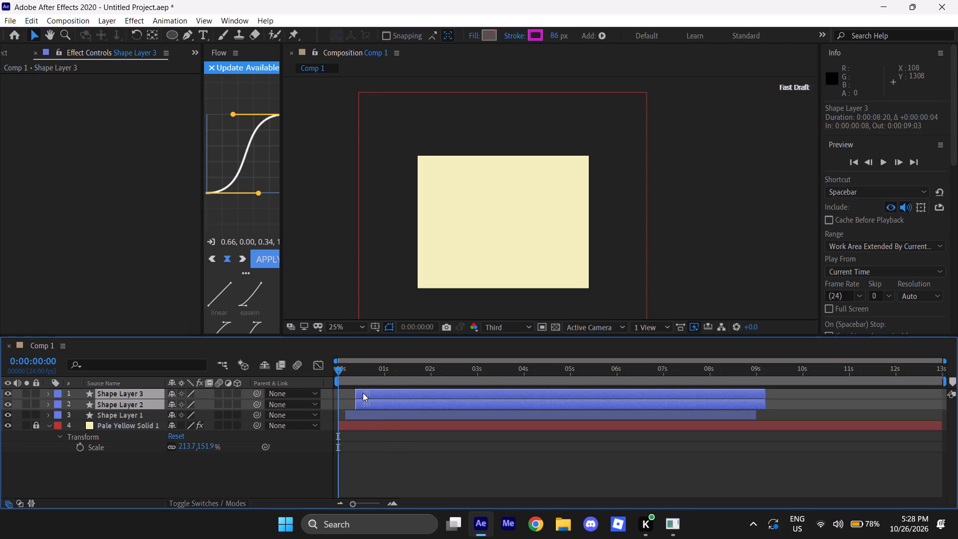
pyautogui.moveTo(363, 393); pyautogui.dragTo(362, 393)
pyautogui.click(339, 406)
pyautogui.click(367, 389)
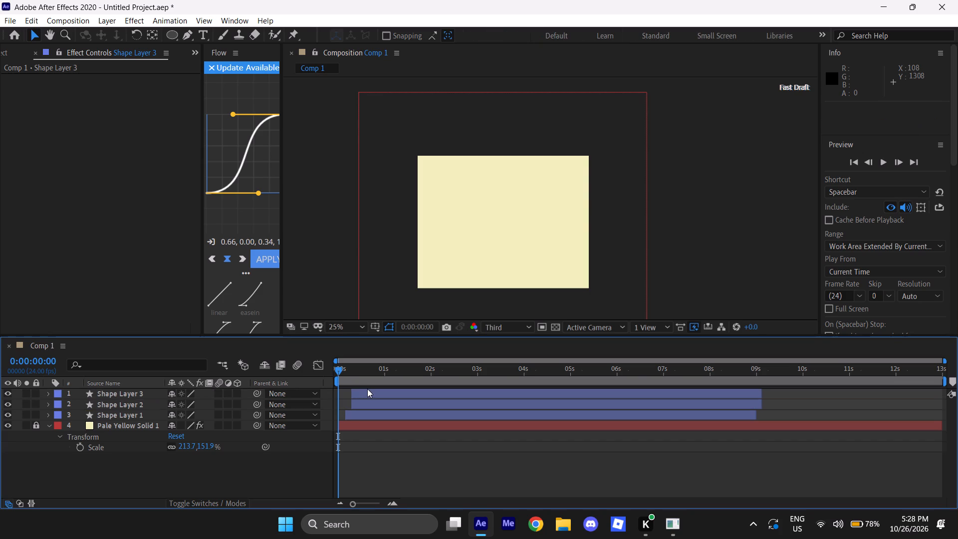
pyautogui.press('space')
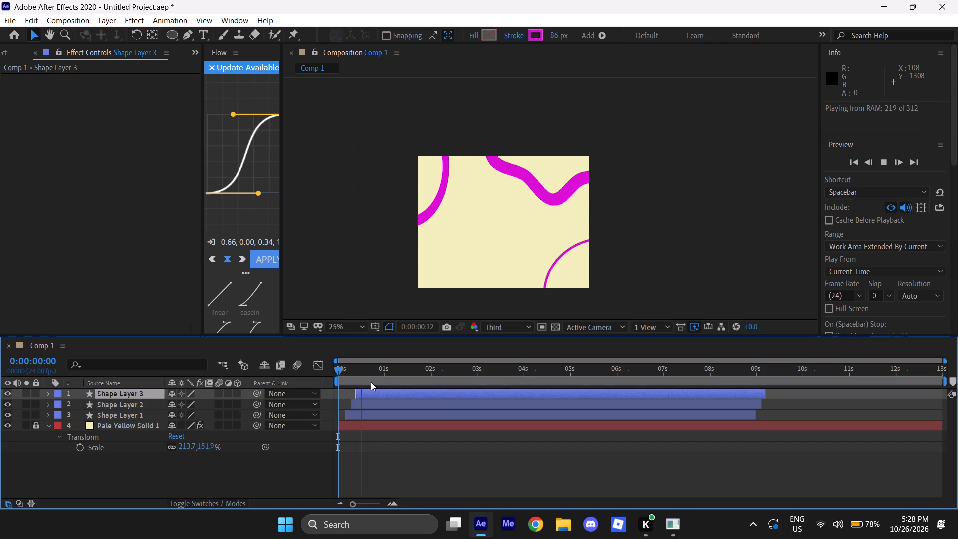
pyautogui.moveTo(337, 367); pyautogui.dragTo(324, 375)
# Tighten the stagger so Shape Layer 2 starts at frame 5 and Shape Layer 3 at frame 6, and preview the timing.
pyautogui.keyDown('alt'); pyautogui.scroll(2, 330, 399); pyautogui.keyUp('alt')
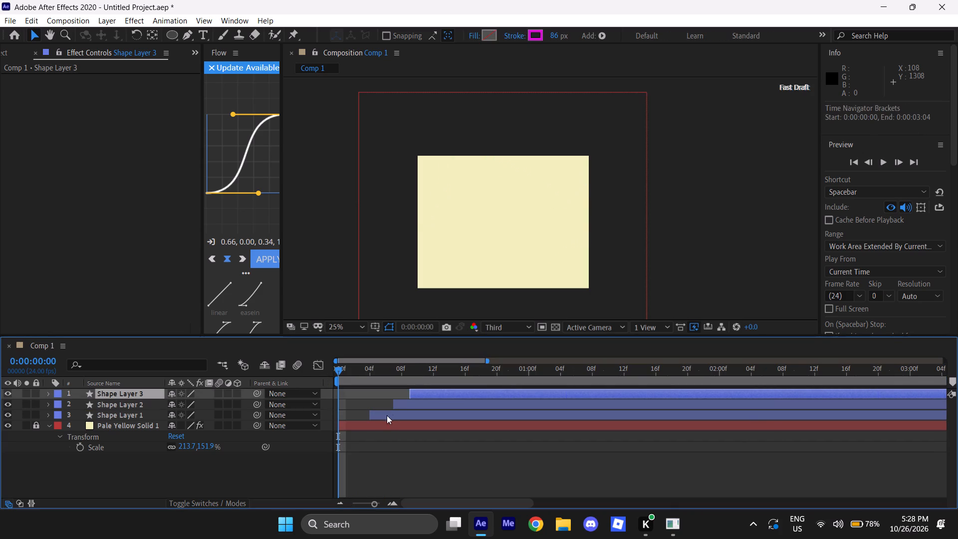
pyautogui.moveTo(403, 406); pyautogui.dragTo(393, 408)
pyautogui.moveTo(422, 390); pyautogui.dragTo(403, 397)
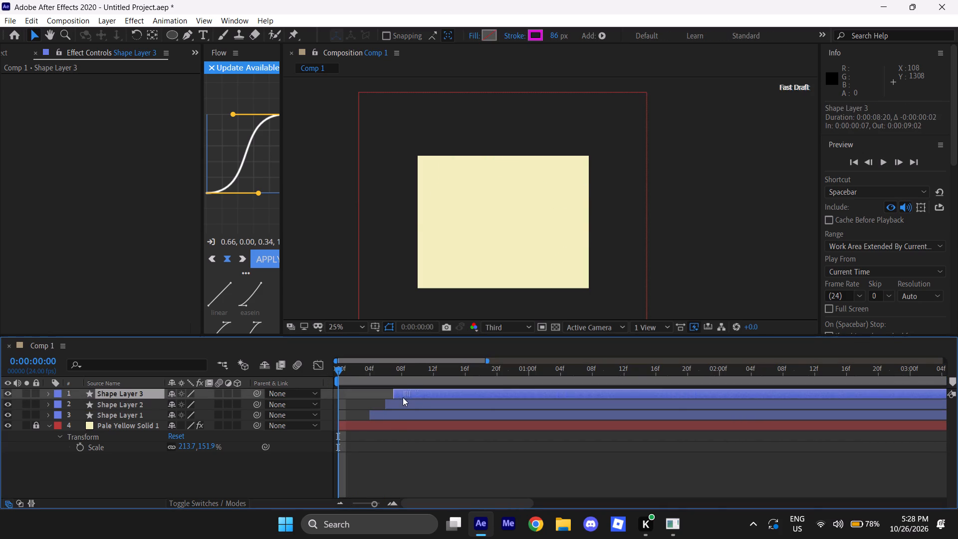
pyautogui.moveTo(403, 397); pyautogui.dragTo(410, 398)
pyautogui.moveTo(398, 403); pyautogui.dragTo(391, 406)
pyautogui.moveTo(410, 395); pyautogui.dragTo(396, 396)
pyautogui.press('space')
pyautogui.moveTo(340, 371); pyautogui.dragTo(322, 375)
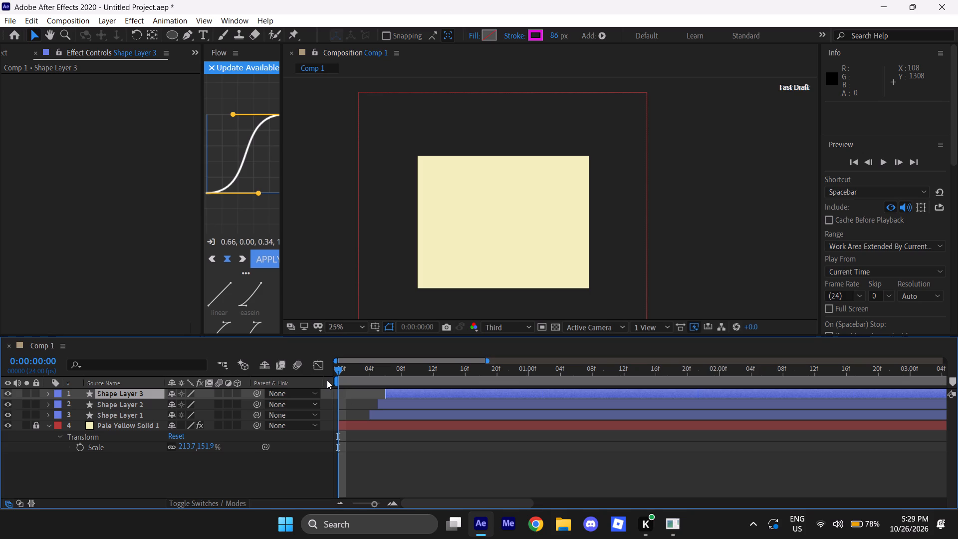
# Preview the staggered shape timing from the start of the composition.
pyautogui.press('space')
pyautogui.moveTo(336, 372); pyautogui.dragTo(299, 380)
pyautogui.press('space')
pyautogui.moveTo(338, 368); pyautogui.dragTo(322, 376)
# Add a new empty text layer to the composition.
pyautogui.rightClick(311, 218)
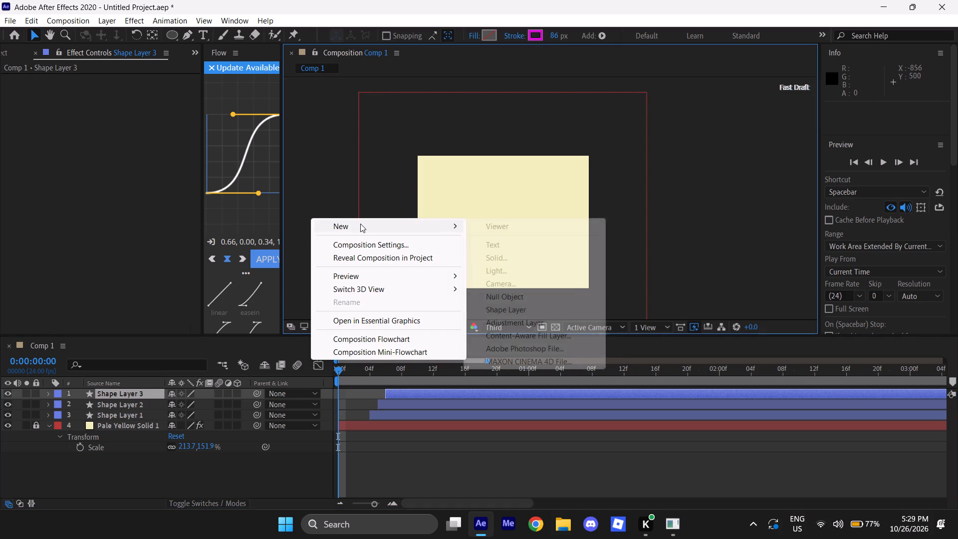
pyautogui.click(360, 224)
pyautogui.click(423, 225)
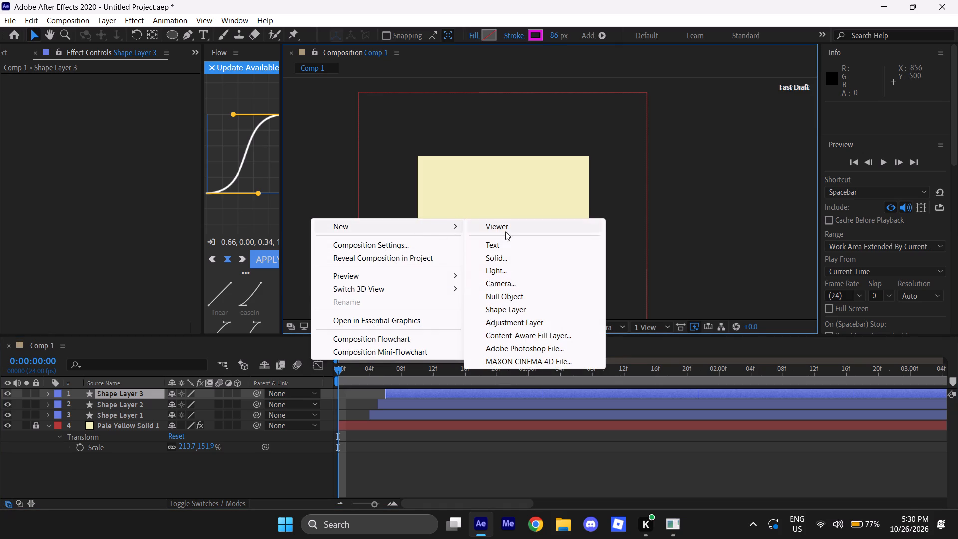
pyautogui.click(518, 244)
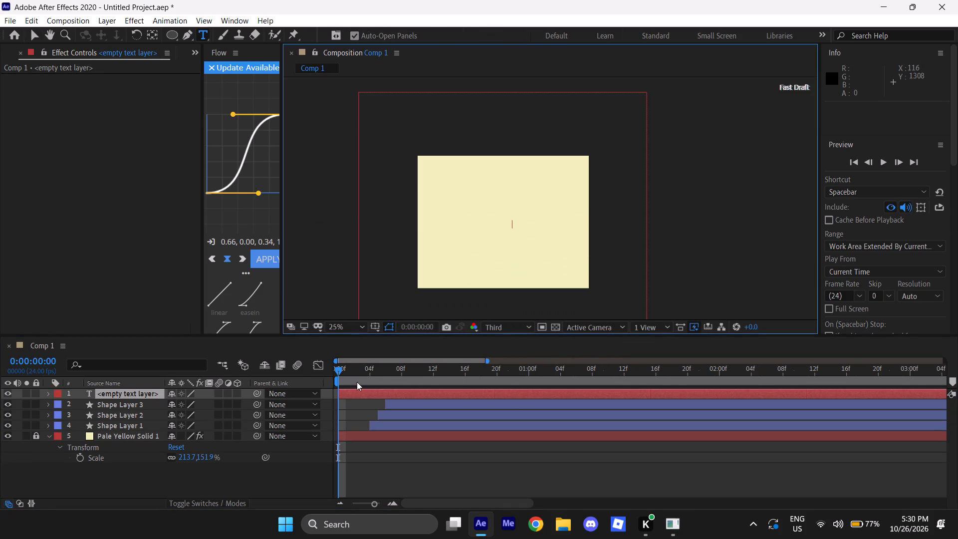
# Split the empty text layer at 0:00:09:02 and delete the part after that time.
pyautogui.moveTo(342, 374); pyautogui.dragTo(806, 383)
pyautogui.keyDown('alt'); pyautogui.scroll(-3, 744, 391); pyautogui.keyUp('alt')
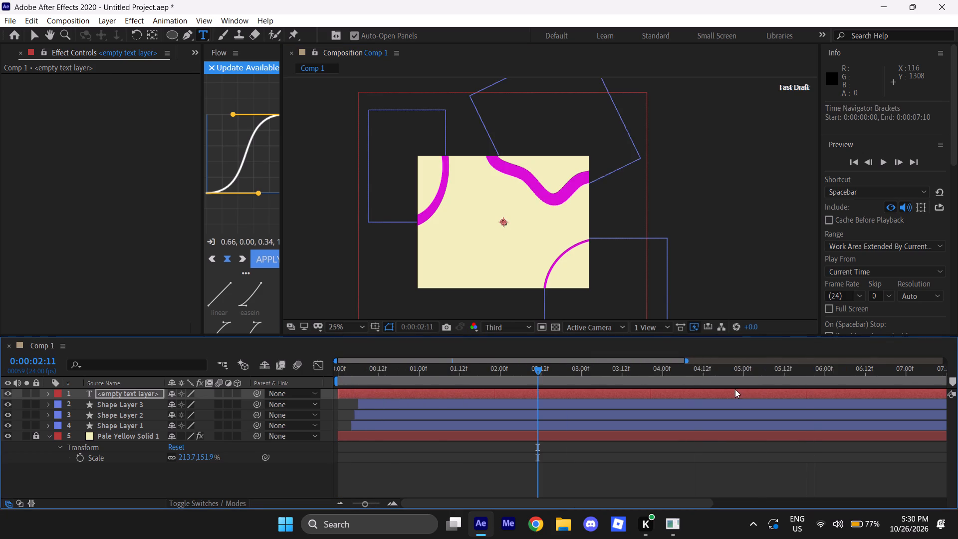
pyautogui.keyDown('alt'); pyautogui.scroll(-4, 735, 389); pyautogui.keyUp('alt')
pyautogui.moveTo(452, 370); pyautogui.dragTo(763, 365)
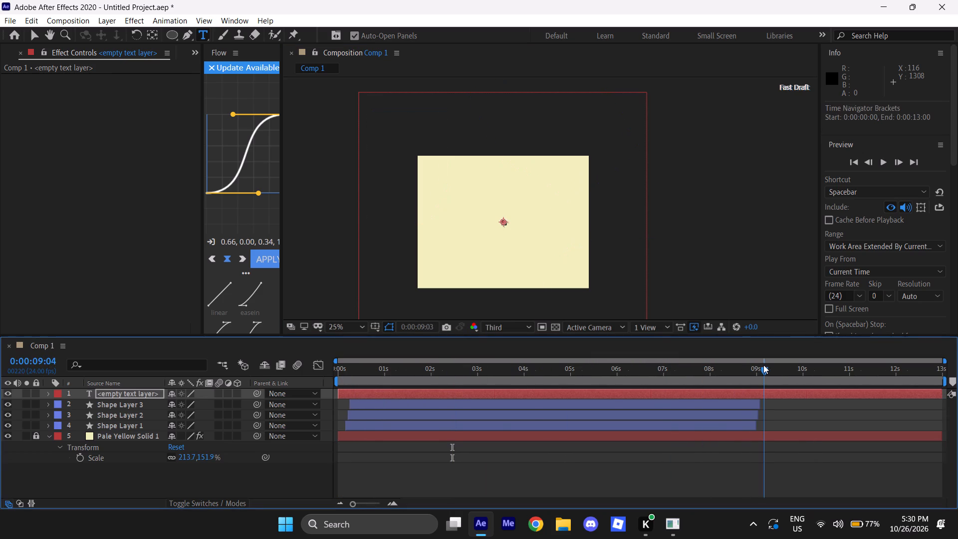
pyautogui.moveTo(763, 365); pyautogui.dragTo(760, 365)
pyautogui.hotkey('ctrl', 'shift', 'd')
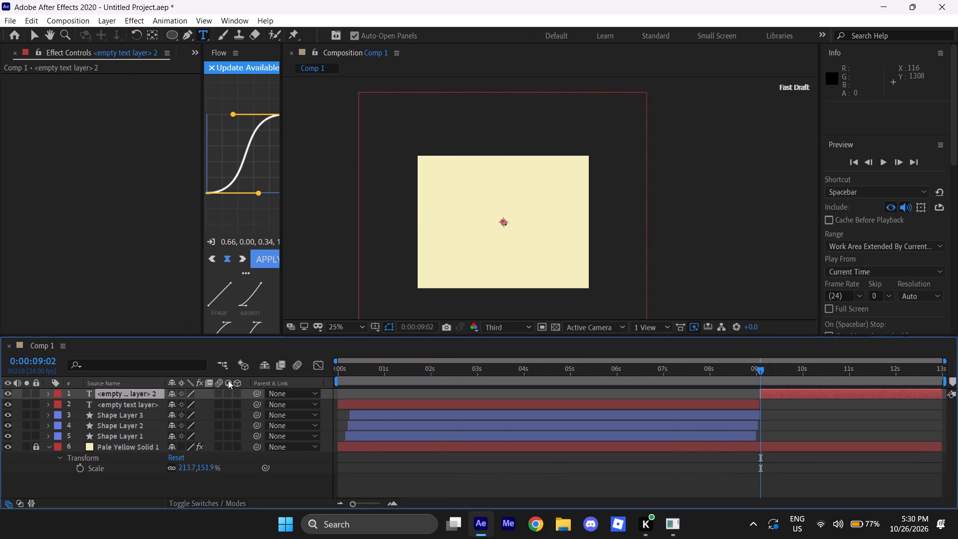
pyautogui.press('BackSpace')
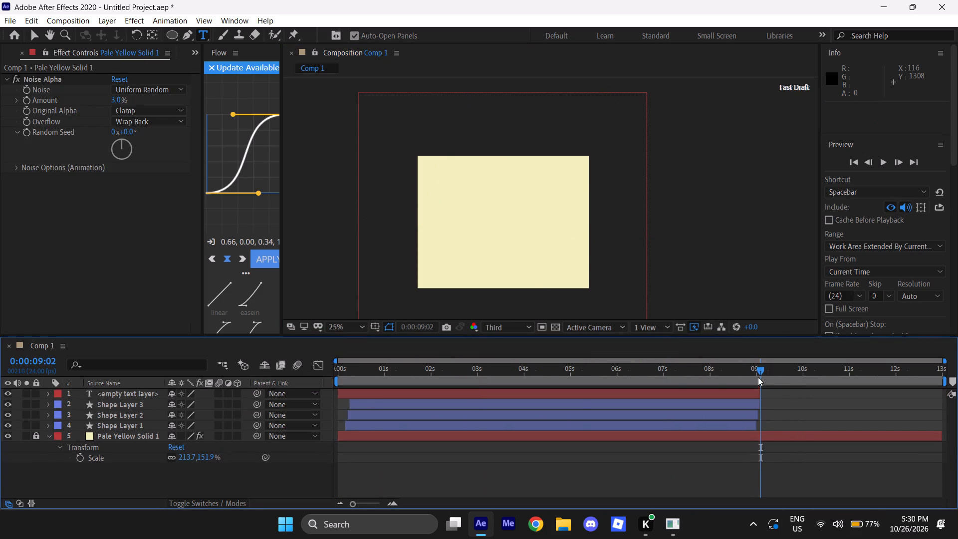
# Set the current time to 0:00:00:10, where all three magenta shapes are on screen.
pyautogui.moveTo(758, 376); pyautogui.dragTo(296, 374)
pyautogui.keyDown('alt'); pyautogui.scroll(2, 466, 252); pyautogui.keyUp('alt')
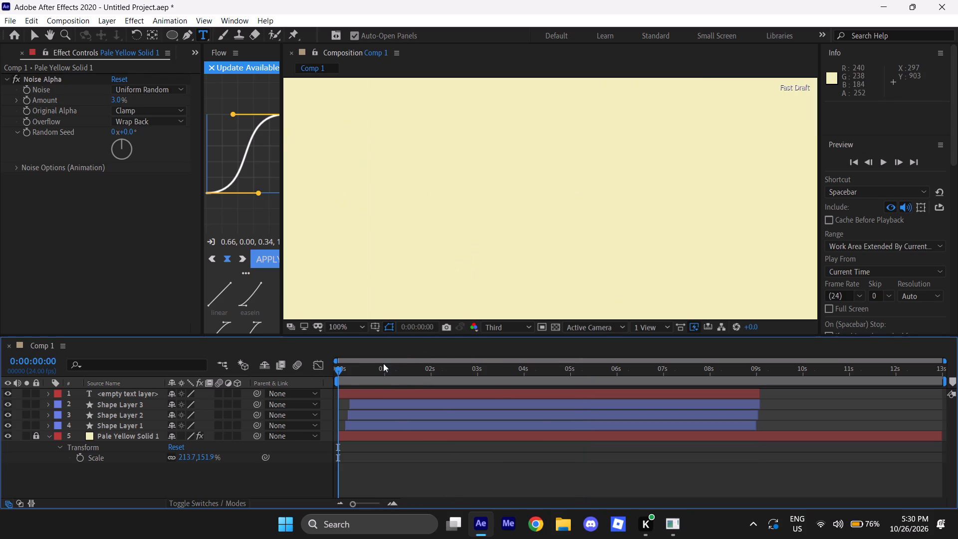
pyautogui.moveTo(340, 374); pyautogui.dragTo(360, 373)
pyautogui.scroll(-3, 440, 272)
pyautogui.scroll(1, 440, 264)
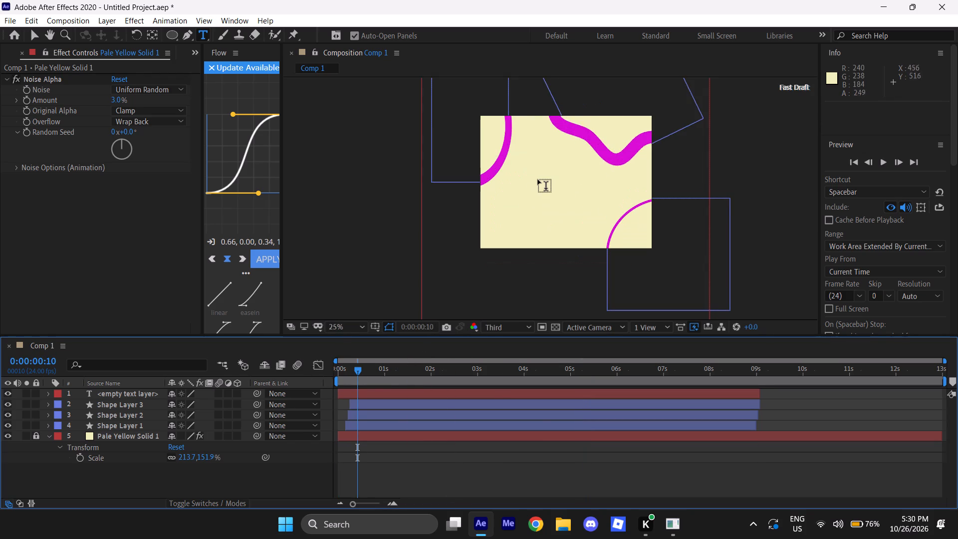
pyautogui.scroll(1, 539, 179)
pyautogui.scroll(-1, 539, 178)
pyautogui.keyDown('alt'); pyautogui.scroll(1, 583, 174); pyautogui.keyUp('alt')
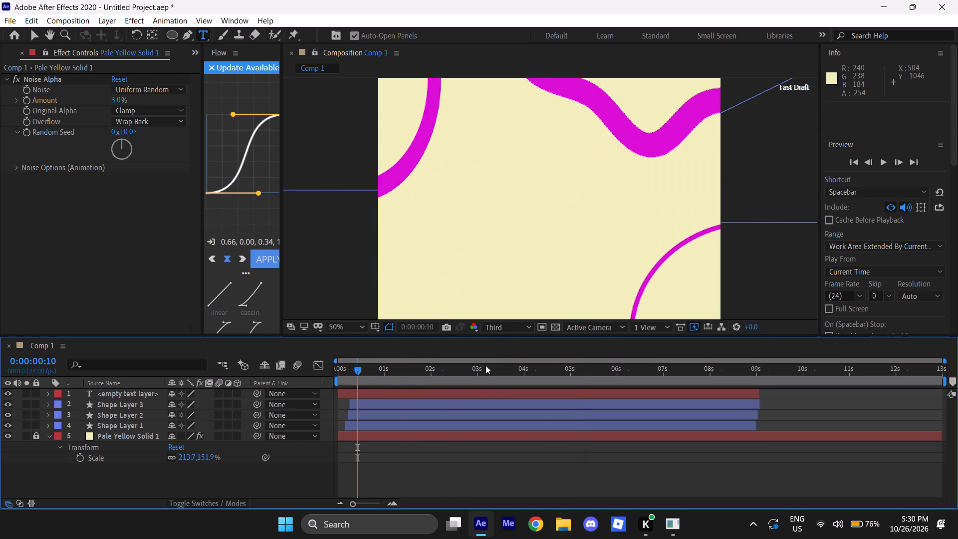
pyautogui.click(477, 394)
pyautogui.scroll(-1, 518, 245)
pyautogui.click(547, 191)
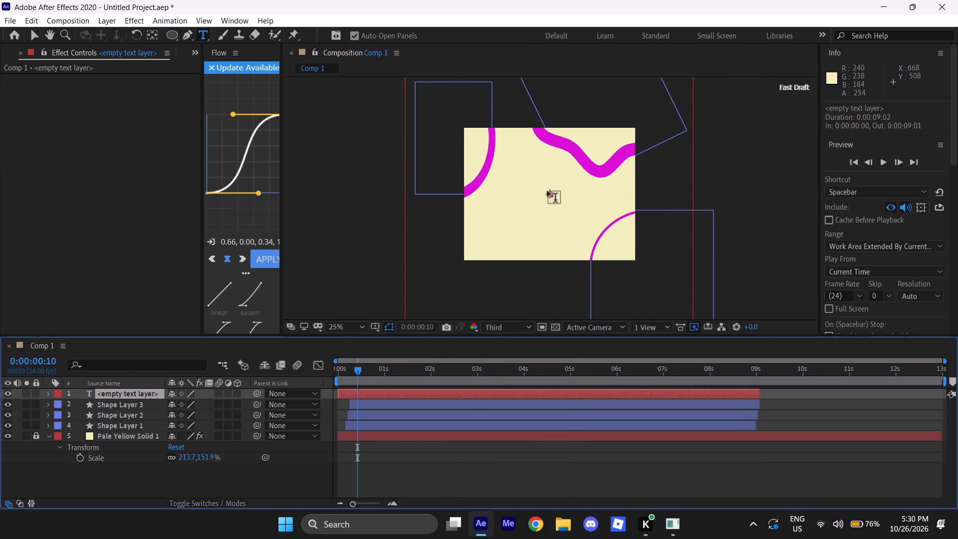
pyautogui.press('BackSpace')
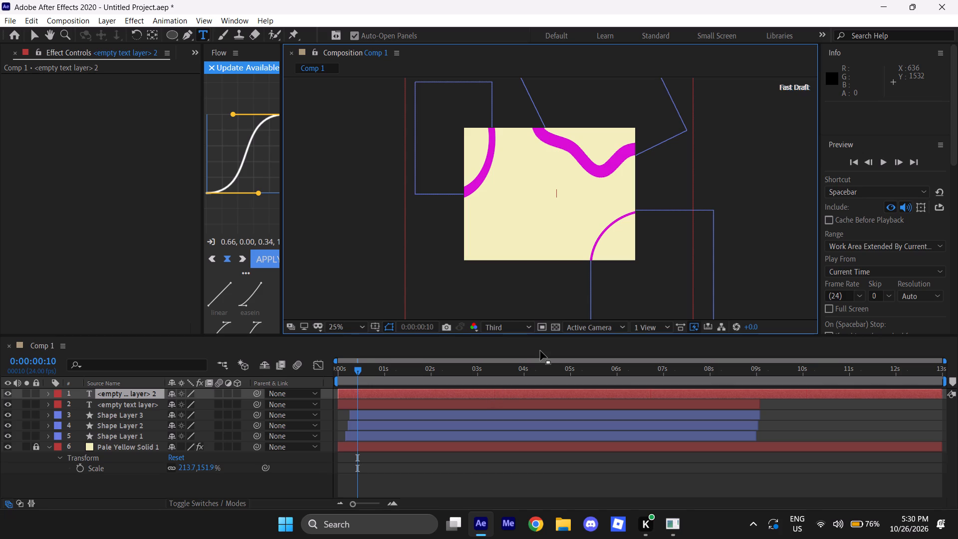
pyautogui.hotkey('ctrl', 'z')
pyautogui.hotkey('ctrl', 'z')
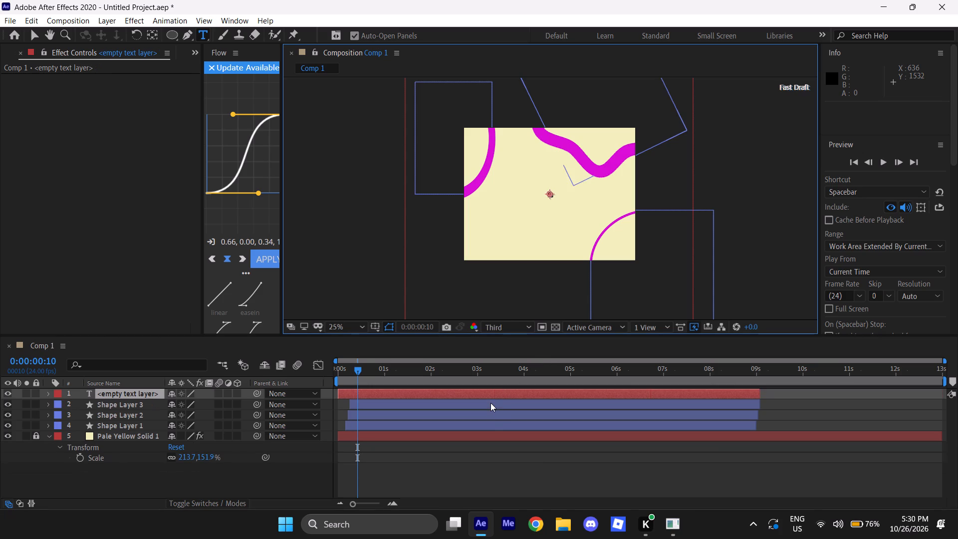
# Enter the text "hellov" in the existing empty text layer.
pyautogui.doubleClick(496, 392)
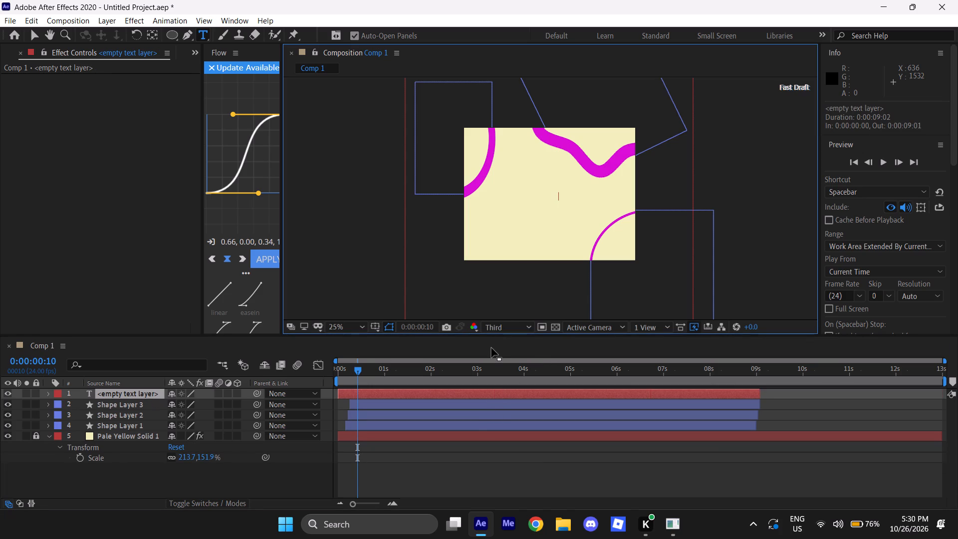
pyautogui.write('hell')
pyautogui.press('o')
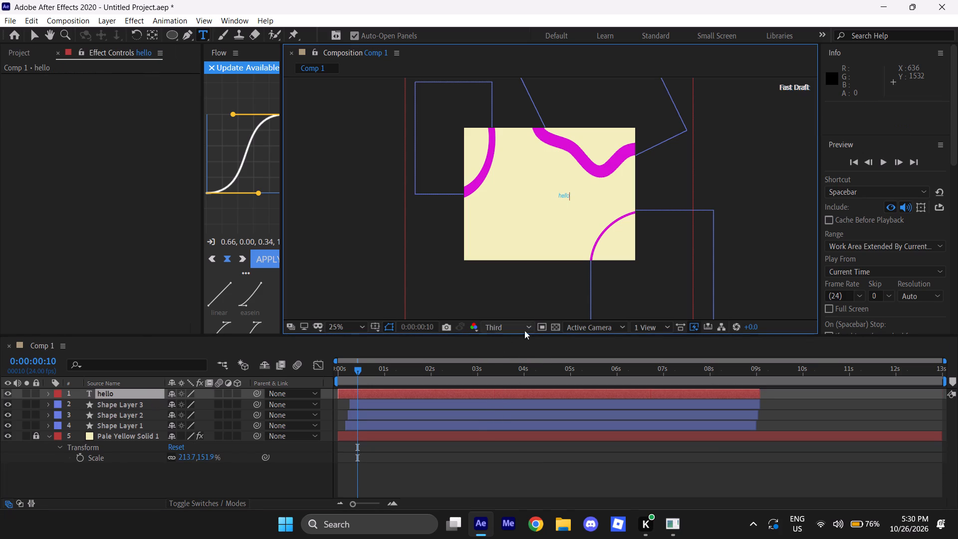
pyautogui.press('v')
pyautogui.click(777, 405)
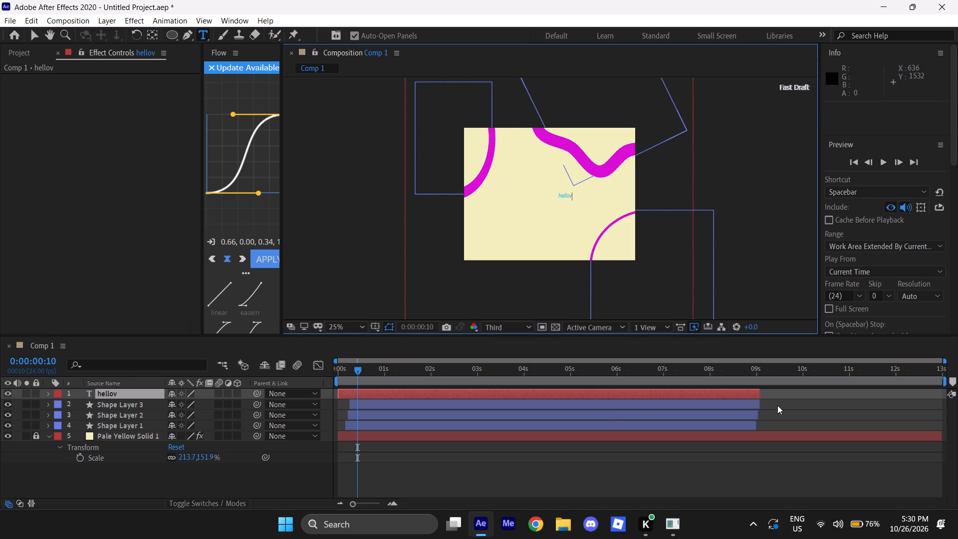
# Center the anchor point of the hellov text layer on its text.
pyautogui.scroll(1, 562, 177)
pyautogui.press('v')
pyautogui.click(551, 395)
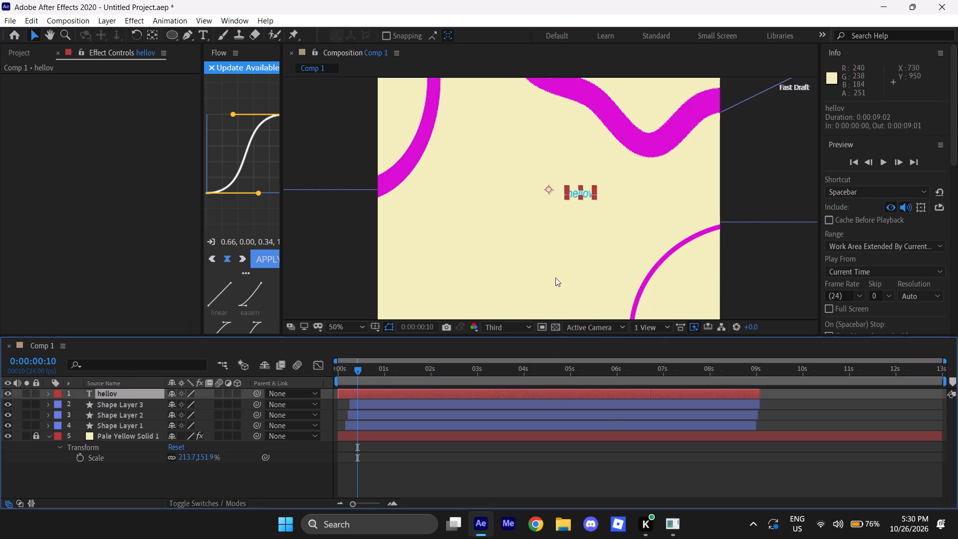
pyautogui.keyDown('ctrl'); pyautogui.doubleClick(149, 36); pyautogui.keyUp('ctrl')
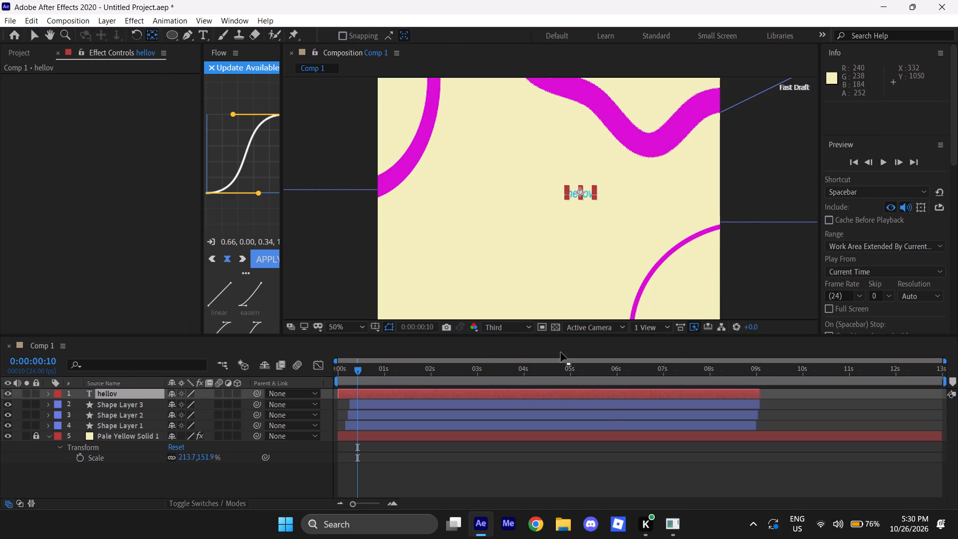
# Set the font style of the whole hellov text to SF Pro Display Regular.
pyautogui.click(535, 397)
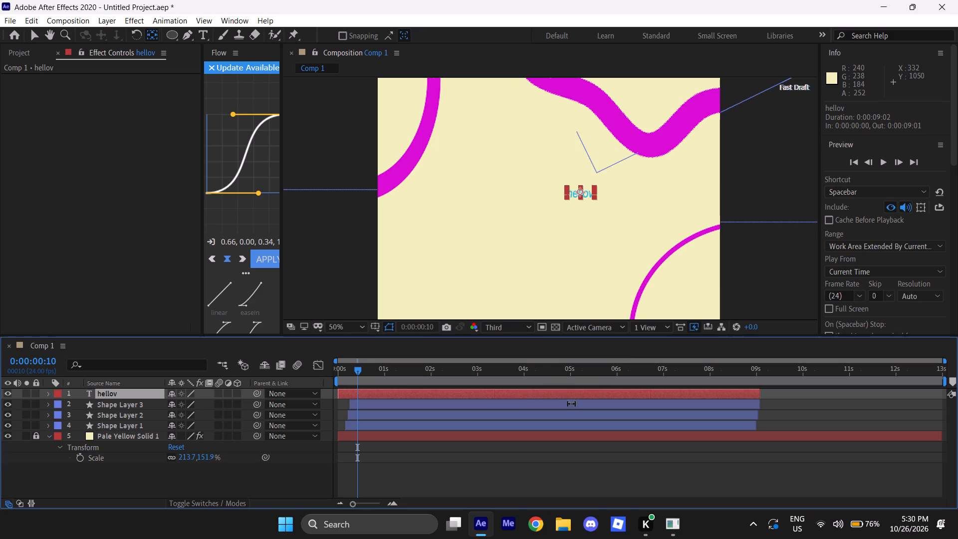
pyautogui.doubleClick(578, 397)
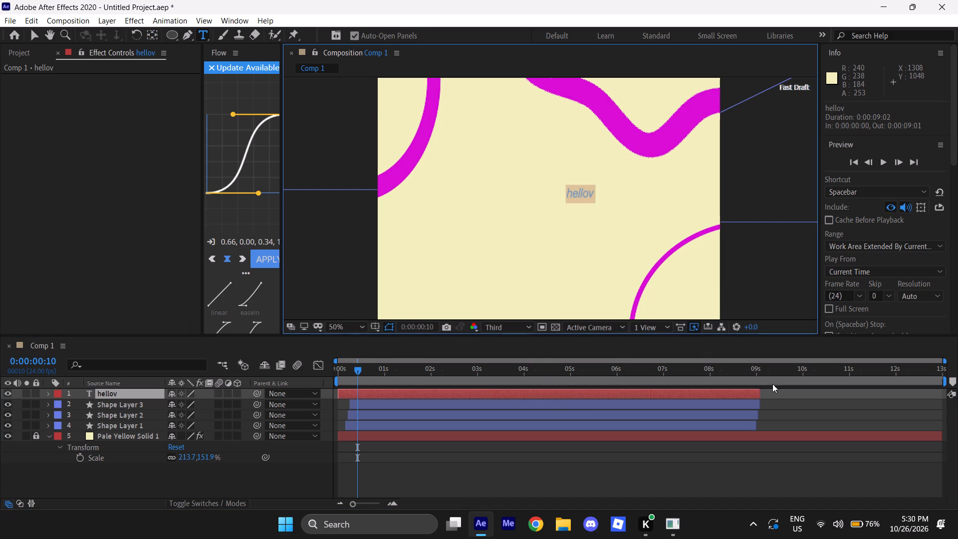
pyautogui.click(781, 393)
pyautogui.doubleClick(689, 395)
pyautogui.scroll(-7, 836, 210)
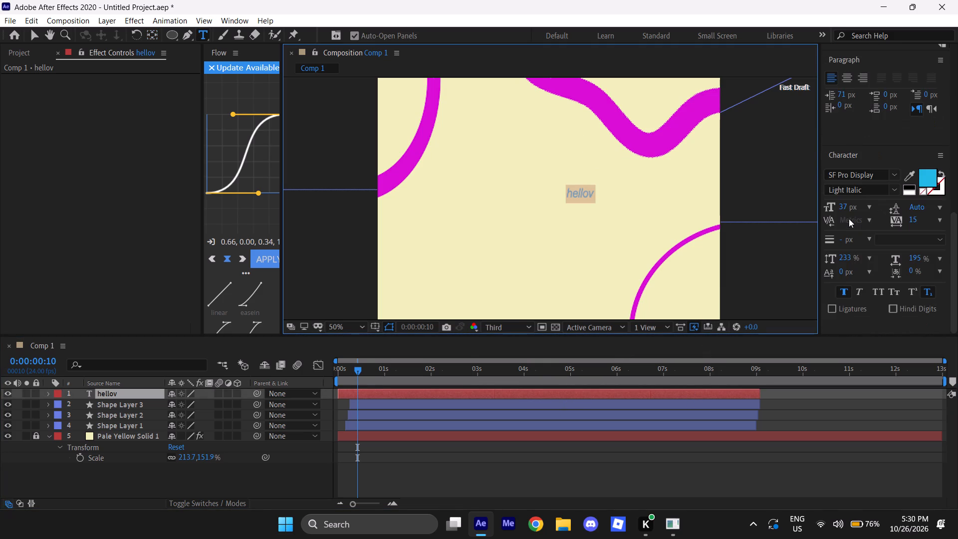
pyautogui.click(890, 190)
pyautogui.click(860, 241)
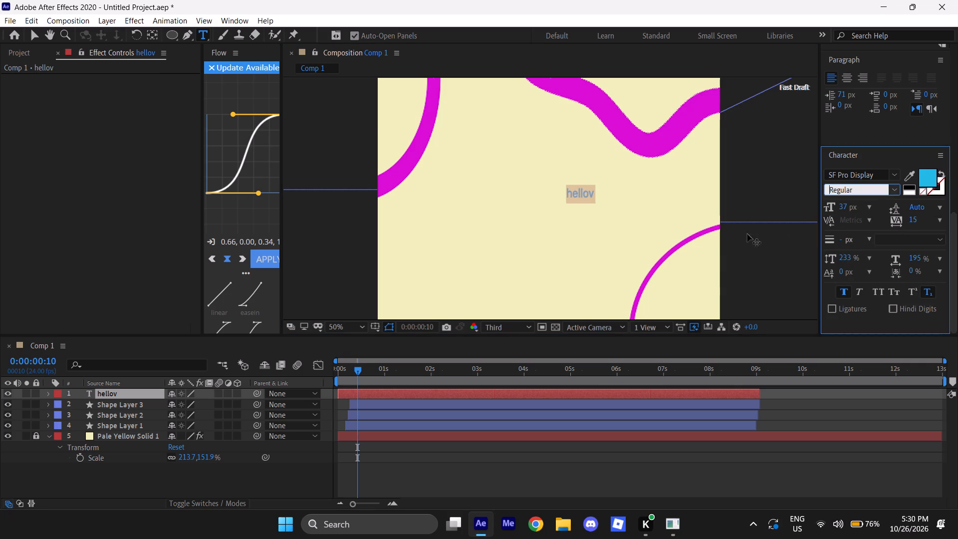
# Move the hellov text to about the horizontal center of the composition.
pyautogui.click(557, 395)
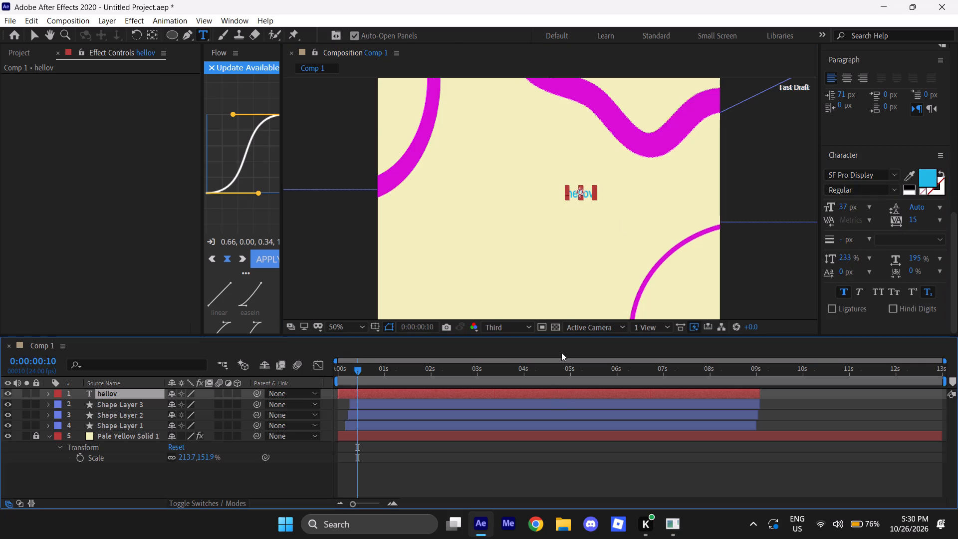
pyautogui.press('v')
pyautogui.moveTo(587, 193); pyautogui.dragTo(557, 193)
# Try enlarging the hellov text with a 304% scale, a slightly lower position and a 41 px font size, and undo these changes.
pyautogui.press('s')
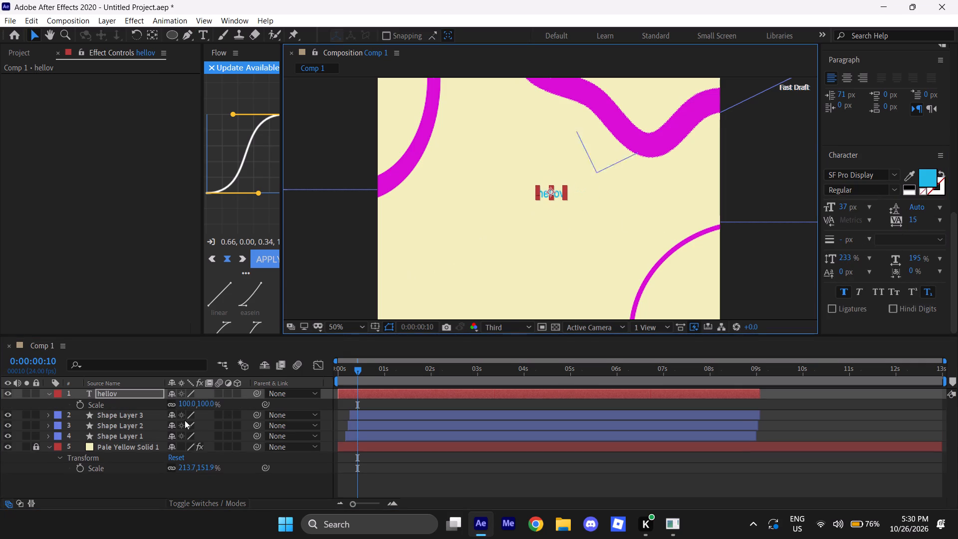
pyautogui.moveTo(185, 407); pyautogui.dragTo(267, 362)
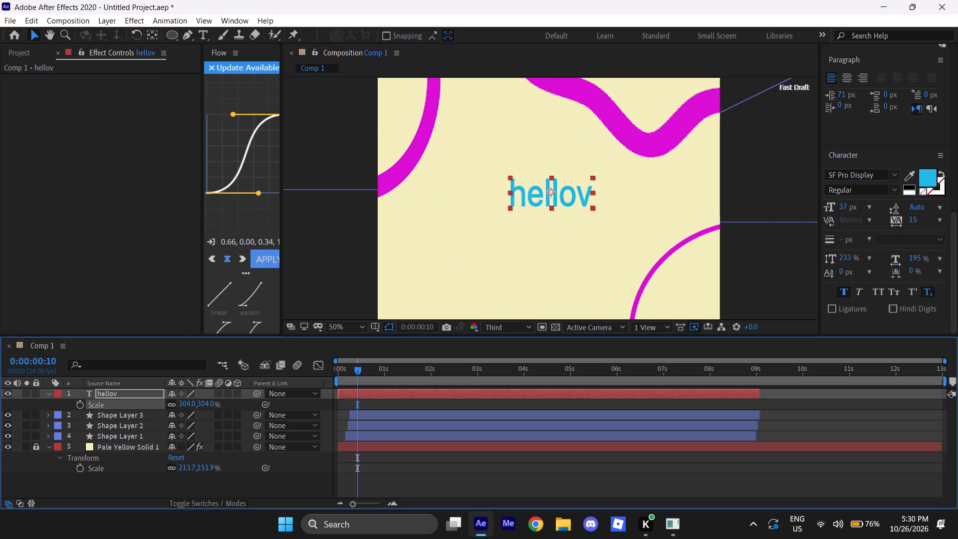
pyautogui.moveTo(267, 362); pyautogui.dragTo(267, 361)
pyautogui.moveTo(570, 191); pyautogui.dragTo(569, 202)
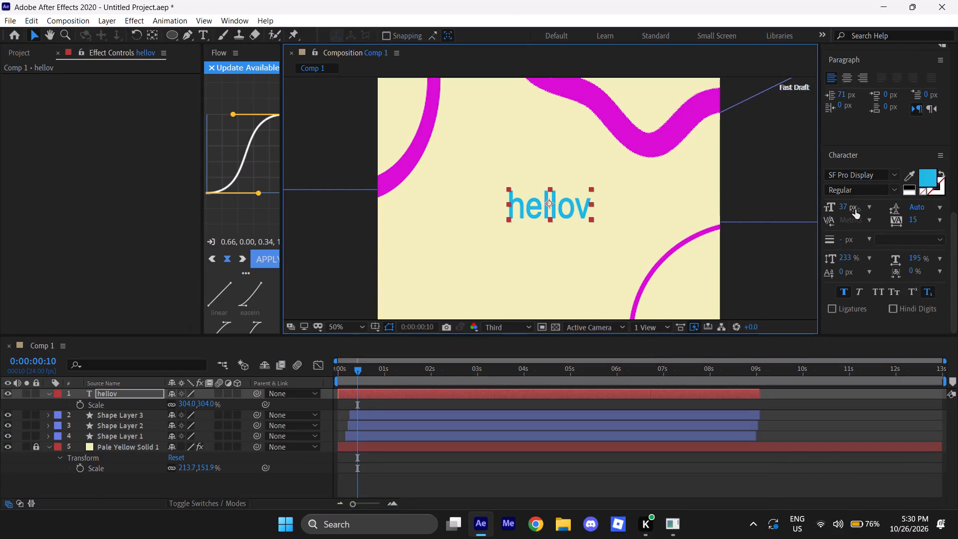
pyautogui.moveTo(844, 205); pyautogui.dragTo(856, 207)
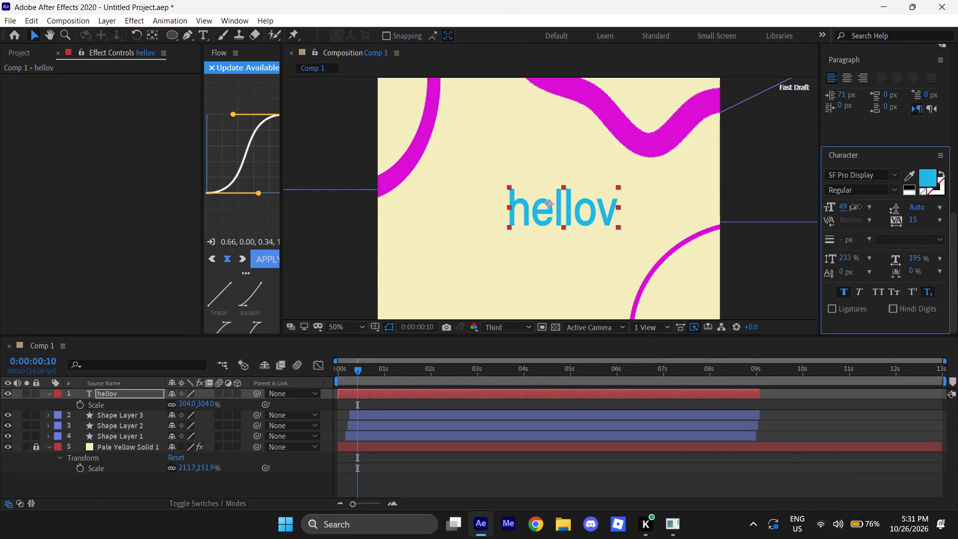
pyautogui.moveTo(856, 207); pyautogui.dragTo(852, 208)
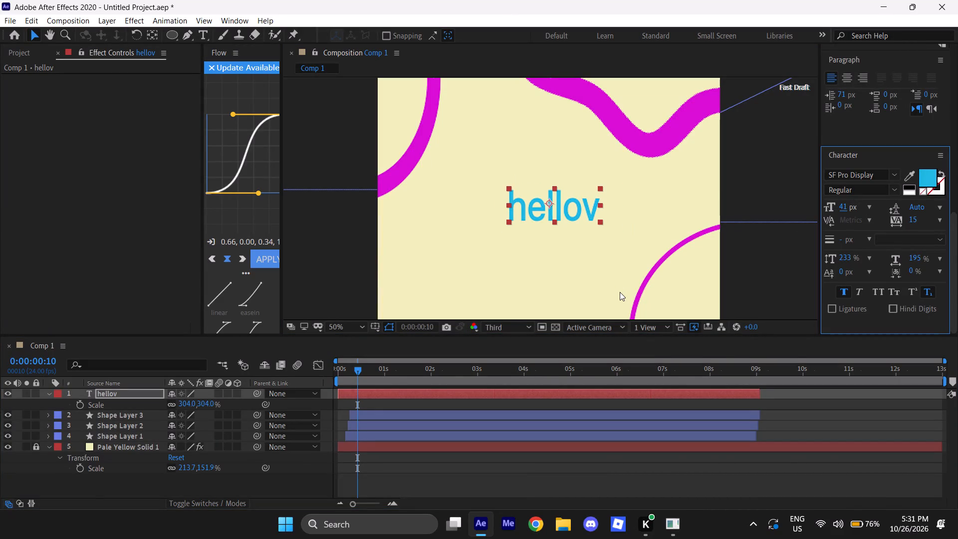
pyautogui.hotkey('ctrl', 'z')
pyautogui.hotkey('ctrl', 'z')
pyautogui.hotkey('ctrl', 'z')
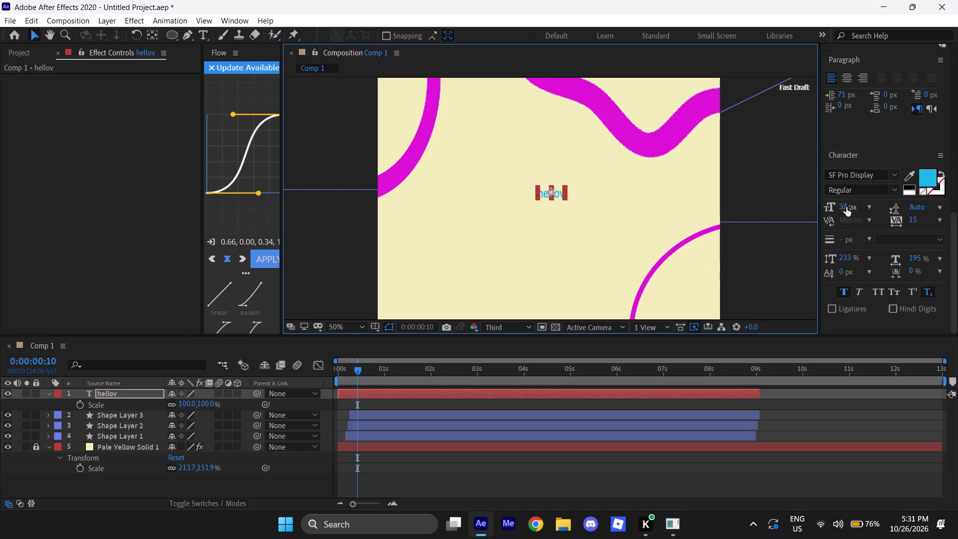
# Set the font size of the hellov text to 49 px.
pyautogui.moveTo(846, 206); pyautogui.dragTo(855, 207)
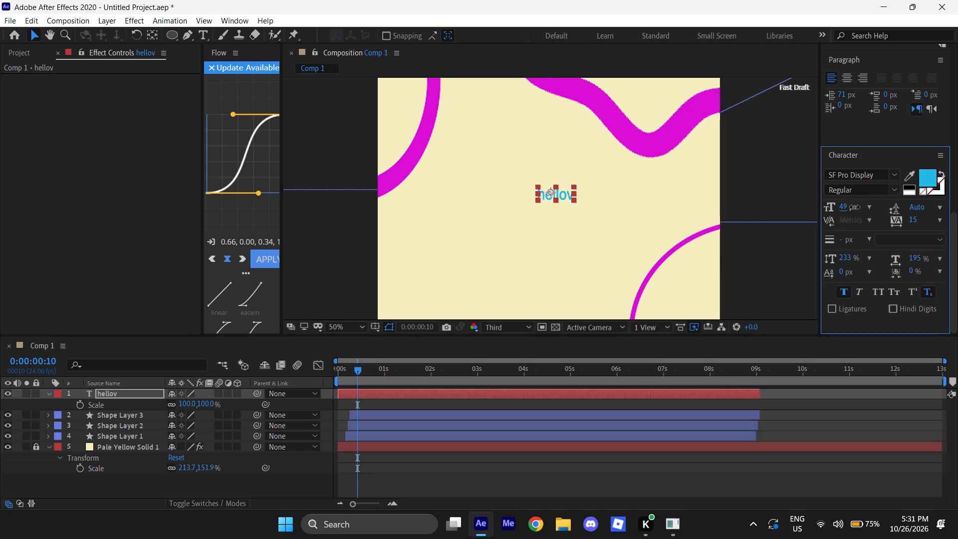
pyautogui.moveTo(855, 207); pyautogui.dragTo(856, 207)
# Undo the 49 px font size change of the hellov text and deselect the layer.
pyautogui.click(808, 418)
pyautogui.scroll(-2, 618, 200)
pyautogui.scroll(2, 618, 200)
pyautogui.moveTo(553, 198); pyautogui.dragTo(553, 197)
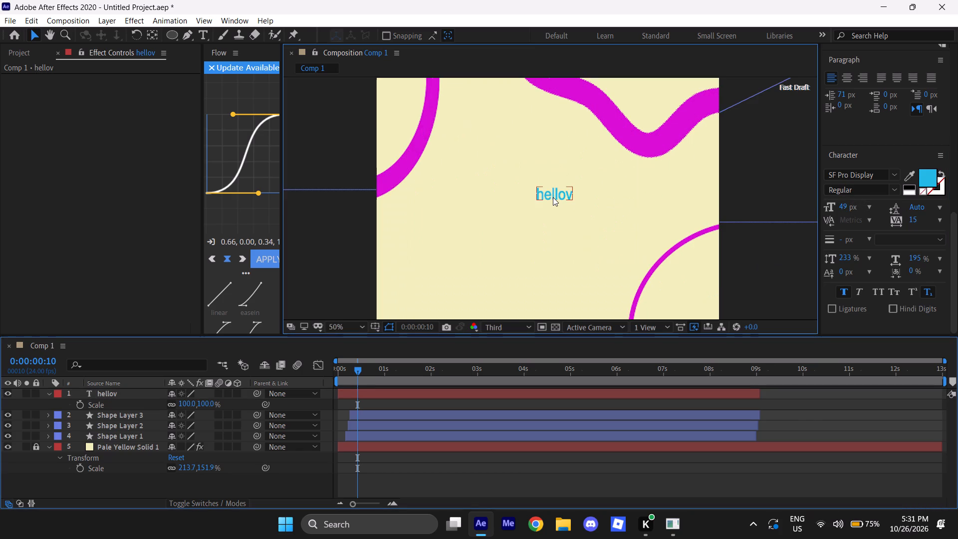
pyautogui.moveTo(553, 197); pyautogui.dragTo(546, 198)
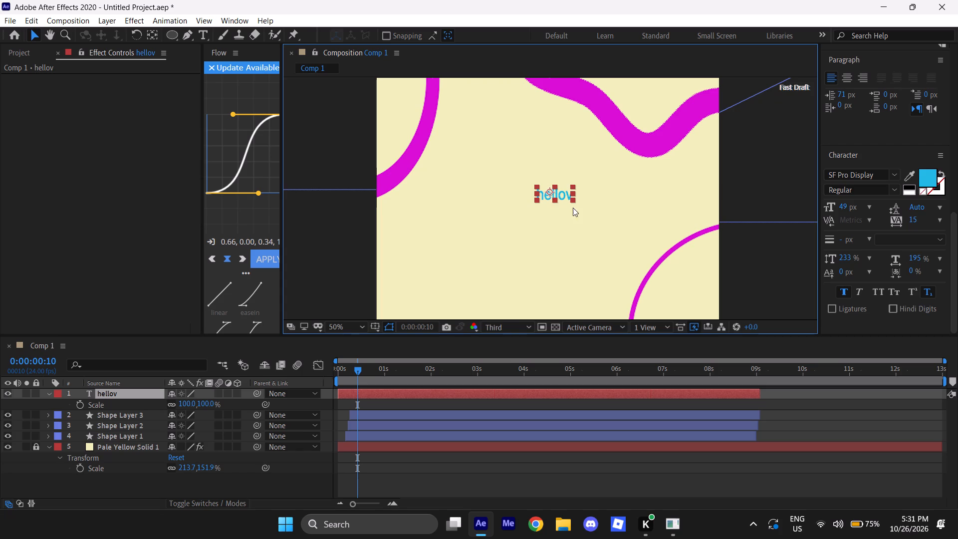
pyautogui.hotkey('ctrl', 'z')
pyautogui.click(821, 411)
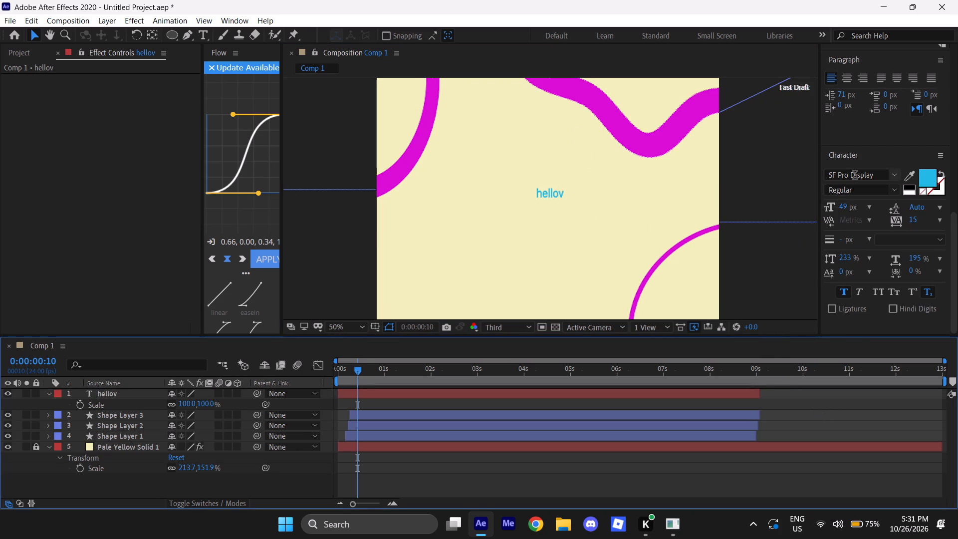
# Set the font style of the whole hellov text to SF Pro Display Medium.
pyautogui.click(892, 191)
pyautogui.click(864, 263)
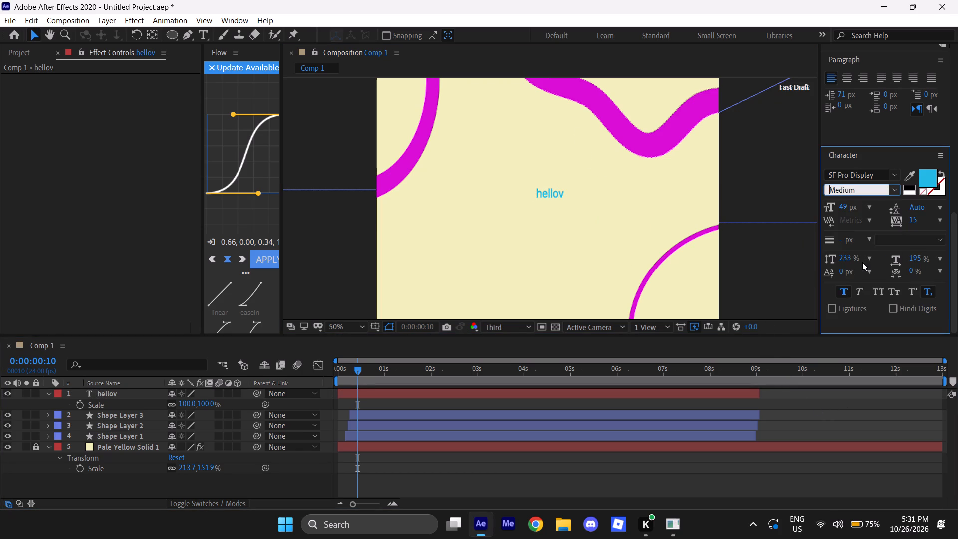
pyautogui.doubleClick(730, 395)
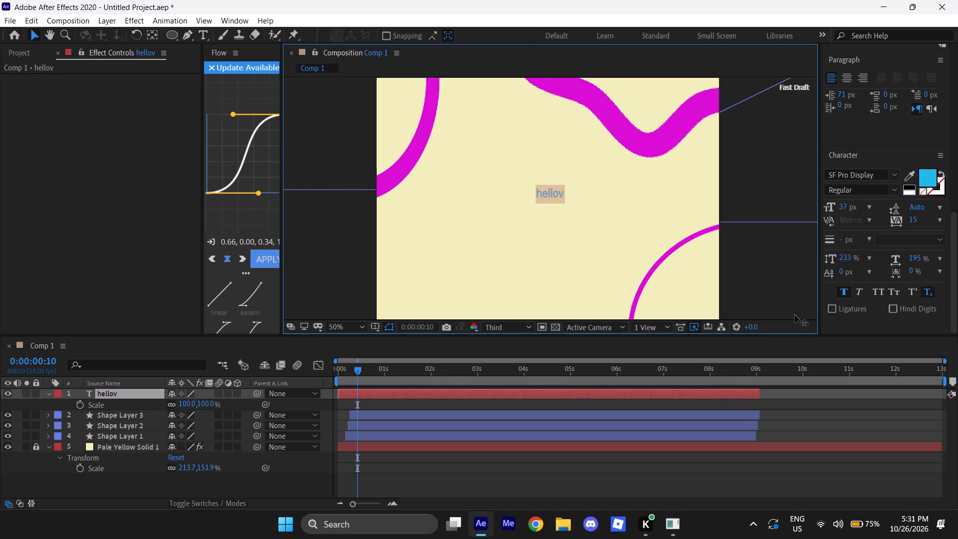
pyautogui.click(894, 189)
pyautogui.click(842, 254)
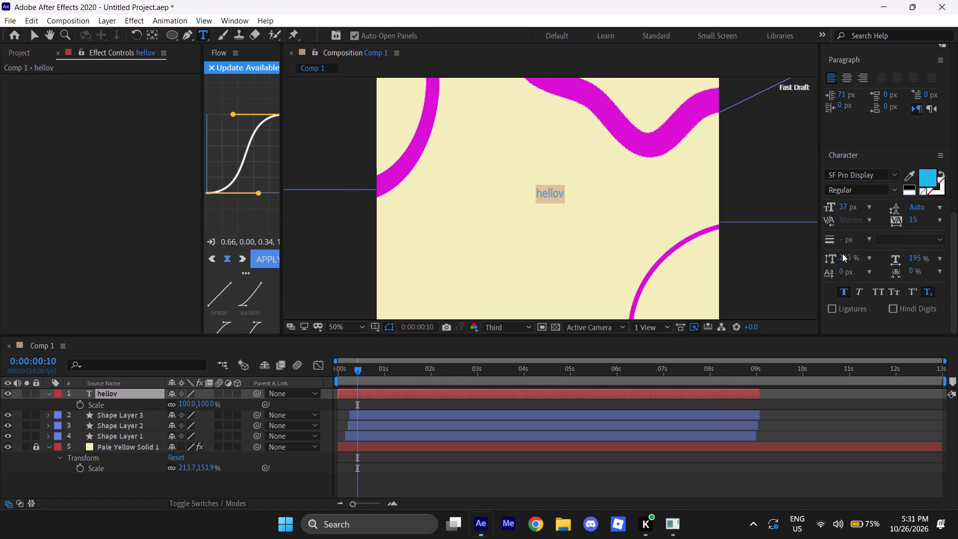
pyautogui.click(840, 419)
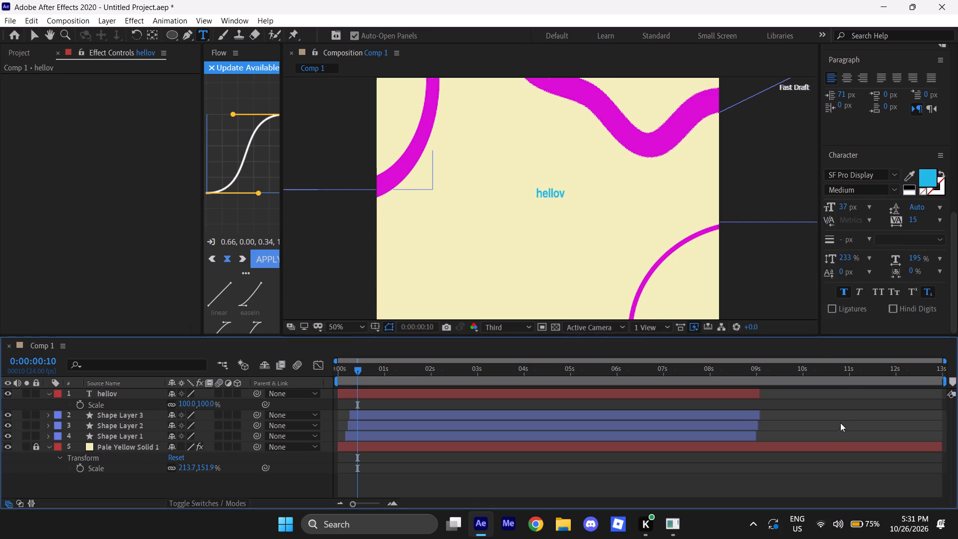
# Return the playhead to 0:00:00:00, collapse the hellov layer and save the project as random1.
pyautogui.moveTo(361, 375); pyautogui.dragTo(314, 390)
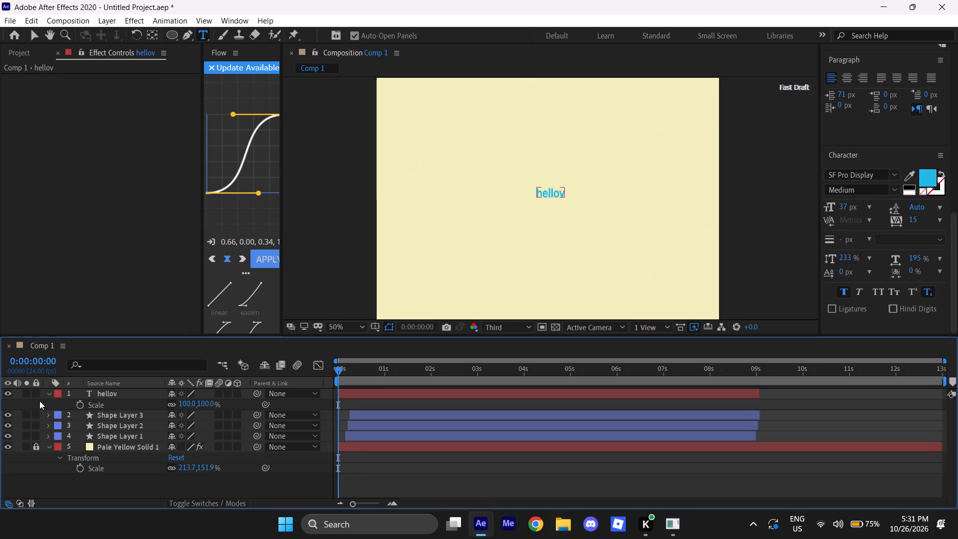
pyautogui.click(46, 393)
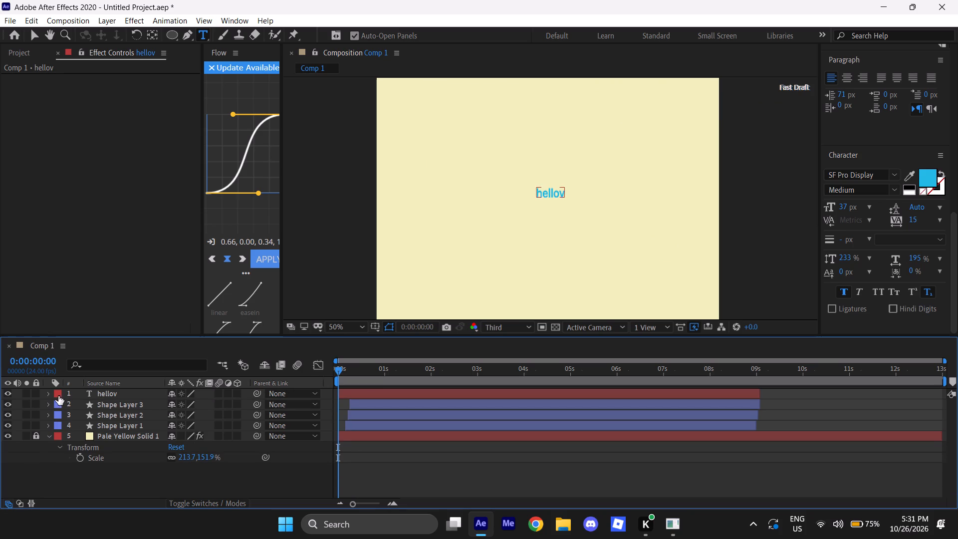
pyautogui.hotkey('ctrl', 's')
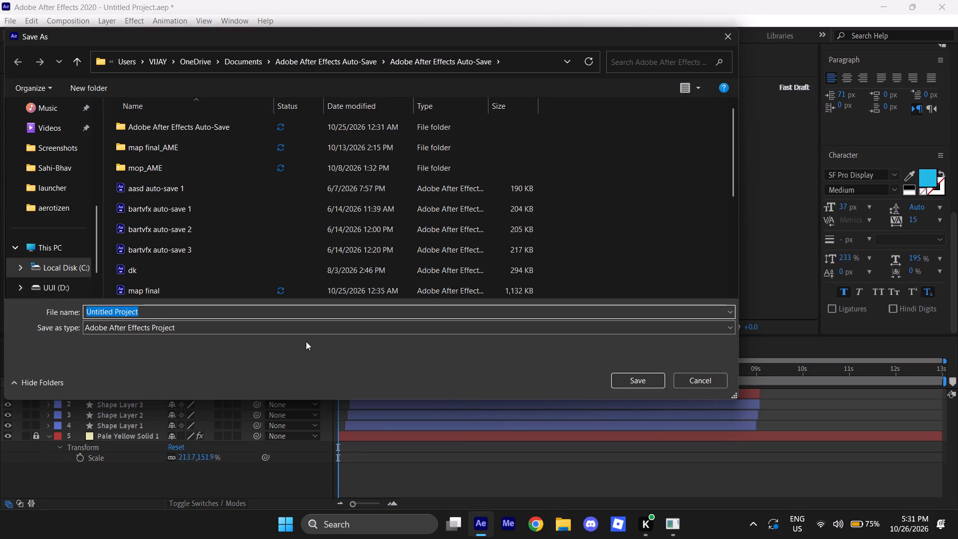
pyautogui.write('random')
pyautogui.press('1')
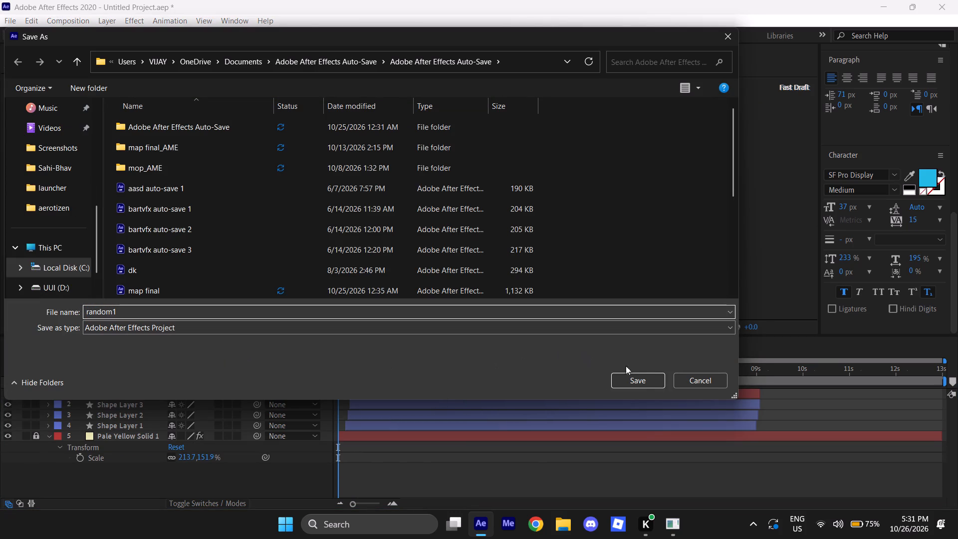
pyautogui.click(642, 381)
# Add a text animator with Position and Opacity properties to the hellov text layer.
pyautogui.click(93, 390)
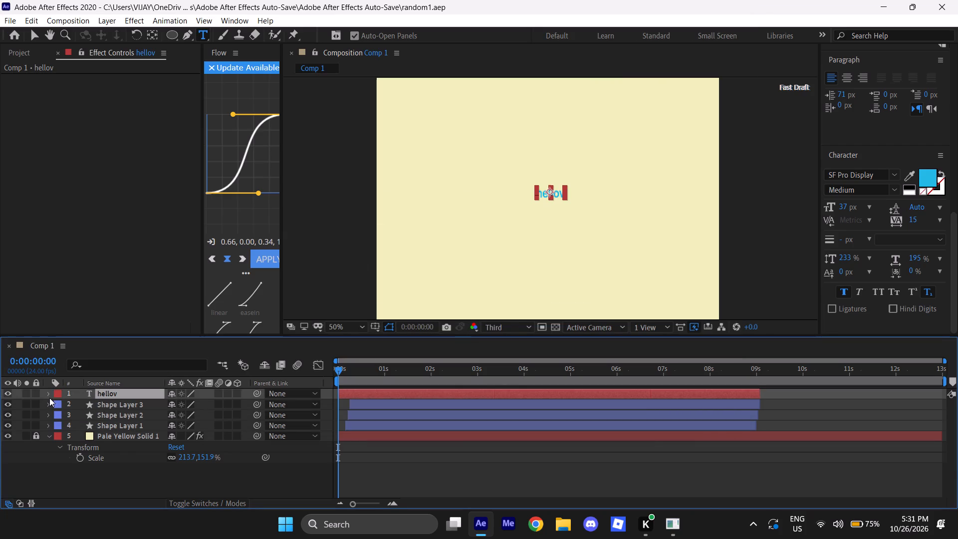
pyautogui.click(49, 397)
pyautogui.click(243, 408)
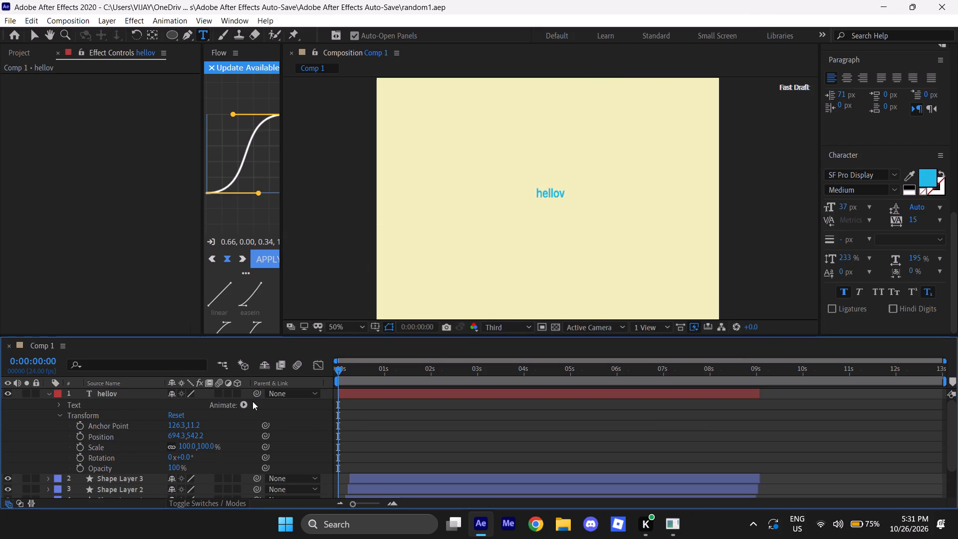
pyautogui.click(246, 402)
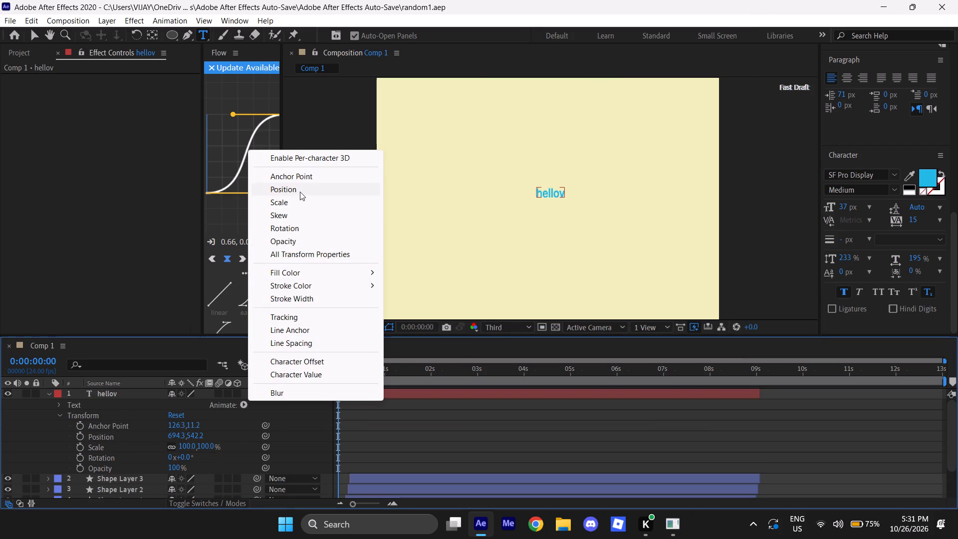
pyautogui.click(300, 189)
pyautogui.click(245, 447)
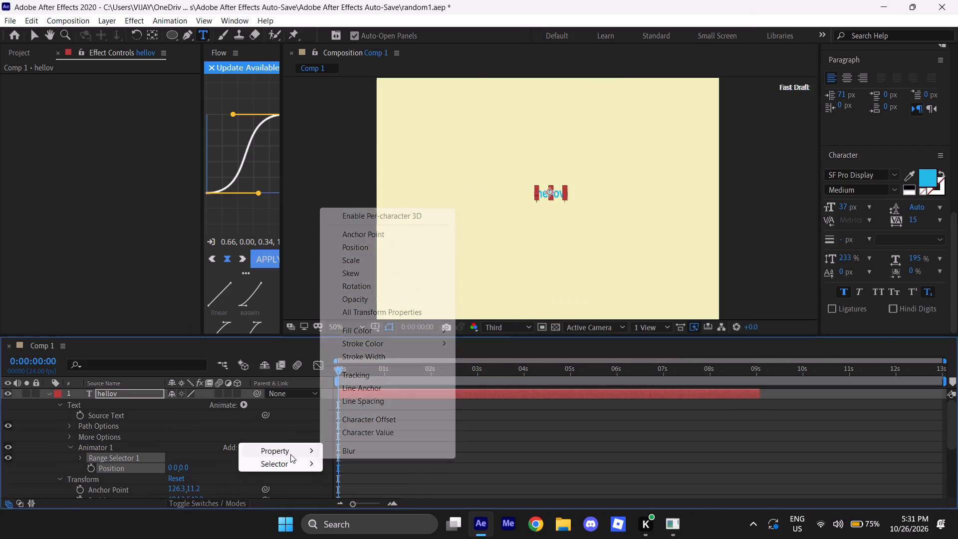
pyautogui.click(291, 452)
pyautogui.click(378, 301)
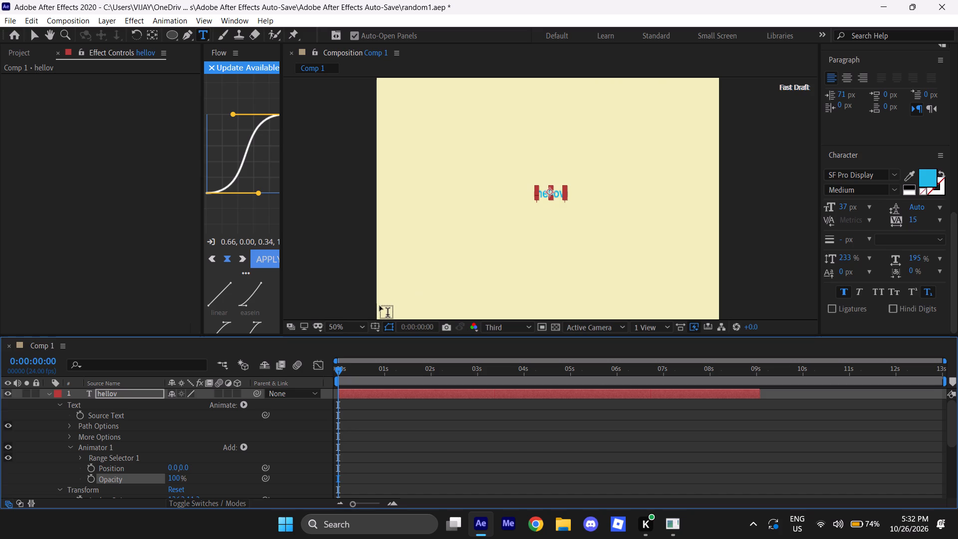
# Set the text animator's position to 0, 30 and its opacity to 0%.
pyautogui.click(187, 464)
pyautogui.write('30')
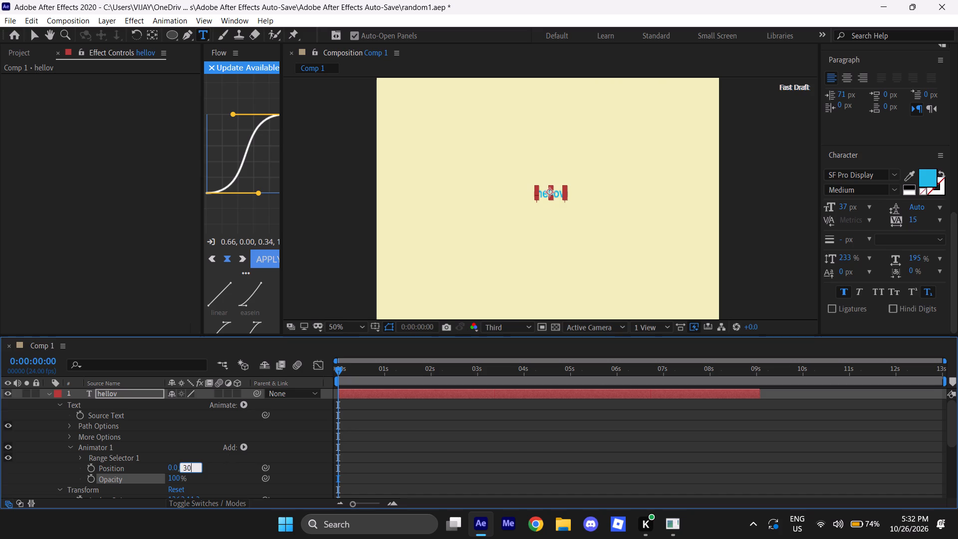
pyautogui.press('Return')
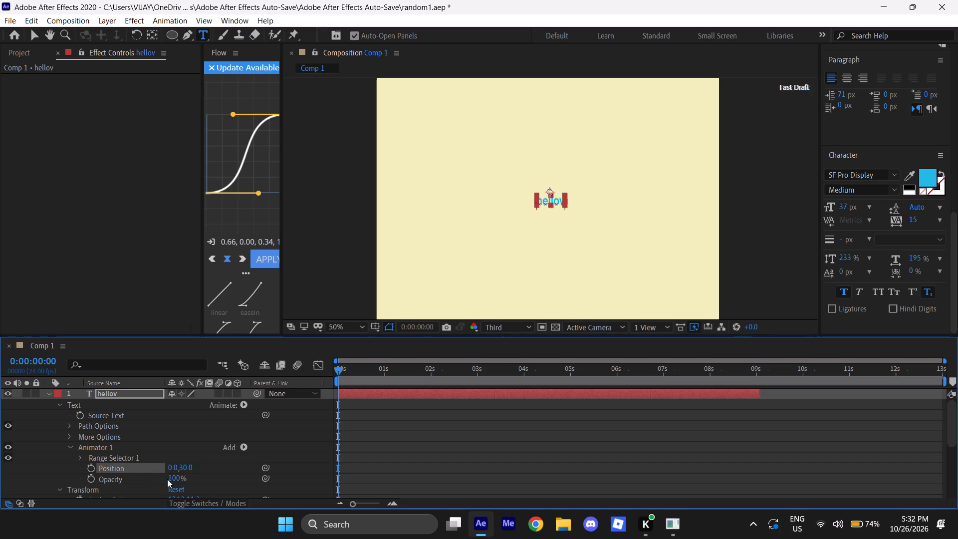
pyautogui.moveTo(174, 480); pyautogui.dragTo(0, 475)
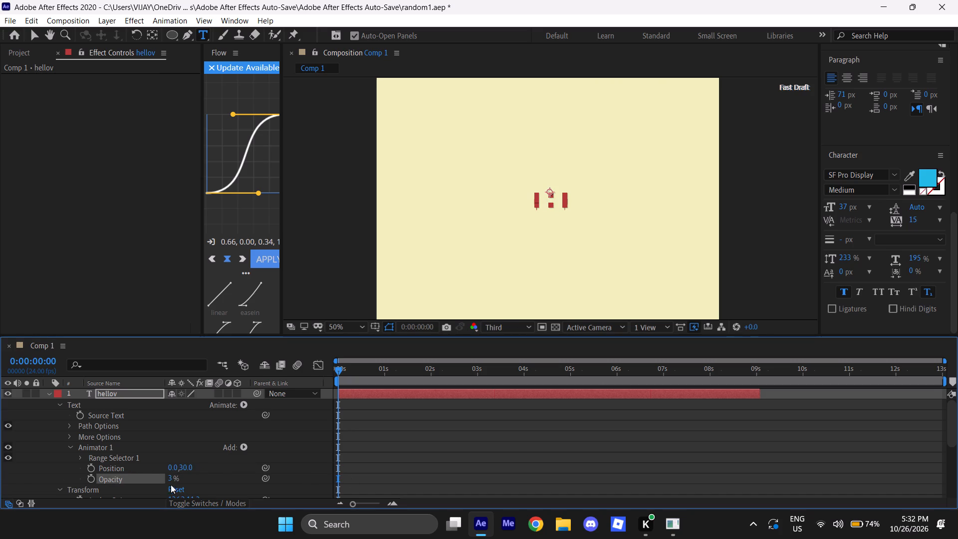
pyautogui.moveTo(171, 479); pyautogui.dragTo(118, 477)
# With the playhead at frame 10, extend the text to read "hellov how are you".
pyautogui.moveTo(338, 372); pyautogui.dragTo(358, 374)
pyautogui.doubleClick(376, 393)
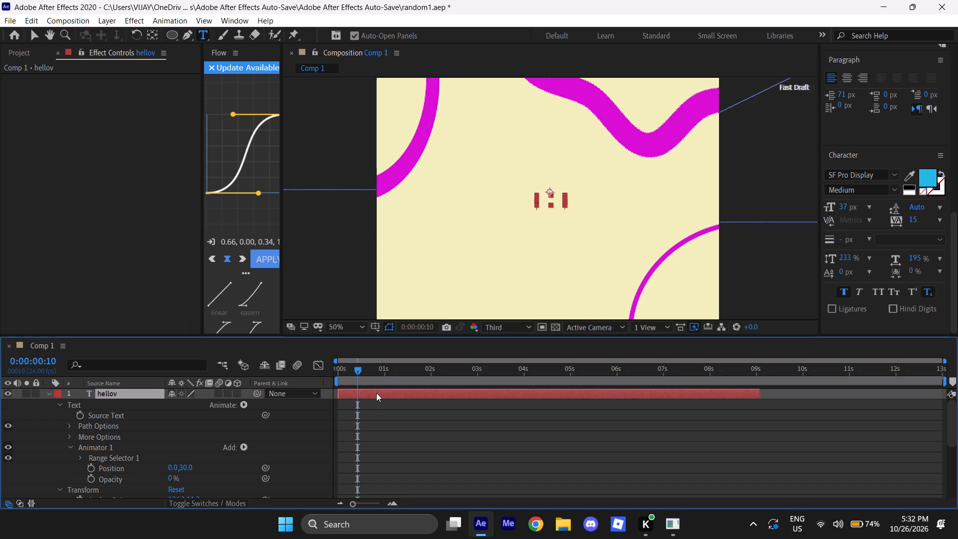
pyautogui.click(564, 207)
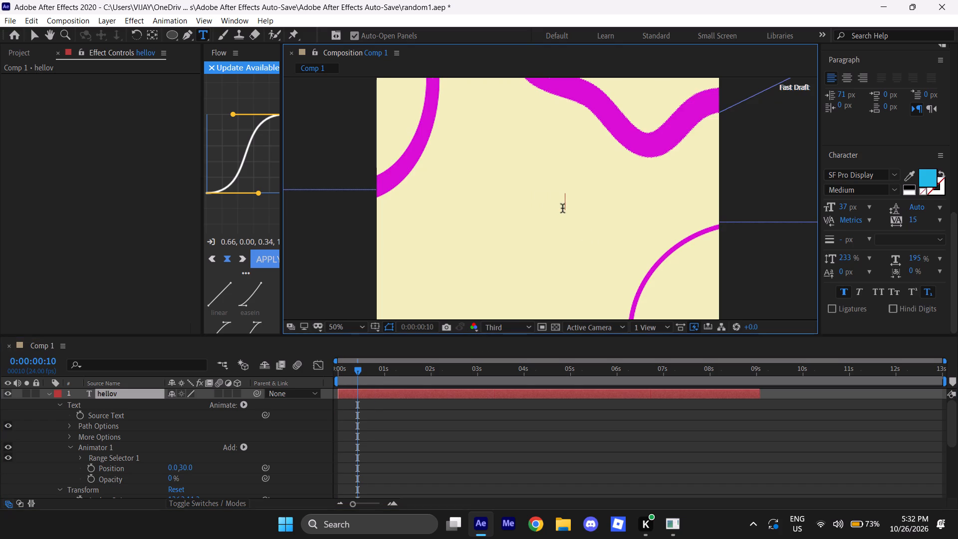
pyautogui.press('space')
pyautogui.write('how are you')
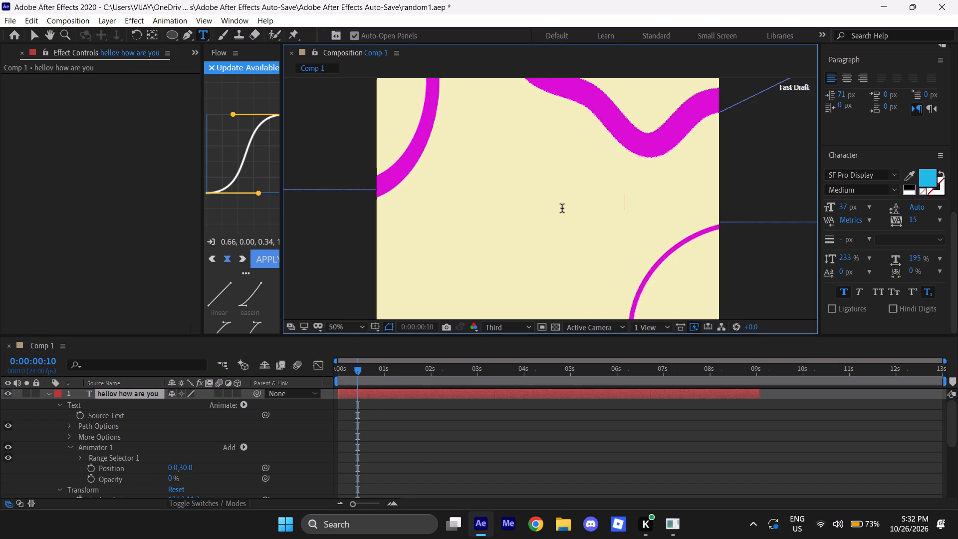
pyautogui.click(397, 437)
# In the range selector's advanced settings, set Units to Index, Based On to Words and Shape to Ramp Up.
pyautogui.click(78, 455)
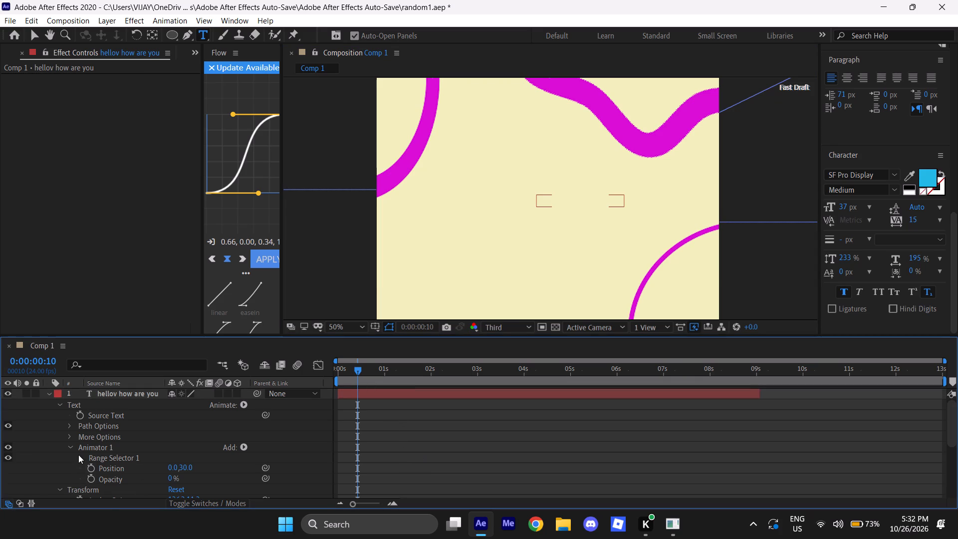
pyautogui.scroll(-2, 101, 463)
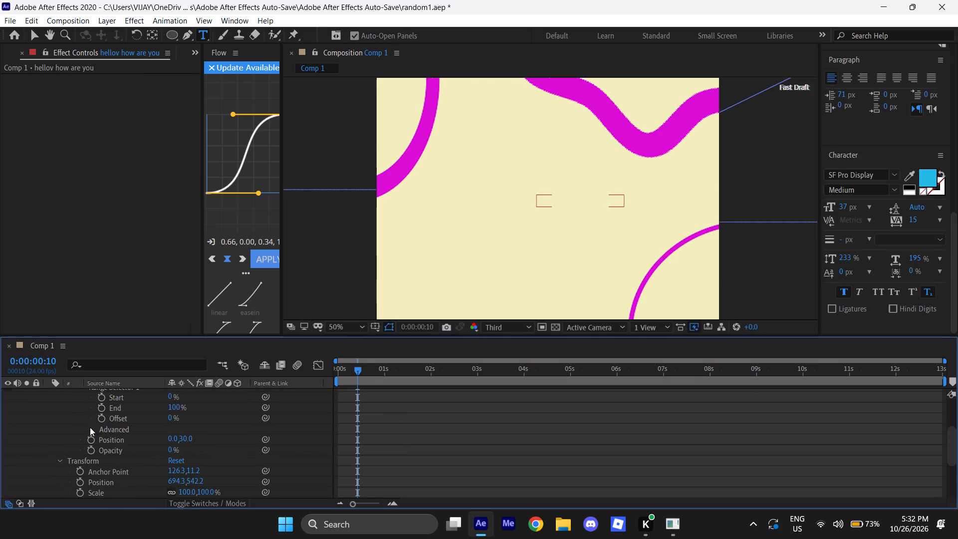
pyautogui.click(92, 431)
pyautogui.click(196, 409)
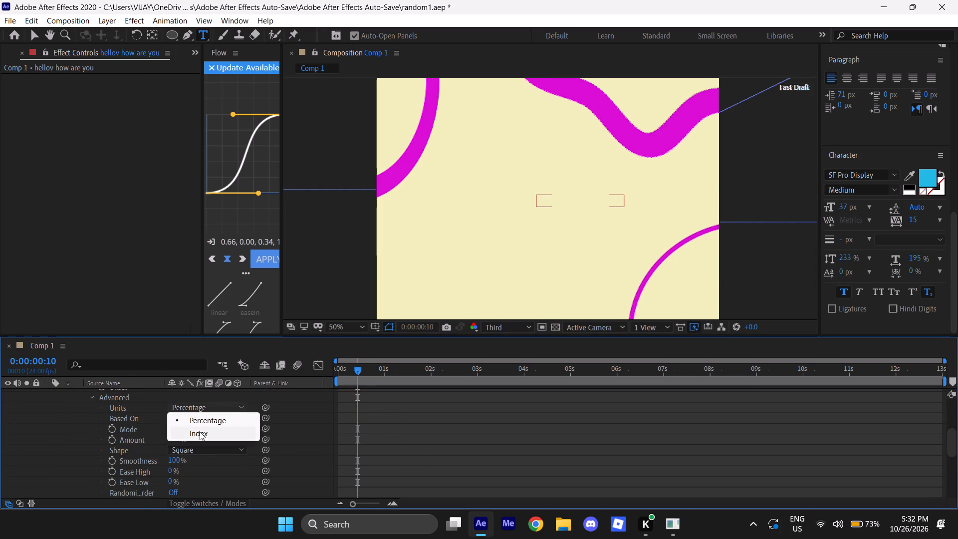
pyautogui.click(200, 431)
pyautogui.click(209, 424)
pyautogui.click(207, 464)
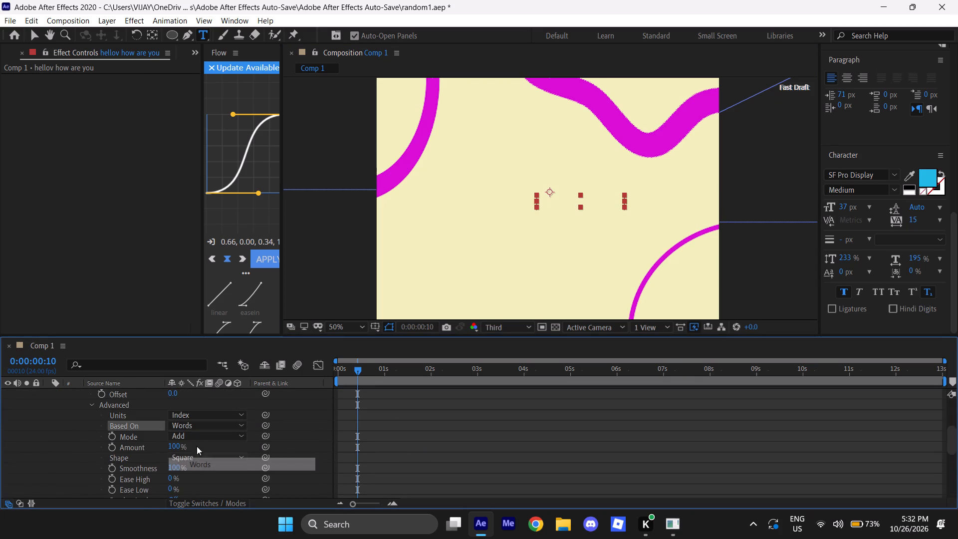
pyautogui.click(211, 435)
pyautogui.click(198, 456)
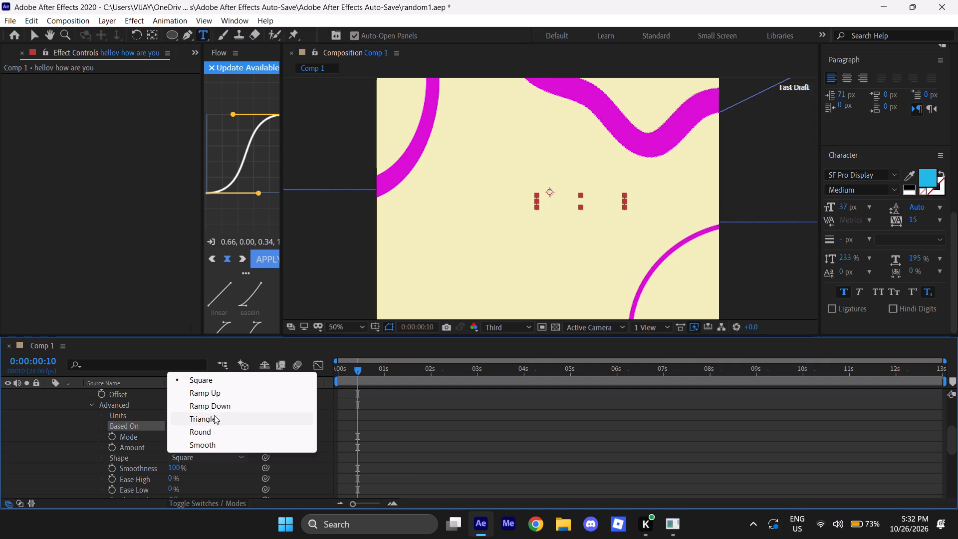
pyautogui.click(230, 393)
# Set the range selector's Ease High to 60% and Ease Low to 40%.
pyautogui.click(169, 467)
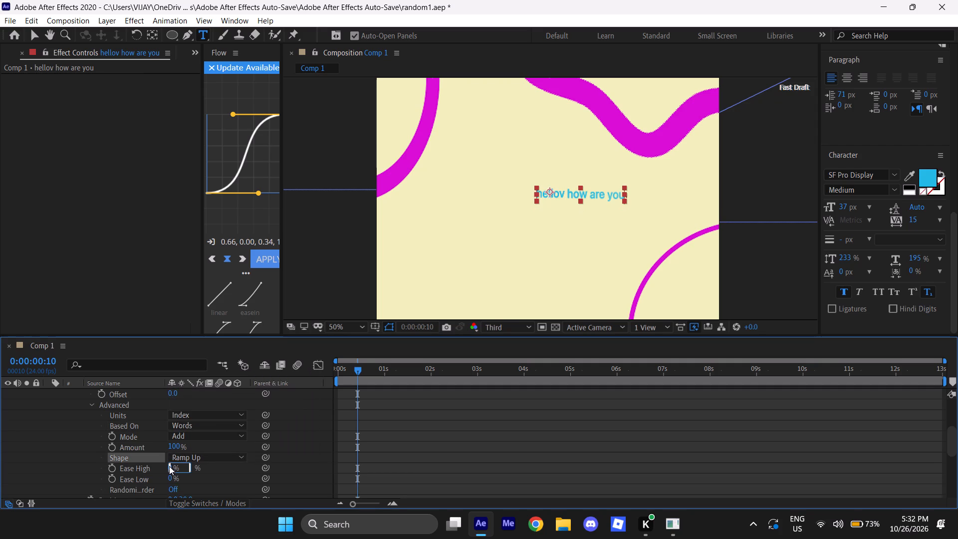
pyautogui.write('60')
pyautogui.press('Return')
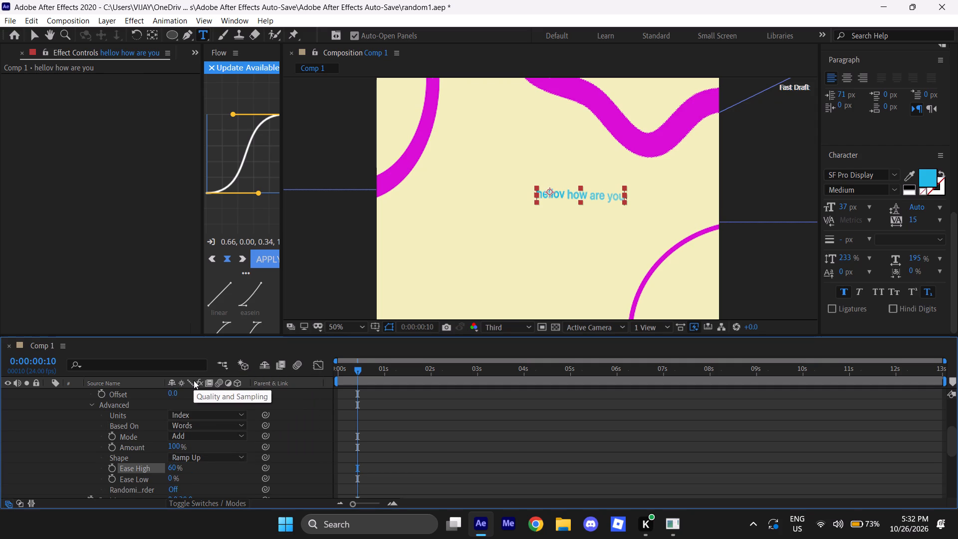
pyautogui.click(169, 480)
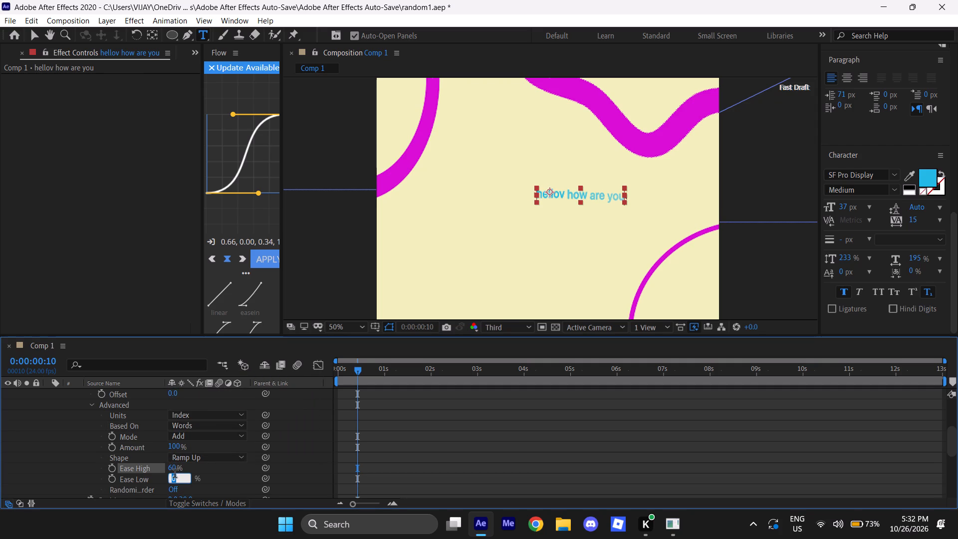
pyautogui.write('40')
pyautogui.press('Return')
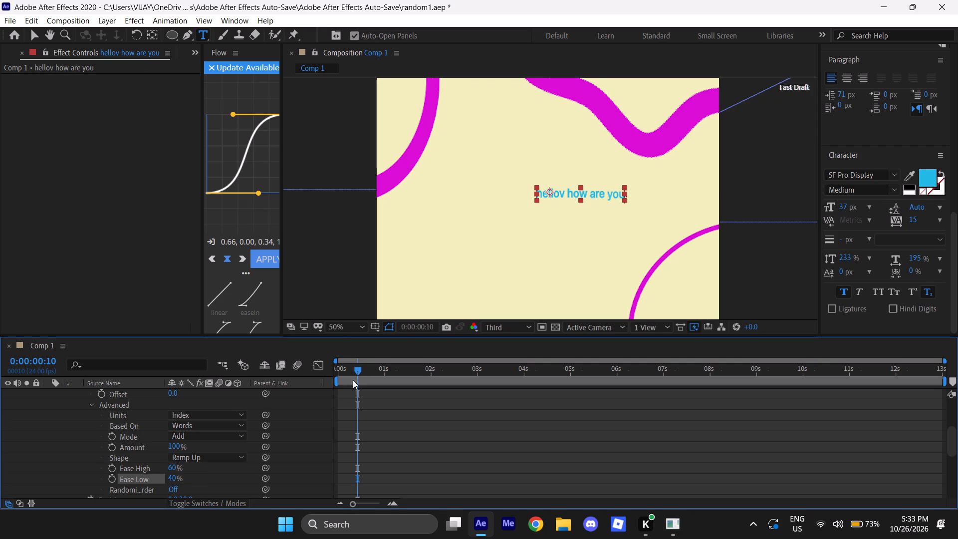
# With the playhead at the start of the composition, set the text range selector's Offset to -1.
pyautogui.moveTo(360, 368); pyautogui.dragTo(363, 372)
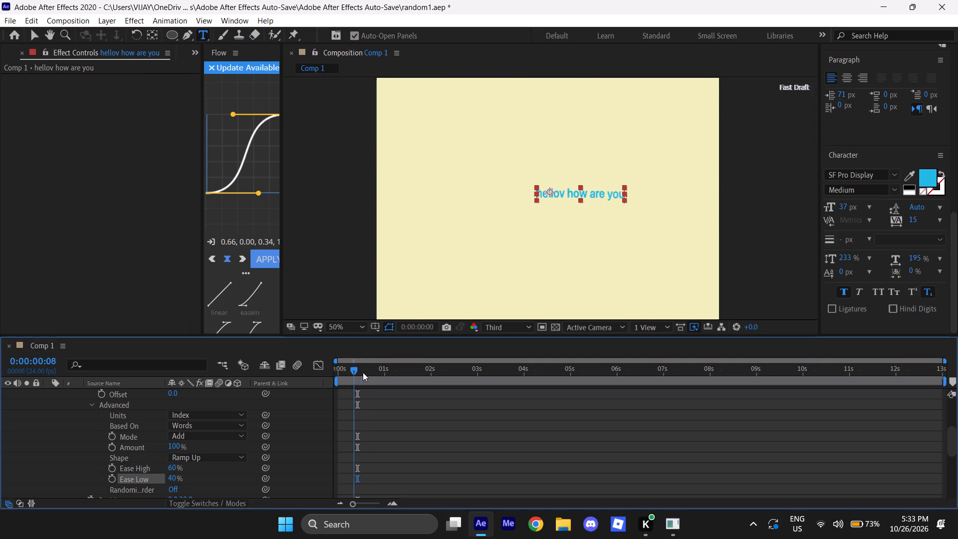
pyautogui.moveTo(363, 372); pyautogui.dragTo(266, 412)
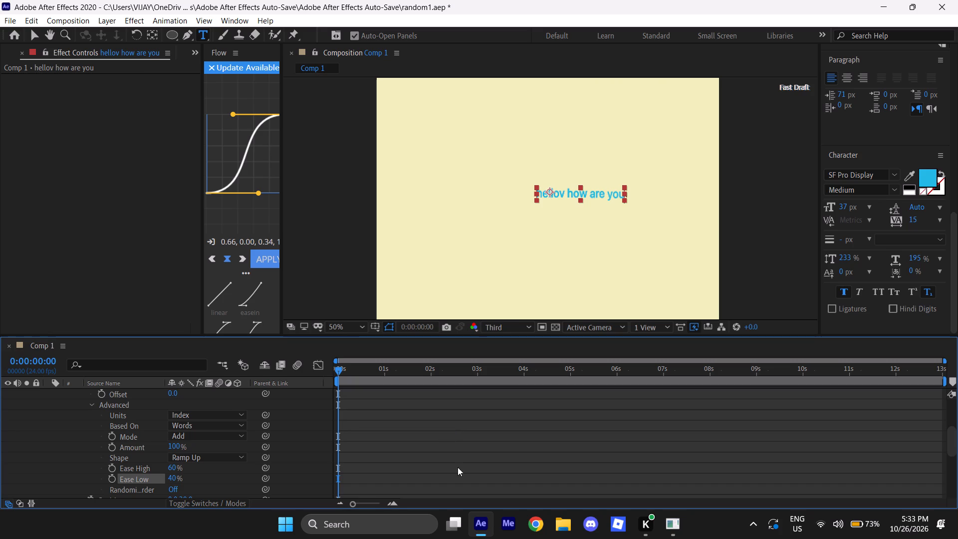
pyautogui.scroll(2, 329, 437)
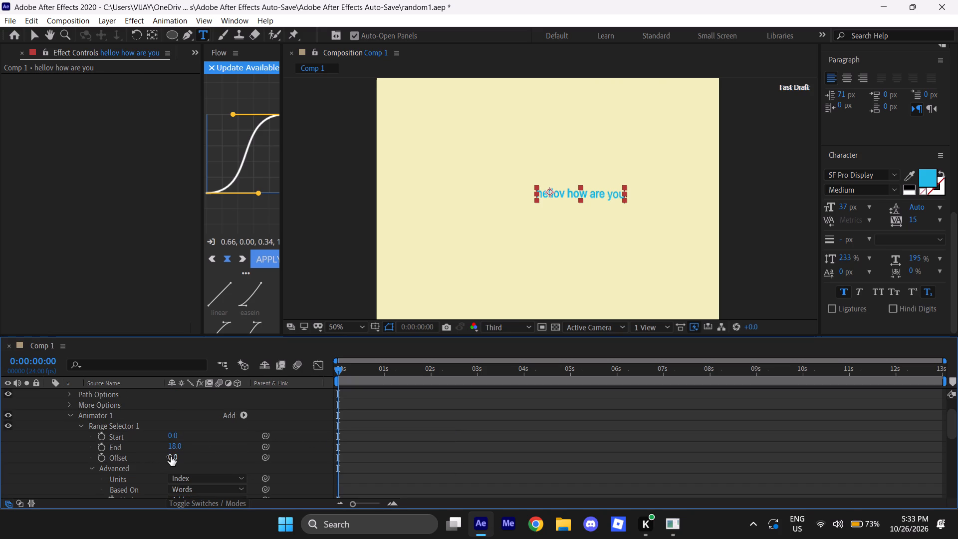
pyautogui.click(171, 457)
pyautogui.write('-1')
pyautogui.press('Return')
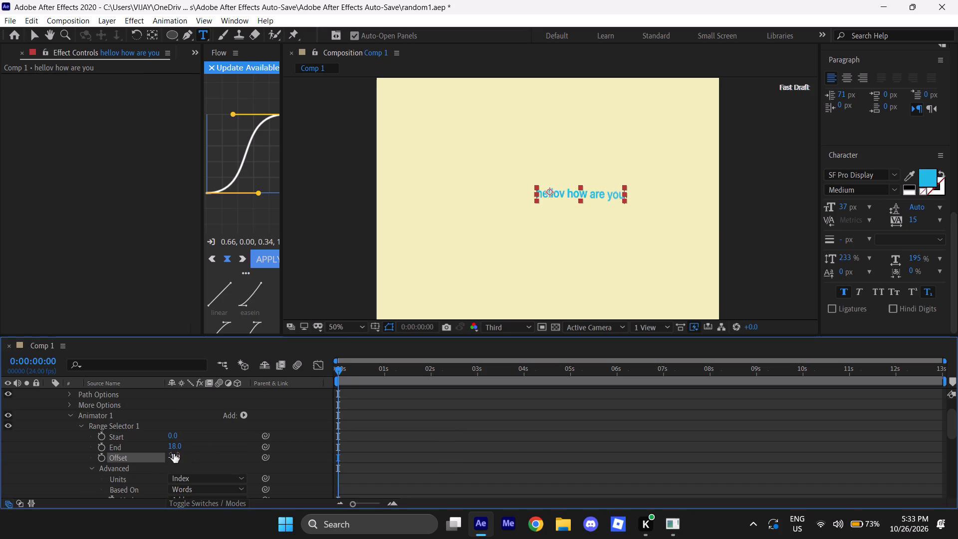
# Add a keyframe at time 0 for the range selector's End with a value of 0.
pyautogui.scroll(-4, 172, 443)
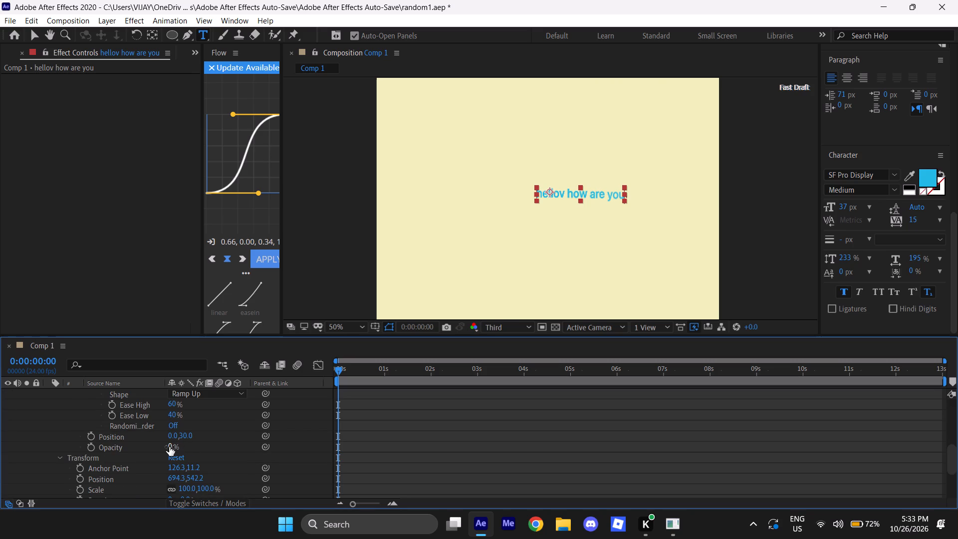
pyautogui.moveTo(169, 447); pyautogui.dragTo(94, 432)
pyautogui.scroll(3, 197, 460)
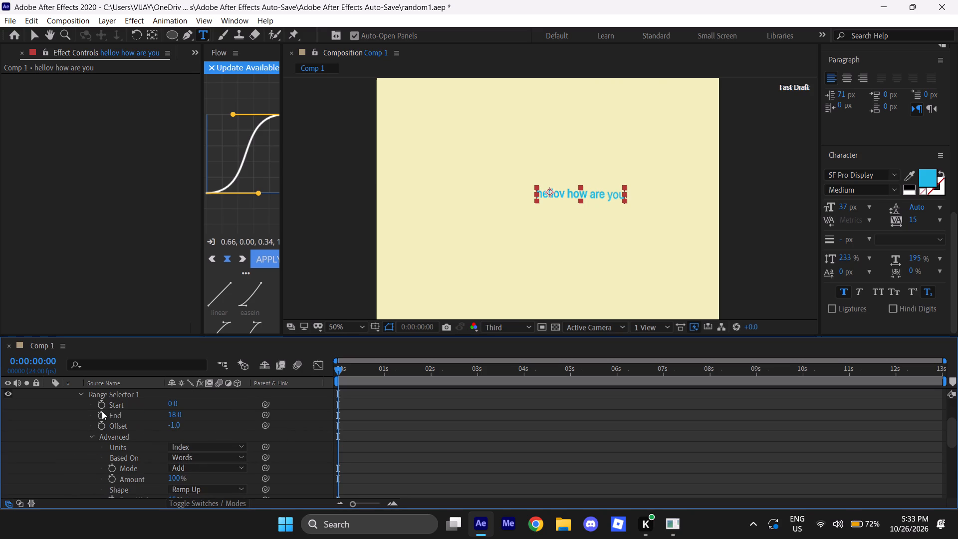
pyautogui.click(177, 412)
pyautogui.press('0')
pyautogui.click(99, 413)
pyautogui.moveTo(339, 370); pyautogui.dragTo(327, 370)
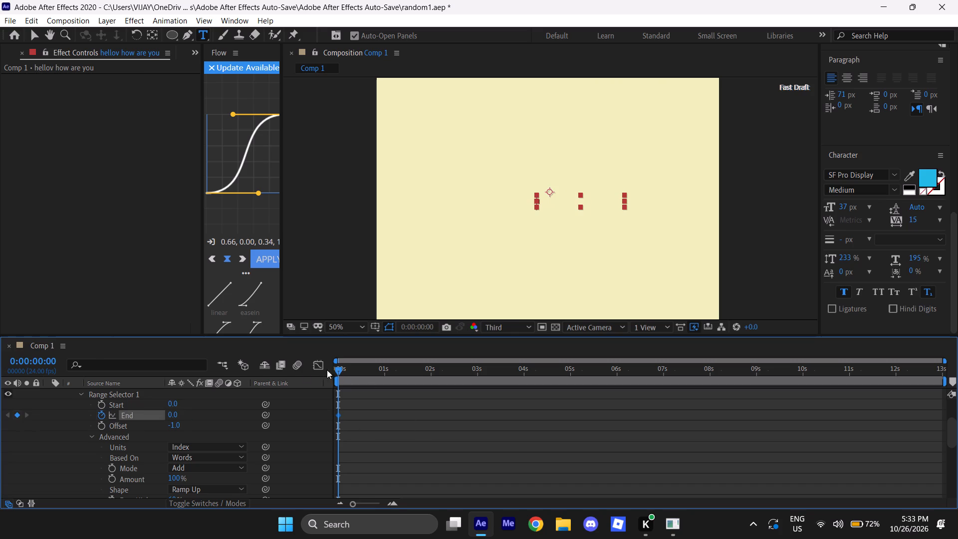
pyautogui.moveTo(327, 370); pyautogui.dragTo(321, 371)
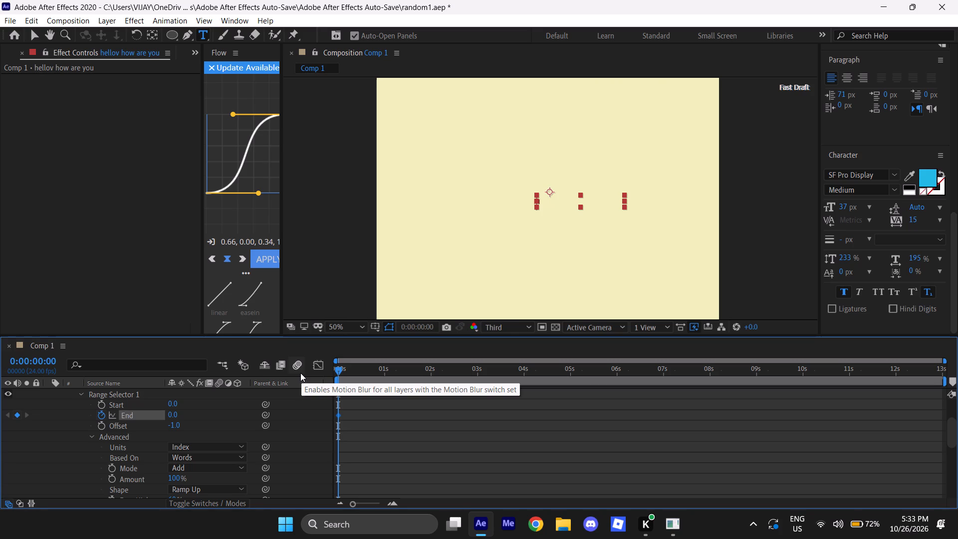
# Add a second End keyframe at 3 seconds with a value of 66.
pyautogui.moveTo(338, 371); pyautogui.dragTo(414, 369)
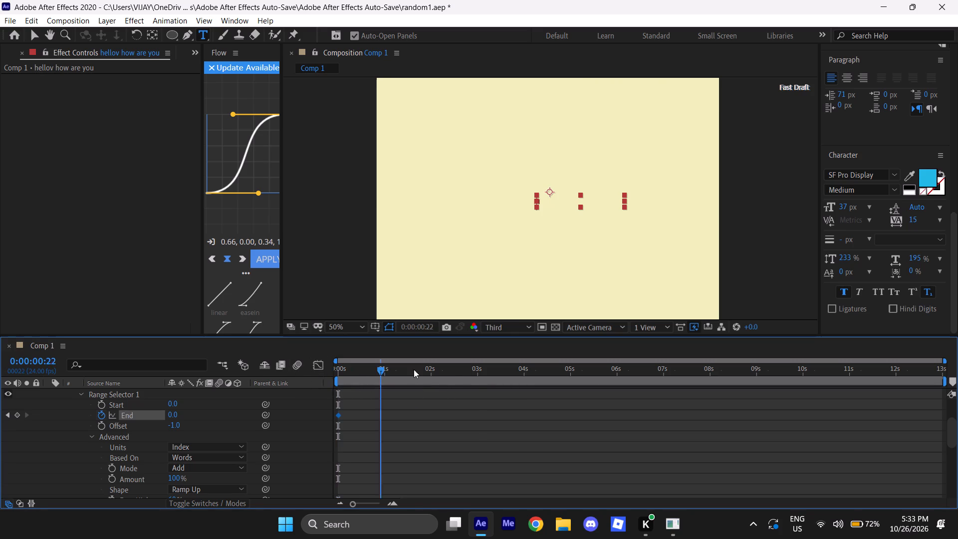
pyautogui.moveTo(414, 369); pyautogui.dragTo(478, 363)
pyautogui.moveTo(171, 413); pyautogui.dragTo(219, 407)
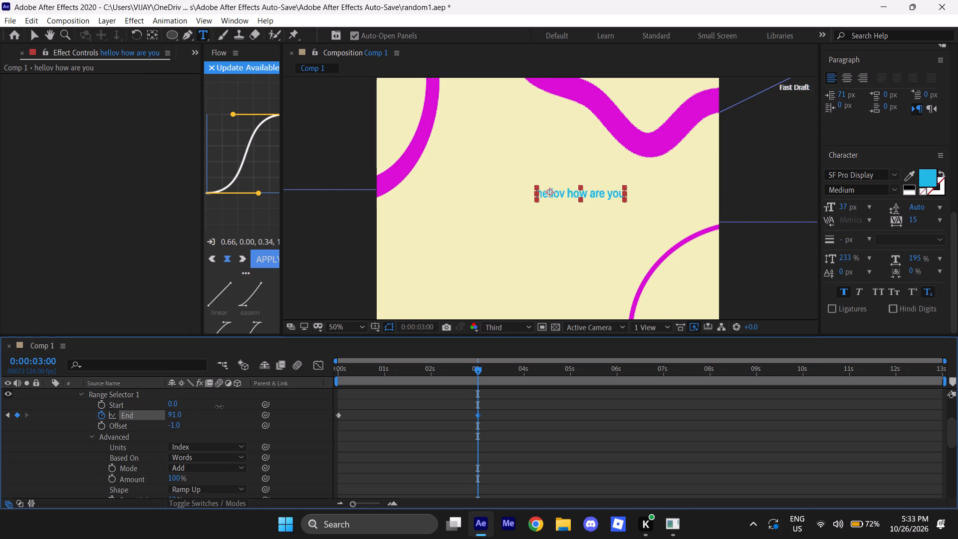
pyautogui.moveTo(219, 407); pyautogui.dragTo(209, 404)
pyautogui.moveTo(209, 404); pyautogui.dragTo(210, 404)
pyautogui.moveTo(177, 415); pyautogui.dragTo(150, 420)
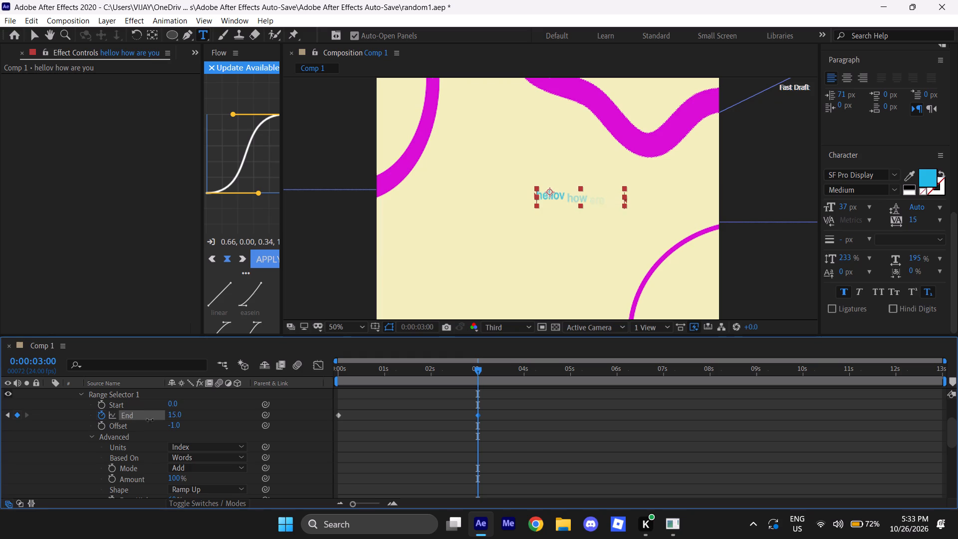
pyautogui.moveTo(150, 420); pyautogui.dragTo(172, 417)
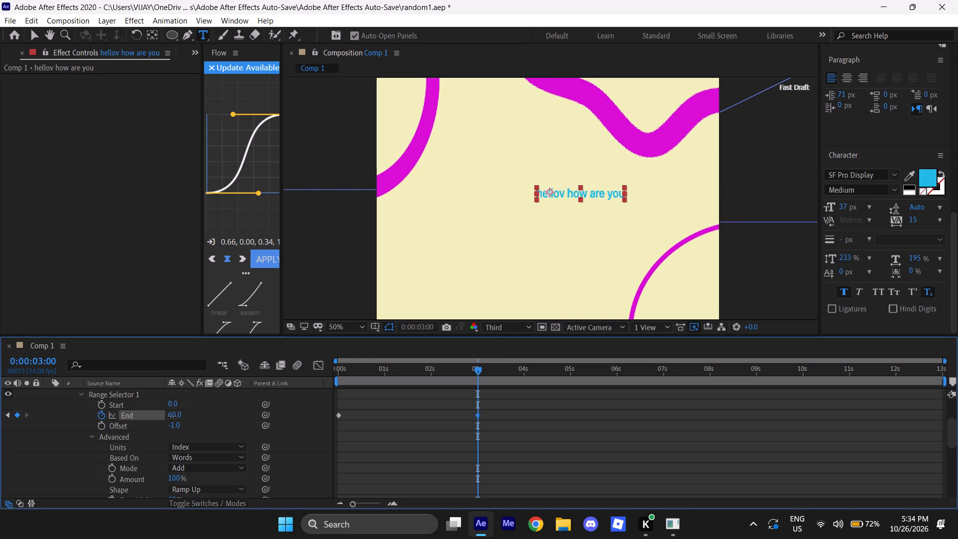
pyautogui.moveTo(172, 417); pyautogui.dragTo(172, 417)
# Move the second End keyframe to 0:00:02:11 and apply Easy Ease to both End keyframes.
pyautogui.moveTo(479, 415); pyautogui.dragTo(454, 415)
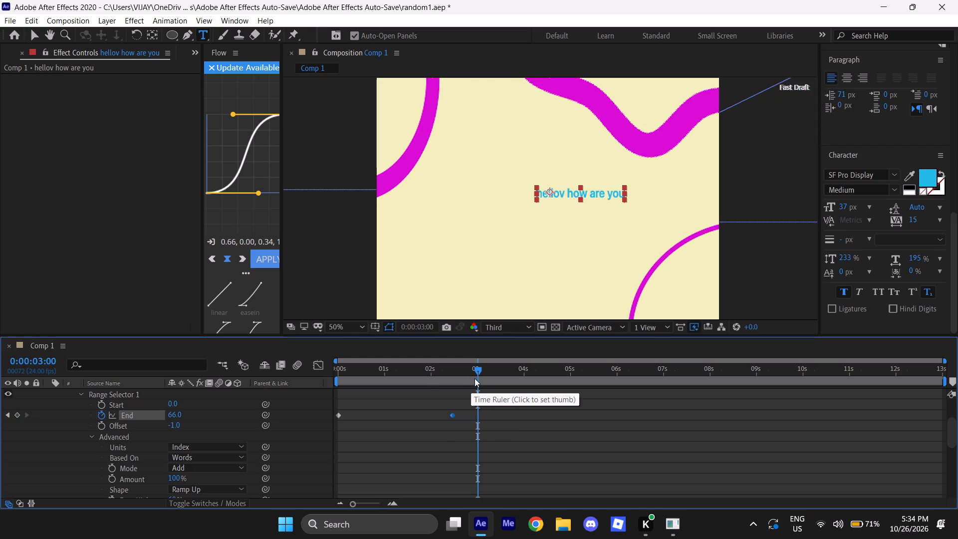
pyautogui.moveTo(475, 376); pyautogui.dragTo(259, 402)
pyautogui.moveTo(470, 405); pyautogui.dragTo(335, 457)
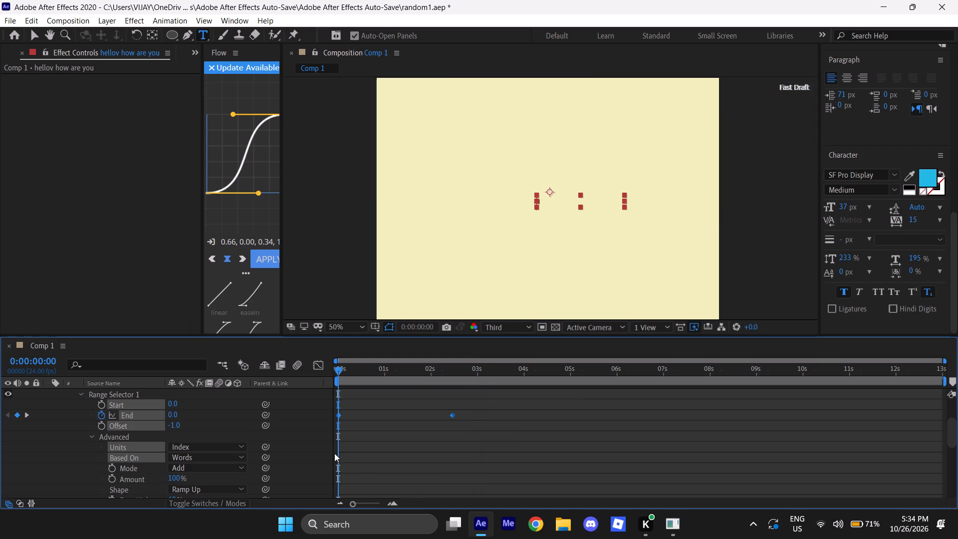
pyautogui.press('F9')
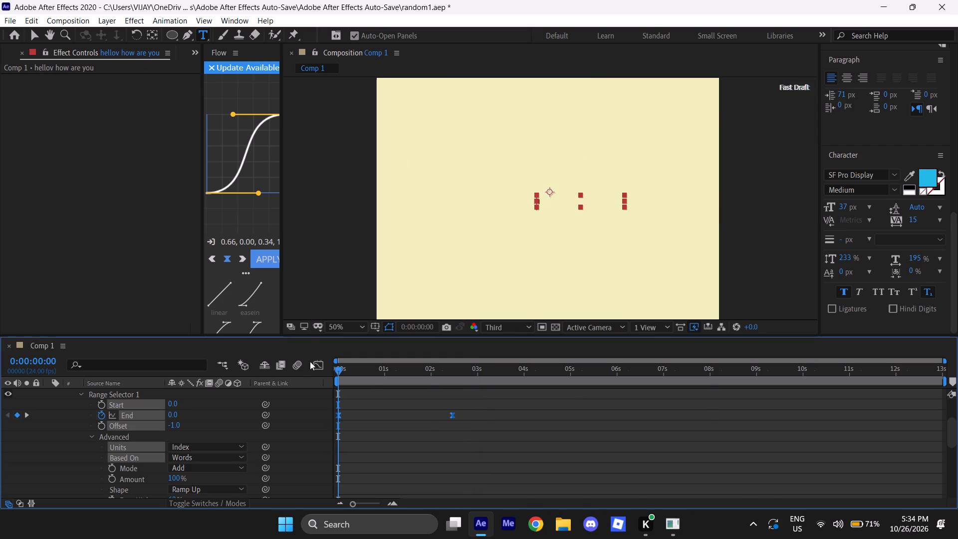
# Check the speed graph of the End keyframes, and show only the text layer's keyframed property in the timeline.
pyautogui.click(320, 367)
pyautogui.scroll(2, 200, 435)
pyautogui.scroll(1, 63, 420)
pyautogui.click(48, 394)
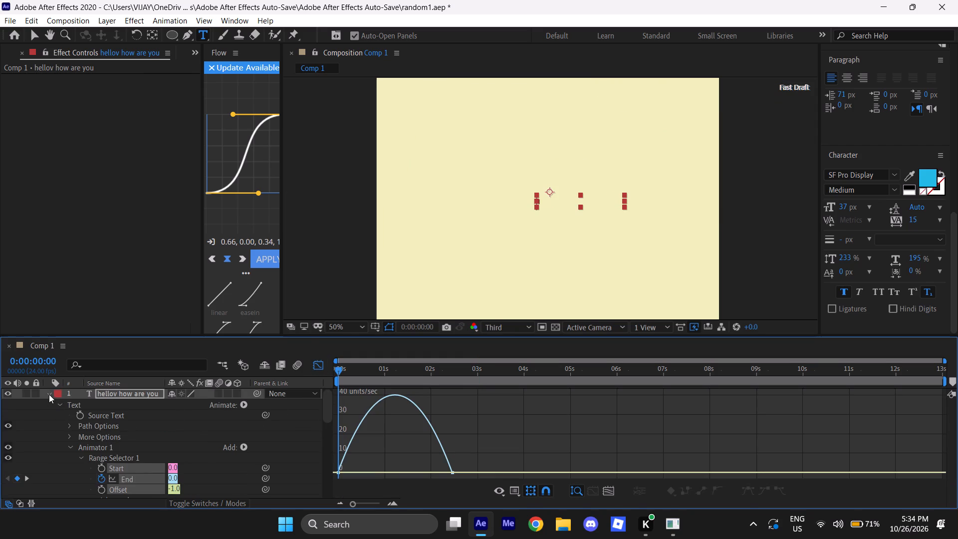
pyautogui.click(316, 363)
pyautogui.press('u')
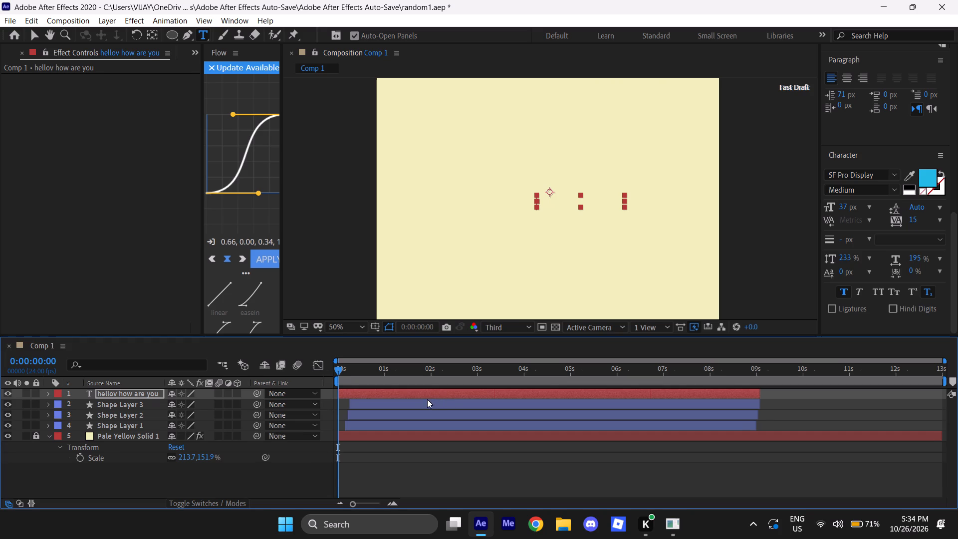
pyautogui.click(477, 407)
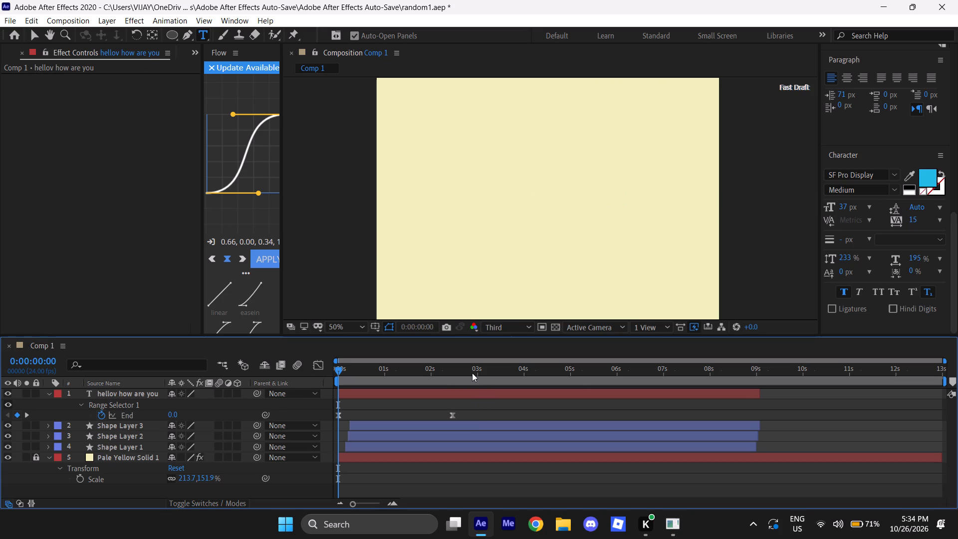
# Preview the word-by-word text animation from the start of the composition.
pyautogui.moveTo(341, 367); pyautogui.dragTo(306, 374)
pyautogui.press('space')
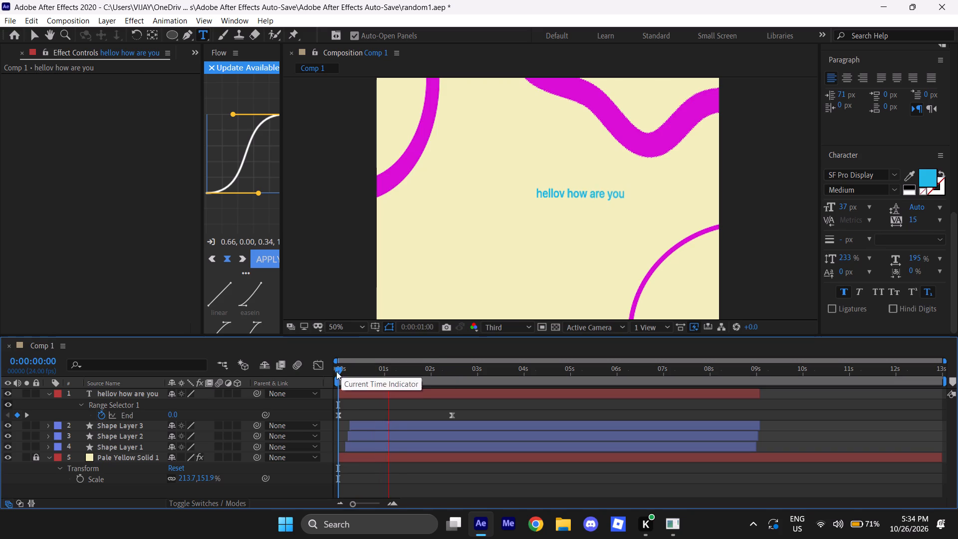
pyautogui.moveTo(334, 371); pyautogui.dragTo(303, 375)
pyautogui.press('space')
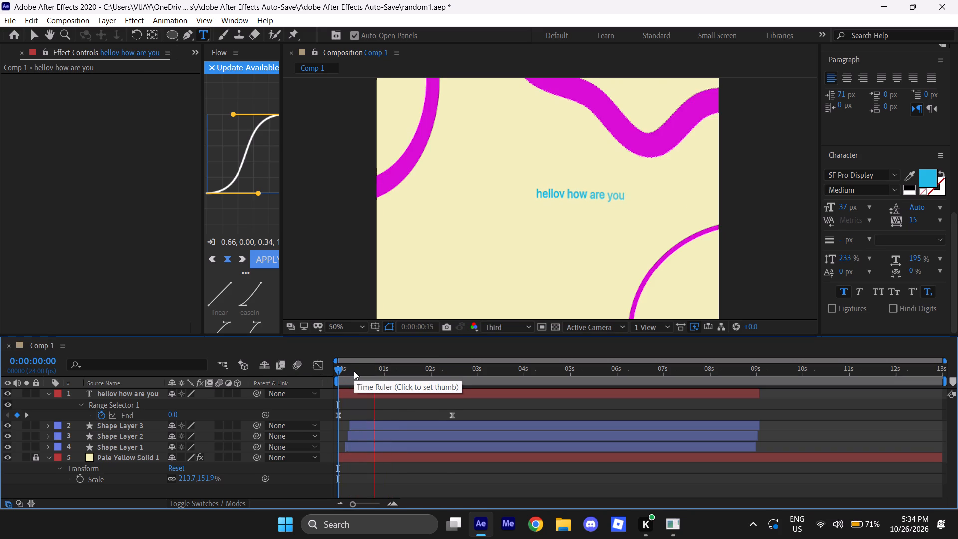
pyautogui.moveTo(337, 373); pyautogui.dragTo(329, 374)
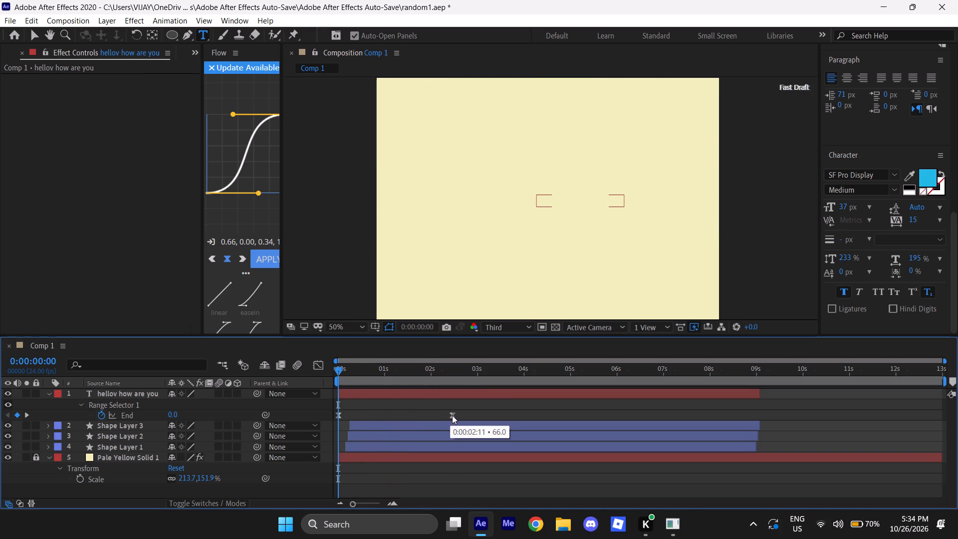
# Move the second End keyframe to about 2 seconds and preview the faster text animation.
pyautogui.moveTo(452, 415); pyautogui.dragTo(430, 420)
pyautogui.press('space')
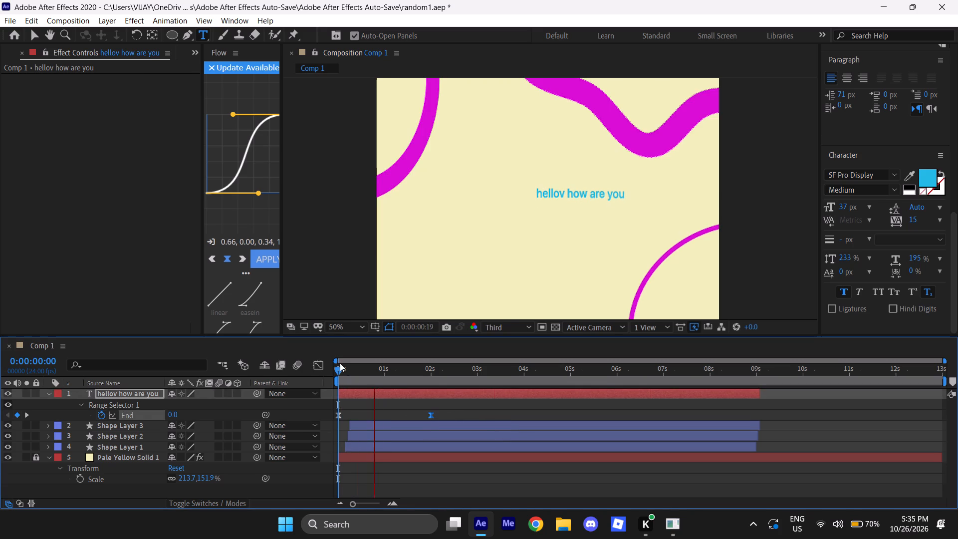
pyautogui.moveTo(339, 366); pyautogui.dragTo(338, 374)
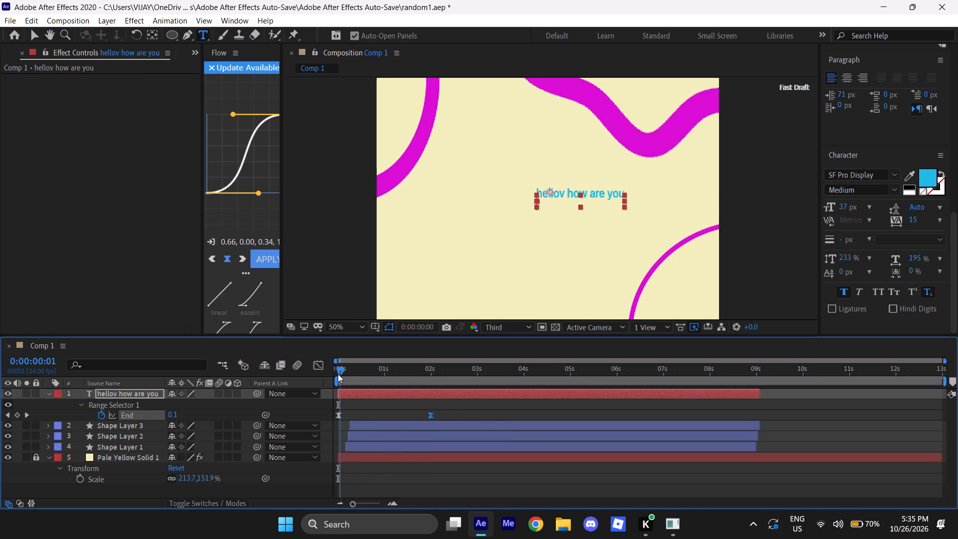
pyautogui.moveTo(338, 374); pyautogui.dragTo(375, 368)
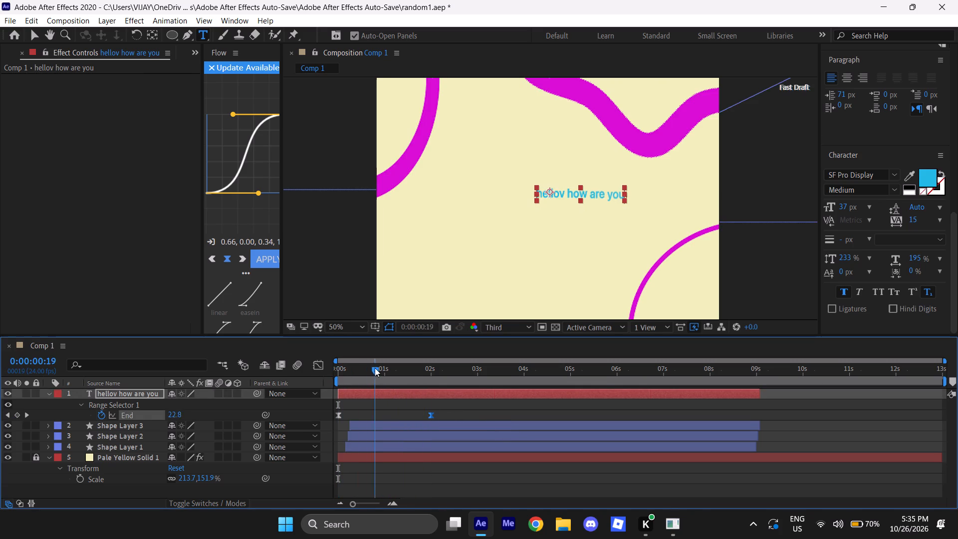
pyautogui.moveTo(375, 368); pyautogui.dragTo(312, 288)
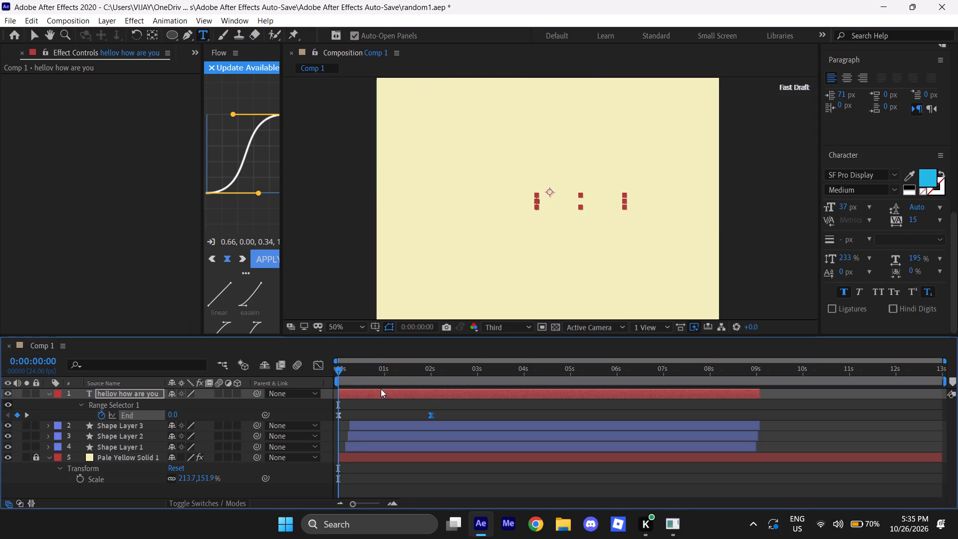
# Recolour the fill of the "hellov how are you" text to black, viewing it at about 0:00:01:17.
pyautogui.moveTo(343, 368); pyautogui.dragTo(418, 382)
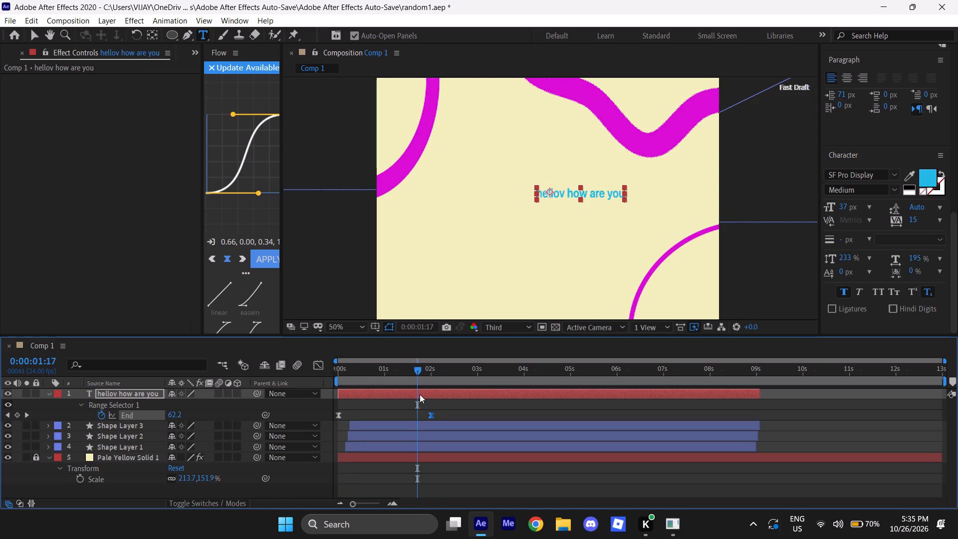
pyautogui.doubleClick(420, 394)
pyautogui.click(912, 185)
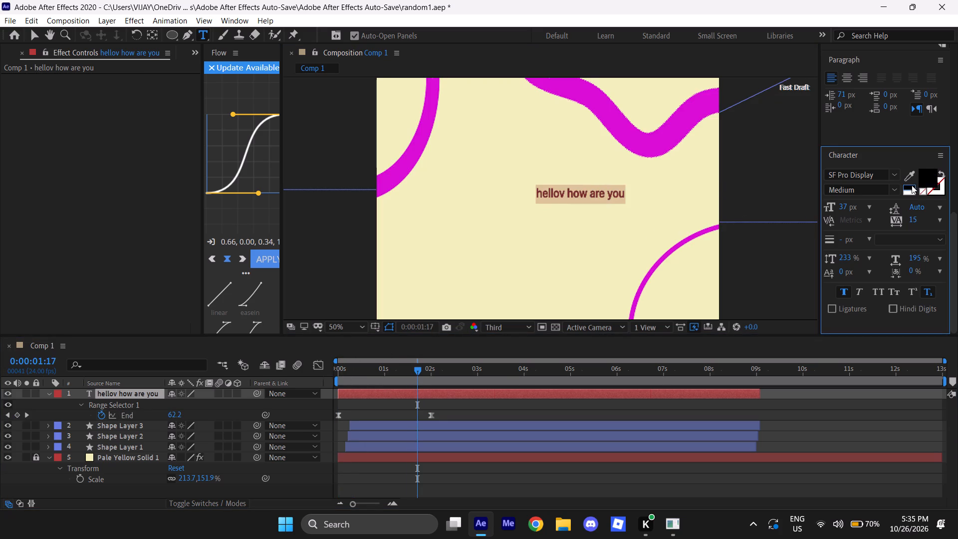
pyautogui.click(911, 191)
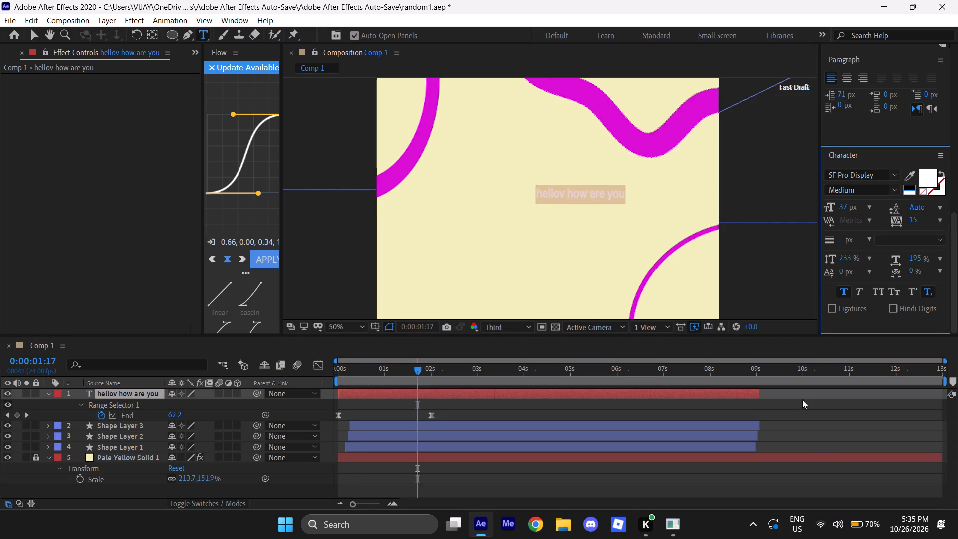
pyautogui.click(823, 441)
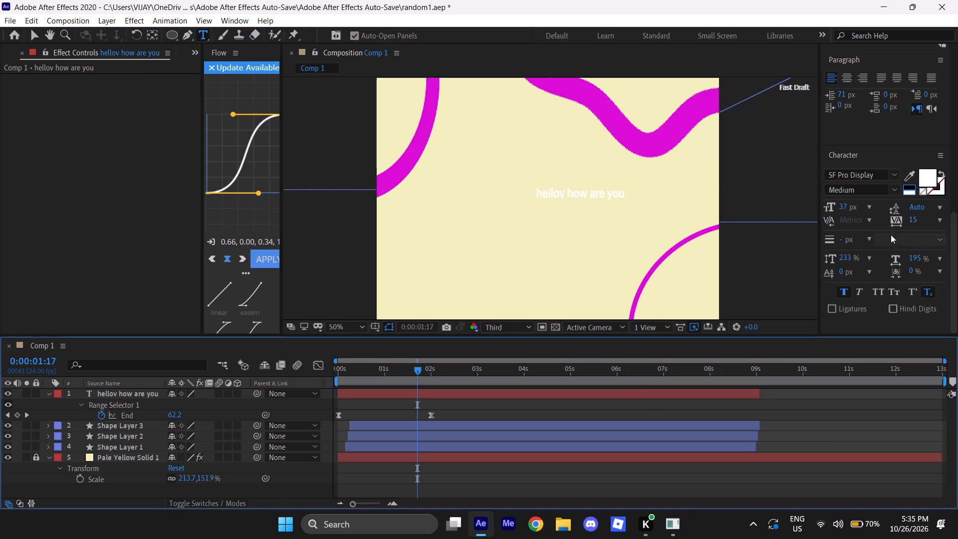
pyautogui.doubleClick(639, 393)
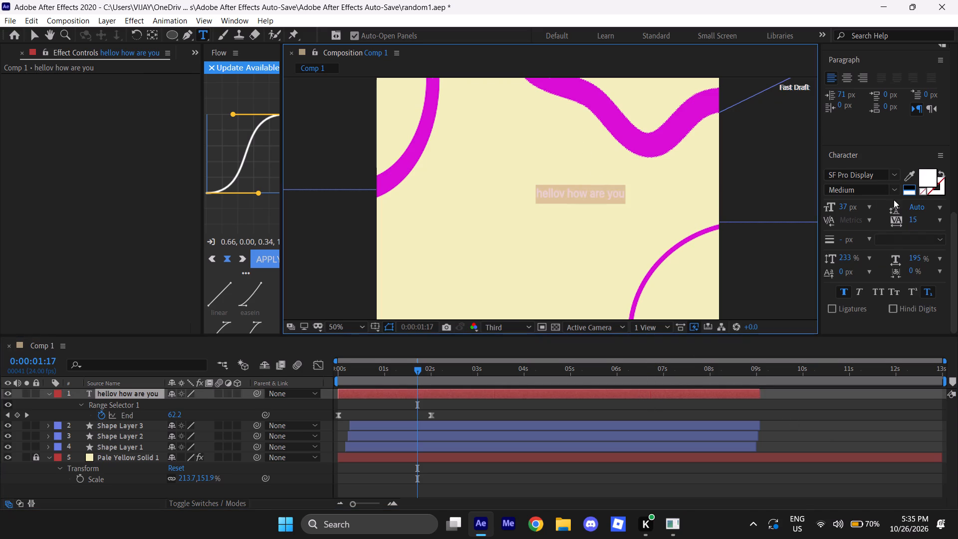
pyautogui.click(910, 188)
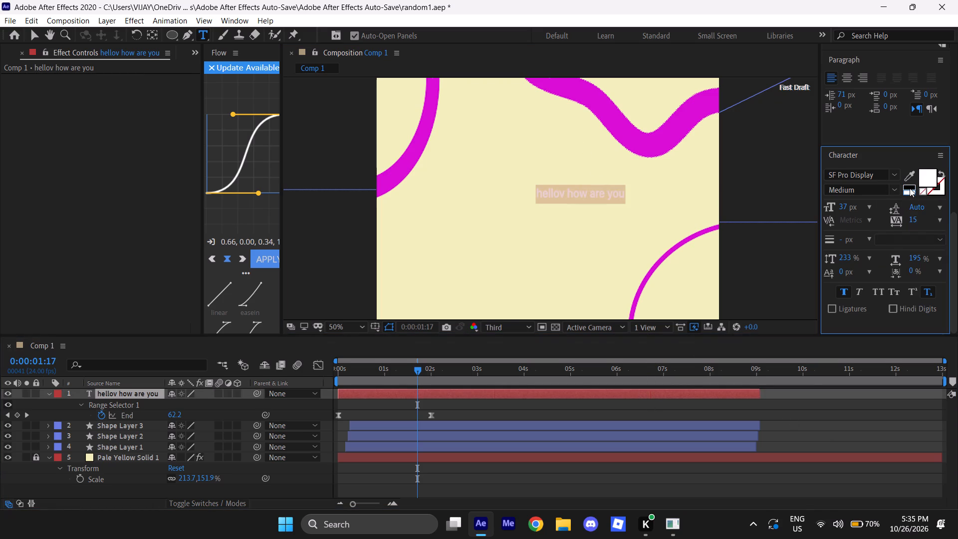
pyautogui.click(796, 403)
# Scale the text layer up to 168%.
pyautogui.click(730, 396)
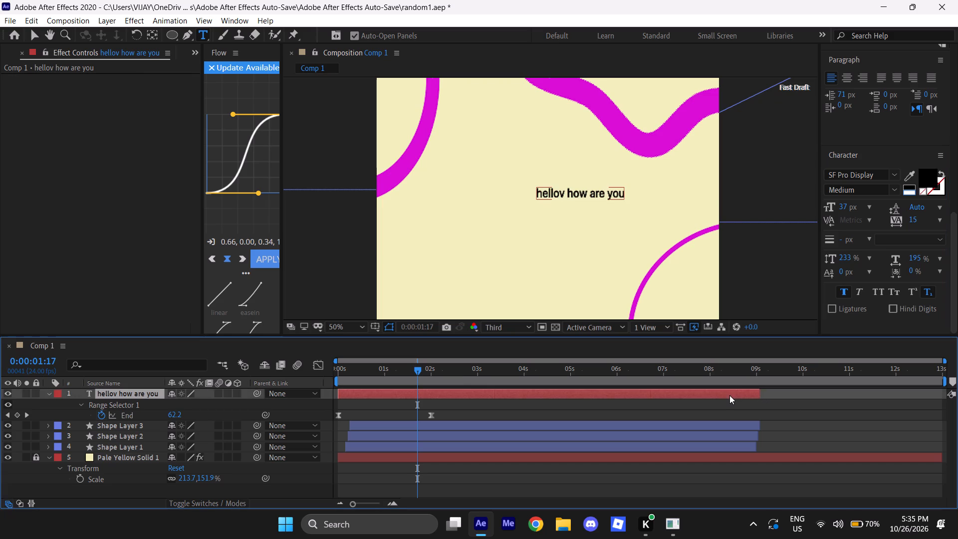
pyautogui.press('s')
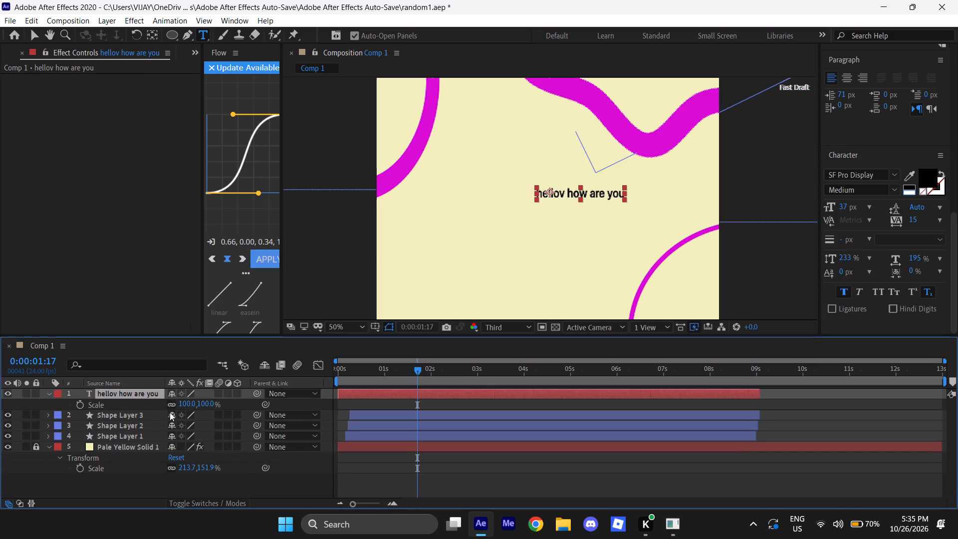
pyautogui.press('s')
pyautogui.press('s')
pyautogui.moveTo(185, 405); pyautogui.dragTo(238, 380)
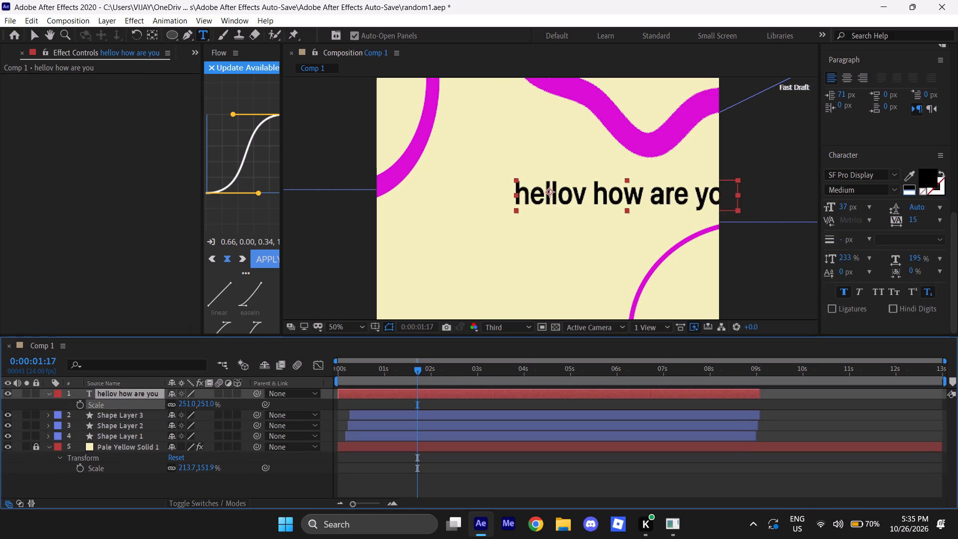
pyautogui.moveTo(238, 380); pyautogui.dragTo(214, 390)
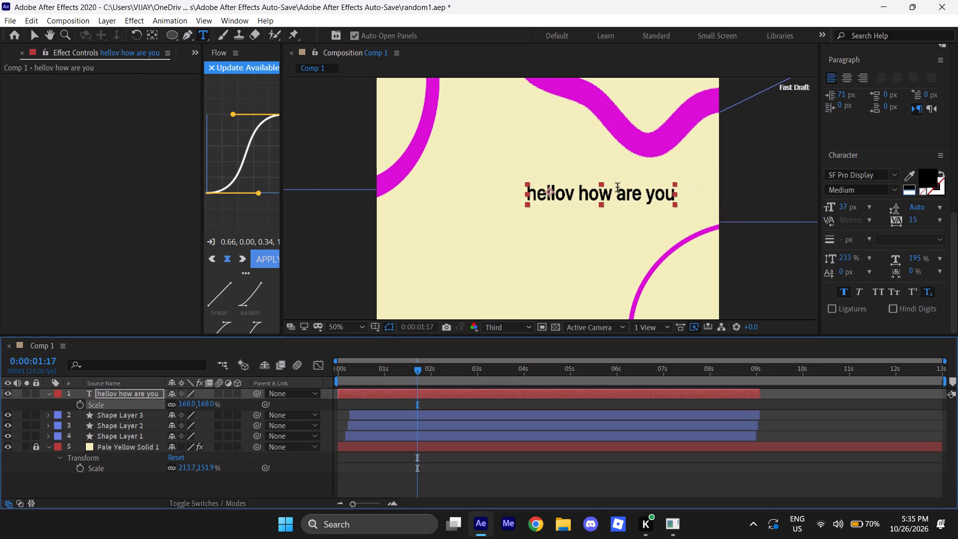
# Move the enlarged text so it sits centred in the frame between the magenta shapes.
pyautogui.press('v')
pyautogui.moveTo(626, 194); pyautogui.dragTo(584, 205)
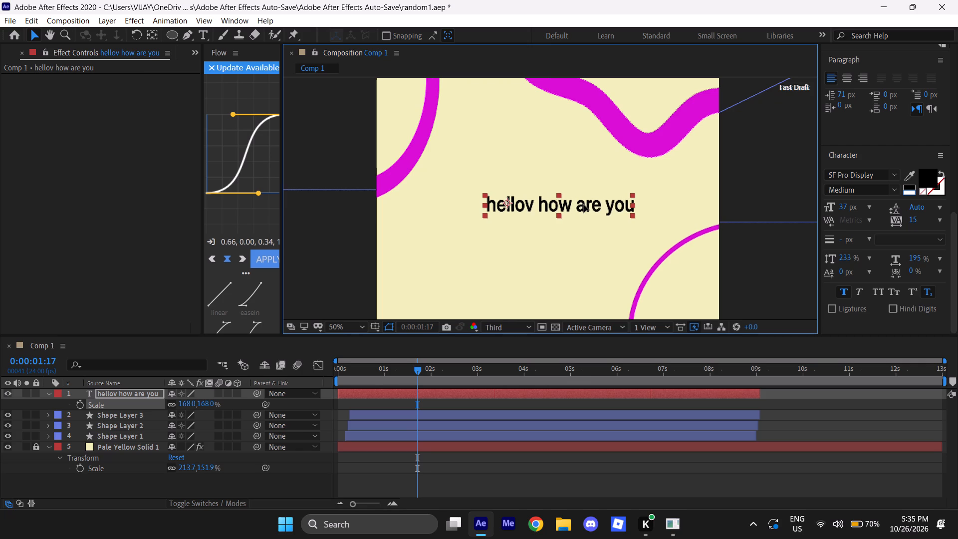
pyautogui.moveTo(584, 205); pyautogui.dragTo(576, 204)
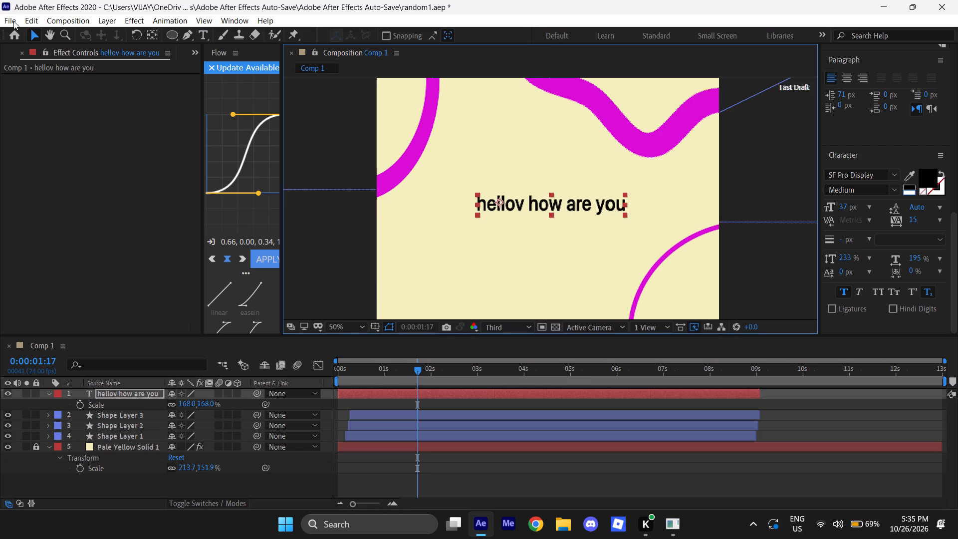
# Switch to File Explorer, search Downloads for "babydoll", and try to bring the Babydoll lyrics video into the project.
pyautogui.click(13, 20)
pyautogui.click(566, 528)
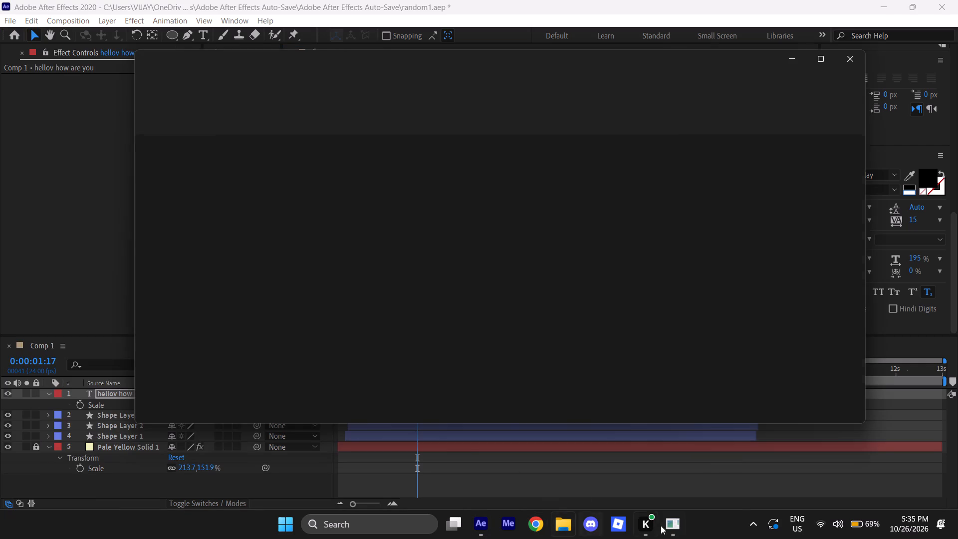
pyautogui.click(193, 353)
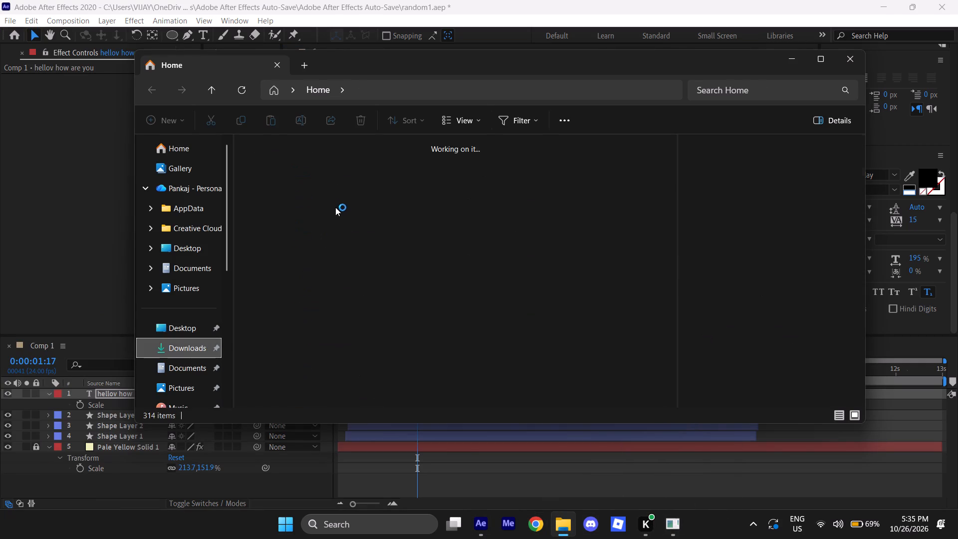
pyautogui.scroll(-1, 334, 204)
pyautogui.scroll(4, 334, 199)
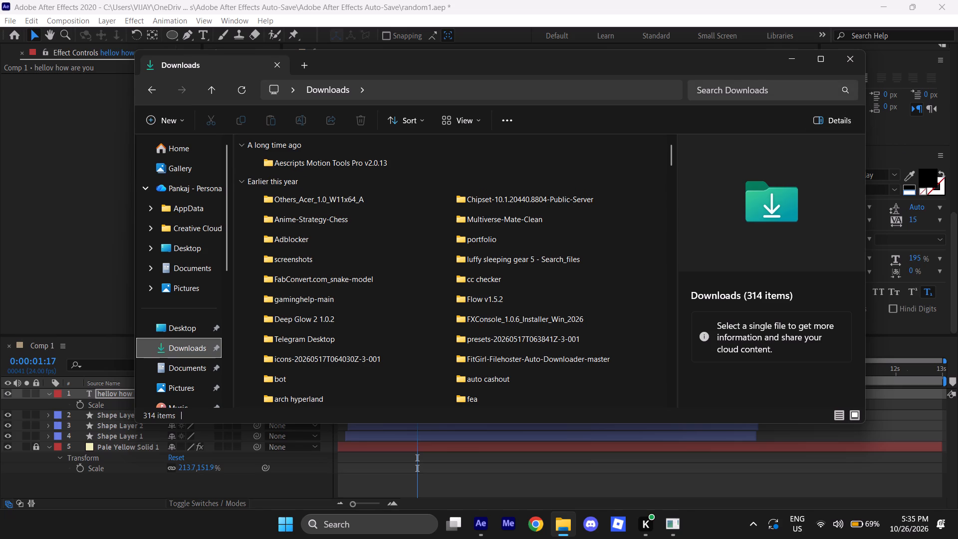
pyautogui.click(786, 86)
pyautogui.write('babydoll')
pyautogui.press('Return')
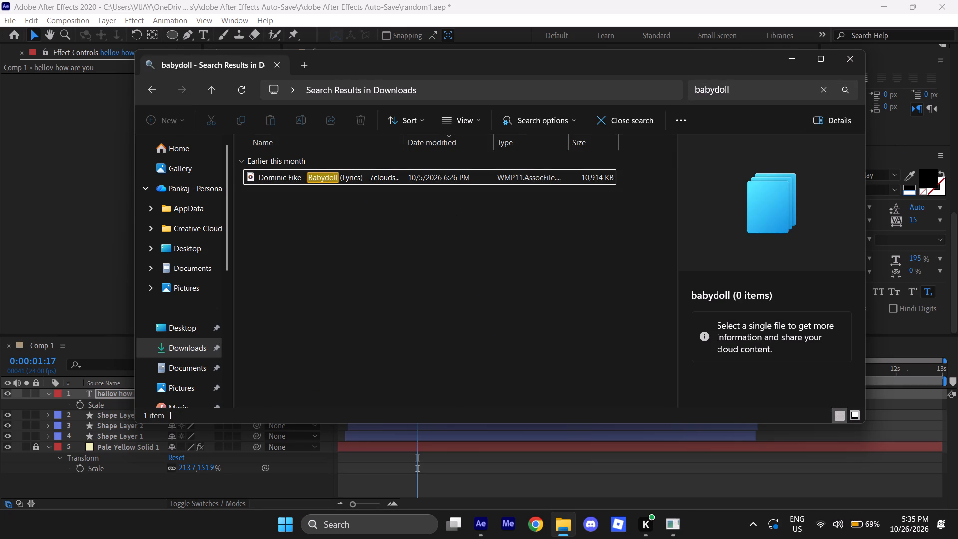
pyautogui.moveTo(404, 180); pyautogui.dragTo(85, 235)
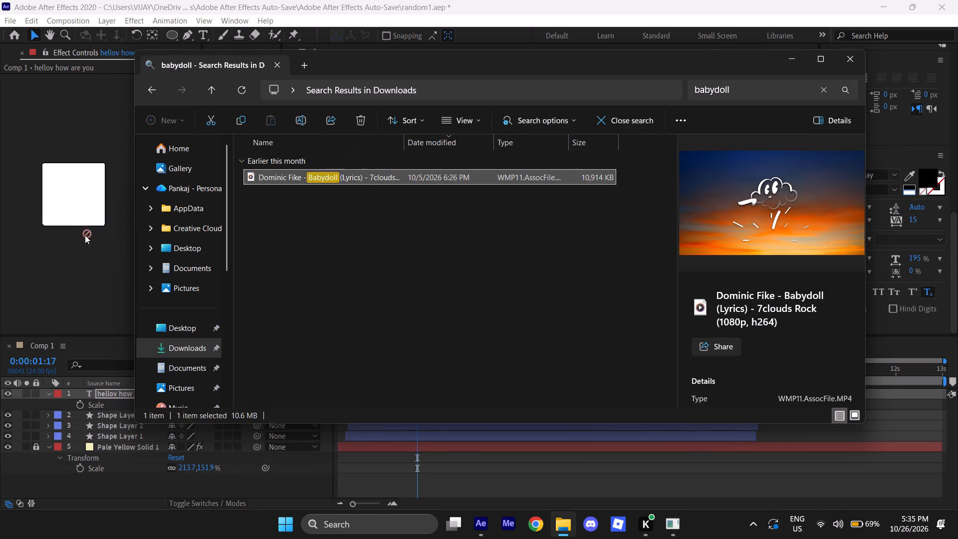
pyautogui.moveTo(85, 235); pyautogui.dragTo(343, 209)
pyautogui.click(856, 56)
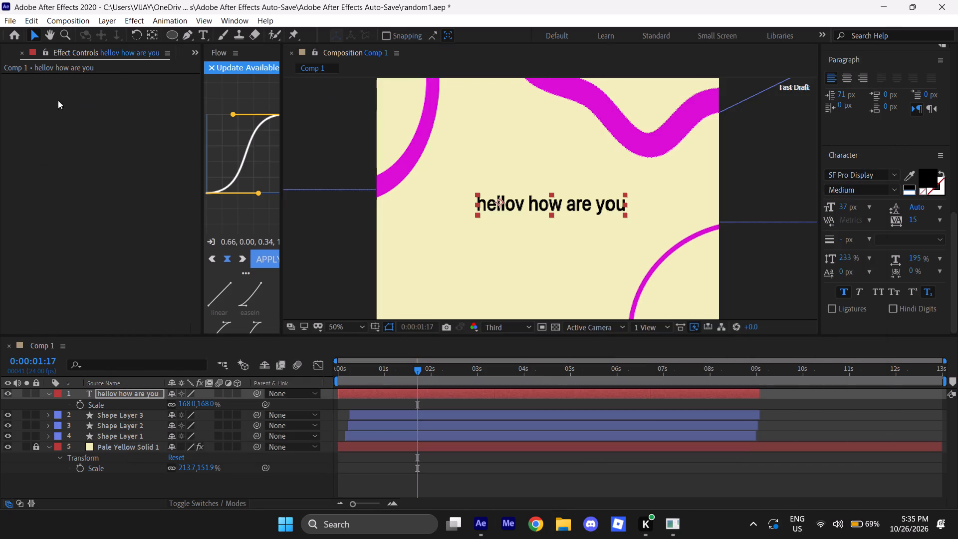
# Close the text layer's effect controls to reveal the project items, and add a new folder with its default name.
pyautogui.click(15, 34)
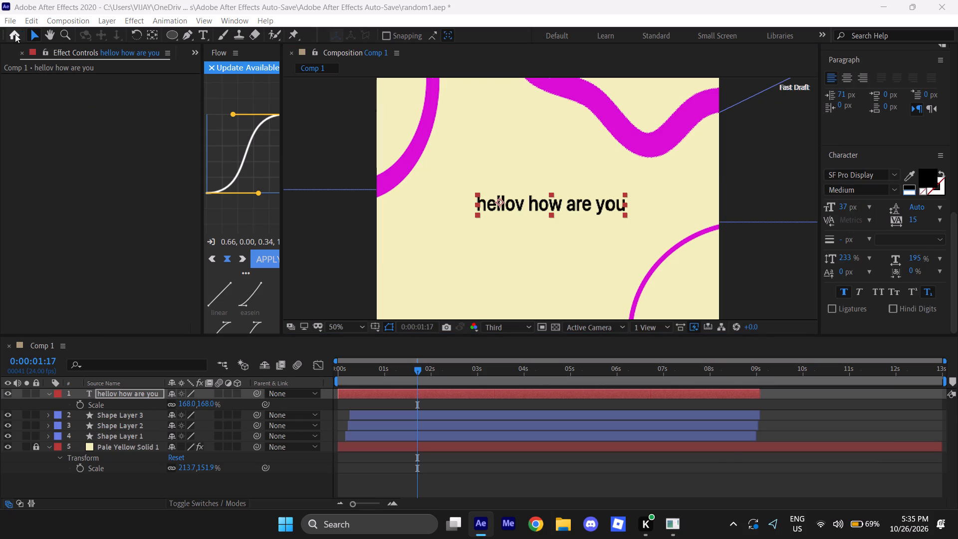
pyautogui.click(693, 6)
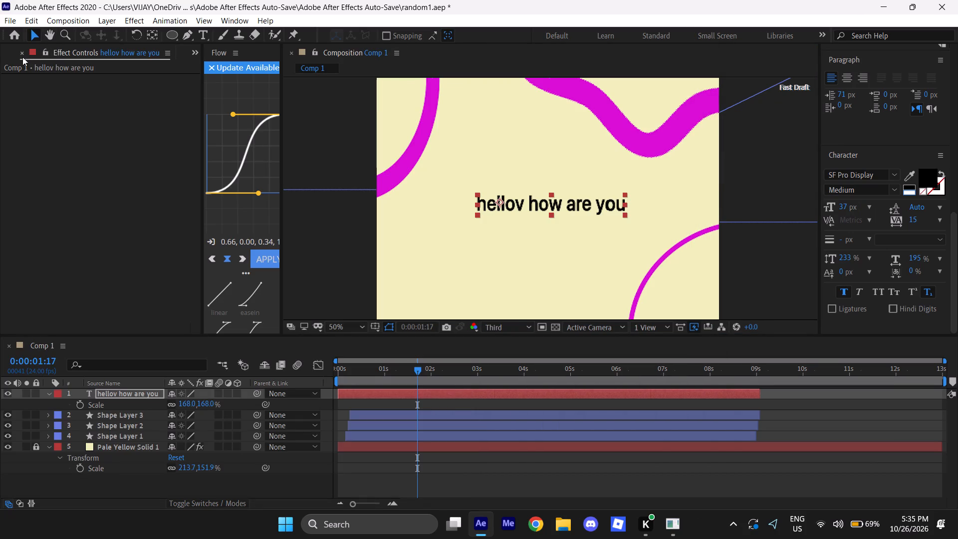
pyautogui.click(20, 53)
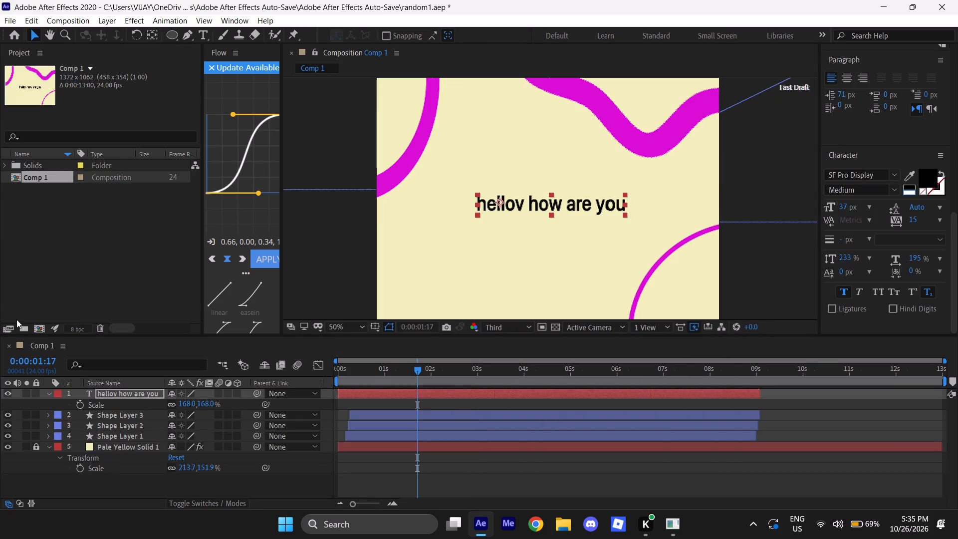
pyautogui.click(26, 328)
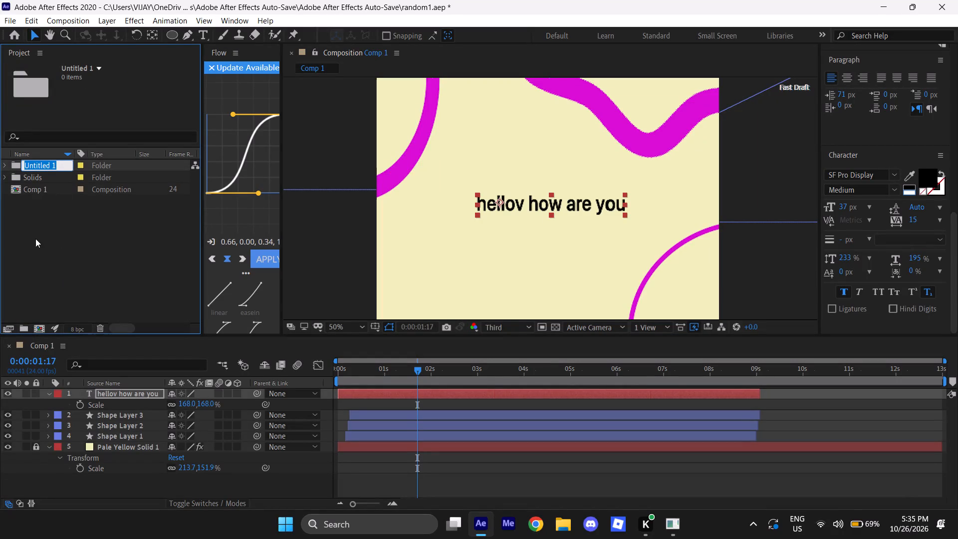
pyautogui.click(50, 257)
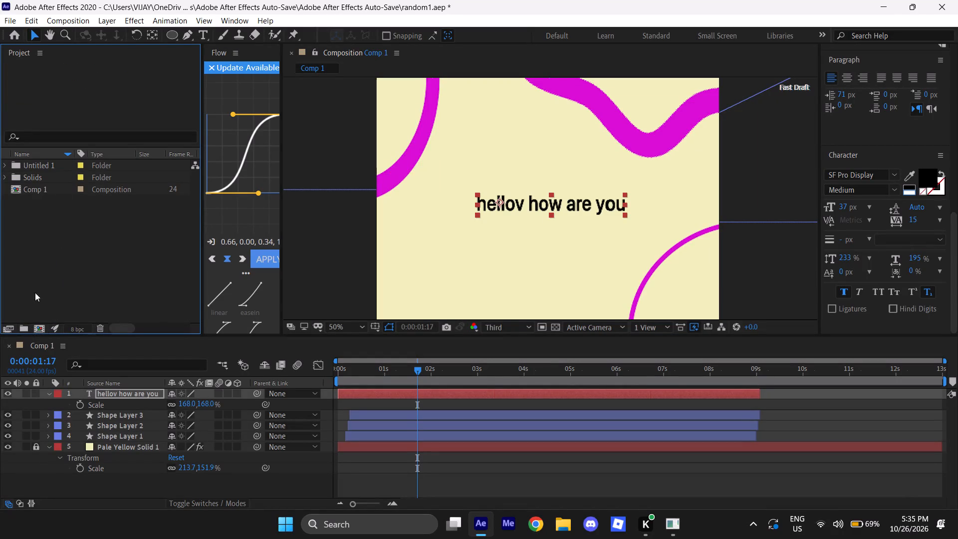
# Import the "Paparazzi Lady Gaga UI Mograph Edit" MP4 from Downloads into the project as footage.
pyautogui.rightClick(71, 237)
pyautogui.click(113, 296)
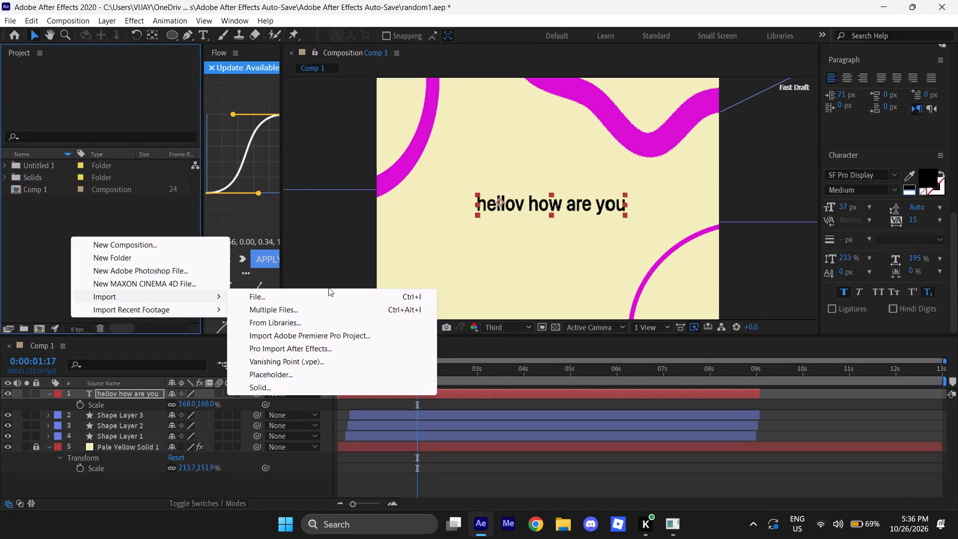
pyautogui.click(302, 297)
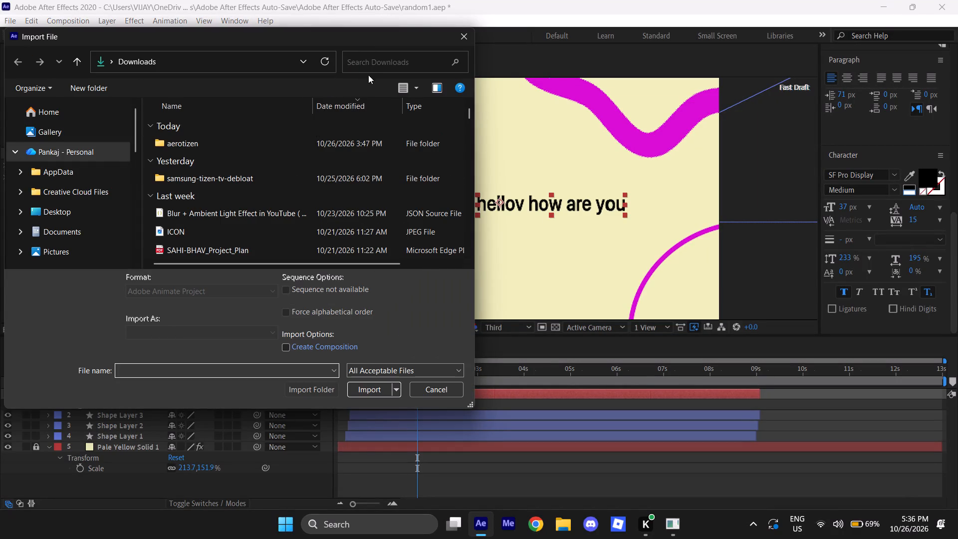
pyautogui.scroll(-4, 249, 197)
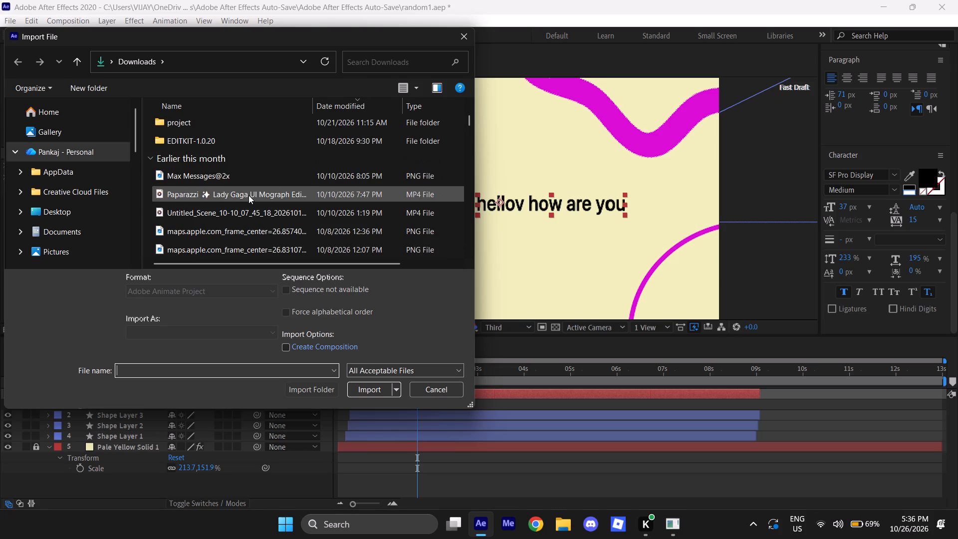
pyautogui.click(217, 192)
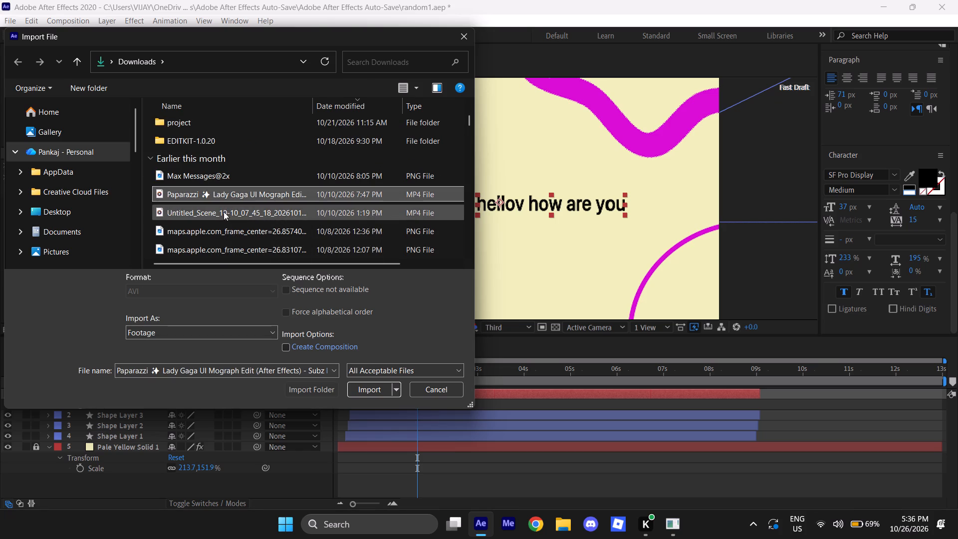
pyautogui.click(223, 212)
pyautogui.click(230, 186)
pyautogui.click(369, 387)
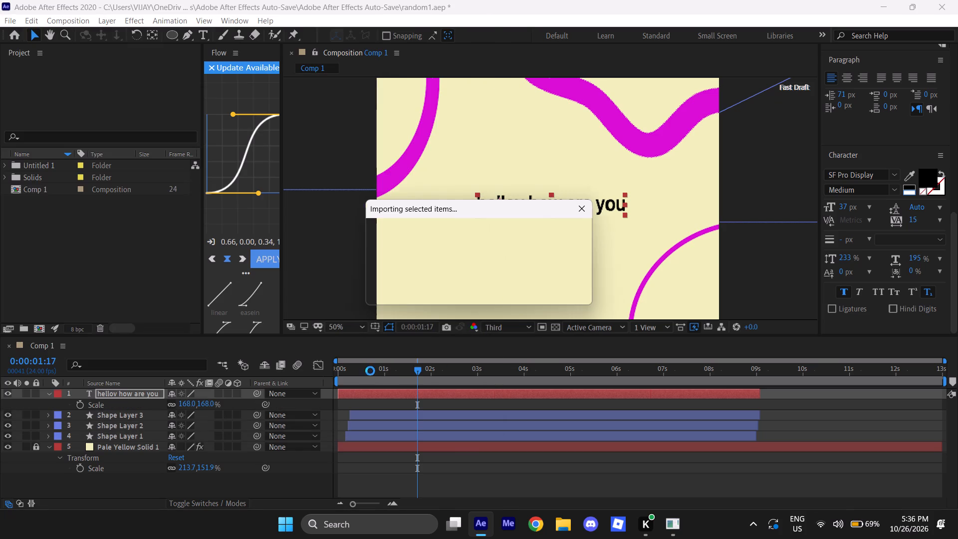
# Add the Paparazzi video to Comp 1 as the bottom layer, beneath the pale yellow solid, at the composition's start.
pyautogui.press('space')
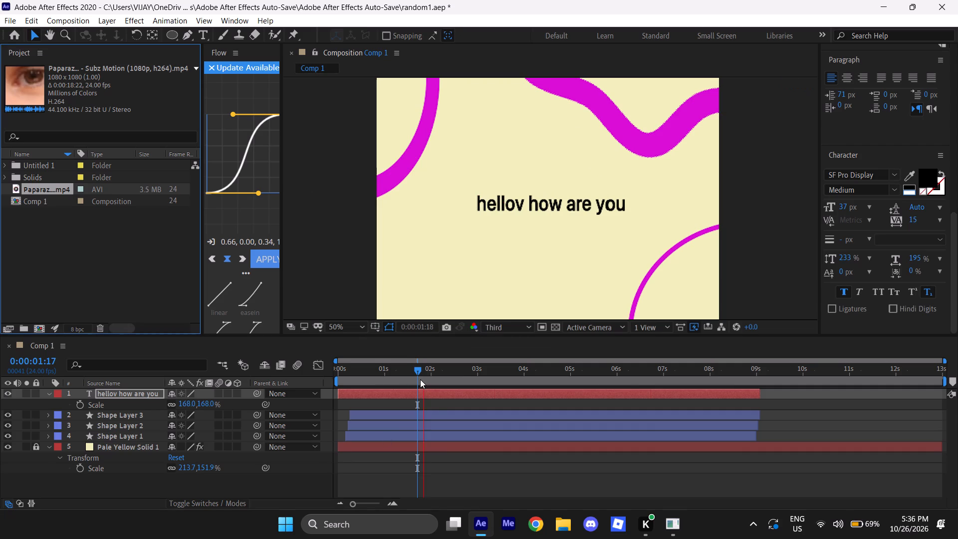
pyautogui.moveTo(416, 372); pyautogui.dragTo(297, 373)
pyautogui.moveTo(54, 189); pyautogui.dragTo(217, 320)
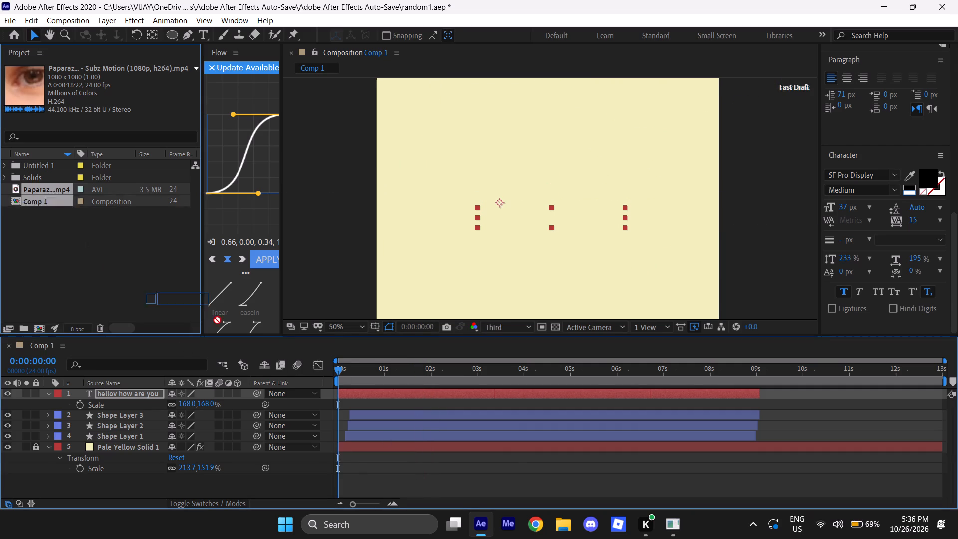
pyautogui.moveTo(217, 320); pyautogui.dragTo(375, 467)
pyautogui.moveTo(401, 480); pyautogui.dragTo(353, 478)
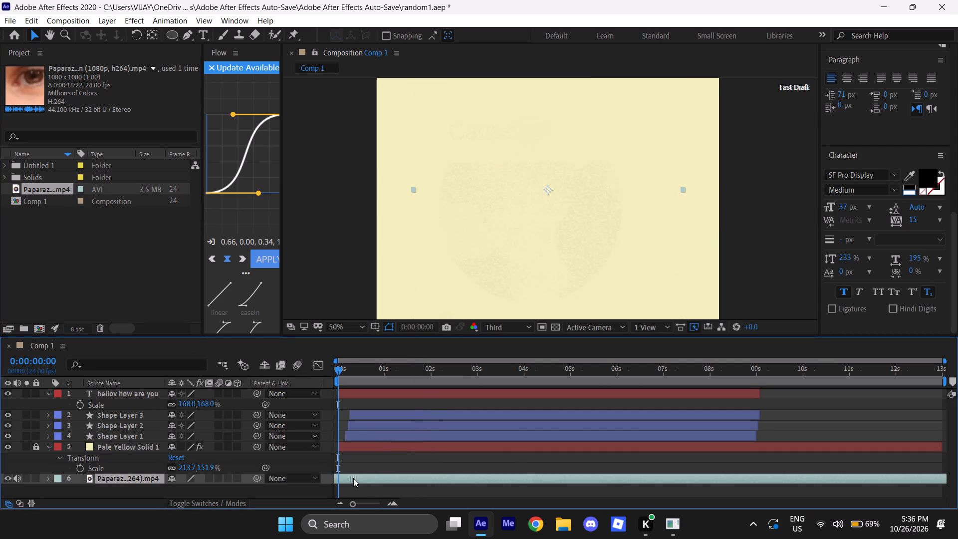
pyautogui.moveTo(353, 478); pyautogui.dragTo(364, 478)
# Preview the composition from the start with the Paparazzi video layer in place.
pyautogui.press('space')
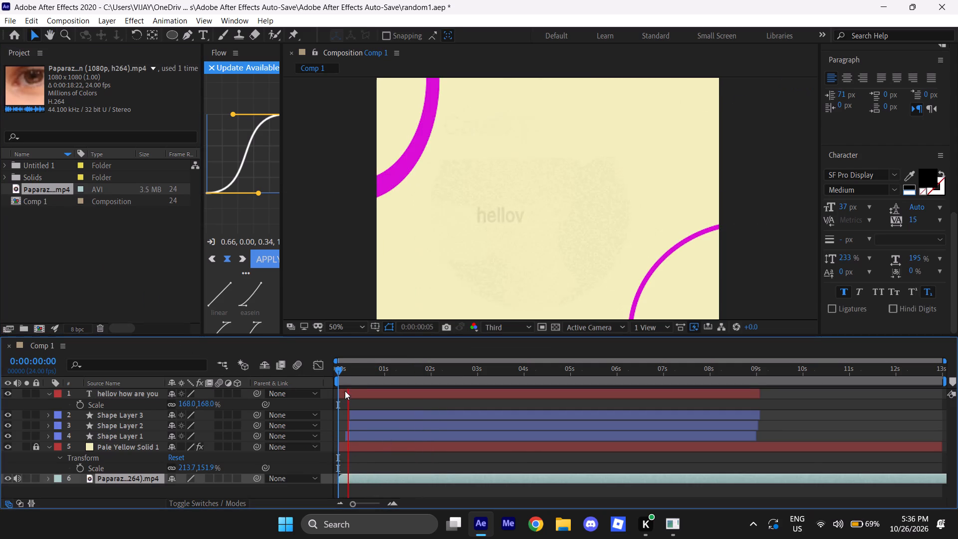
pyautogui.moveTo(336, 367); pyautogui.dragTo(341, 368)
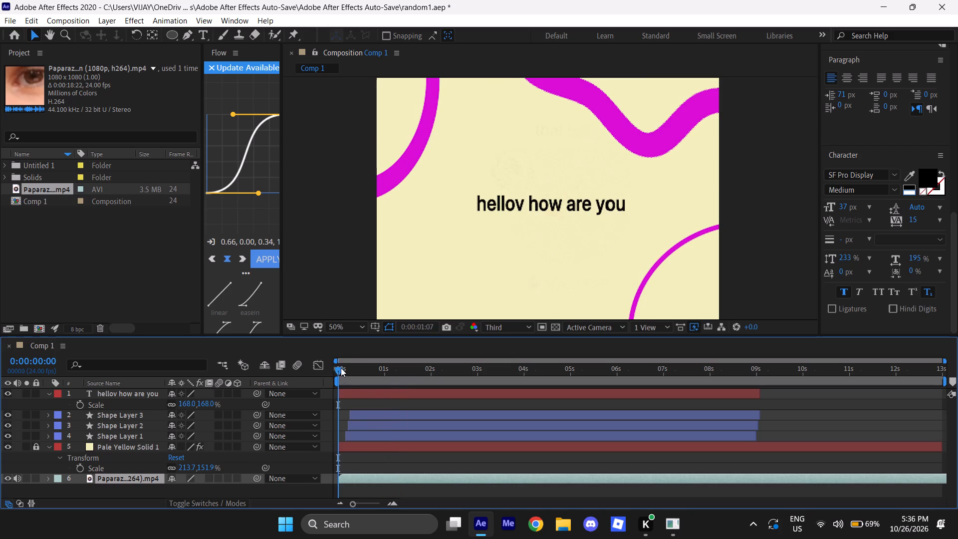
pyautogui.moveTo(341, 368); pyautogui.dragTo(269, 383)
pyautogui.press('space')
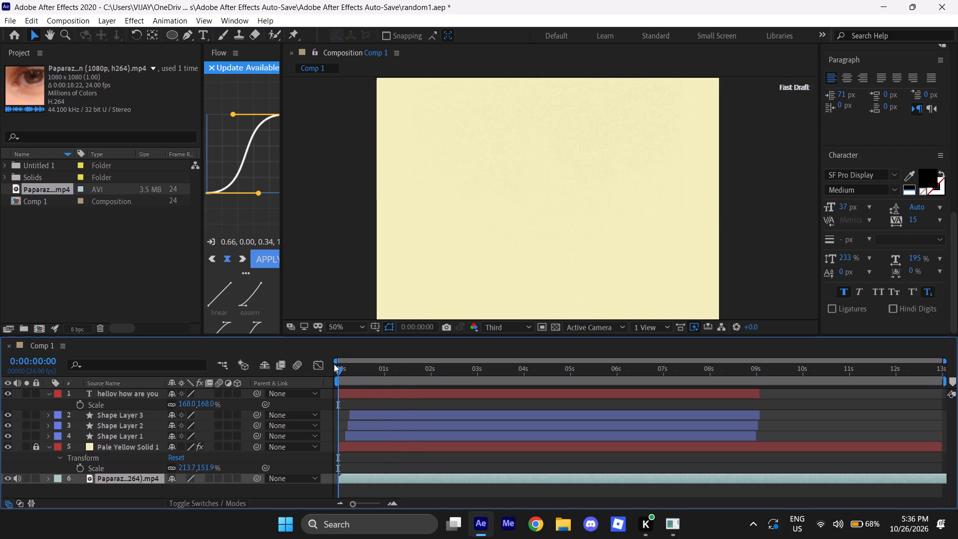
pyautogui.moveTo(342, 369); pyautogui.dragTo(299, 377)
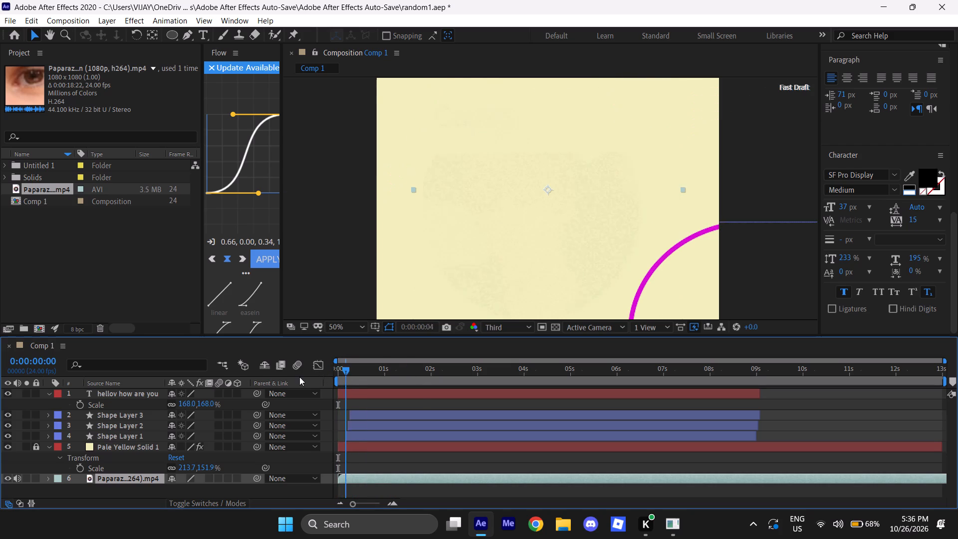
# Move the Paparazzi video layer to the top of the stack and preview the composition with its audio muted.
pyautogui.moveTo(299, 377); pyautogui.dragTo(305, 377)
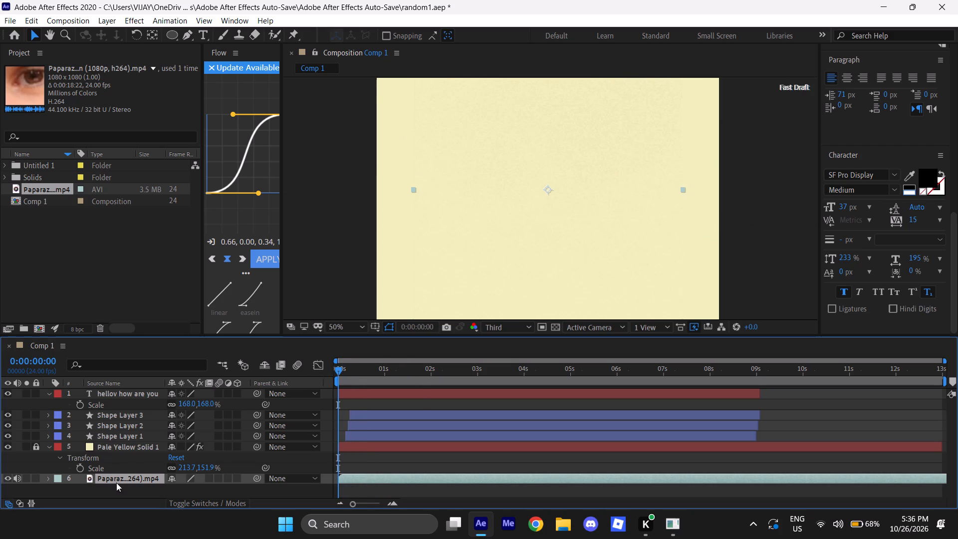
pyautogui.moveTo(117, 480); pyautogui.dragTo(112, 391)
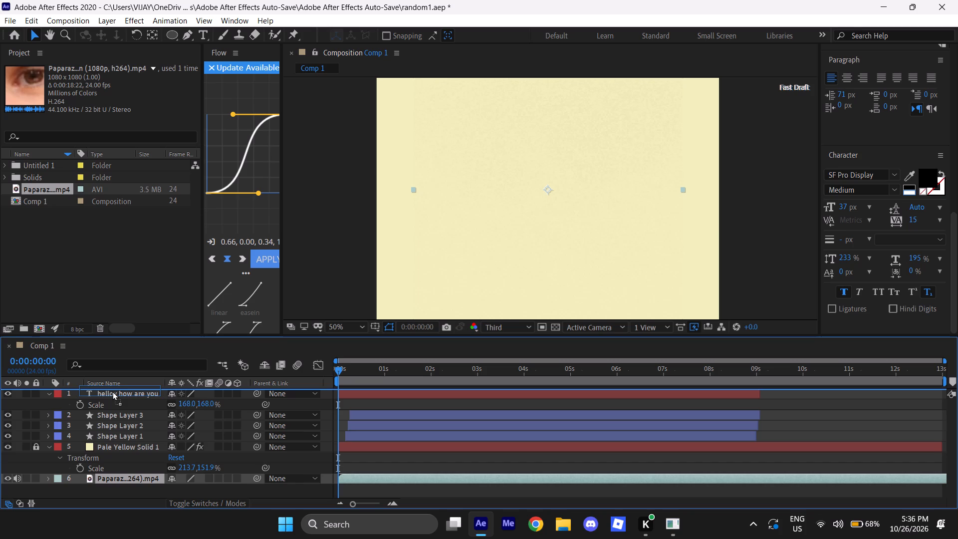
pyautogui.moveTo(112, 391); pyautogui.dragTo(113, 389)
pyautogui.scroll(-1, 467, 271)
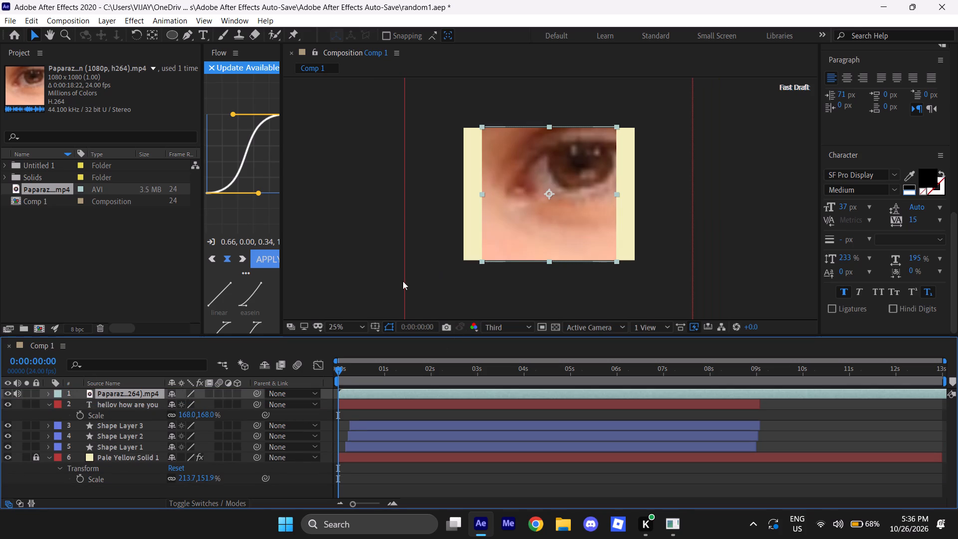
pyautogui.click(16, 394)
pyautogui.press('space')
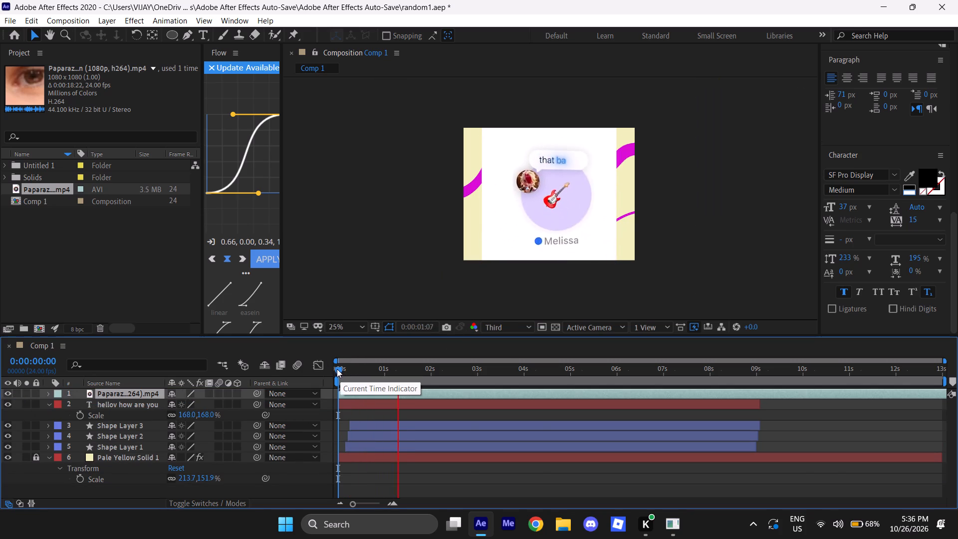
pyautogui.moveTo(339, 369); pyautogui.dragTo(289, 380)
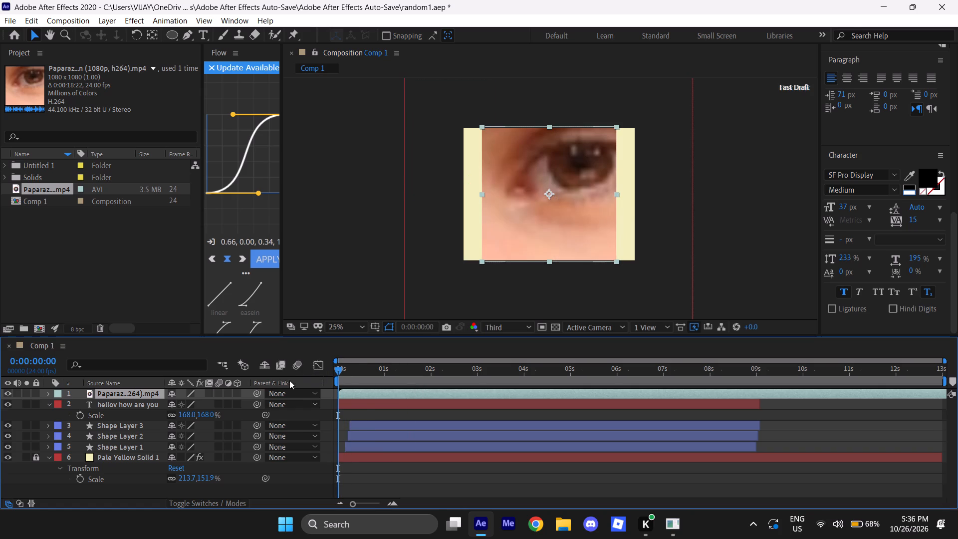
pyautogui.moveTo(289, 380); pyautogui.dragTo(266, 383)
# Hide the Paparazzi layer's picture and preview the composition from the start with the layer's audio turned on.
pyautogui.click(7, 392)
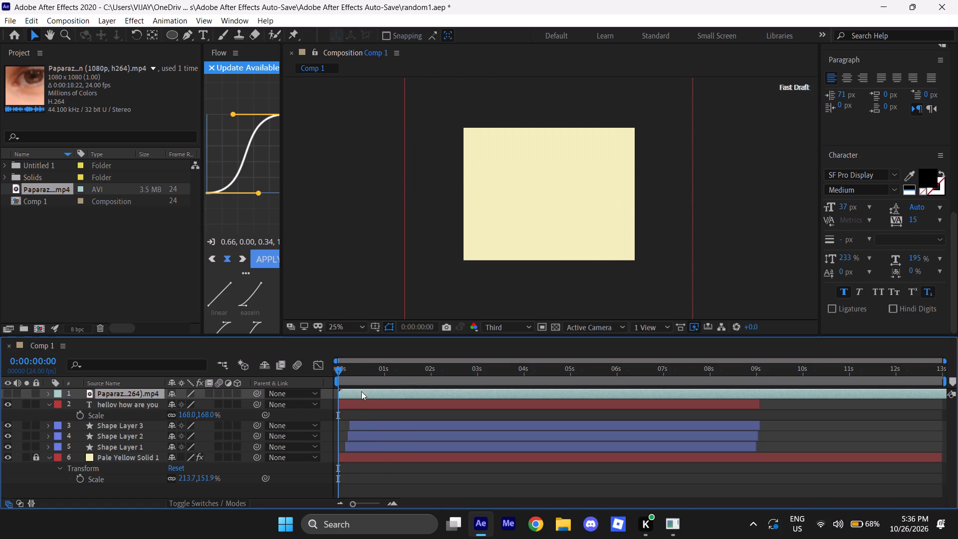
pyautogui.press('space')
pyautogui.click(17, 393)
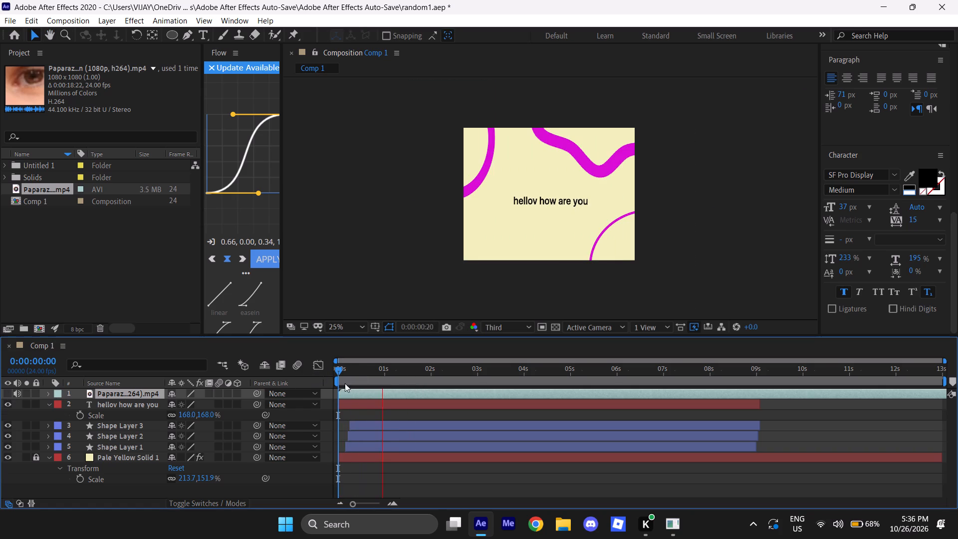
pyautogui.moveTo(338, 367); pyautogui.dragTo(314, 376)
pyautogui.press('space')
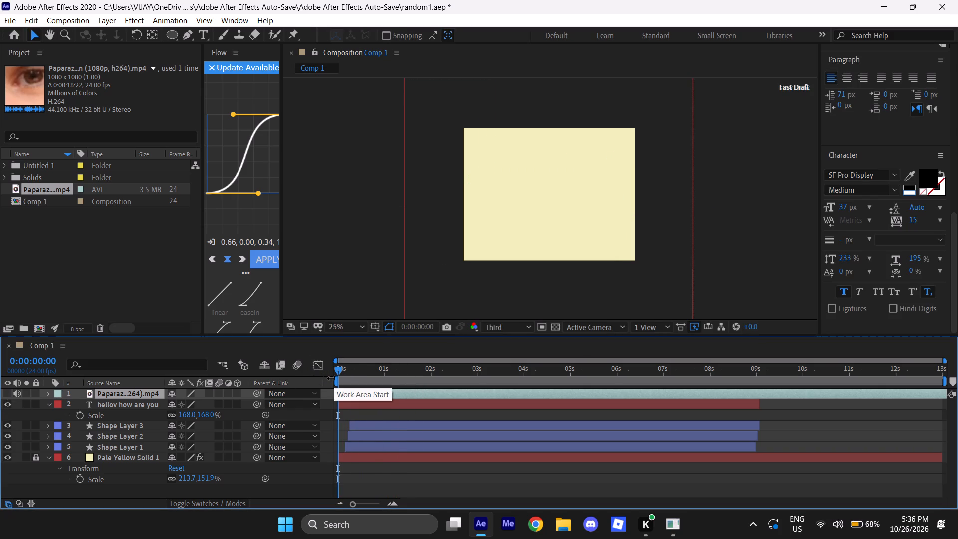
pyautogui.press('space')
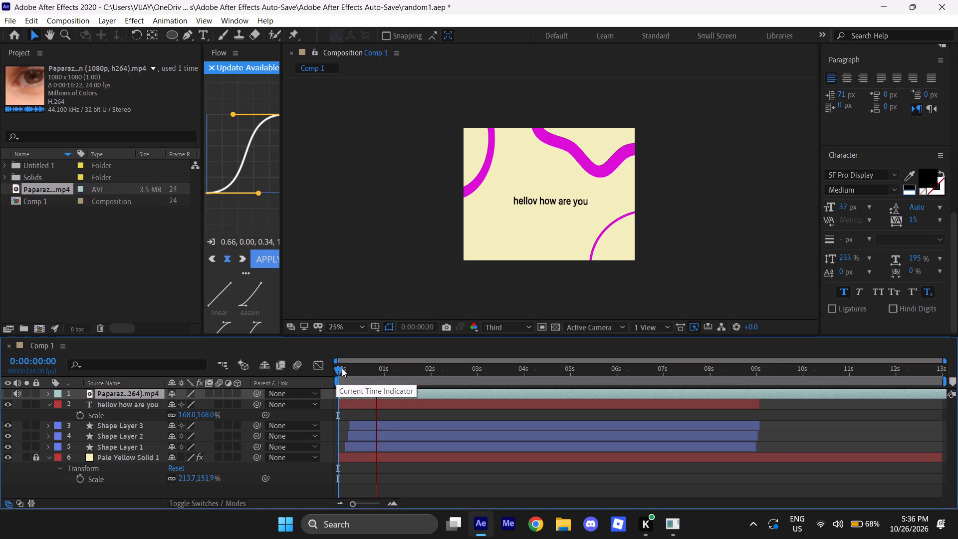
pyautogui.moveTo(340, 369); pyautogui.dragTo(321, 374)
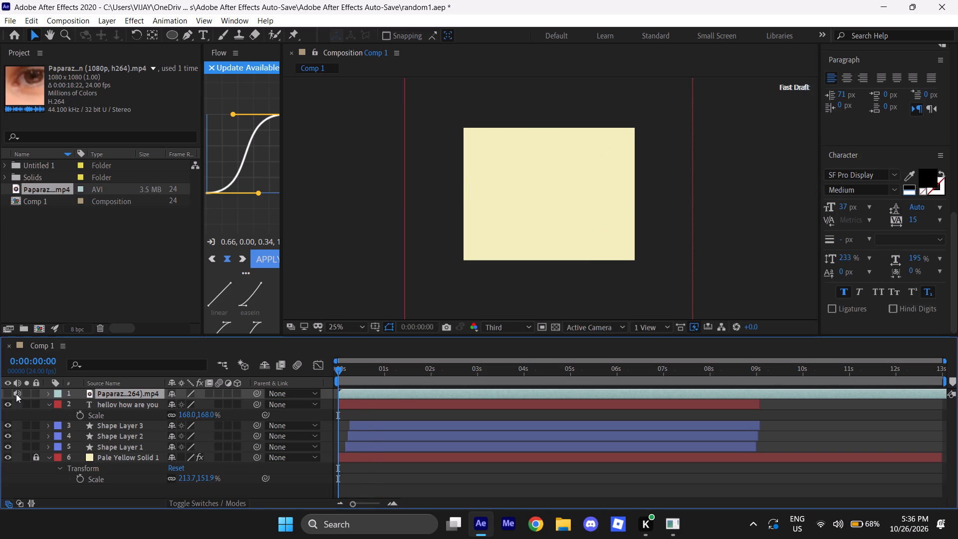
# Mute the Paparazzi video layer and move it to the bottom of the stack, beneath the pale yellow solid.
pyautogui.click(14, 394)
pyautogui.moveTo(118, 395); pyautogui.dragTo(124, 479)
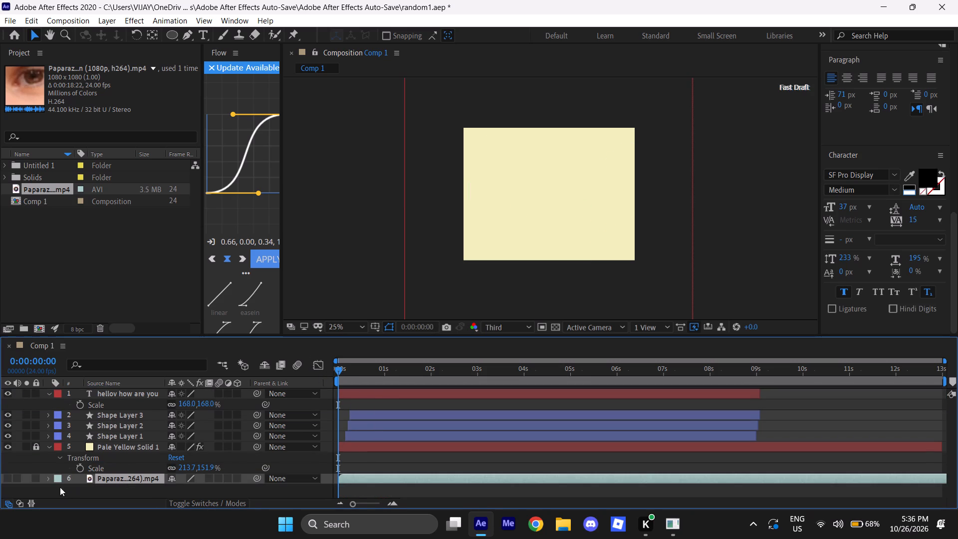
# Replace the text layer's wording with "cause you know that".
pyautogui.scroll(4, 387, 425)
pyautogui.click(367, 389)
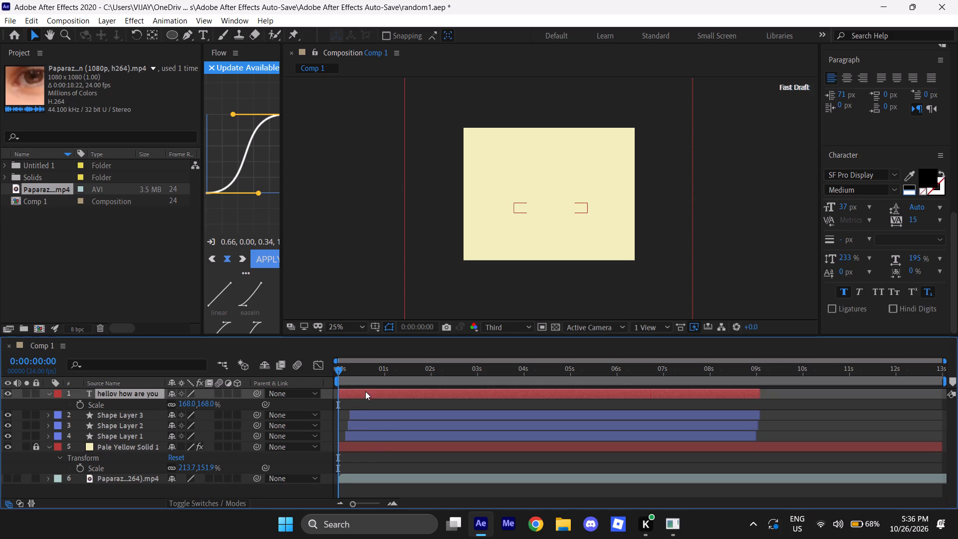
pyautogui.doubleClick(356, 391)
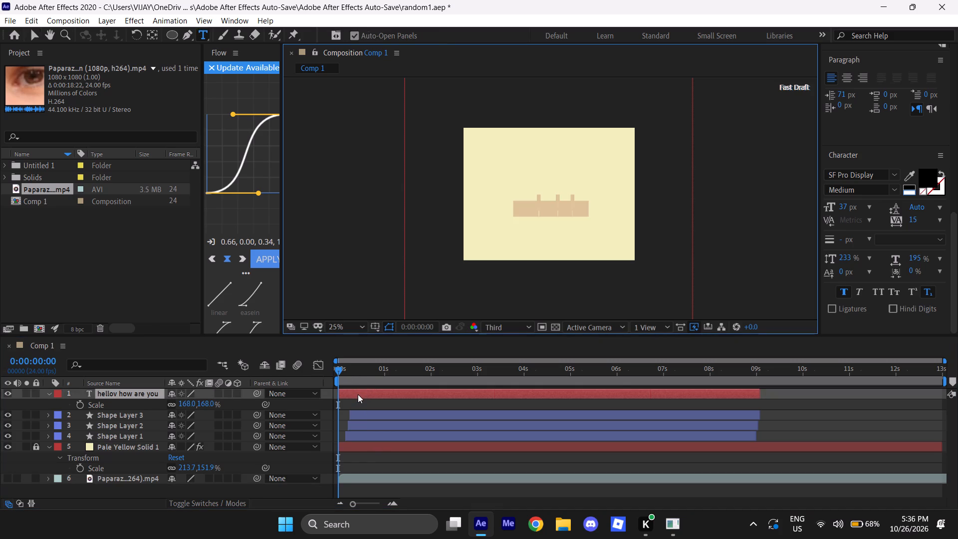
pyautogui.write('cause you know that')
pyautogui.click(381, 459)
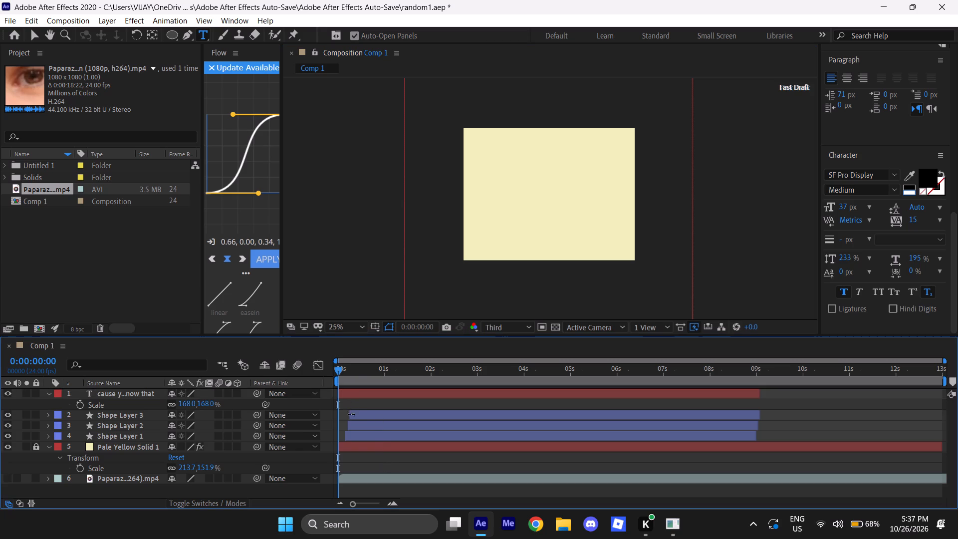
# At 0:00:01:10, centre the text layer's anchor point on its new wording, and return to the Selection tool.
pyautogui.moveTo(337, 371); pyautogui.dragTo(301, 366)
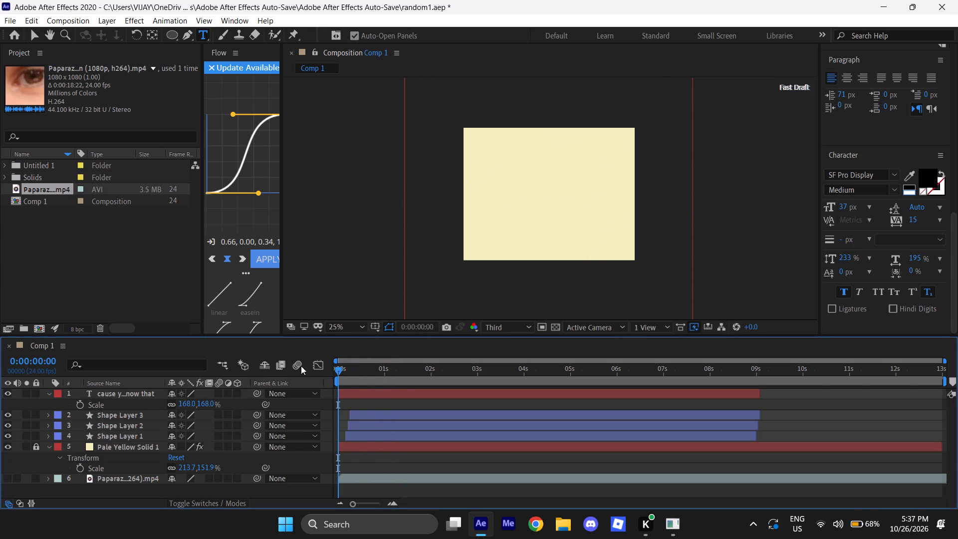
pyautogui.moveTo(301, 366); pyautogui.dragTo(404, 380)
pyautogui.click(414, 394)
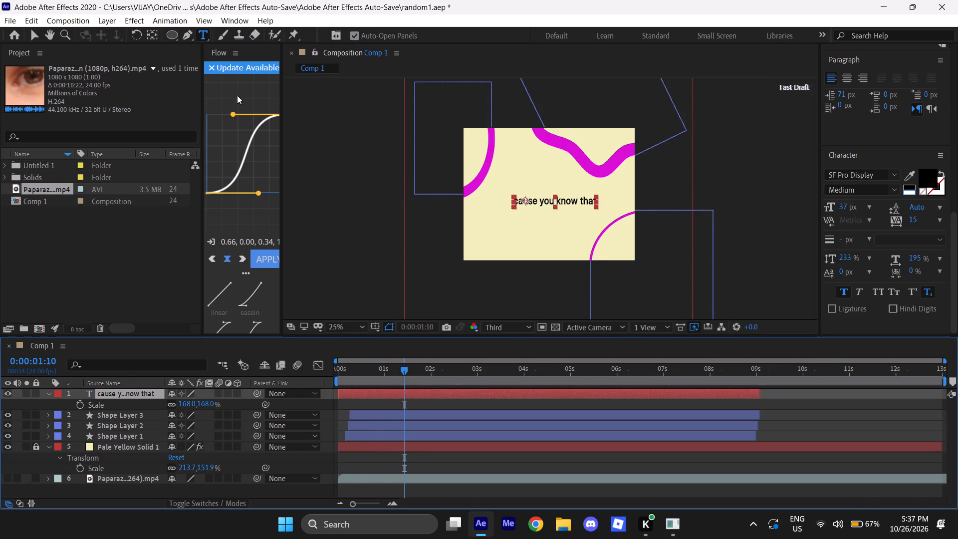
pyautogui.keyDown('ctrl'); pyautogui.doubleClick(155, 33); pyautogui.keyUp('ctrl')
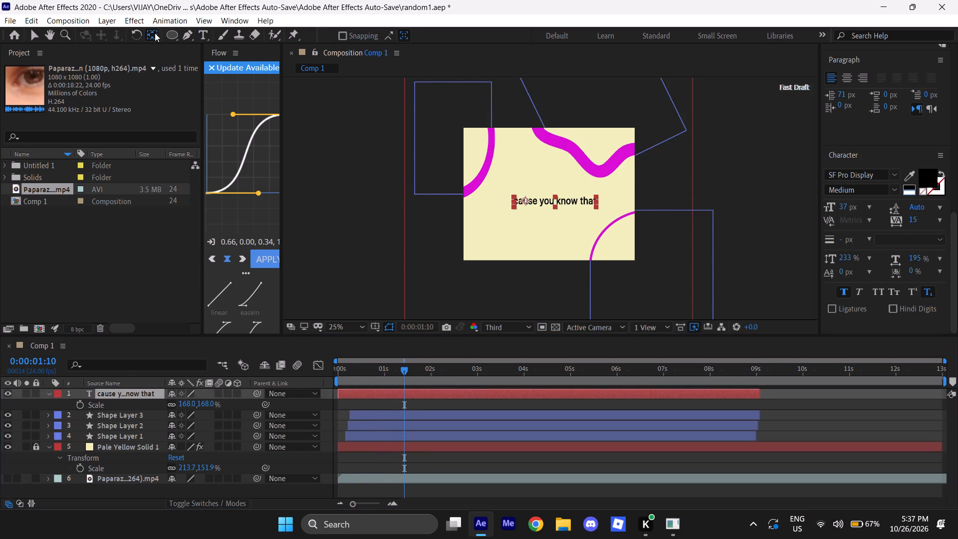
pyautogui.press('v')
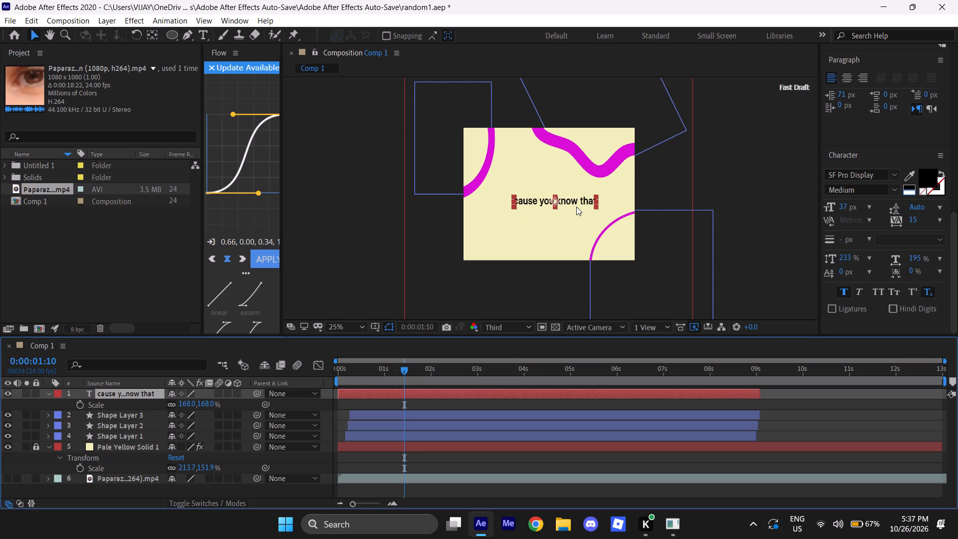
# Switch to a workspace layout whose stacked panels include Align and Character.
pyautogui.scroll(4, 856, 102)
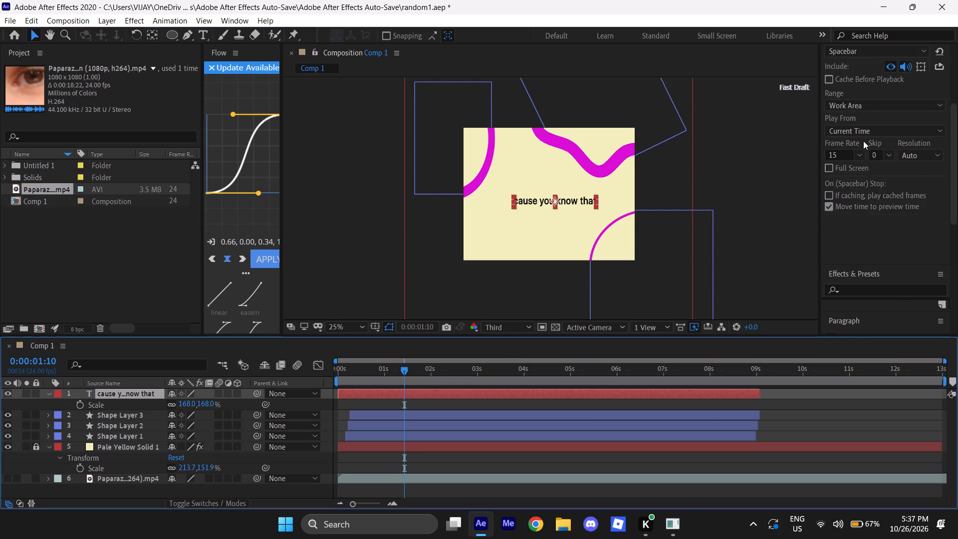
pyautogui.scroll(3, 864, 140)
pyautogui.scroll(-10, 863, 133)
pyautogui.scroll(-8, 911, 228)
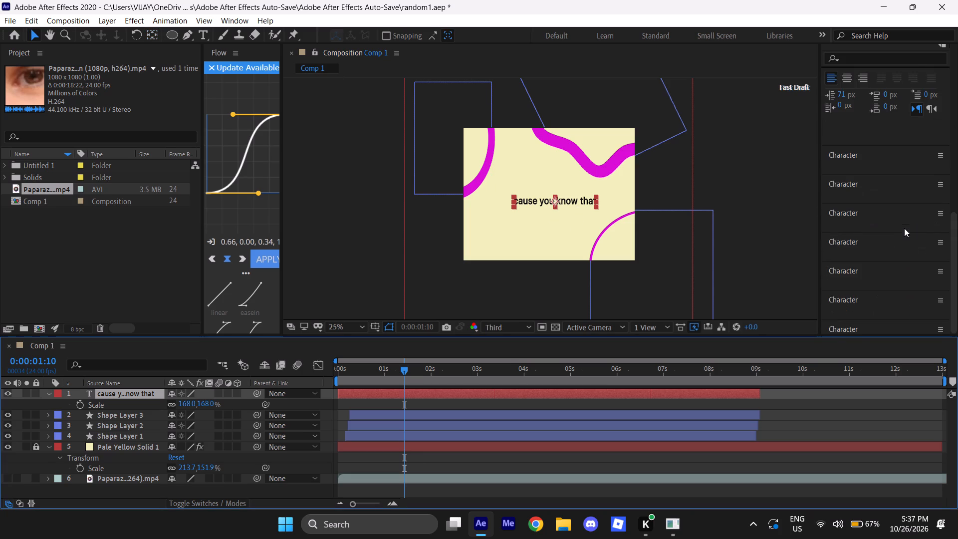
pyautogui.scroll(-4, 904, 228)
pyautogui.click(222, 19)
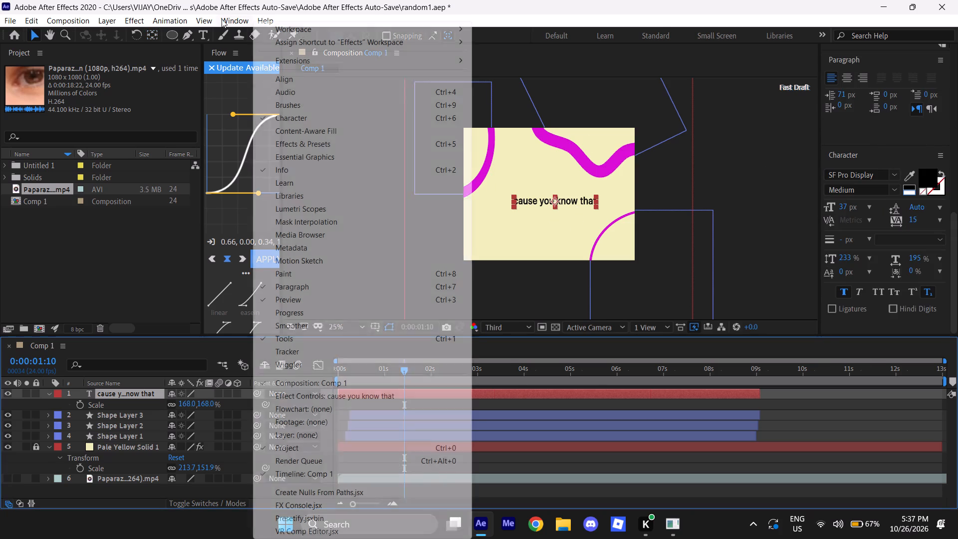
pyautogui.click(499, 31)
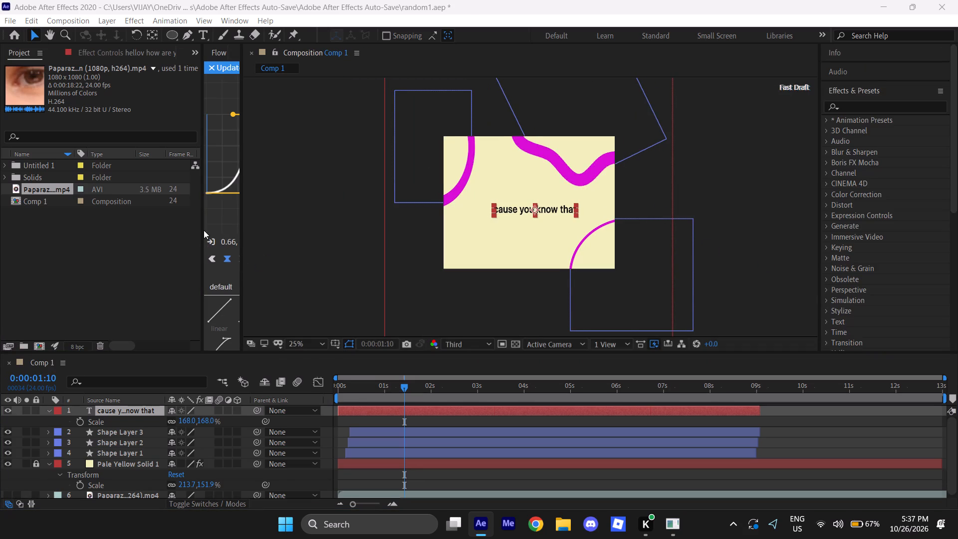
# Narrow the project area to give the Flow curve more width, and make the timeline area taller.
pyautogui.moveTo(201, 227); pyautogui.dragTo(142, 232)
pyautogui.click(269, 354)
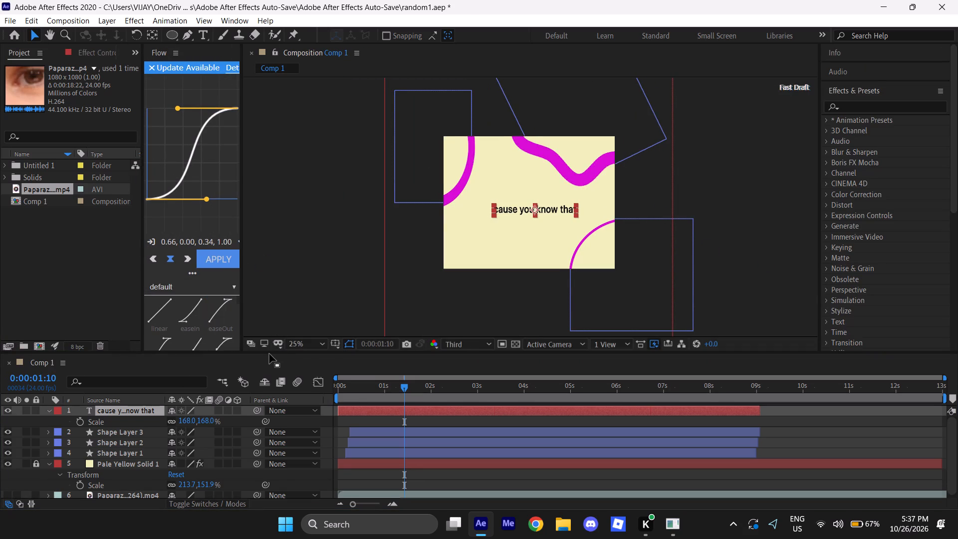
pyautogui.moveTo(283, 353); pyautogui.dragTo(280, 307)
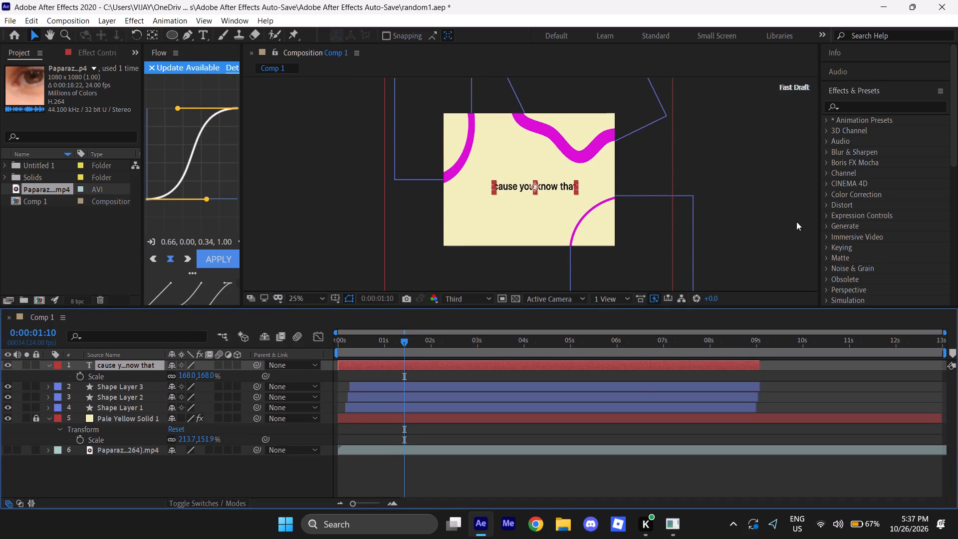
# Align the "cause you know that" text to the composition's horizontal and vertical centre.
pyautogui.scroll(1, 572, 183)
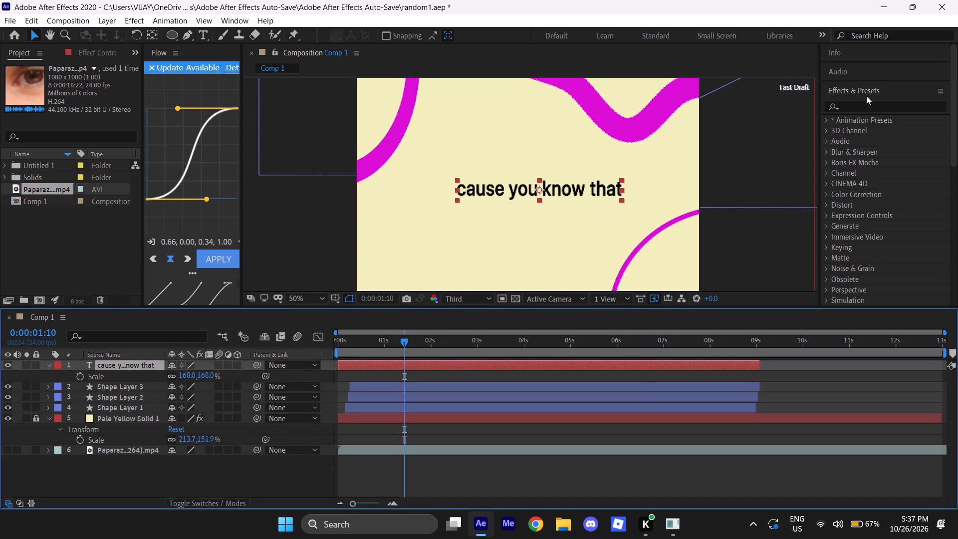
pyautogui.click(862, 87)
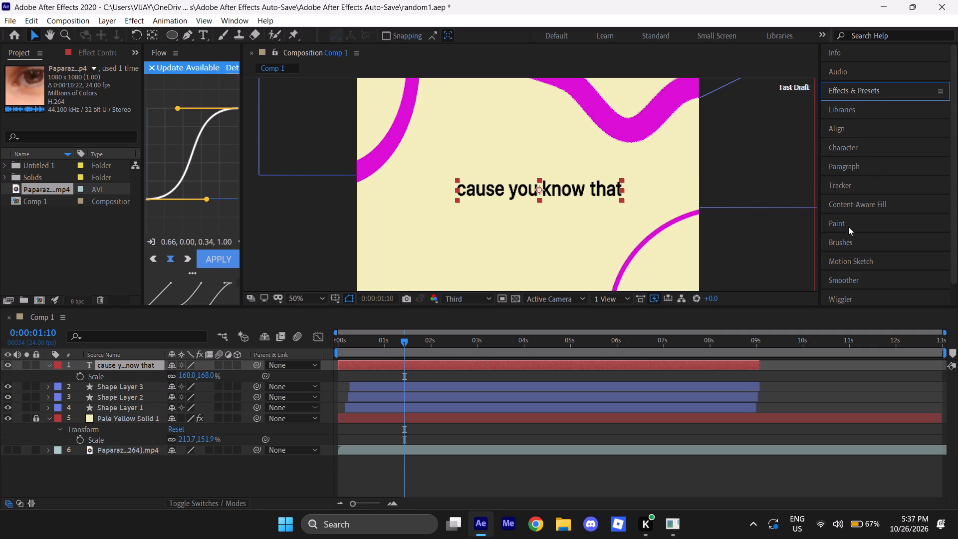
pyautogui.scroll(-3, 844, 249)
pyautogui.scroll(4, 844, 247)
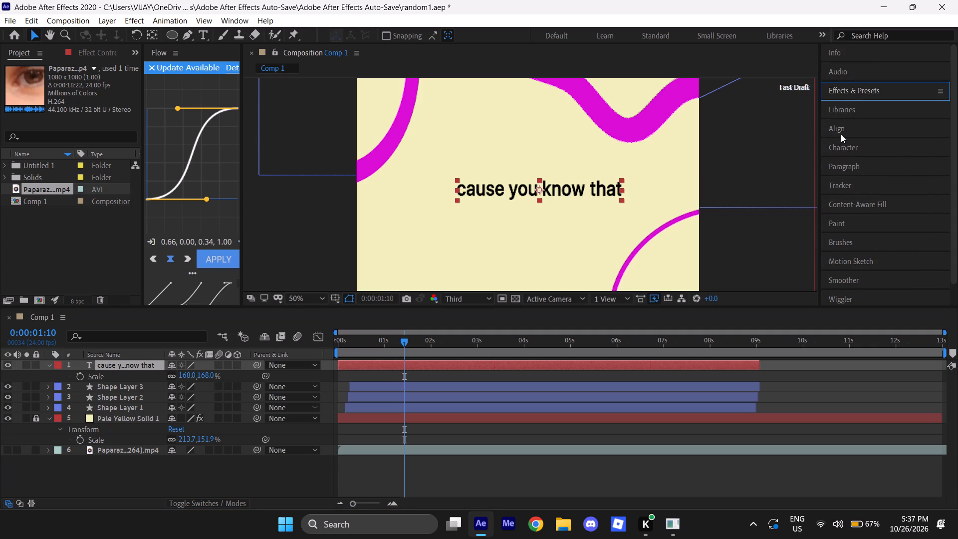
pyautogui.click(841, 134)
pyautogui.click(856, 161)
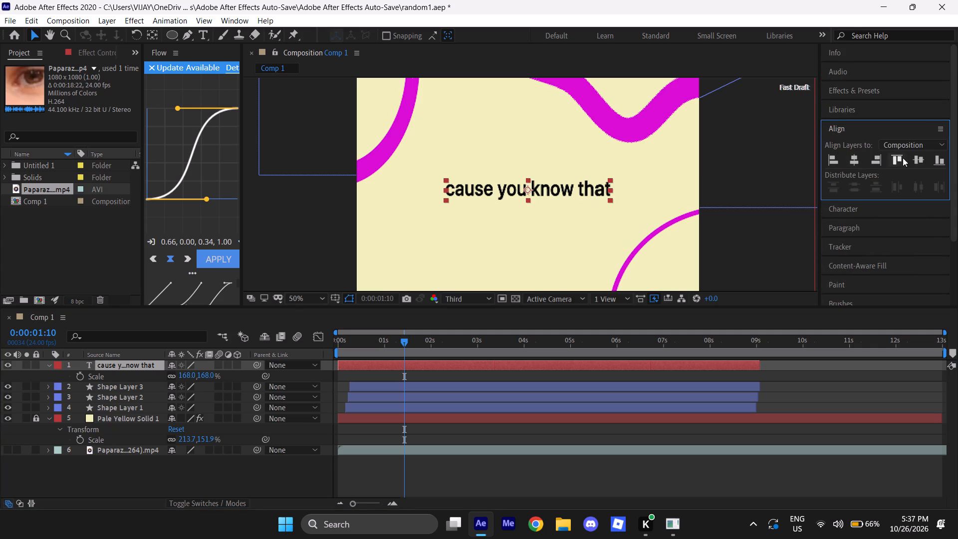
pyautogui.click(919, 159)
pyautogui.click(814, 396)
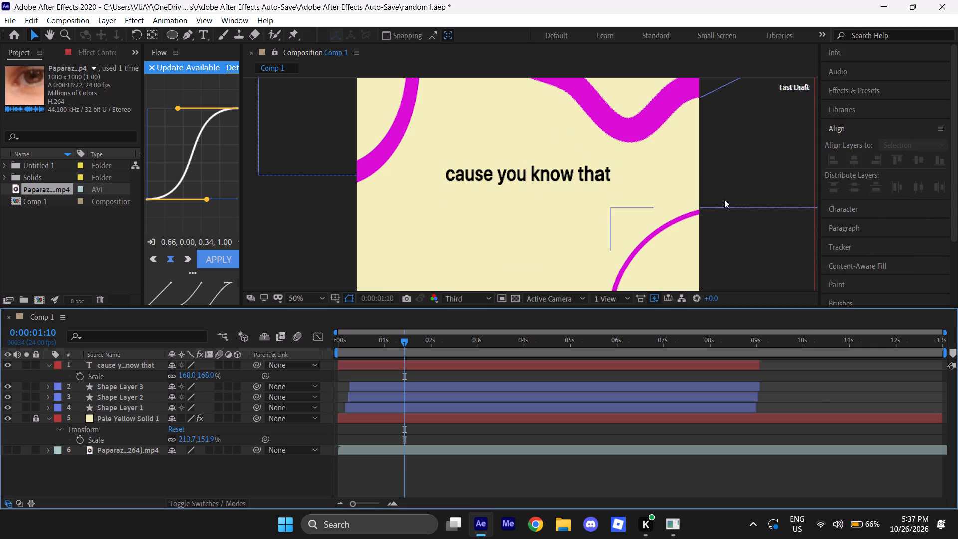
# Nudge the "cause you know that" text slightly downward in the composition and deselect it.
pyautogui.scroll(-1, 719, 195)
pyautogui.scroll(1, 700, 193)
pyautogui.moveTo(556, 175); pyautogui.dragTo(556, 184)
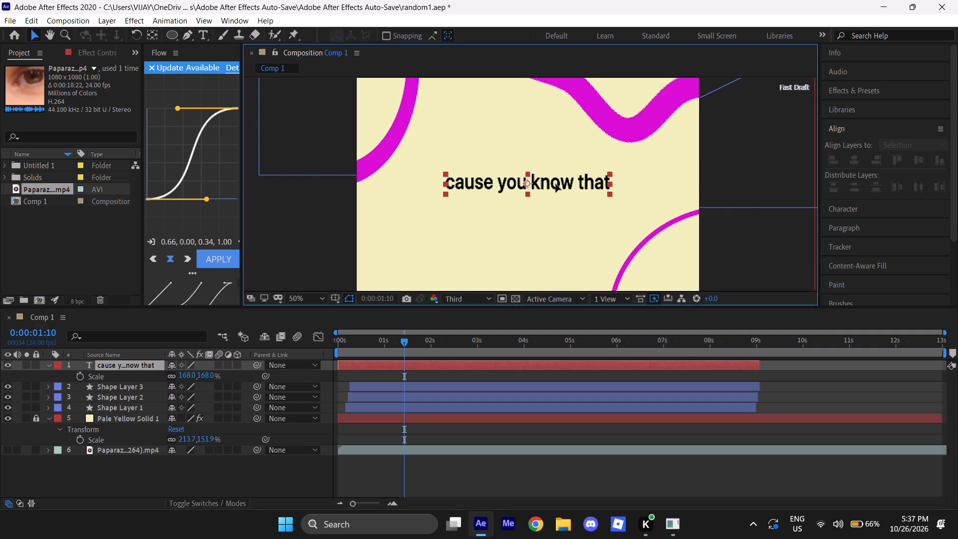
pyautogui.moveTo(556, 184); pyautogui.dragTo(555, 186)
pyautogui.scroll(-2, 624, 179)
pyautogui.click(692, 181)
pyautogui.scroll(1, 563, 197)
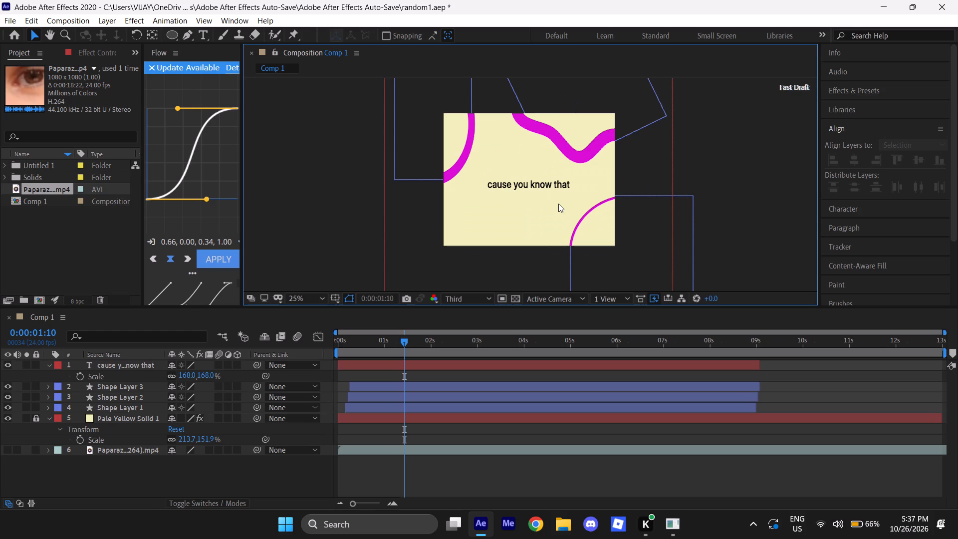
# Set both the vertical and horizontal character scale of the "cause you know that" text to 100%.
pyautogui.doubleClick(541, 367)
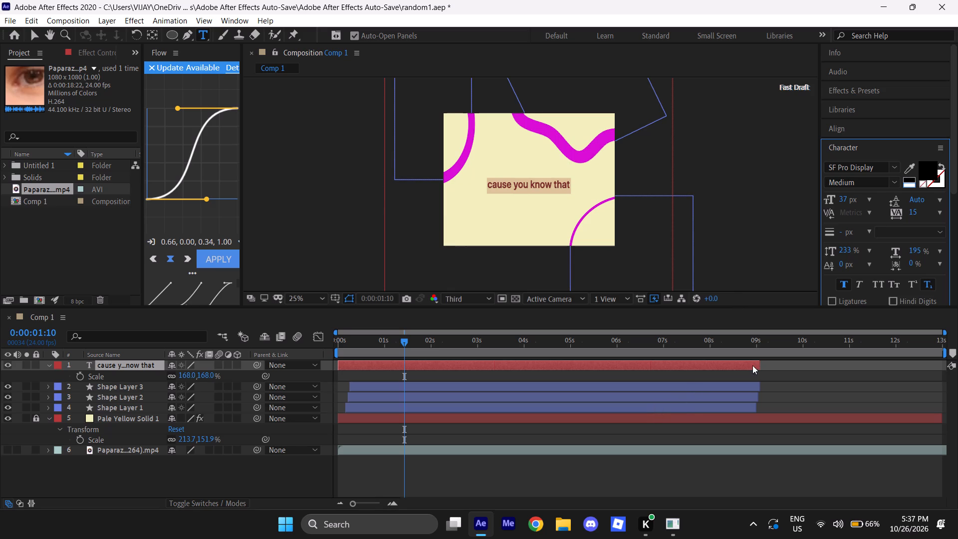
pyautogui.click(843, 253)
pyautogui.write('100')
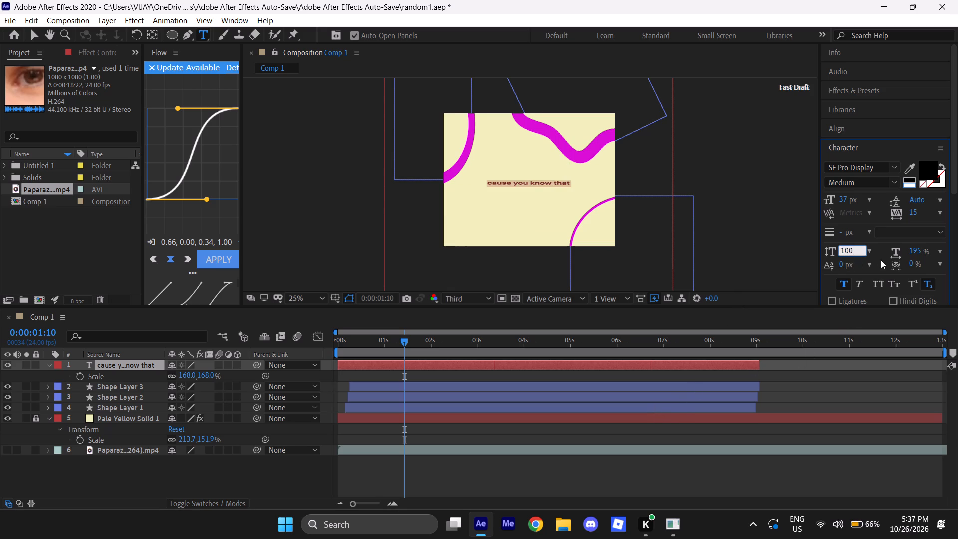
pyautogui.click(915, 256)
pyautogui.write('100')
pyautogui.press('Return')
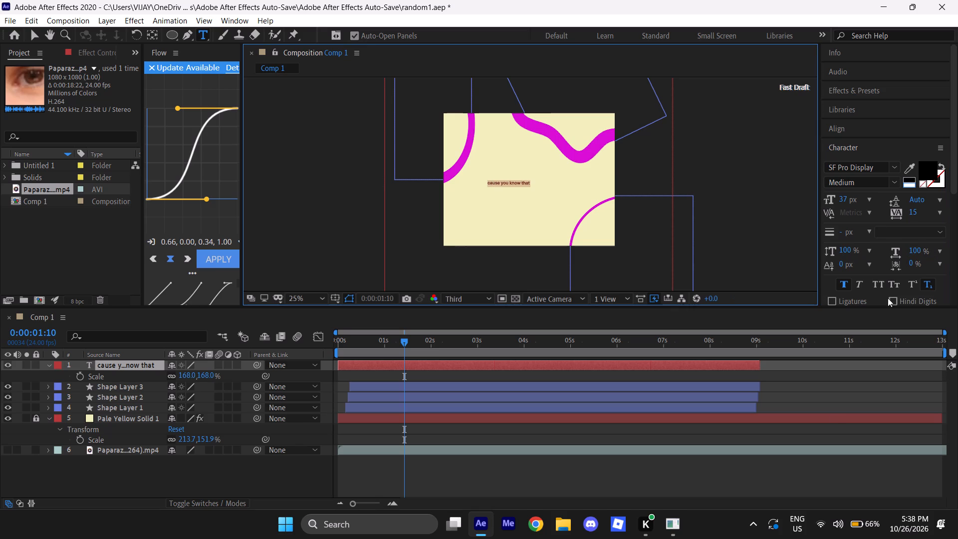
# Finish editing the "cause you know that" text and enlarge its layer scale to 531%.
pyautogui.click(696, 363)
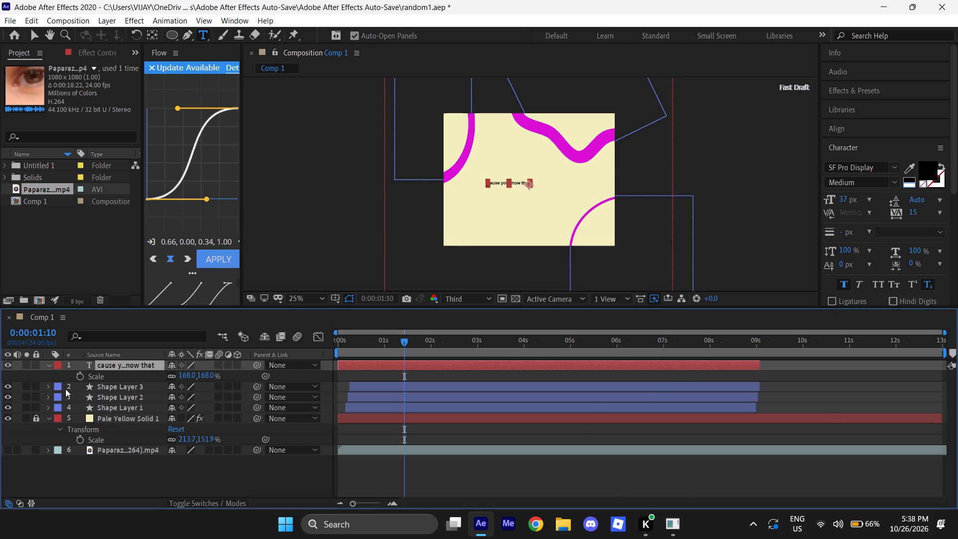
pyautogui.press('s')
pyautogui.press('s')
pyautogui.press('s')
pyautogui.press('s')
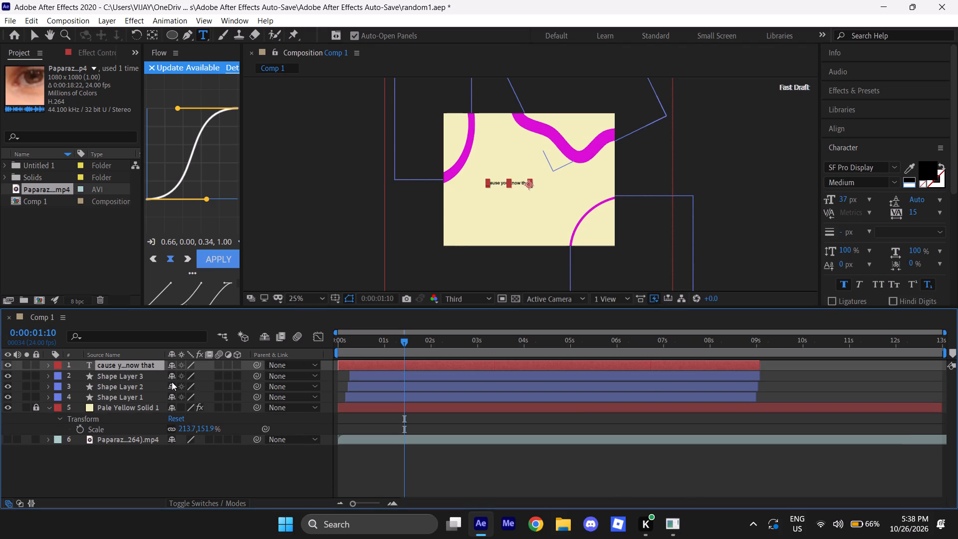
pyautogui.press('s')
pyautogui.moveTo(190, 379); pyautogui.dragTo(232, 355)
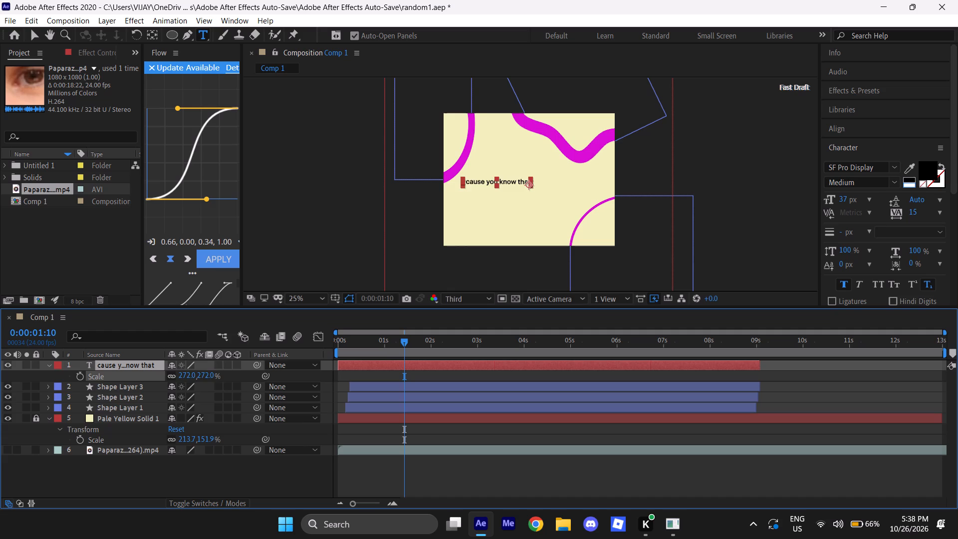
pyautogui.moveTo(232, 355); pyautogui.dragTo(314, 275)
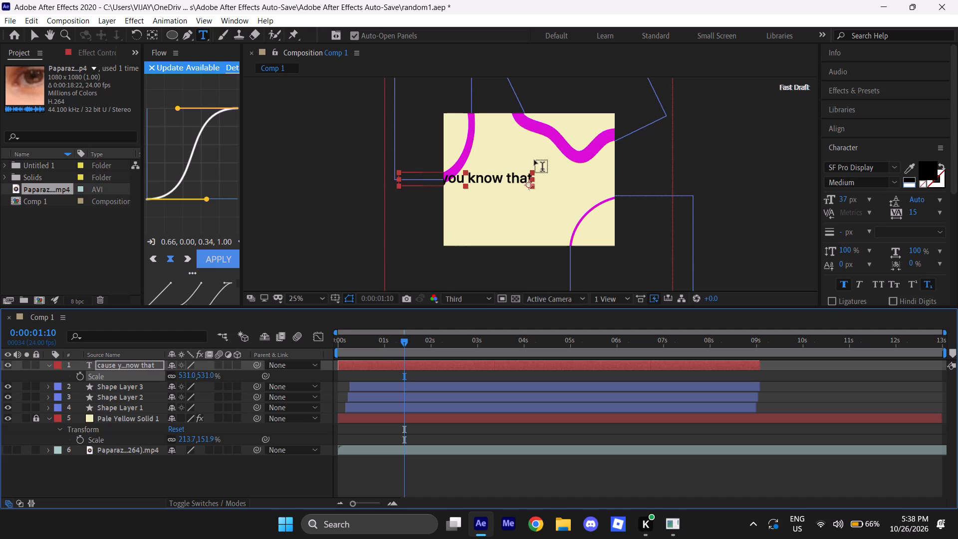
# Move the enlarged "cause you know that" text to the middle of the composition and centre its anchor point within the text.
pyautogui.press('v')
pyautogui.moveTo(503, 178); pyautogui.dragTo(580, 186)
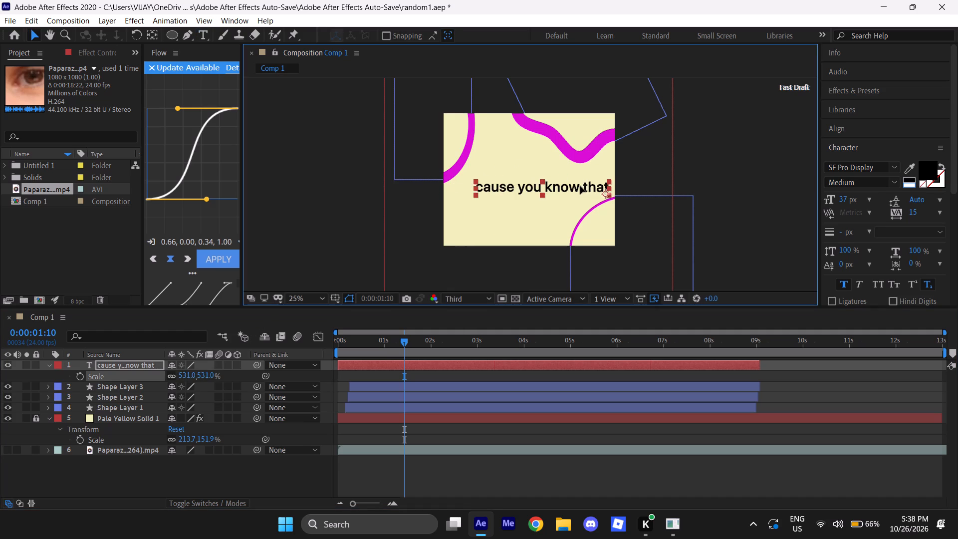
pyautogui.moveTo(580, 186); pyautogui.dragTo(567, 184)
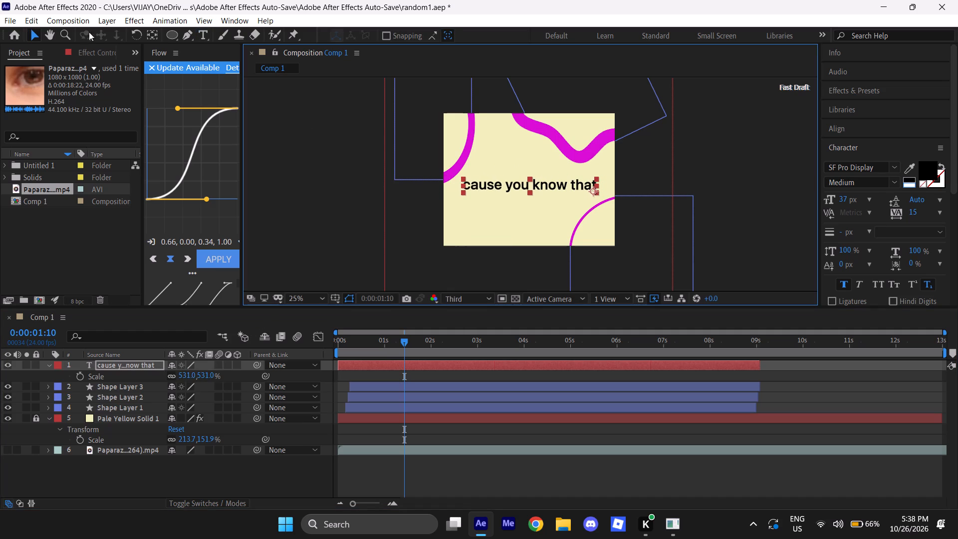
pyautogui.keyDown('ctrl'); pyautogui.doubleClick(155, 35); pyautogui.keyUp('ctrl')
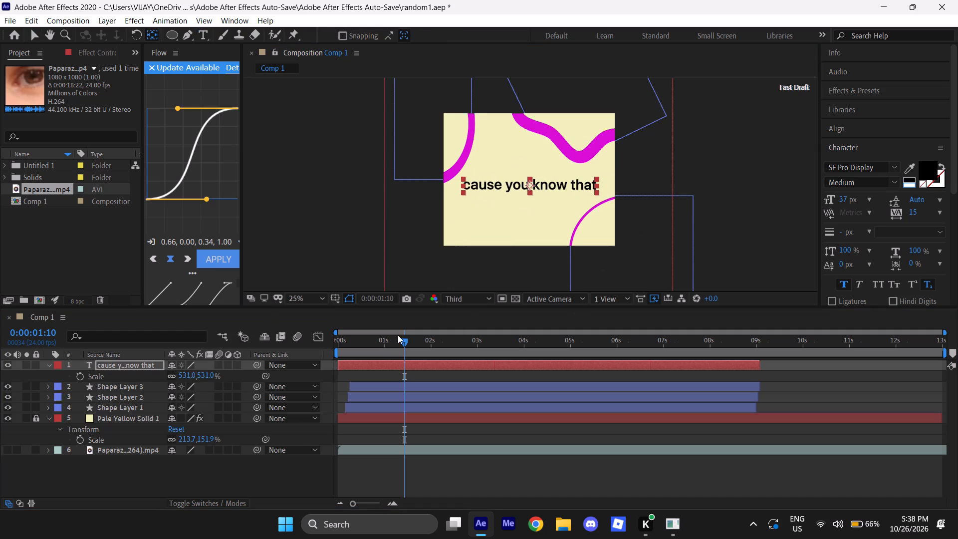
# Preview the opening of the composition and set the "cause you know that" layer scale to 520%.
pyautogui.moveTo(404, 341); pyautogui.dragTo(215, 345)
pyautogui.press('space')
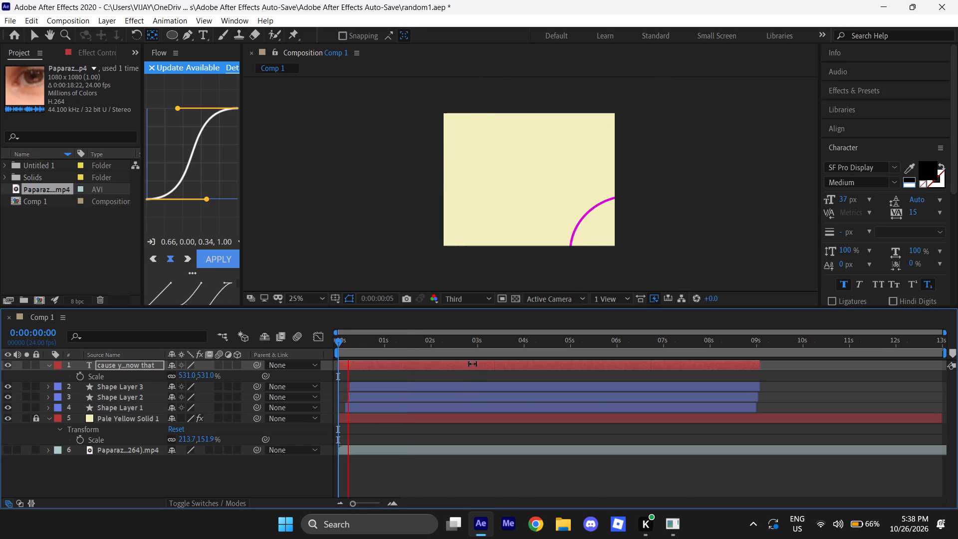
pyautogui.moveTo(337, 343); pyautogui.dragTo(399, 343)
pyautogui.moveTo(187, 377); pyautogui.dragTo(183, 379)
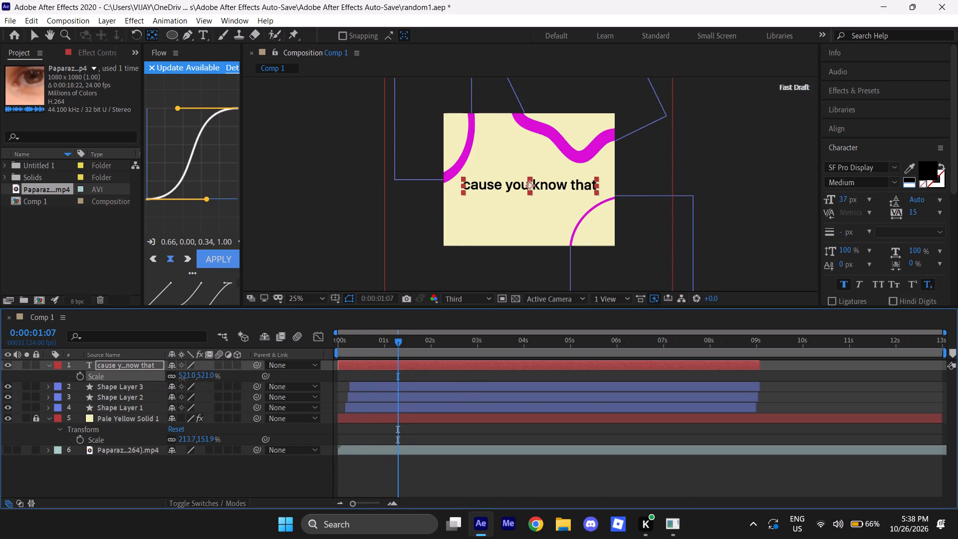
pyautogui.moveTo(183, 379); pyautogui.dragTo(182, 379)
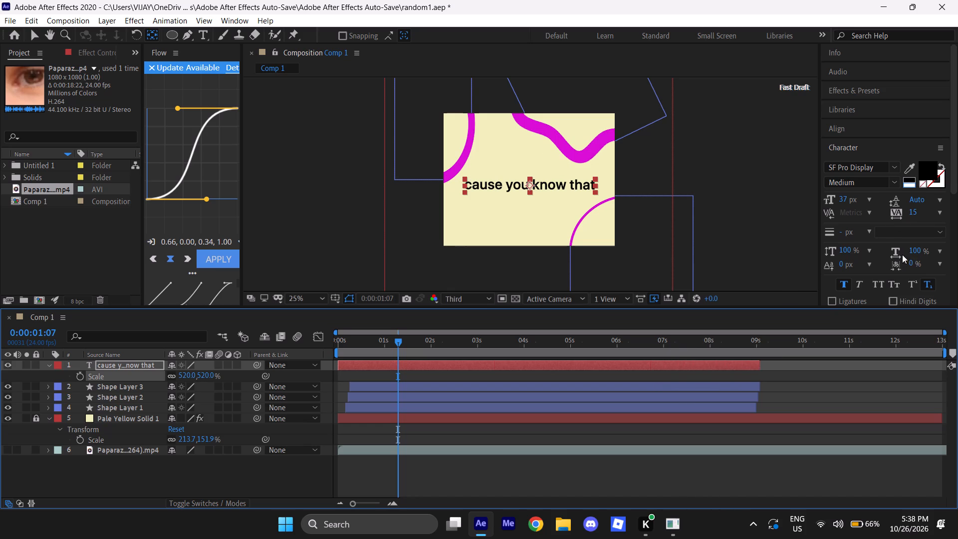
# Set the vertical character scale of the "cause you know that" text to 120% and deselect the layer.
pyautogui.moveTo(843, 253); pyautogui.dragTo(853, 245)
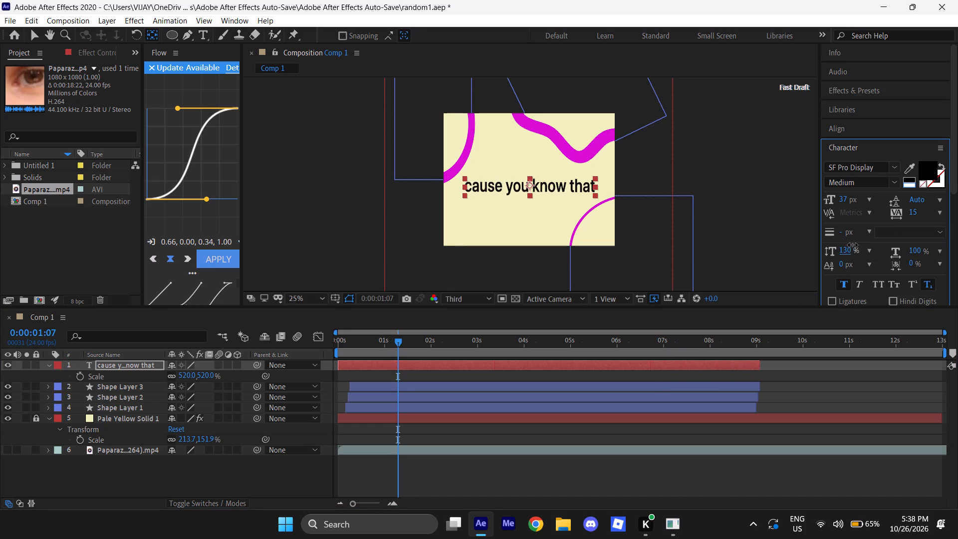
pyautogui.moveTo(853, 245); pyautogui.dragTo(850, 245)
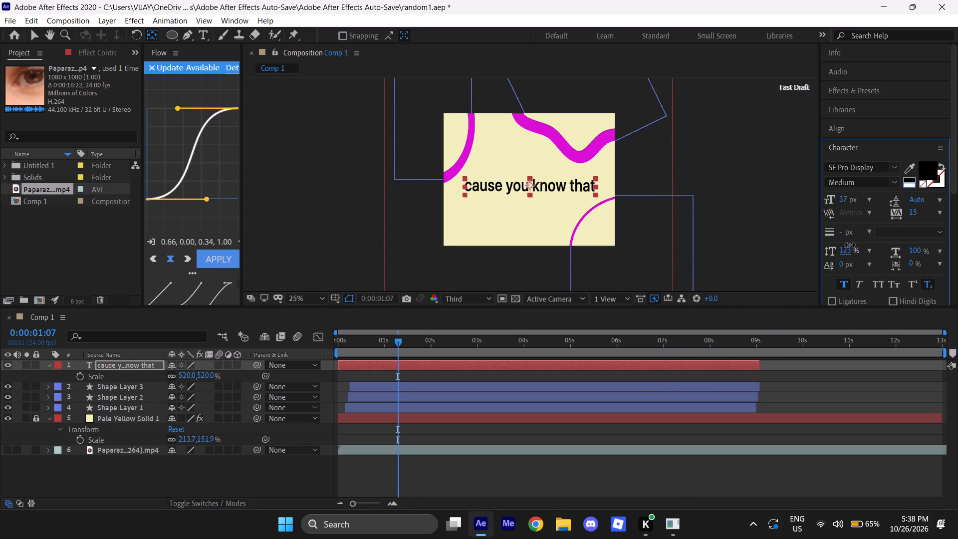
pyautogui.moveTo(850, 245); pyautogui.dragTo(849, 246)
pyautogui.click(788, 395)
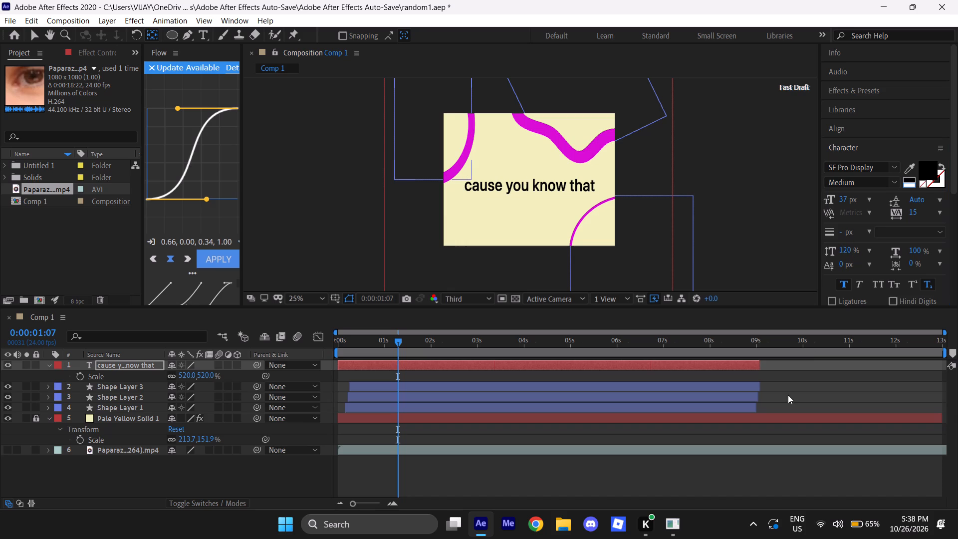
# Nudge the "cause you know that" text slightly upward and slightly to the right in the composition.
pyautogui.press('v')
pyautogui.click(536, 184)
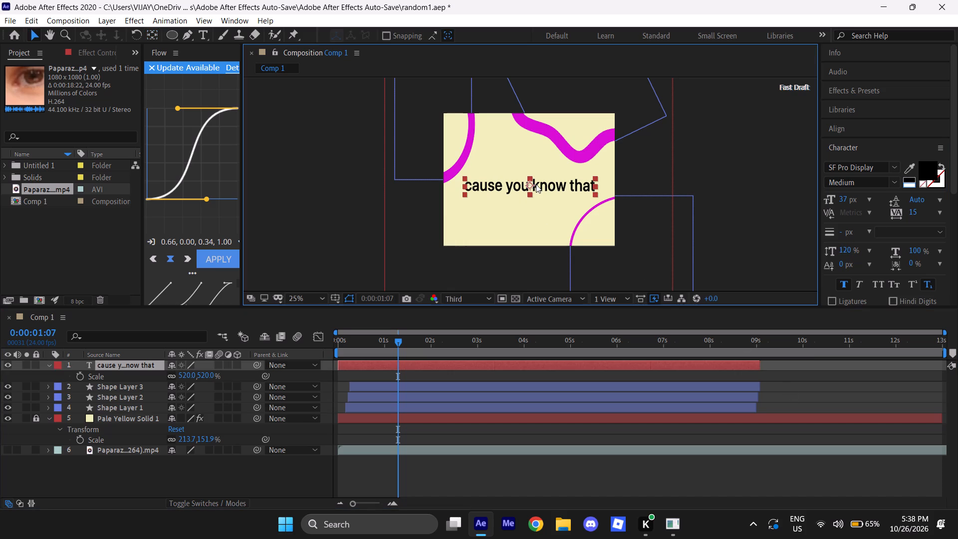
pyautogui.click(553, 188)
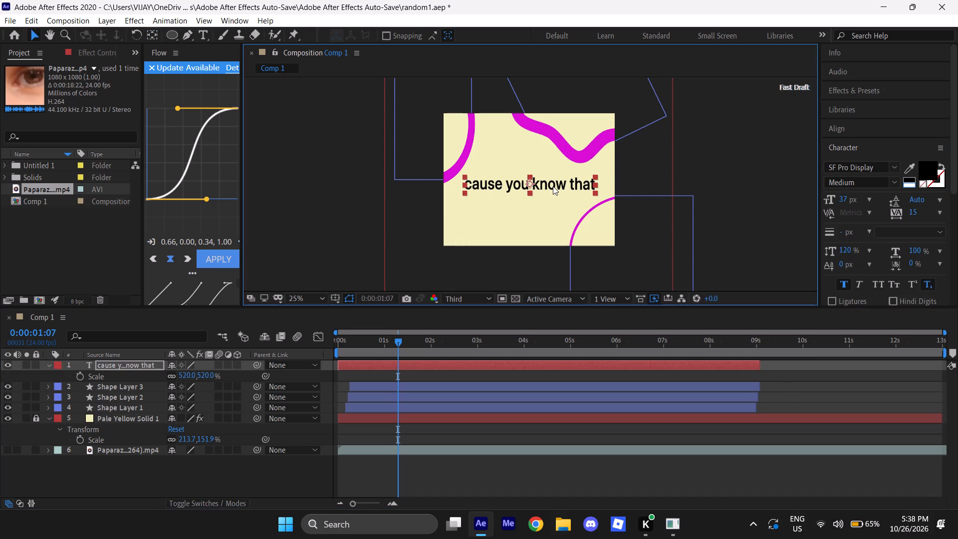
pyautogui.press('s')
pyautogui.press('s')
pyautogui.moveTo(176, 384); pyautogui.dragTo(175, 384)
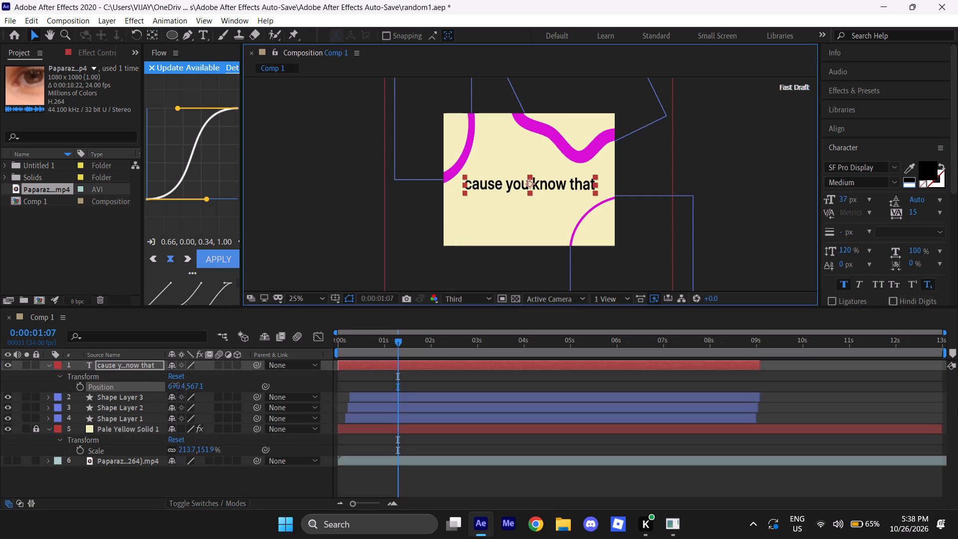
pyautogui.moveTo(175, 384); pyautogui.dragTo(183, 384)
# Reduce the layer scale of the "cause you know that" text to 426%.
pyautogui.press('s')
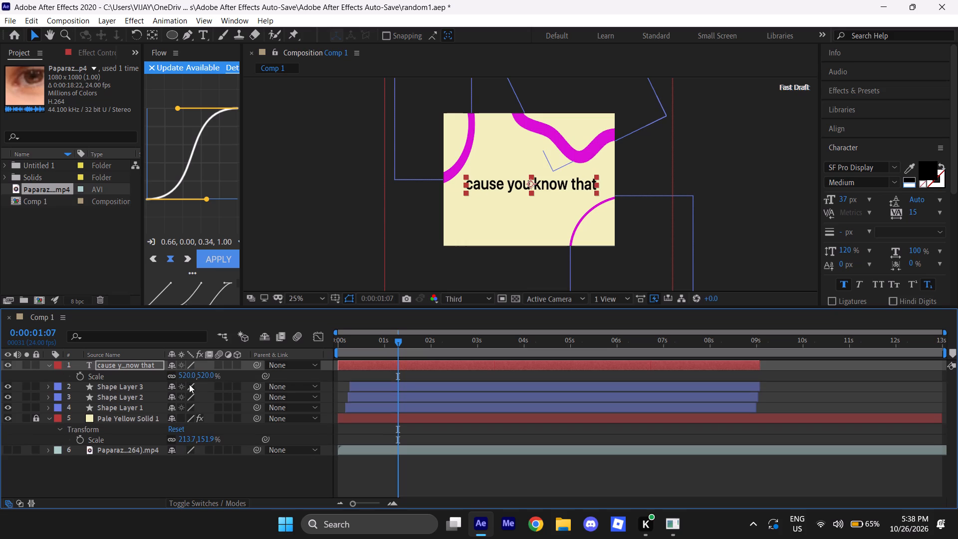
pyautogui.press('s')
pyautogui.press('s')
pyautogui.moveTo(185, 376); pyautogui.dragTo(172, 385)
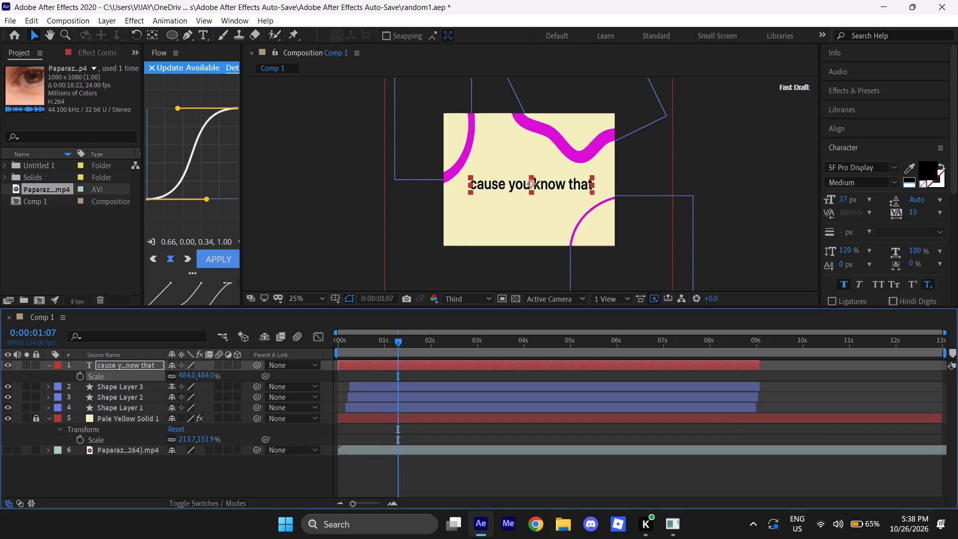
pyautogui.moveTo(172, 385); pyautogui.dragTo(146, 396)
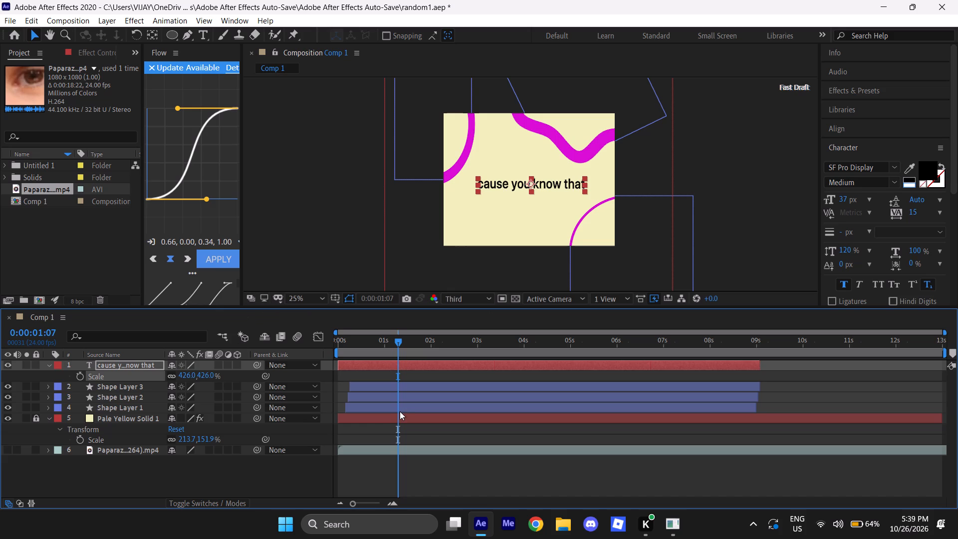
# Add a Range Selector 1 End keyframe of 34.9 at 0:00:00:23 on the "cause you know that" layer.
pyautogui.press('u')
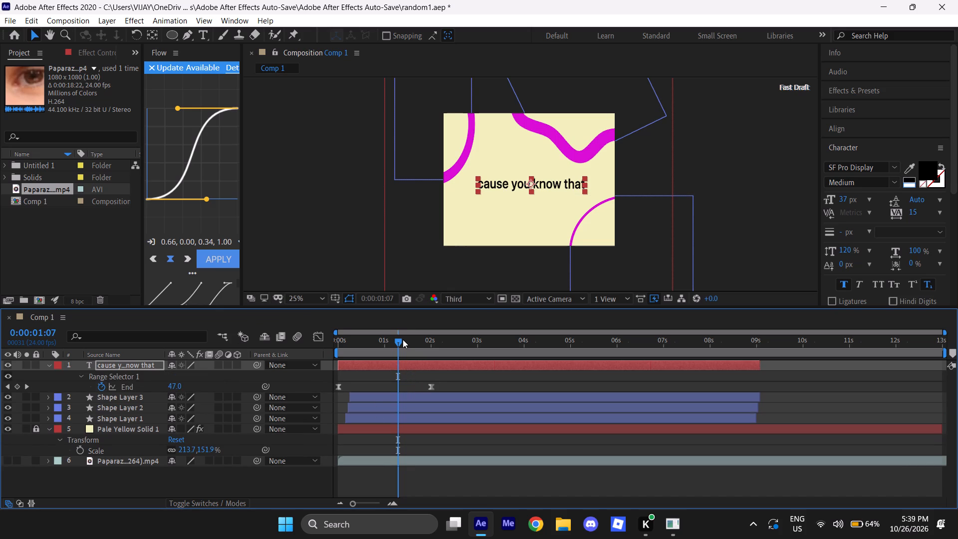
pyautogui.moveTo(400, 341); pyautogui.dragTo(433, 352)
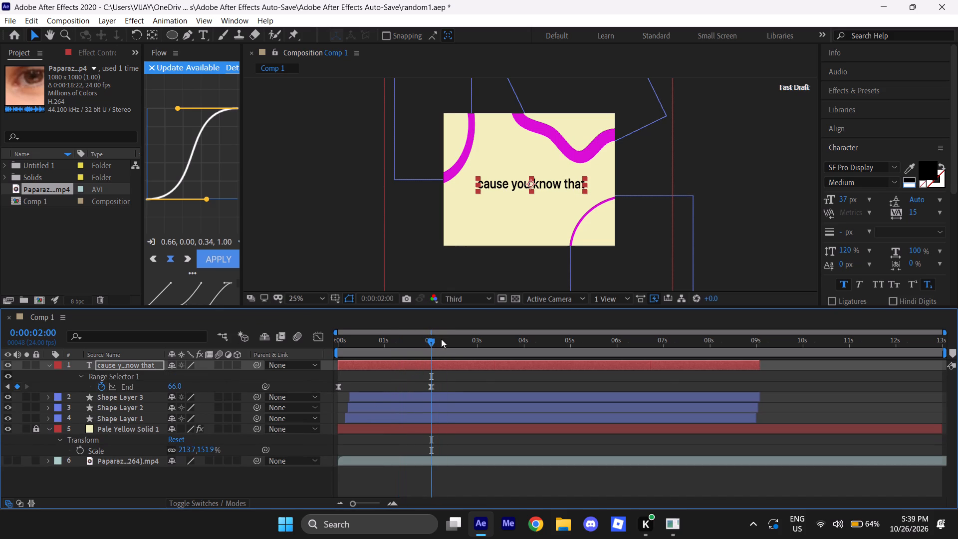
pyautogui.keyDown('alt'); pyautogui.scroll(1, 531, 181); pyautogui.keyUp('alt')
pyautogui.moveTo(432, 347); pyautogui.dragTo(394, 345)
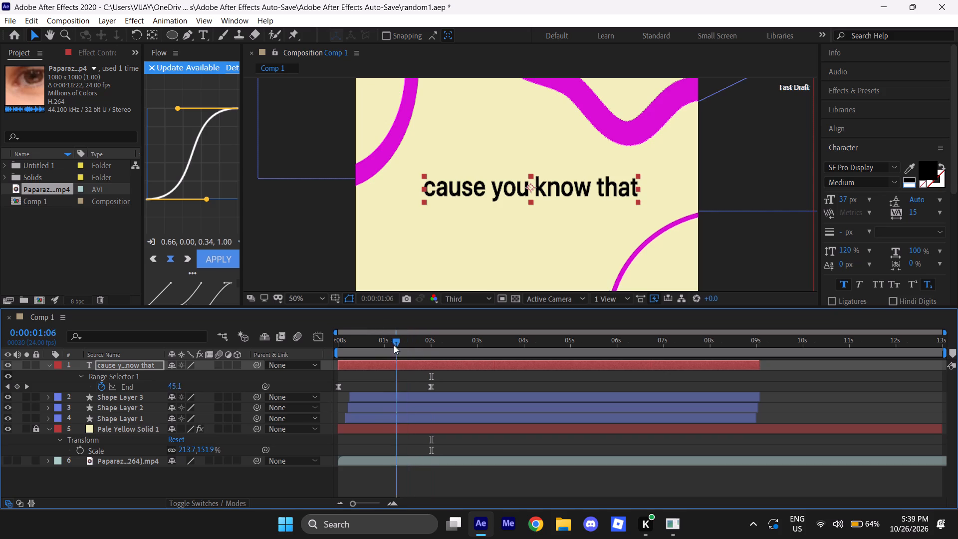
pyautogui.moveTo(394, 345); pyautogui.dragTo(384, 340)
pyautogui.click(176, 389)
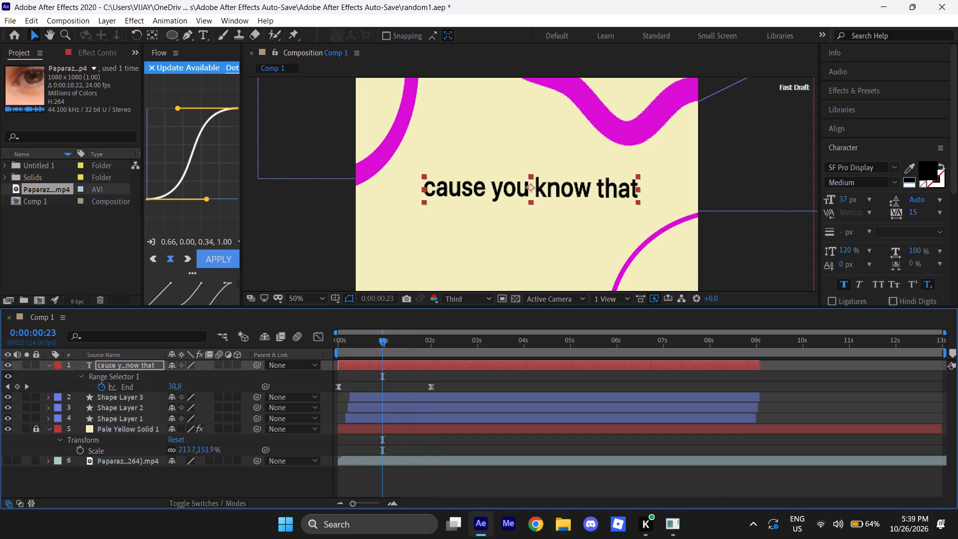
pyautogui.scroll(1, 170, 390)
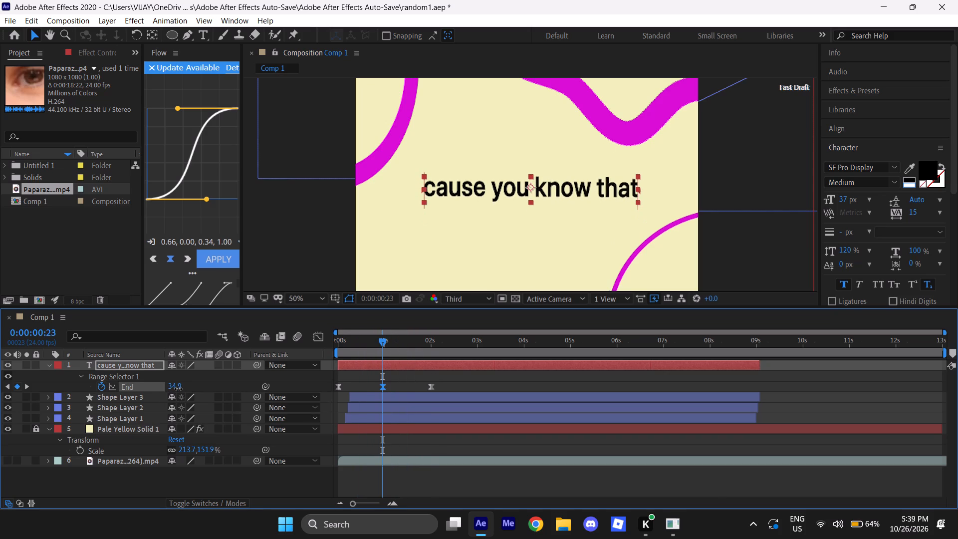
# Delete the Range Selector 1 End keyframe at 2 seconds on the "cause you know that" layer.
pyautogui.click(382, 346)
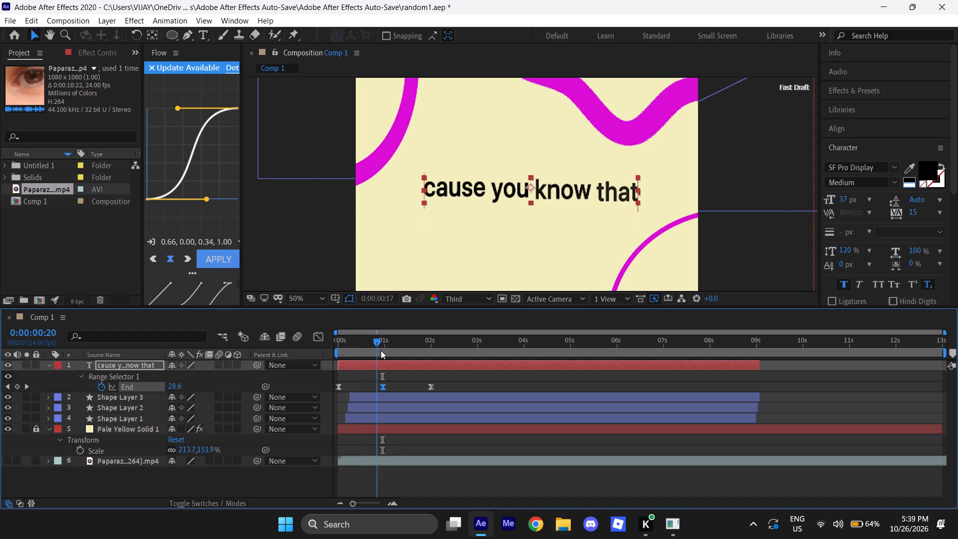
pyautogui.click(432, 390)
pyautogui.press('BackSpace')
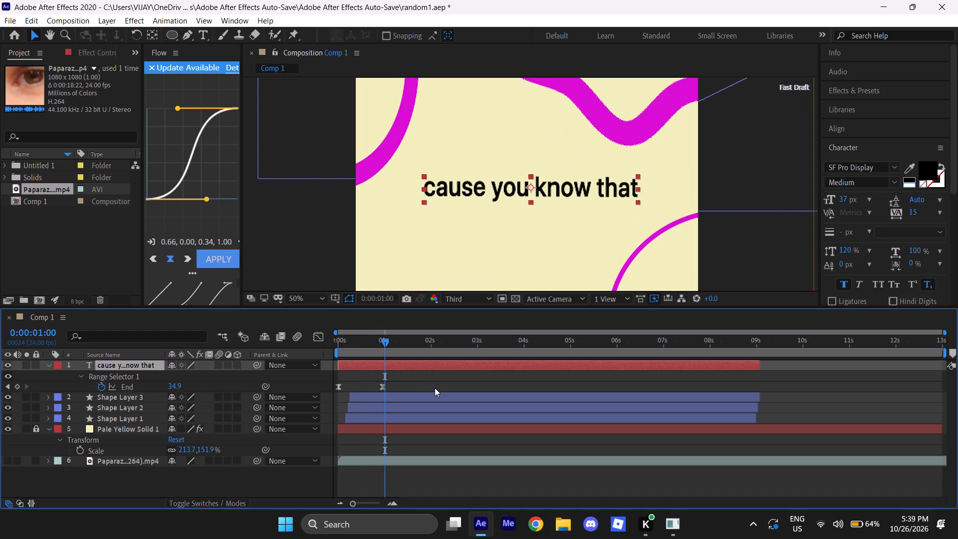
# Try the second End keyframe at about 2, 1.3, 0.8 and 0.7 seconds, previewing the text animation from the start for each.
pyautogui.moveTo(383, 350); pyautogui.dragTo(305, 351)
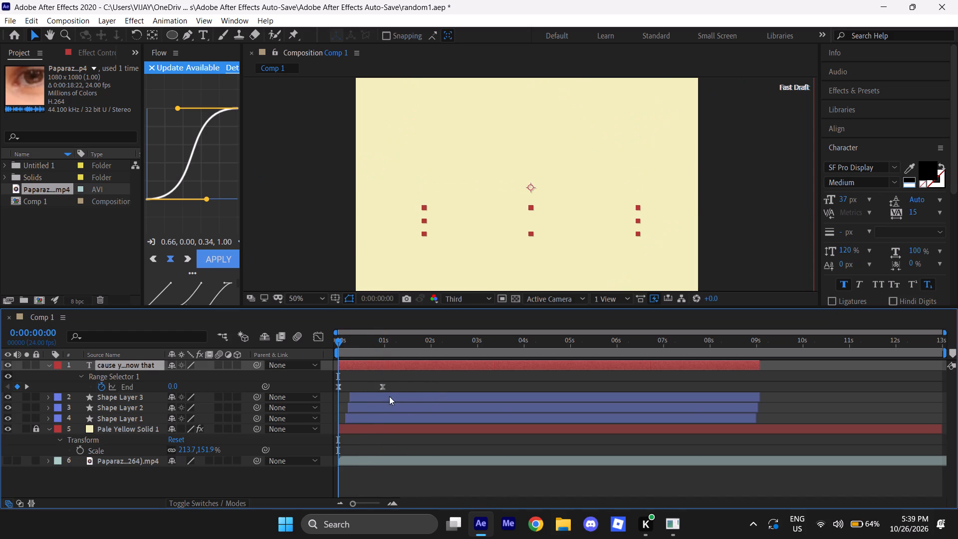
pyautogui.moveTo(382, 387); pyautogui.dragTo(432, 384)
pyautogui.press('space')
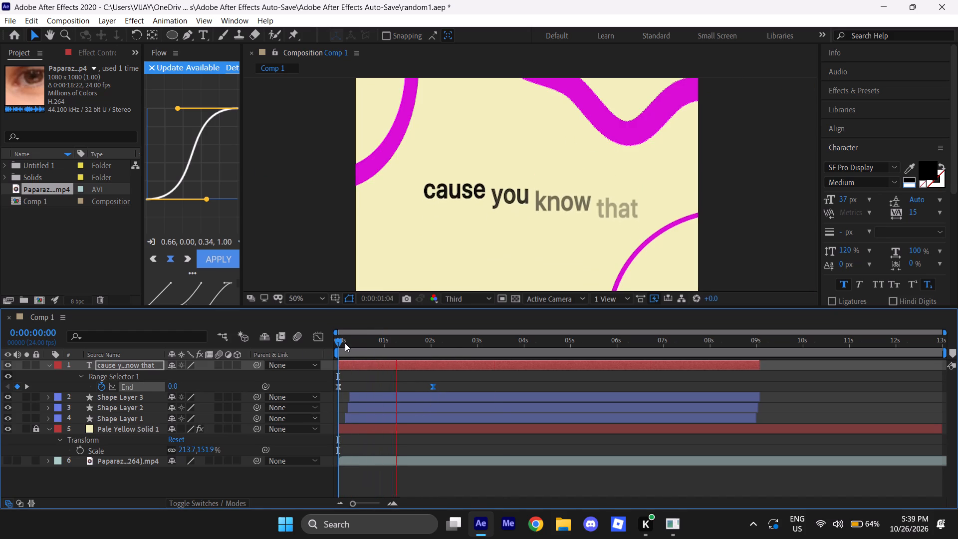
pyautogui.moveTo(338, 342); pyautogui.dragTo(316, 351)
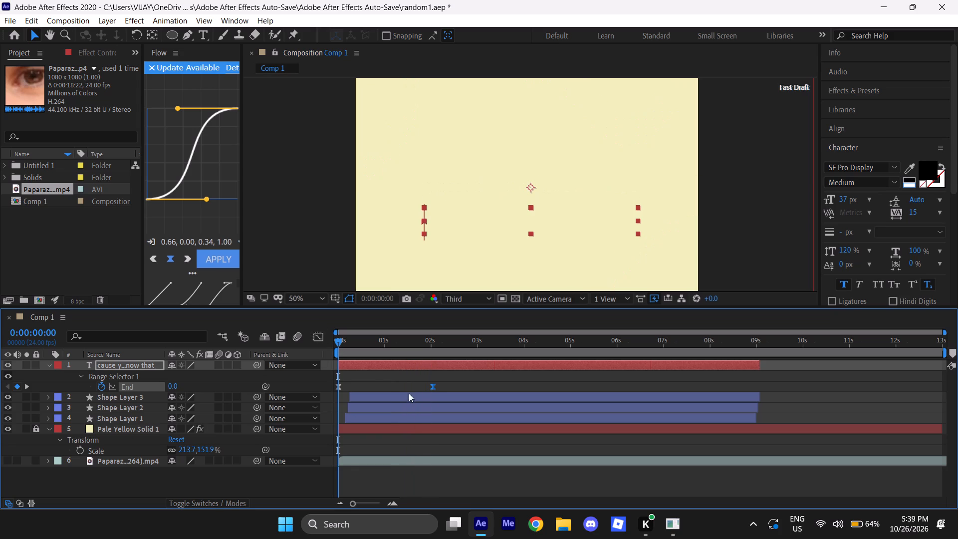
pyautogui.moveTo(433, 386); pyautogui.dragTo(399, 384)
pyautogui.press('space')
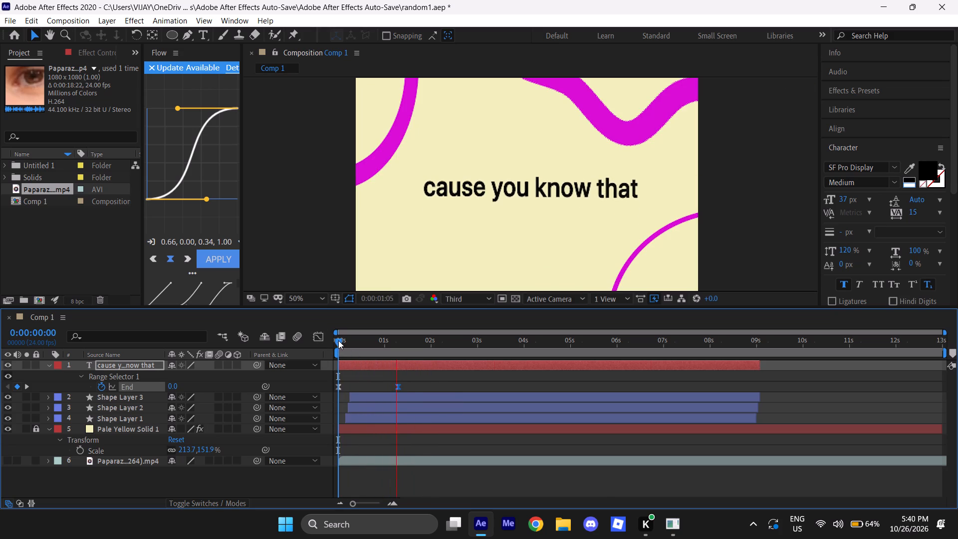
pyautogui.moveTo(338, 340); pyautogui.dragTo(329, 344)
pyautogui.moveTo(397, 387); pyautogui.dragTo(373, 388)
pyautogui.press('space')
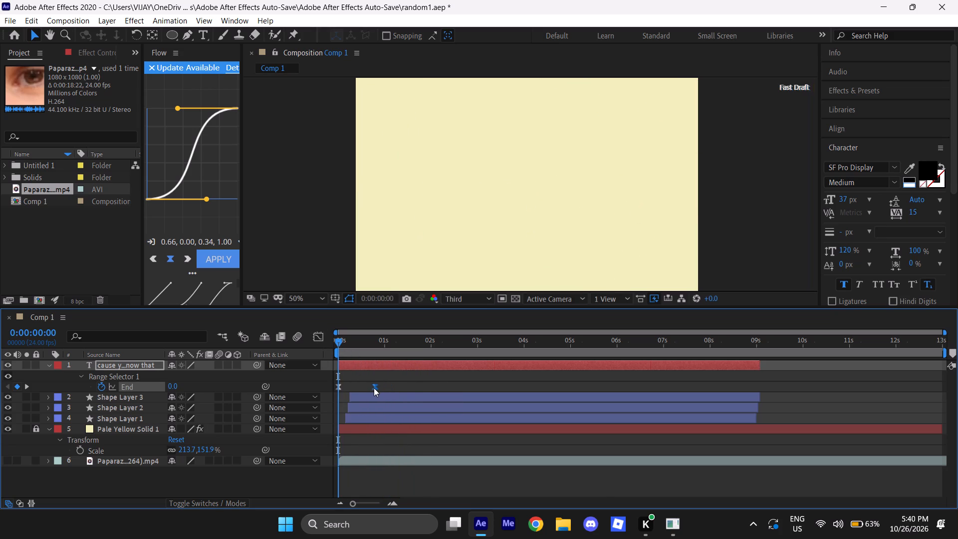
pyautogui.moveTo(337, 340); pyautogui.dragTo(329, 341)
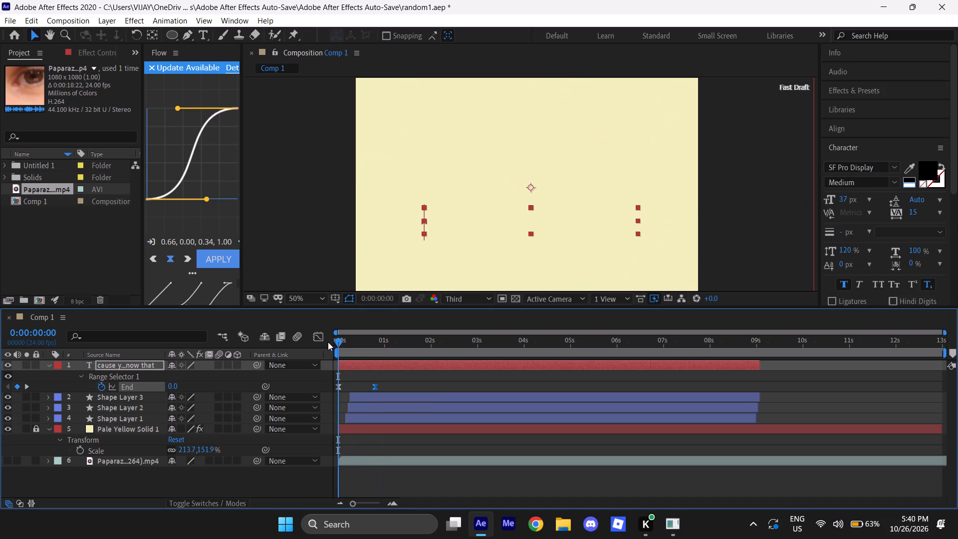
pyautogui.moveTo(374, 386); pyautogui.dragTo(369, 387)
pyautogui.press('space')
# Place the second End keyframe at about 1.1 seconds and preview the text animation from the start.
pyautogui.moveTo(337, 344); pyautogui.dragTo(332, 346)
pyautogui.moveTo(369, 387); pyautogui.dragTo(389, 390)
pyautogui.press('space')
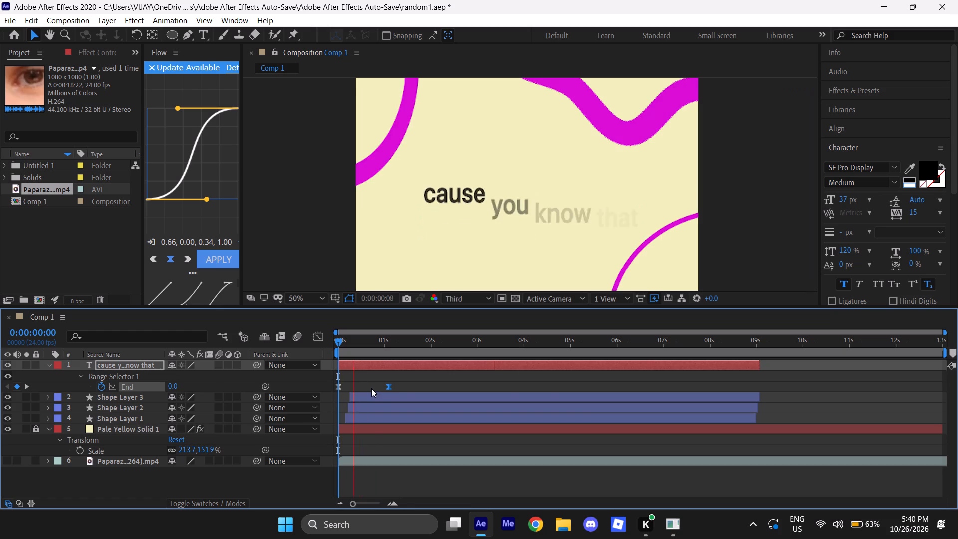
# Replay the text animation from the start and set the current time to the second End keyframe at 0:00:01:02.
pyautogui.scroll(-1, 545, 205)
pyautogui.moveTo(342, 341); pyautogui.dragTo(322, 344)
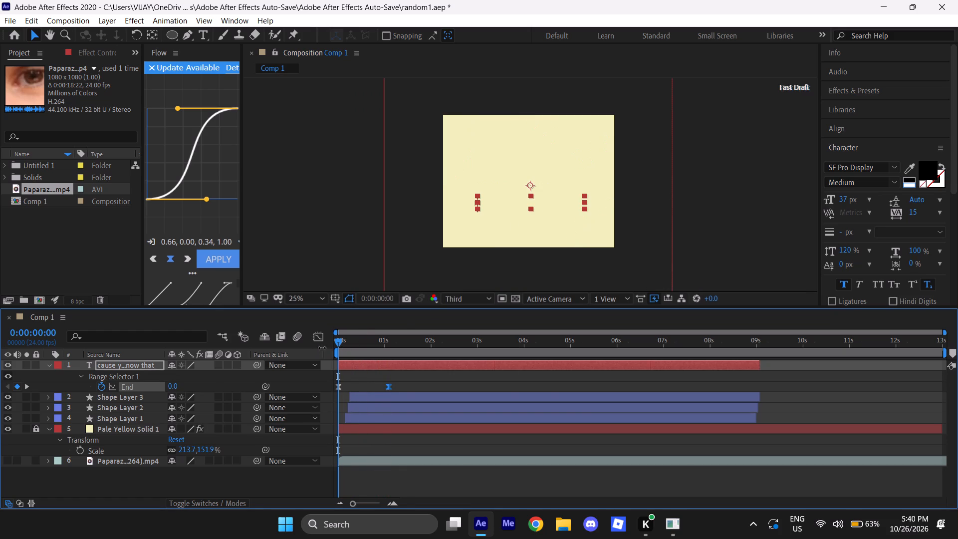
pyautogui.press('space')
pyautogui.moveTo(339, 339); pyautogui.dragTo(390, 339)
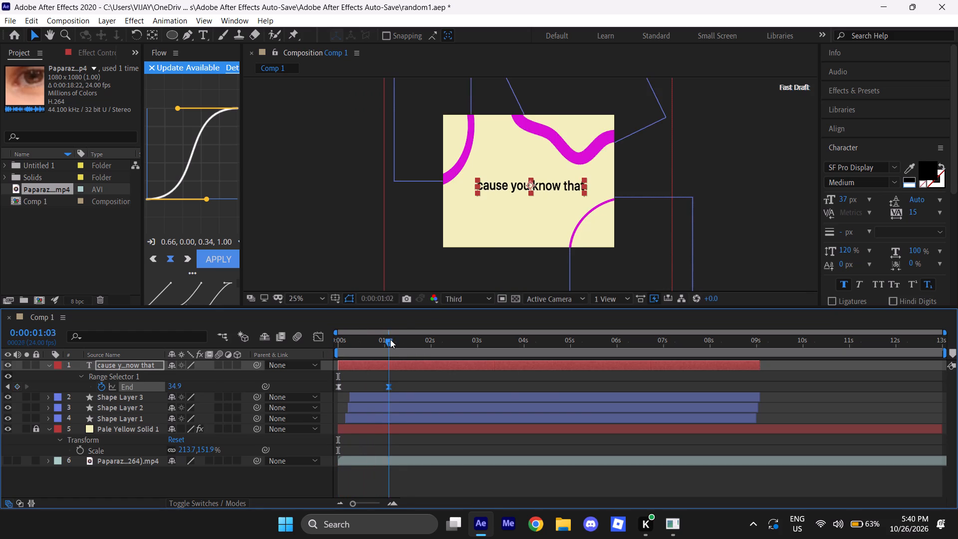
pyautogui.moveTo(390, 339); pyautogui.dragTo(389, 339)
pyautogui.keyDown('alt'); pyautogui.scroll(1, 580, 181); pyautogui.keyUp('alt')
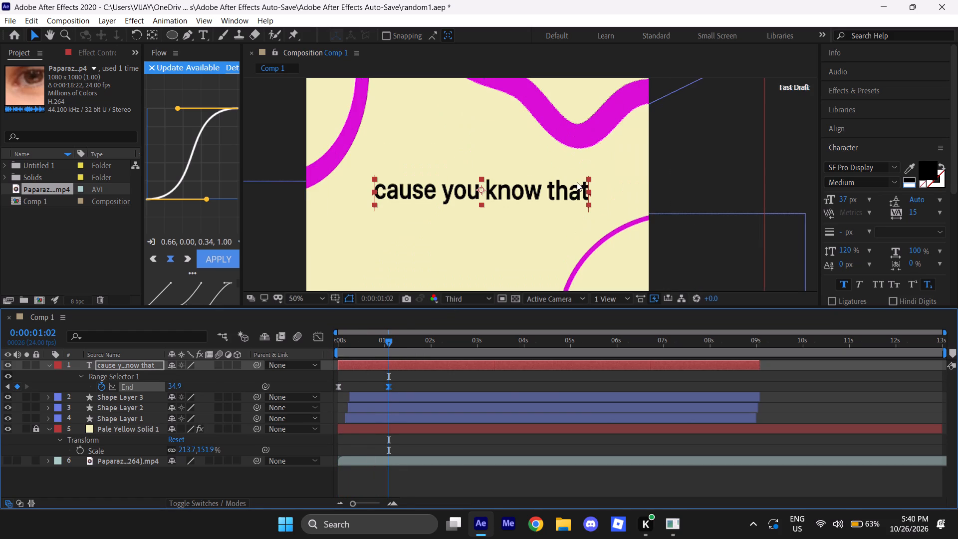
# Choose the Rectangle tool and set the shape fill type to Solid Color with Normal blending at 100% opacity.
pyautogui.rightClick(168, 35)
pyautogui.click(167, 33)
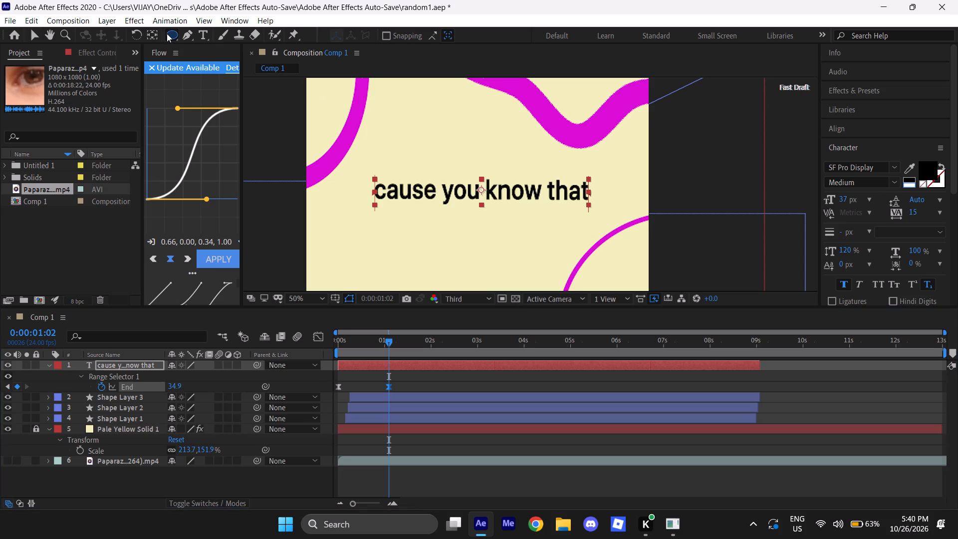
pyautogui.click(215, 35)
pyautogui.click(435, 382)
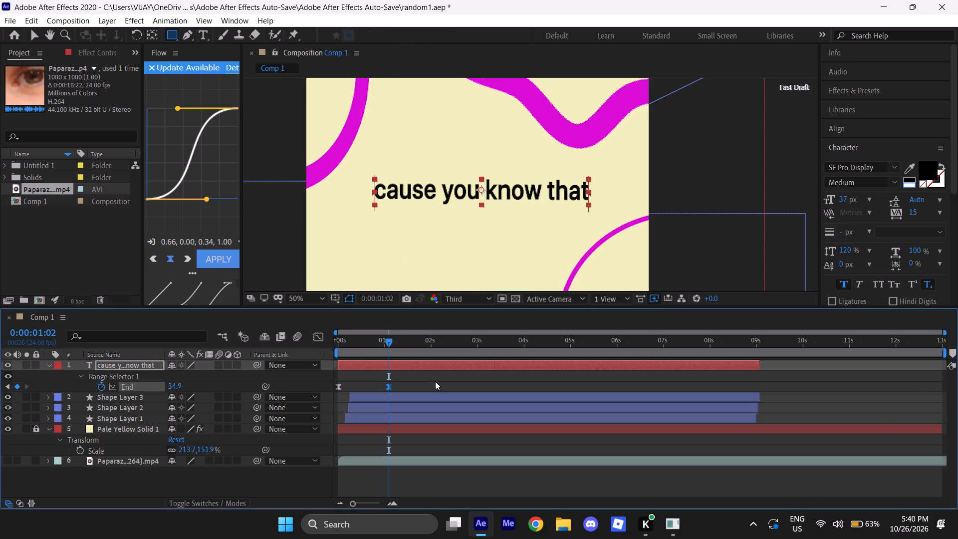
pyautogui.click(386, 33)
pyautogui.click(378, 35)
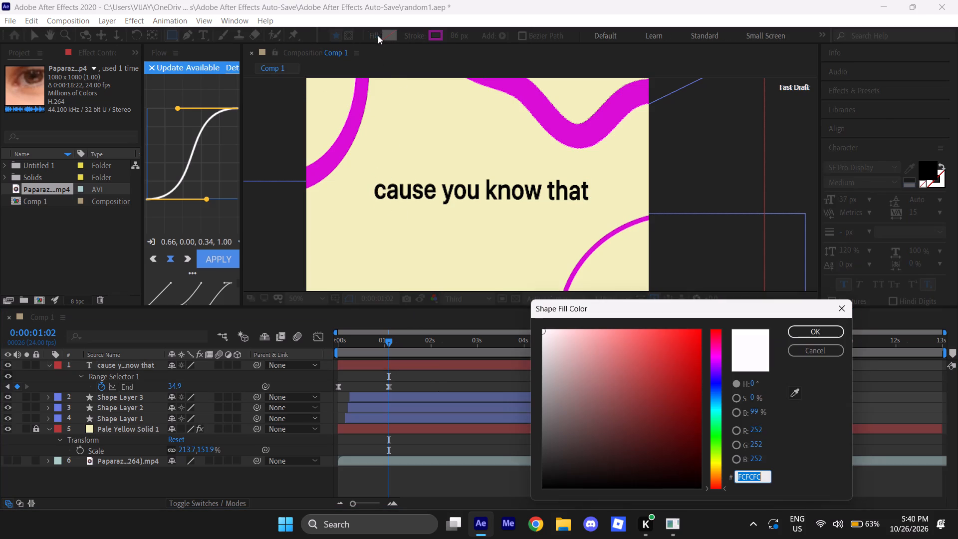
pyautogui.click(813, 337)
pyautogui.click(370, 35)
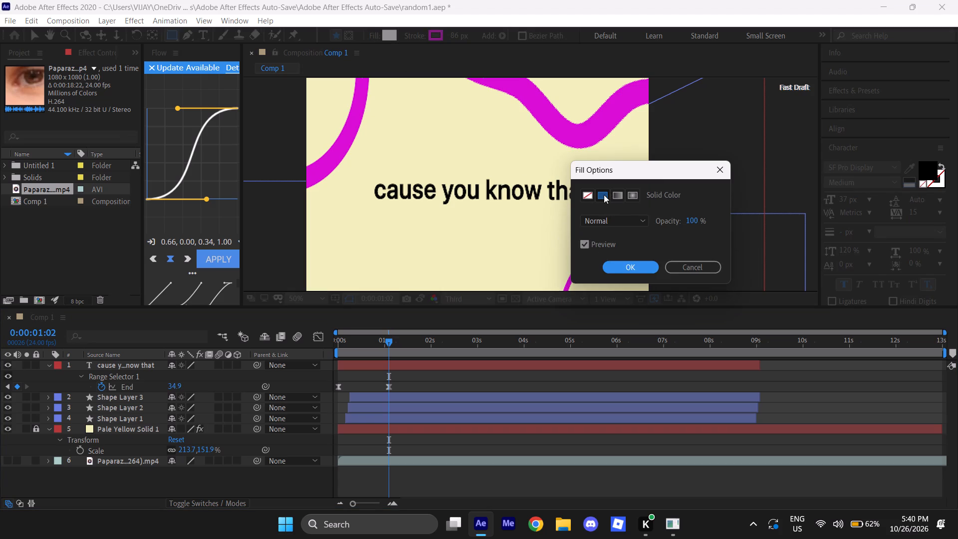
pyautogui.click(604, 195)
pyautogui.click(623, 262)
# Lower the computer's display brightness to about 47.
pyautogui.click(848, 536)
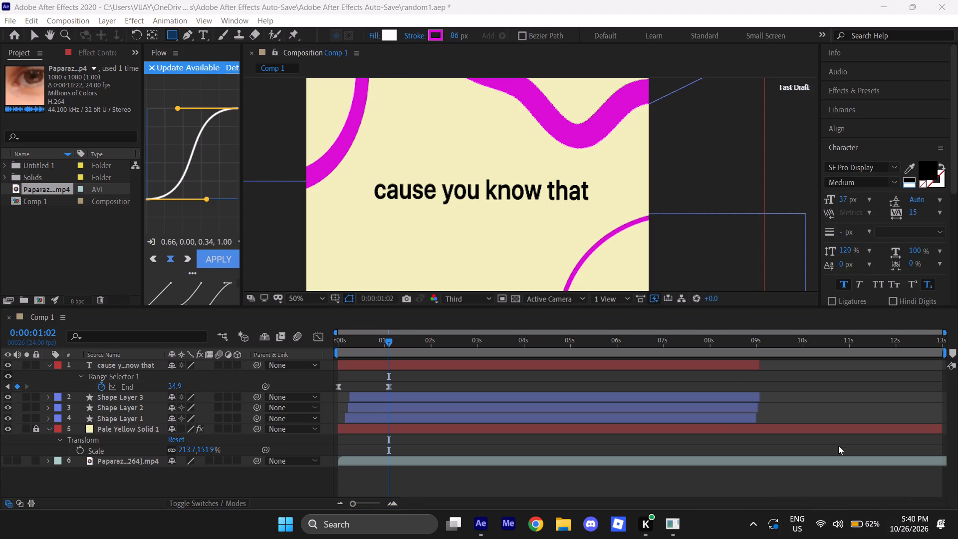
pyautogui.click(838, 532)
pyautogui.moveTo(874, 418); pyautogui.dragTo(834, 426)
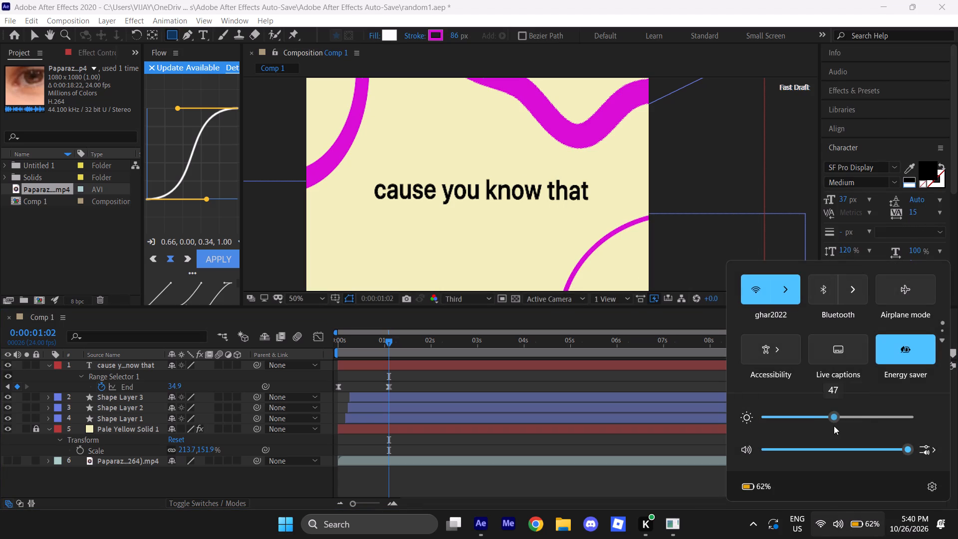
pyautogui.moveTo(834, 426); pyautogui.dragTo(836, 425)
# Draw a strokeless light grey rectangle (fill about C6C6C6), about 826 by 46 px, across the lower half of the "cause you know that" text.
pyautogui.click(423, 32)
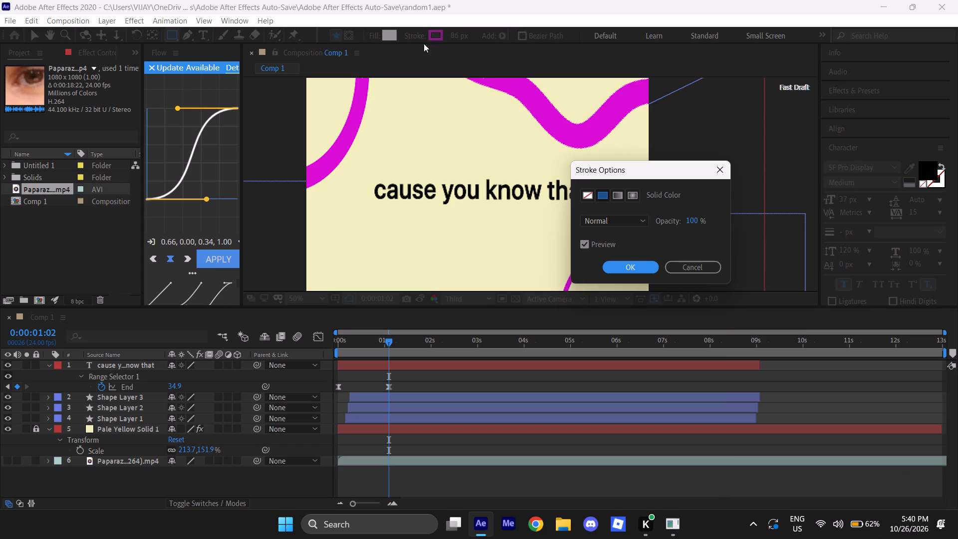
pyautogui.click(583, 197)
pyautogui.click(643, 271)
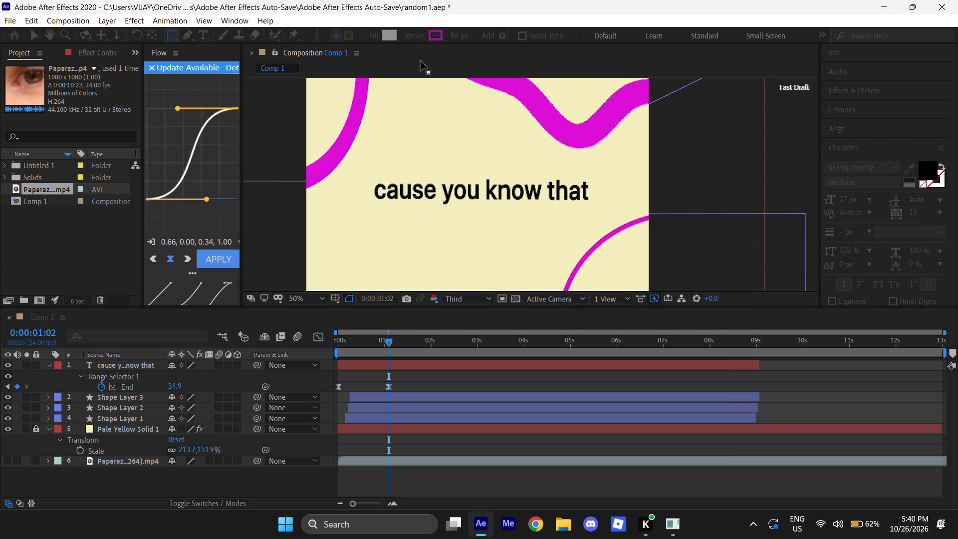
pyautogui.click(387, 31)
pyautogui.moveTo(550, 352); pyautogui.dragTo(539, 365)
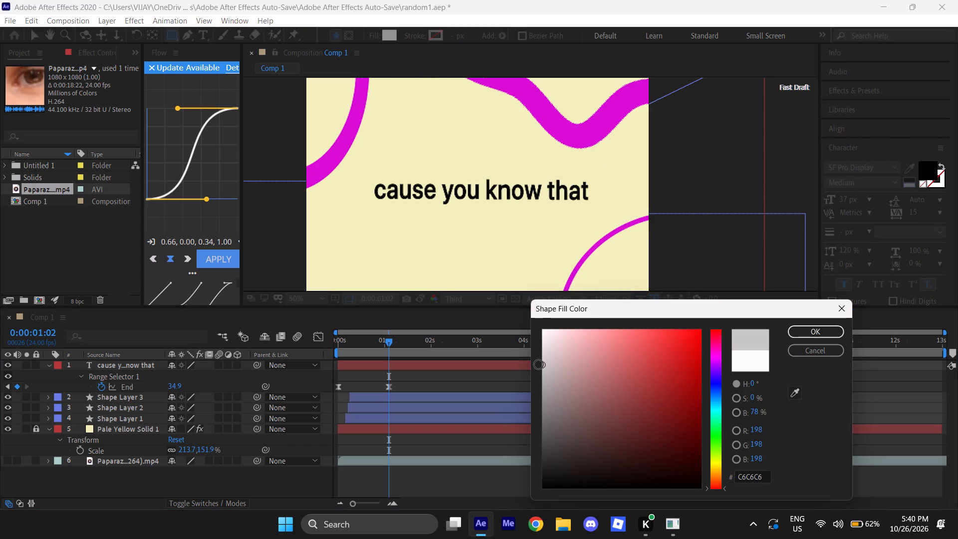
pyautogui.moveTo(539, 365); pyautogui.dragTo(538, 366)
pyautogui.click(806, 332)
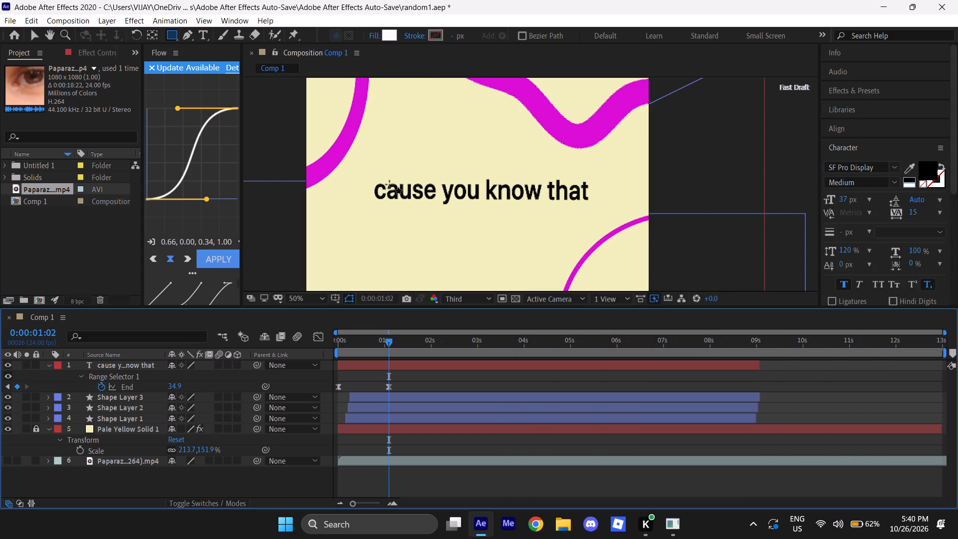
pyautogui.moveTo(371, 189); pyautogui.dragTo(552, 203)
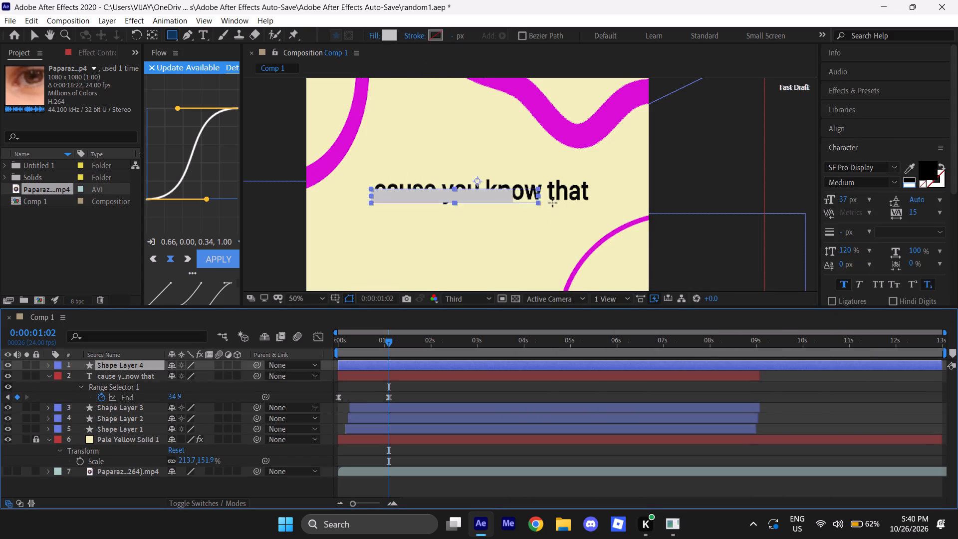
pyautogui.moveTo(552, 203); pyautogui.dragTo(583, 200)
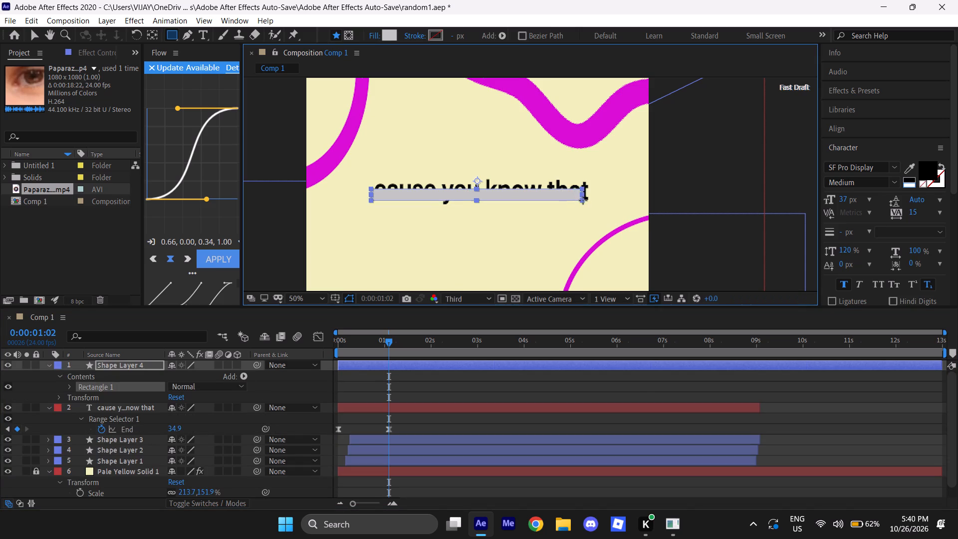
pyautogui.moveTo(583, 200); pyautogui.dragTo(585, 201)
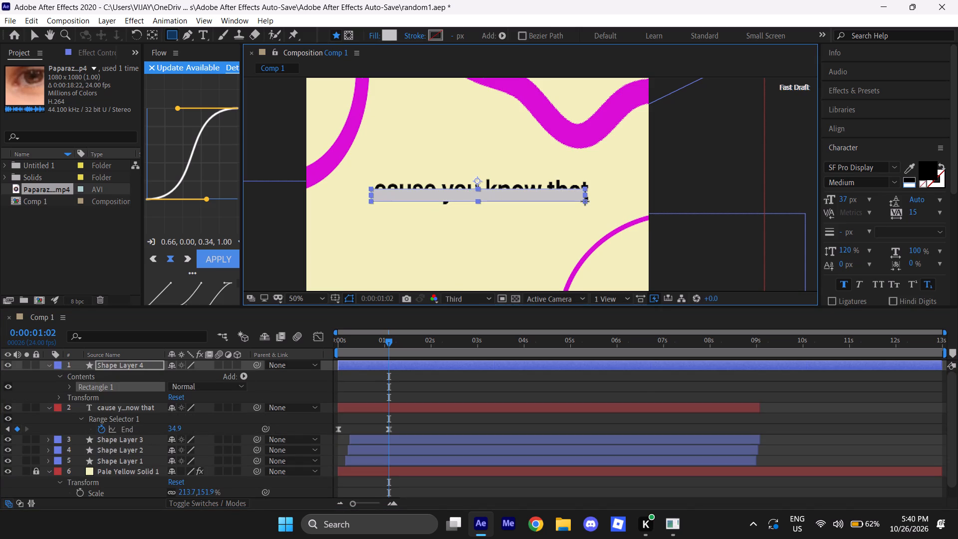
pyautogui.moveTo(585, 201); pyautogui.dragTo(577, 200)
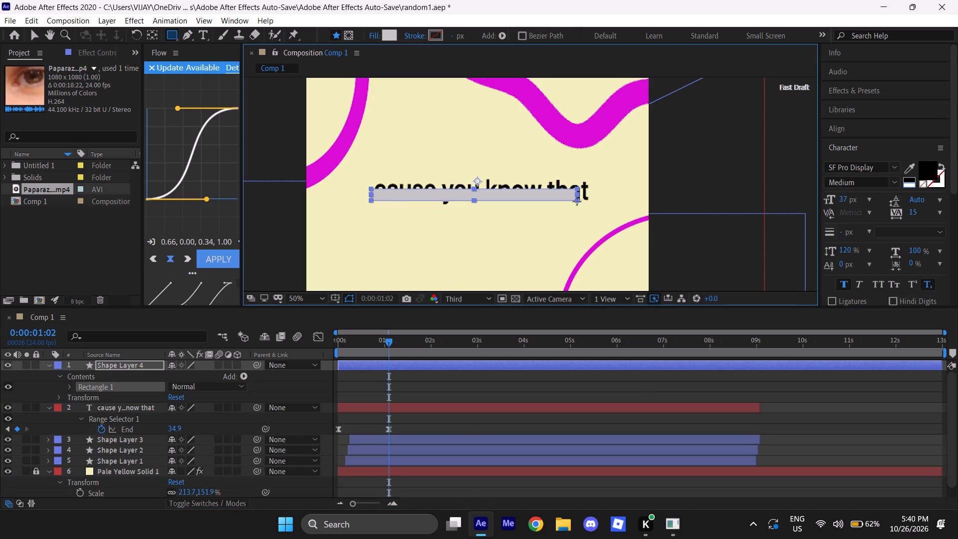
# Place the grey rectangle's Shape Layer 4 directly below the "cause you know that" text layer and switch to the Selection tool.
pyautogui.moveTo(117, 366); pyautogui.dragTo(115, 415)
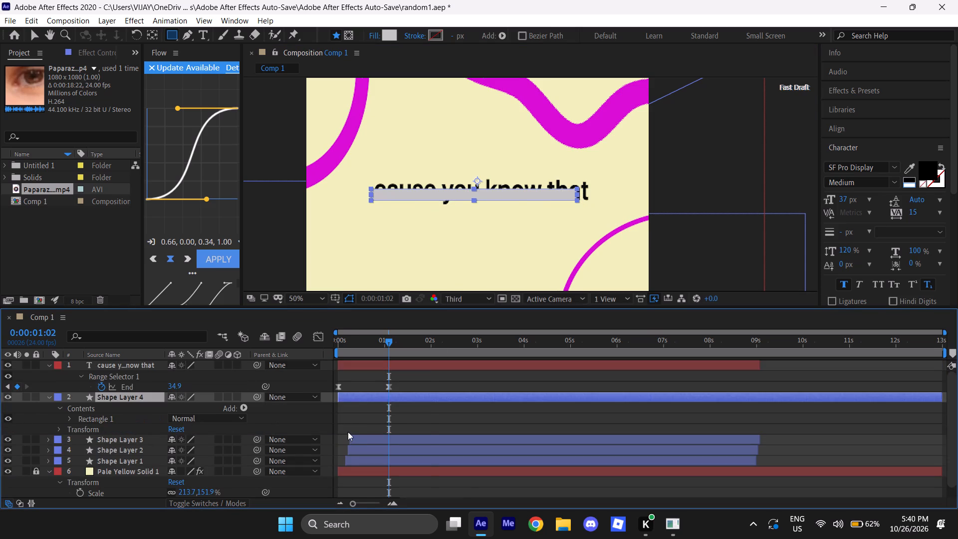
pyautogui.keyDown('alt'); pyautogui.scroll(1, 347, 431); pyautogui.keyUp('alt')
pyautogui.moveTo(424, 343); pyautogui.dragTo(265, 347)
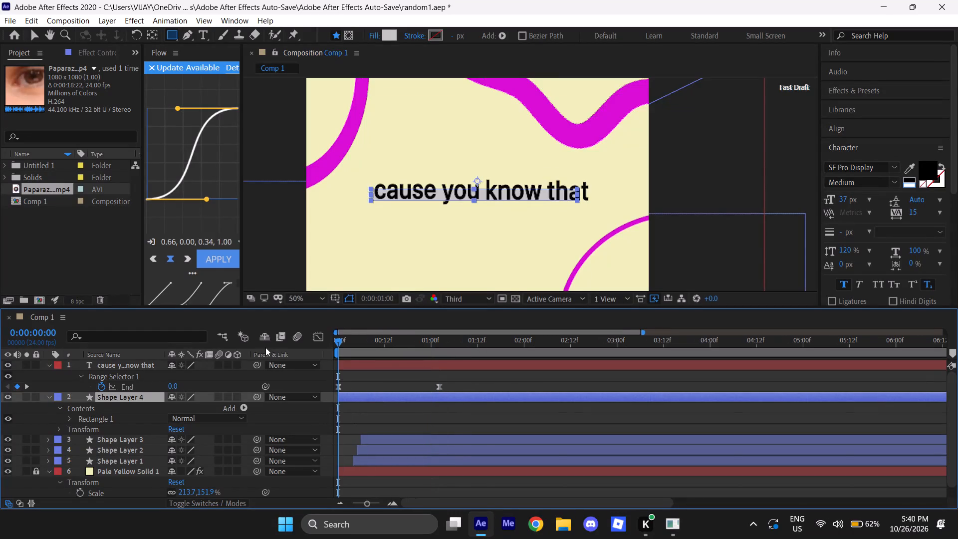
pyautogui.moveTo(265, 347); pyautogui.dragTo(438, 363)
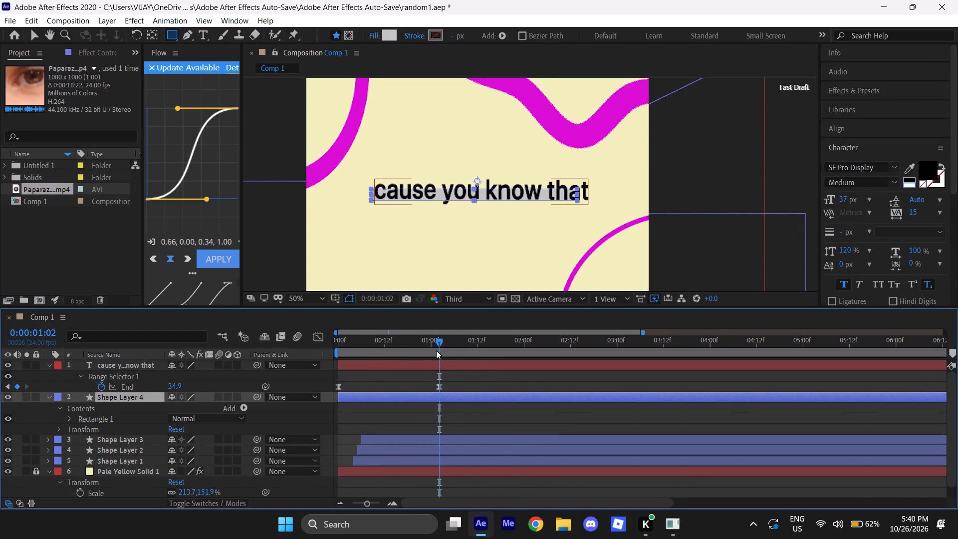
pyautogui.click(487, 435)
pyautogui.press('v')
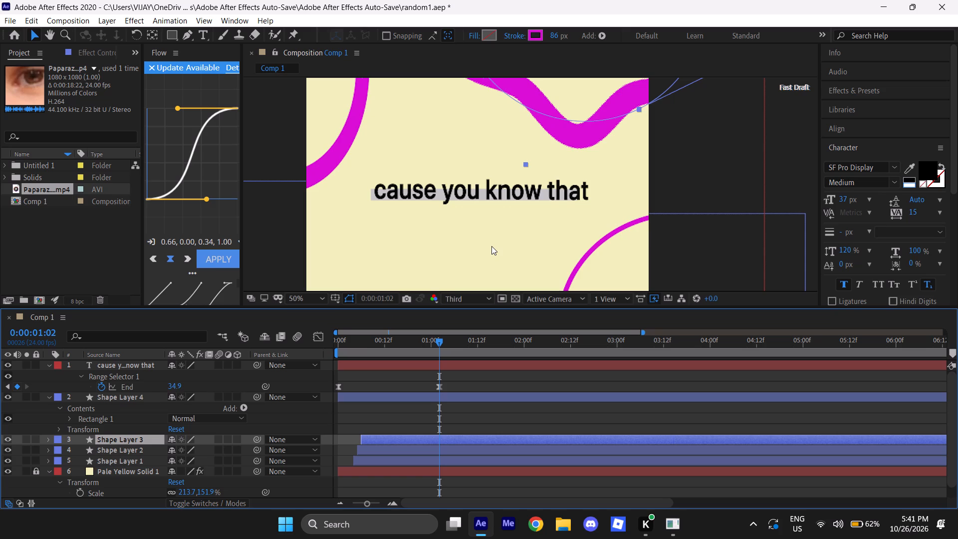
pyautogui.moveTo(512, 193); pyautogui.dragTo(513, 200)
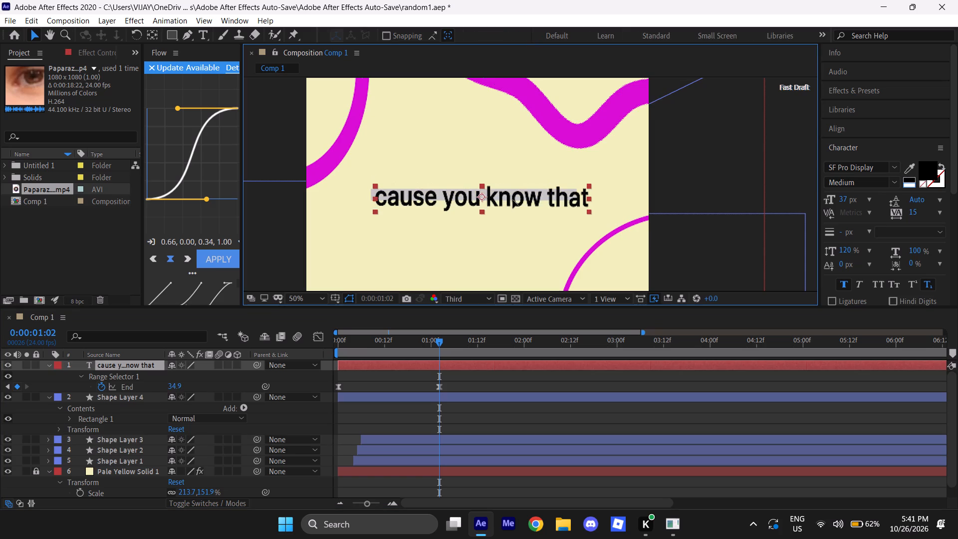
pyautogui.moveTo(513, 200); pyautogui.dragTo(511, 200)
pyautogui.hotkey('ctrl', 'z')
# Move the grey rectangle on Shape Layer 4 slightly down beneath the text, to about position 684, 553.
pyautogui.click(466, 399)
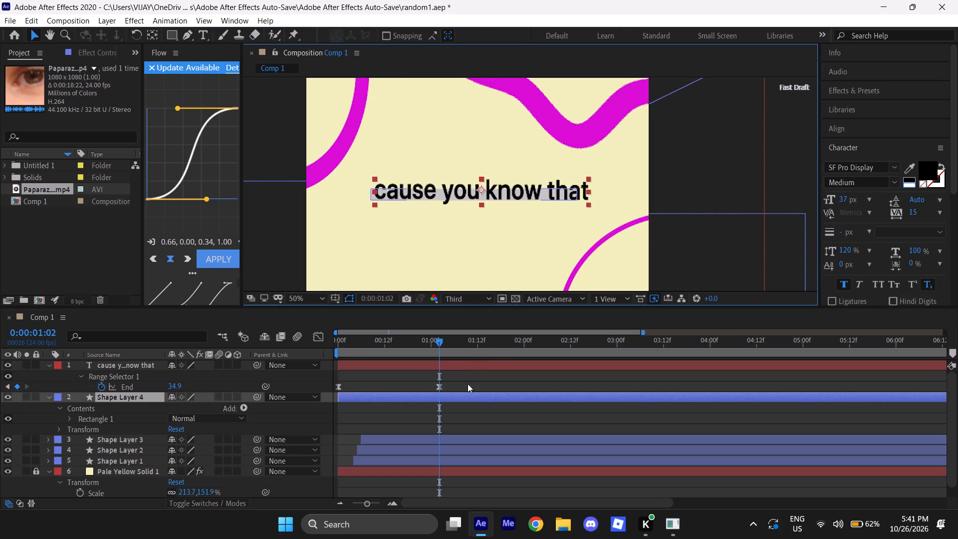
pyautogui.moveTo(491, 195); pyautogui.dragTo(490, 200)
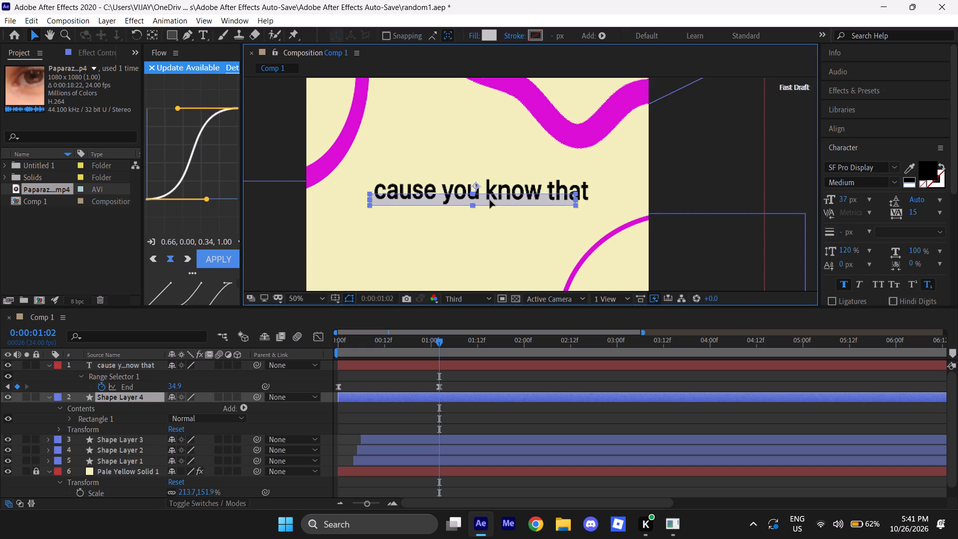
pyautogui.moveTo(490, 200); pyautogui.dragTo(490, 199)
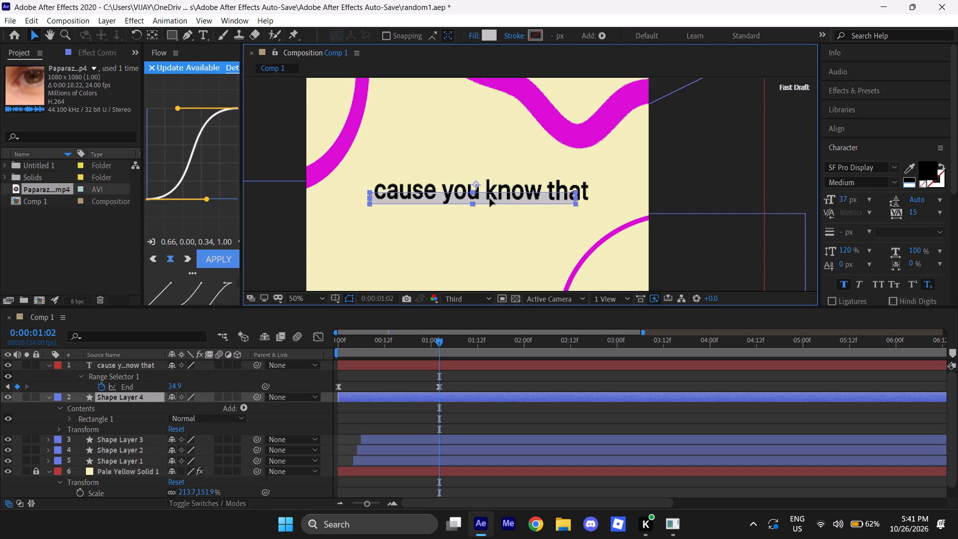
pyautogui.moveTo(490, 199); pyautogui.dragTo(488, 201)
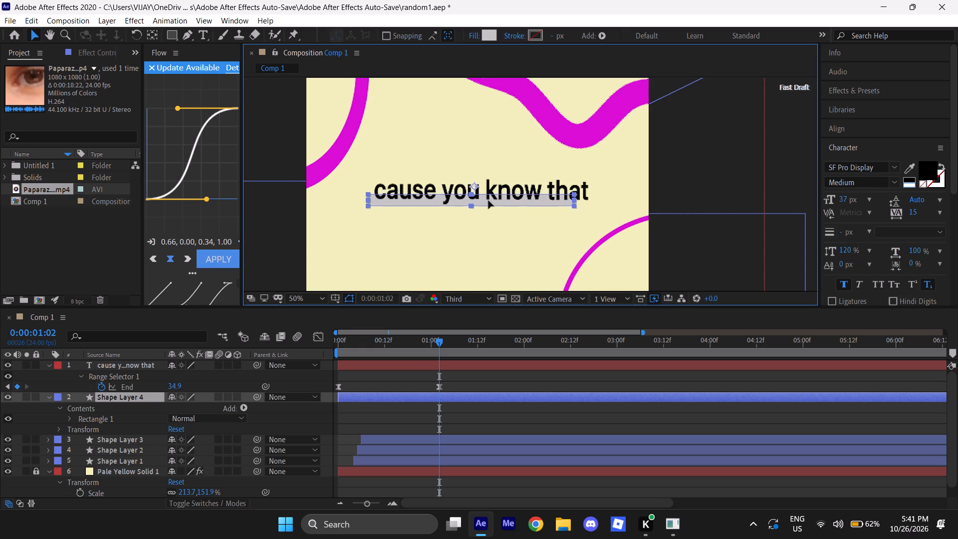
pyautogui.moveTo(488, 201); pyautogui.dragTo(490, 201)
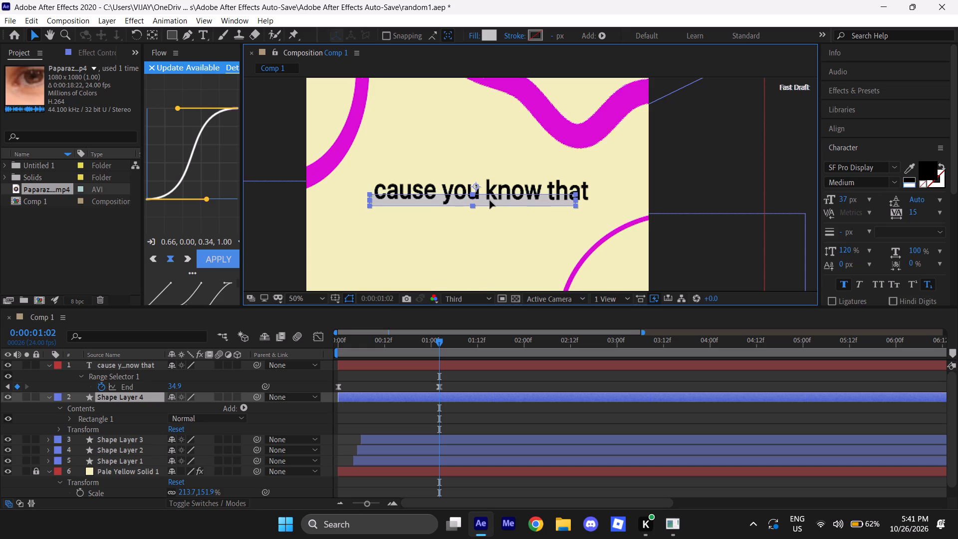
pyautogui.moveTo(490, 201); pyautogui.dragTo(491, 201)
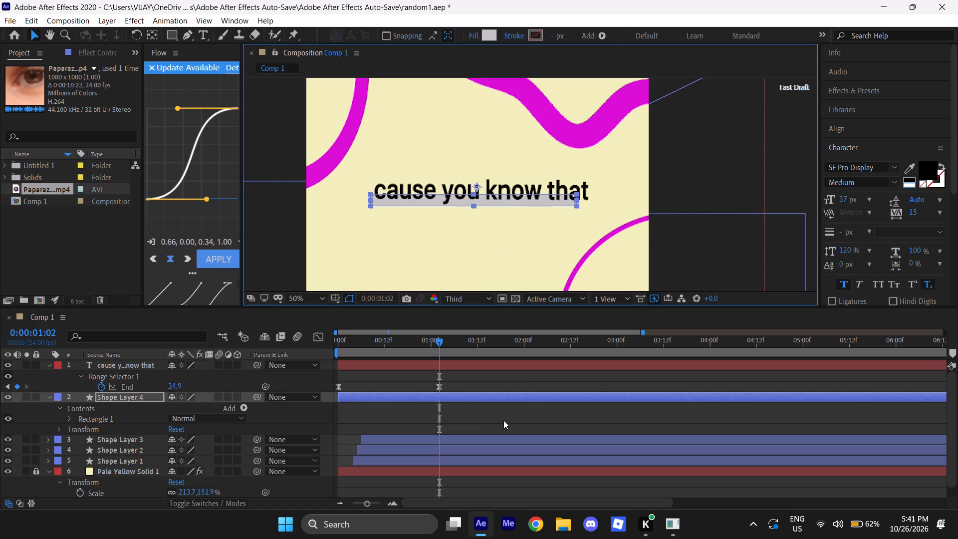
pyautogui.click(501, 423)
# Unlink the Size proportions of Shape Layer 4's Rectangle Path 1 and add a Size keyframe at 0:00:01:02.
pyautogui.click(398, 399)
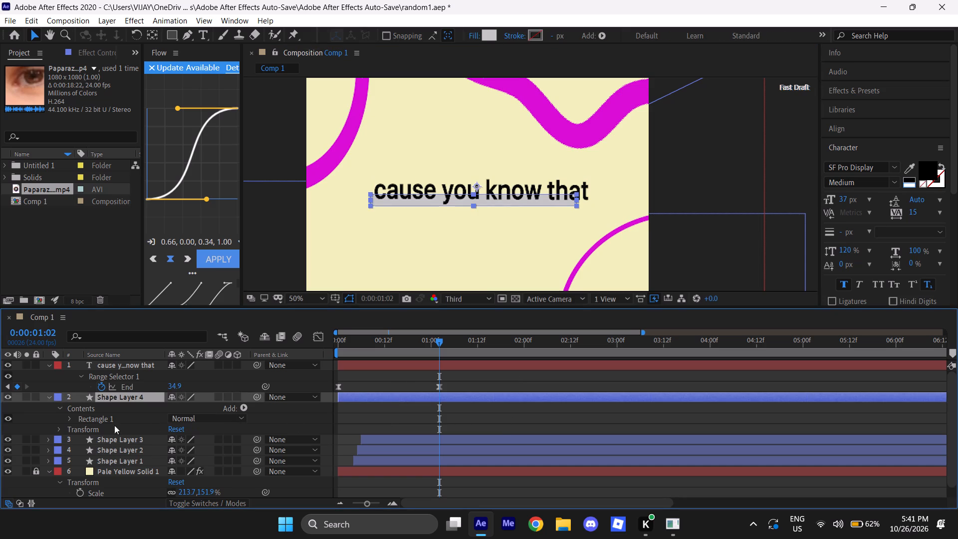
pyautogui.click(57, 433)
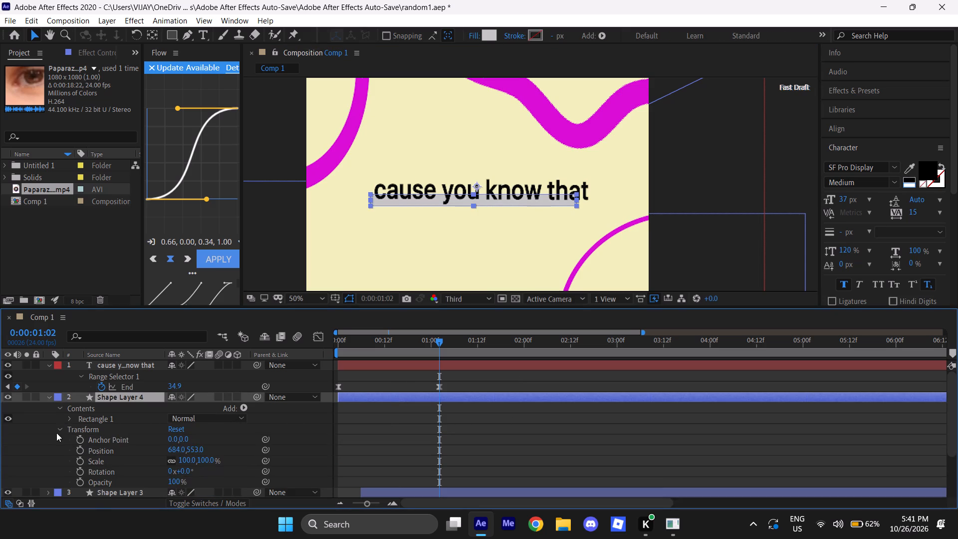
pyautogui.click(70, 418)
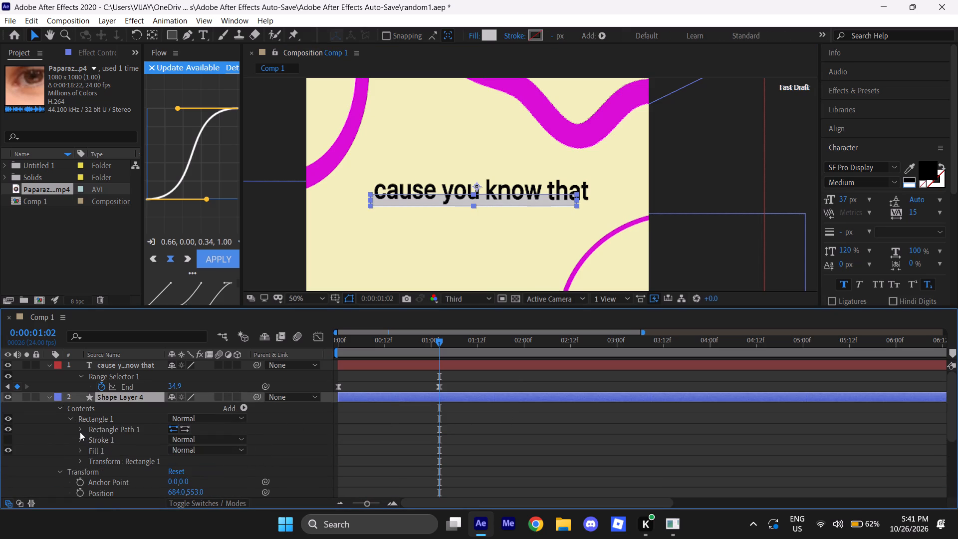
pyautogui.click(80, 431)
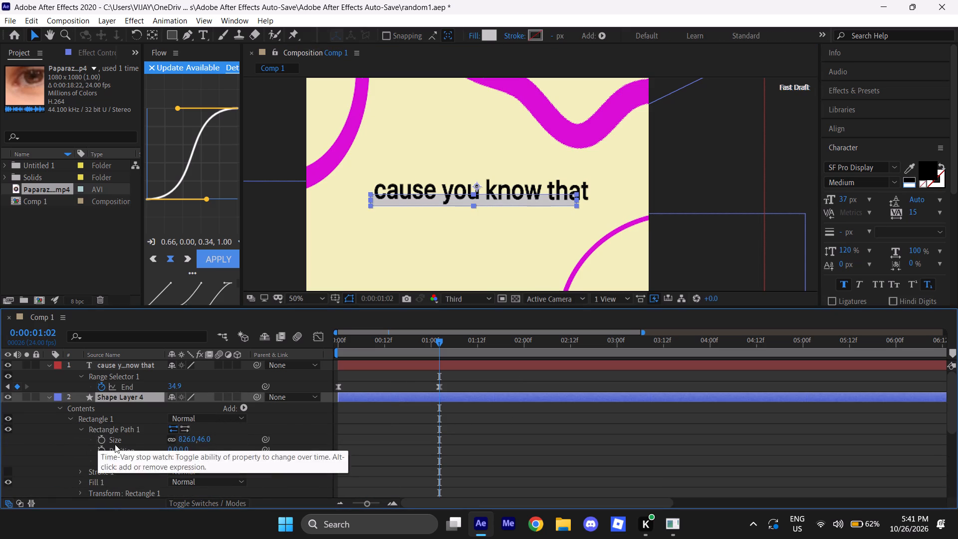
pyautogui.click(172, 440)
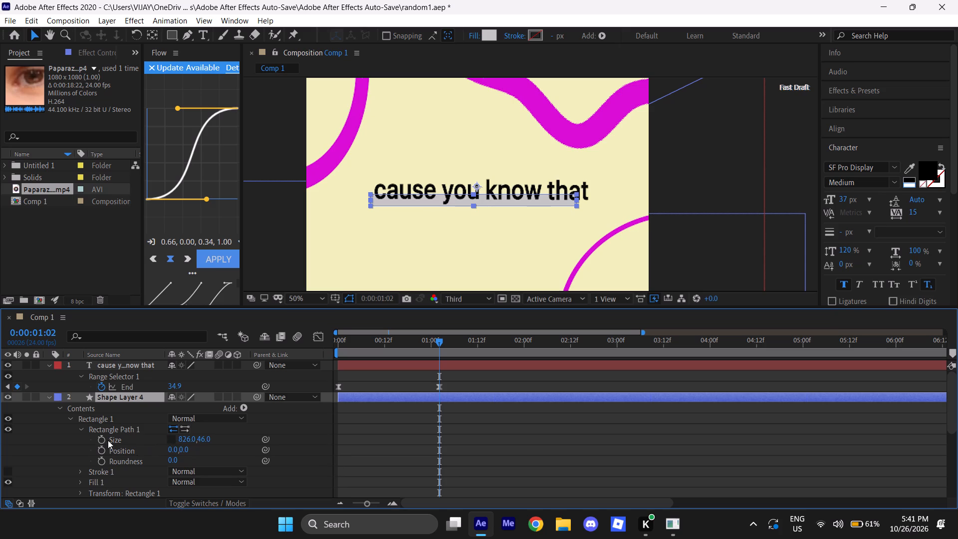
pyautogui.click(99, 440)
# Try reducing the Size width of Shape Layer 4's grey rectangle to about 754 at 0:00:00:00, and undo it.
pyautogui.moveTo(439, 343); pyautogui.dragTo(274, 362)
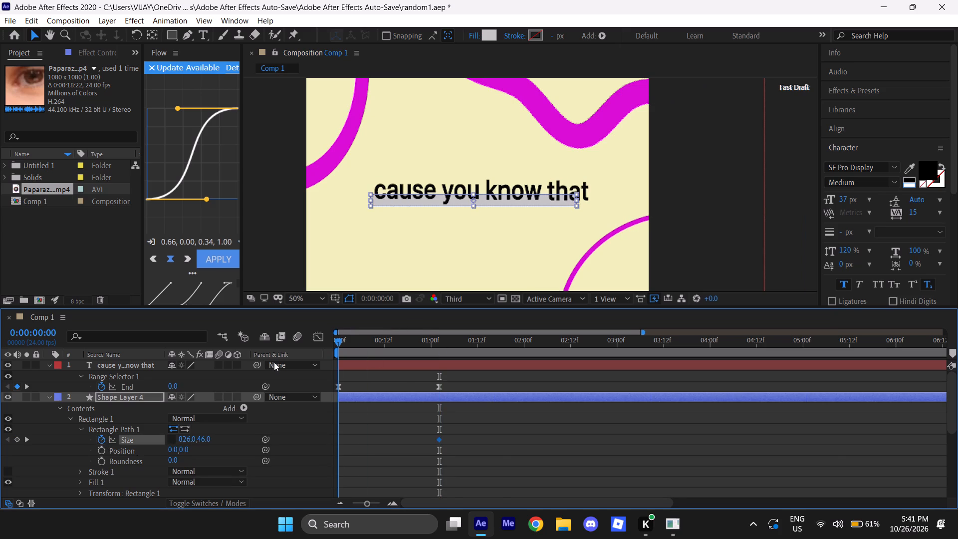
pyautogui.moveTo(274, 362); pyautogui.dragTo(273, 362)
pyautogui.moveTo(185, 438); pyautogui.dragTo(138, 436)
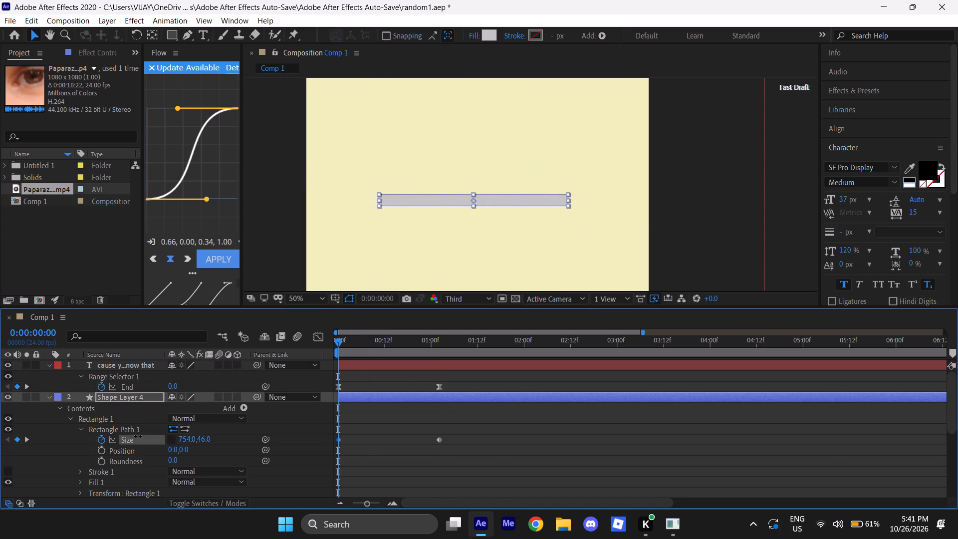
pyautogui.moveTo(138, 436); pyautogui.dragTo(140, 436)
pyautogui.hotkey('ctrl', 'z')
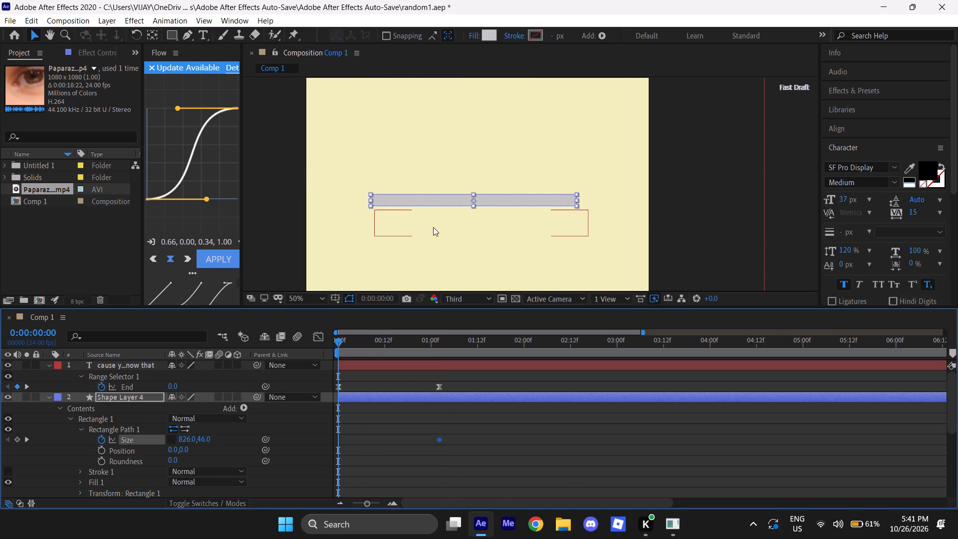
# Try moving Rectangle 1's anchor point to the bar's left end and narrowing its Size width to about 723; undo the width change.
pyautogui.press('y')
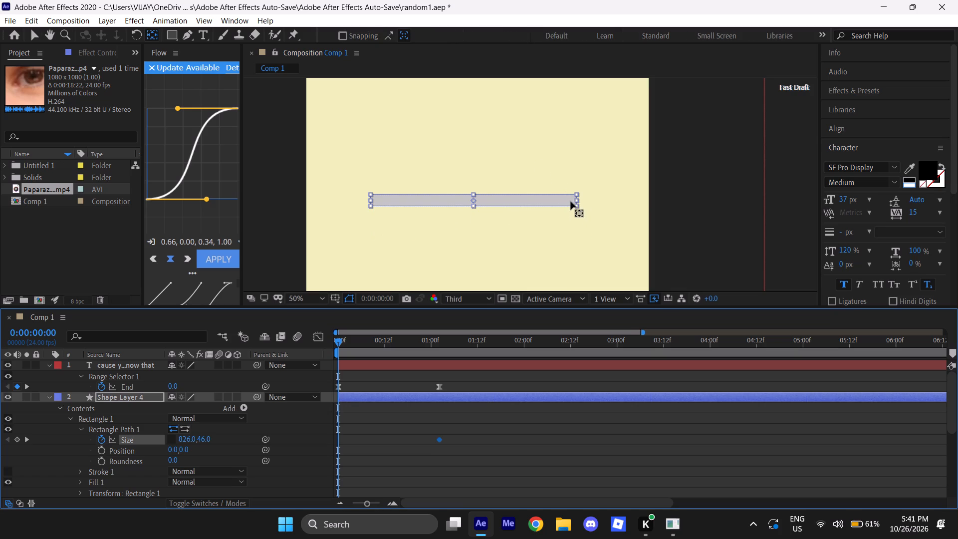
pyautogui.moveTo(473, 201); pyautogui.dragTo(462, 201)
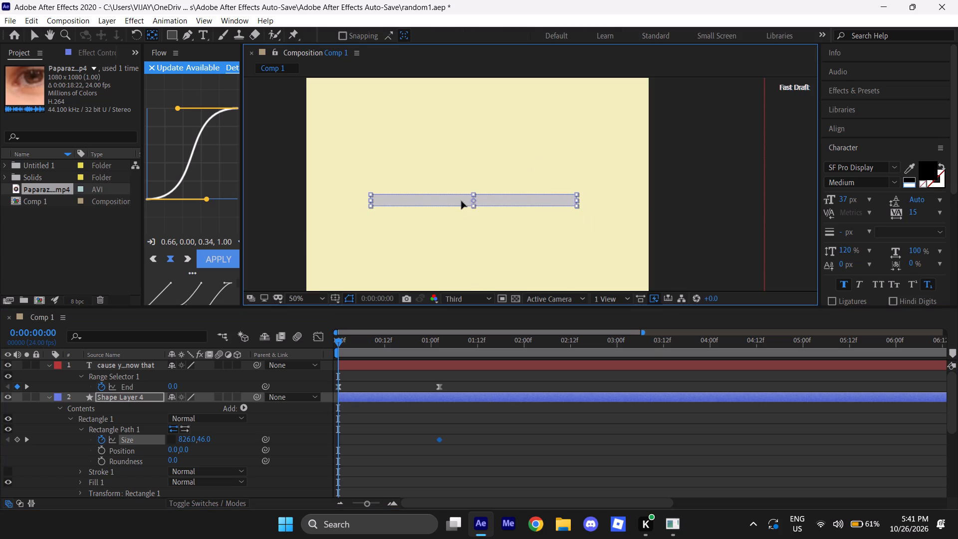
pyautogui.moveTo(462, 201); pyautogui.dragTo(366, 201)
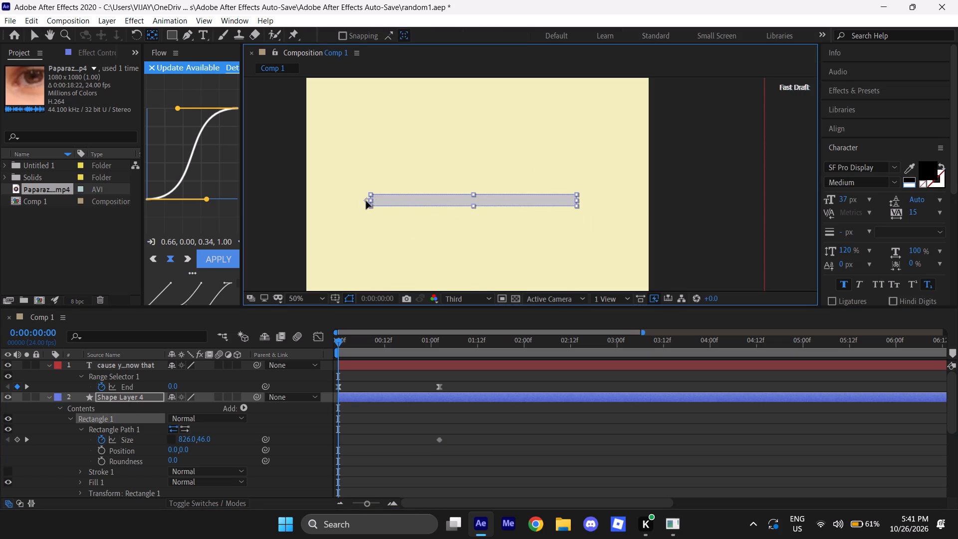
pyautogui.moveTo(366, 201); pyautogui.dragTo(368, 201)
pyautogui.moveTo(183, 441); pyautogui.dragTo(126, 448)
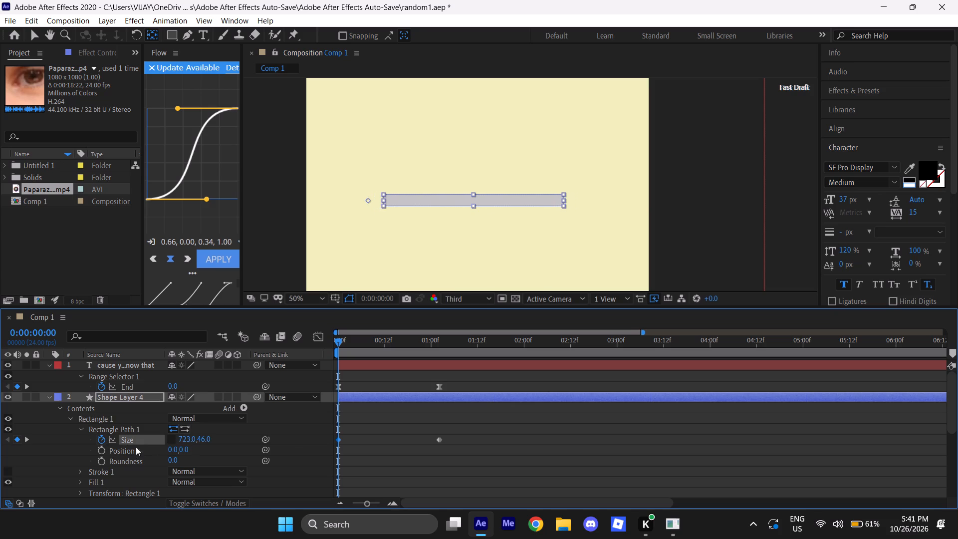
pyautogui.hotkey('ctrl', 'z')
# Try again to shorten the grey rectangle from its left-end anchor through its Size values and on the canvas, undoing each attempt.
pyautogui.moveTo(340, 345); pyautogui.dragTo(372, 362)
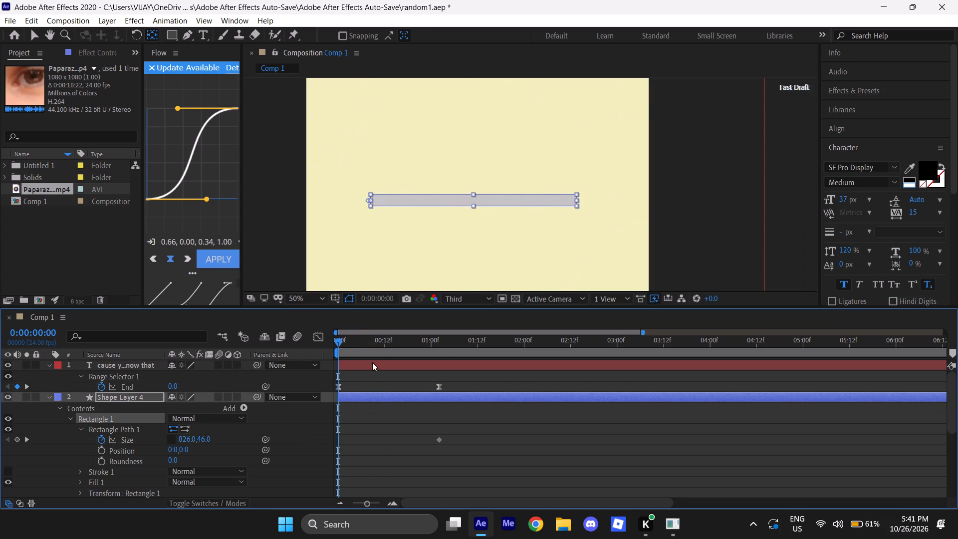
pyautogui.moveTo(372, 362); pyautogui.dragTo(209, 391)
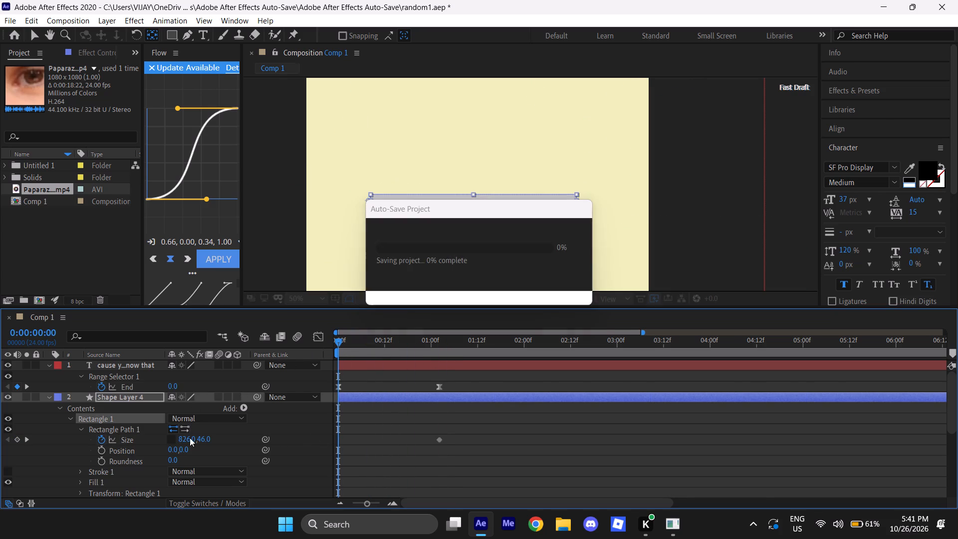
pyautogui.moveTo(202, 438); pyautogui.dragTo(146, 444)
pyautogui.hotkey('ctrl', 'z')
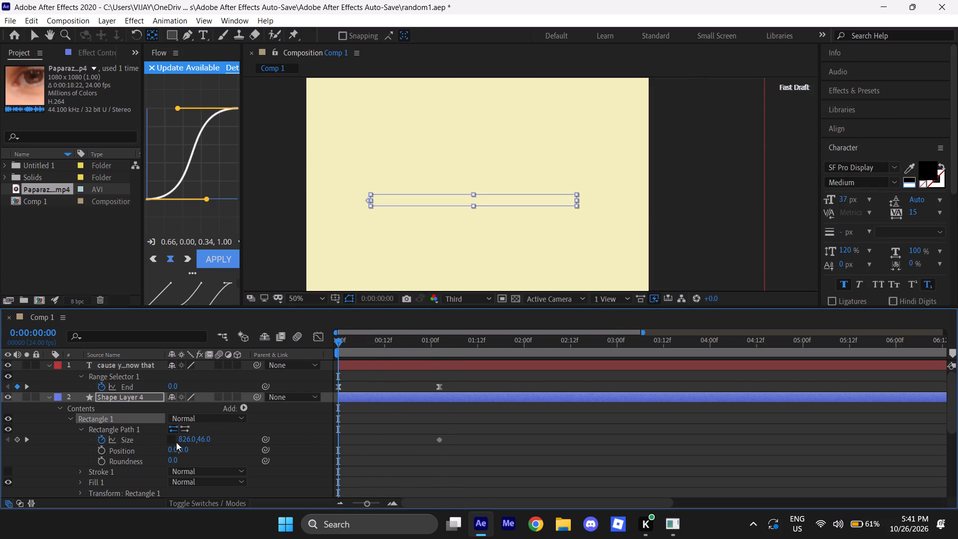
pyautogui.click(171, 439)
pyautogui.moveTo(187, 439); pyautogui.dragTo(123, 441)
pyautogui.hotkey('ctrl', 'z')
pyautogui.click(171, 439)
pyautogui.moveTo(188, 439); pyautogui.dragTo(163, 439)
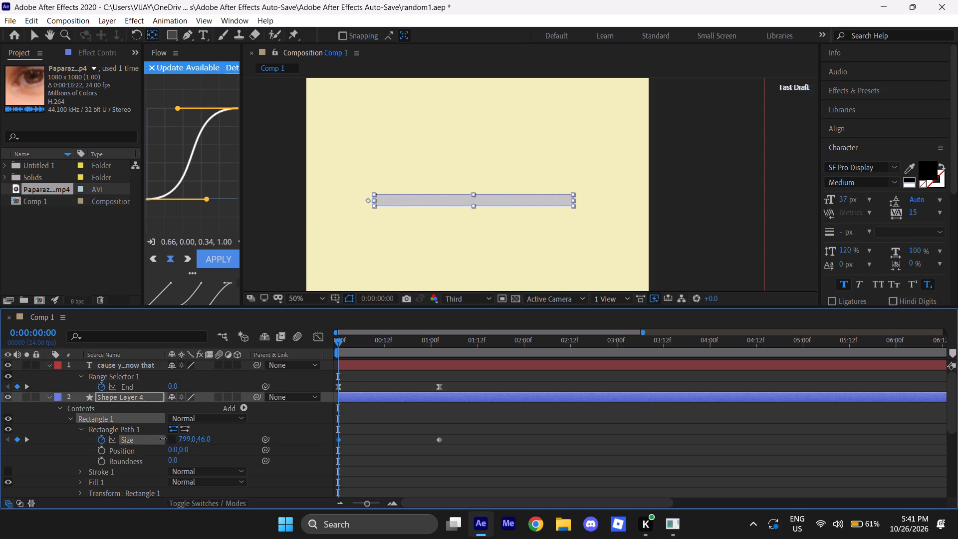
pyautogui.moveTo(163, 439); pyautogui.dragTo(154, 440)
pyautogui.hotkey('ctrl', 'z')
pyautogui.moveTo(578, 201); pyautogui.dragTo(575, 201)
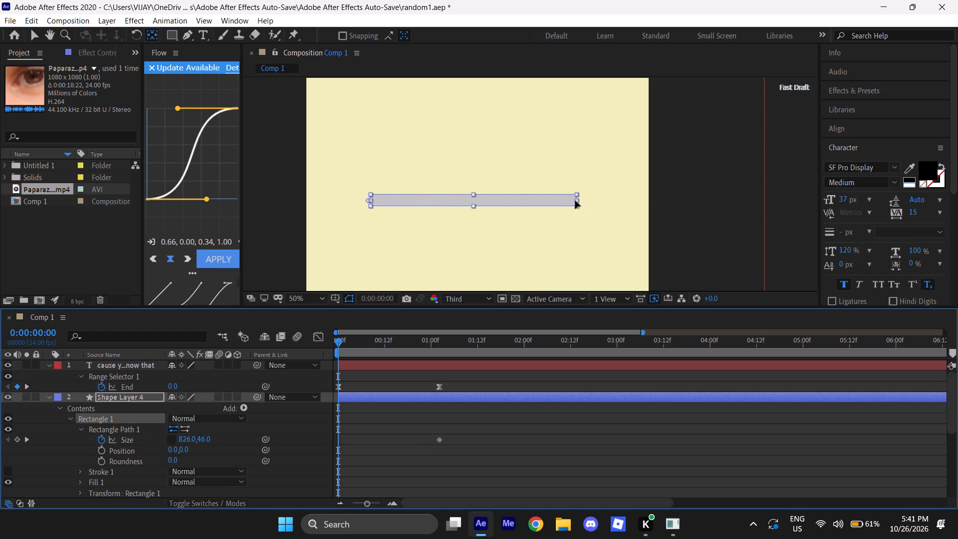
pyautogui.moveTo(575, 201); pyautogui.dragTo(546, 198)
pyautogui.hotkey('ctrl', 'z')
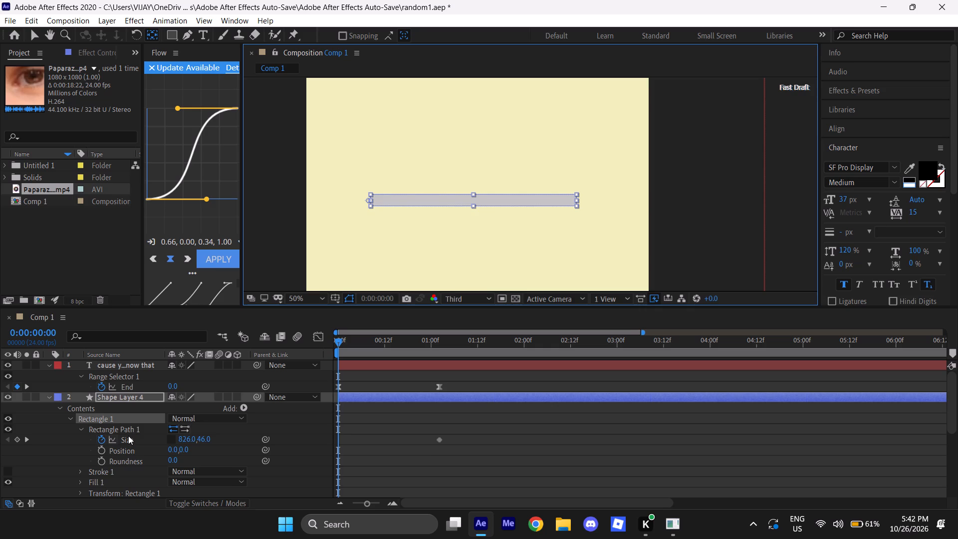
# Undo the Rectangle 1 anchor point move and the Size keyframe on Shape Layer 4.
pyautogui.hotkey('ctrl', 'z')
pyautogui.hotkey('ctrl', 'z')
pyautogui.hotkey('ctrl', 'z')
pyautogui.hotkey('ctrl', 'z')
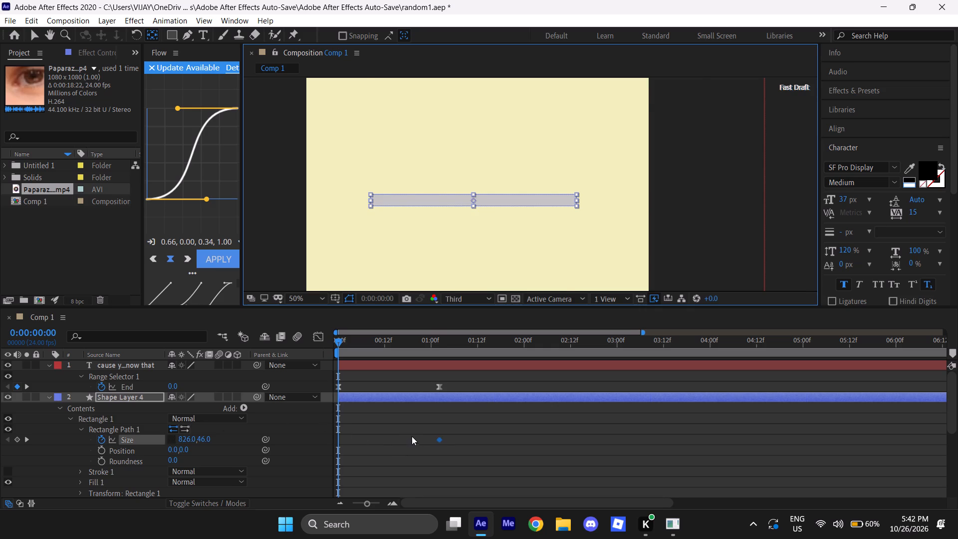
# Reveal Shape Layer 4's Scale, unlink its proportions and add a Scale keyframe of 100, 100% at 0:00:01:02.
pyautogui.press('s')
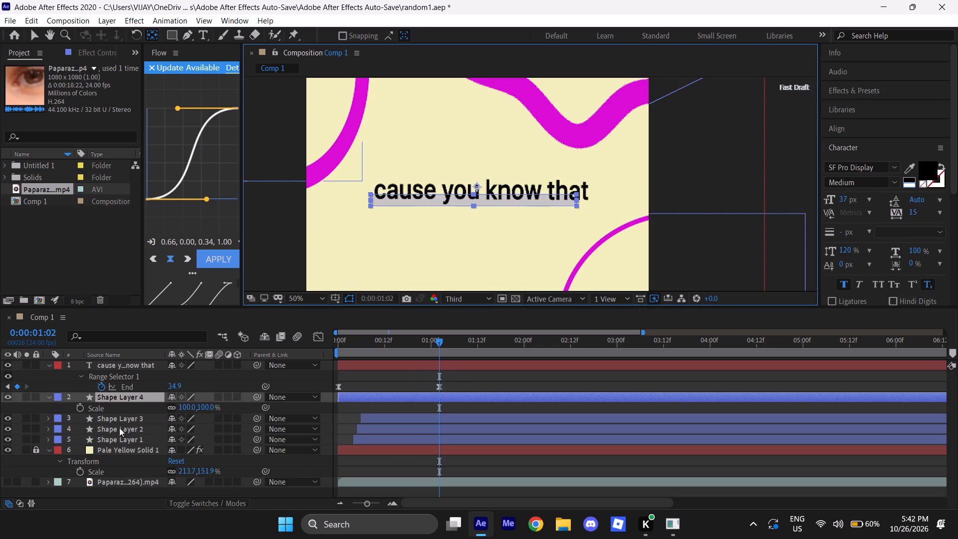
pyautogui.click(172, 406)
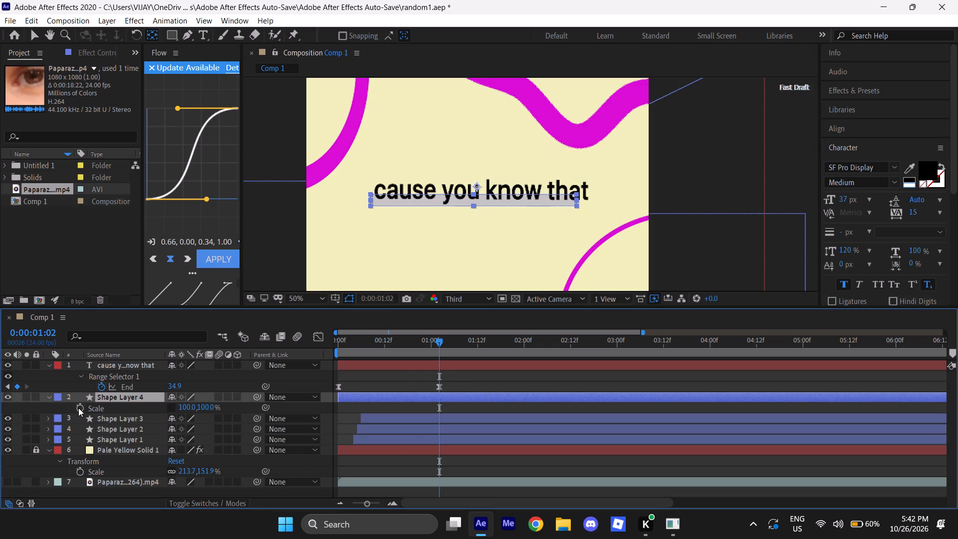
pyautogui.click(78, 407)
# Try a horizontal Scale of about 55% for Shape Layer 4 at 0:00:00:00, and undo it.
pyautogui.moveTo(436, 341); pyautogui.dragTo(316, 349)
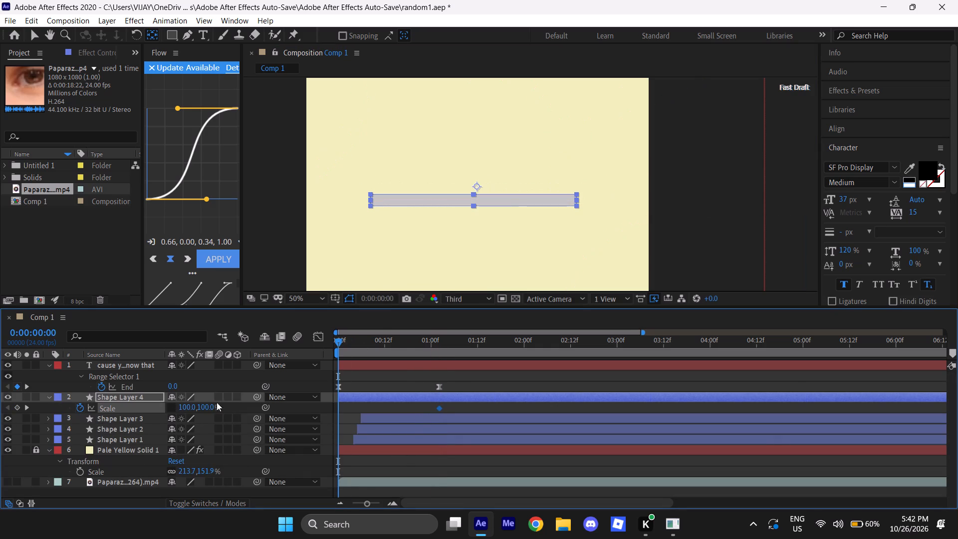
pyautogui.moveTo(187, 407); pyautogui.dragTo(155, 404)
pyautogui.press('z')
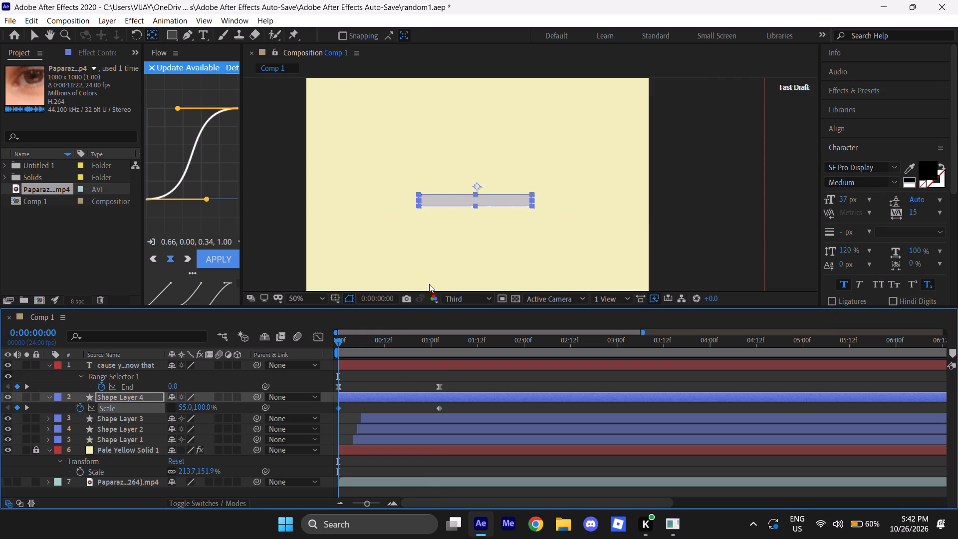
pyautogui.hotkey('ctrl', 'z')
# Move Shape Layer 4's anchor point to the middle of the grey bar's left edge with the Pan Behind tool.
pyautogui.press('y')
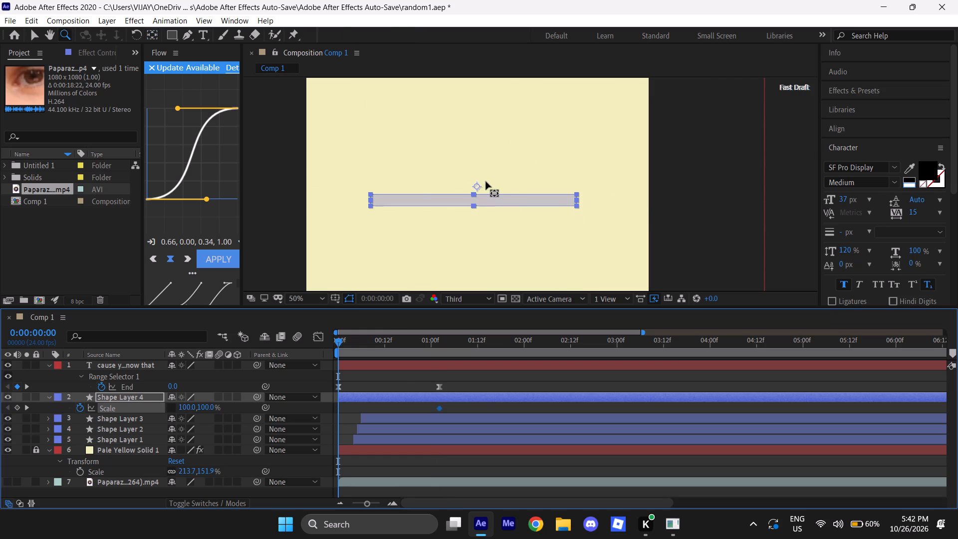
pyautogui.moveTo(477, 185); pyautogui.dragTo(369, 200)
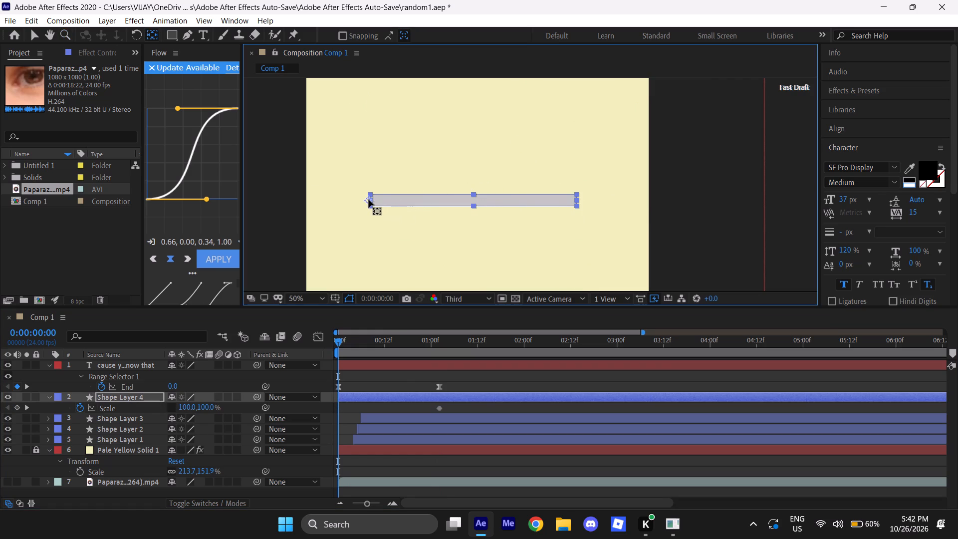
pyautogui.moveTo(369, 200); pyautogui.dragTo(369, 199)
# Set Shape Layer 4's Scale to 0, 100% at 0:00:00:00 as its starting keyframe.
pyautogui.moveTo(186, 410); pyautogui.dragTo(126, 399)
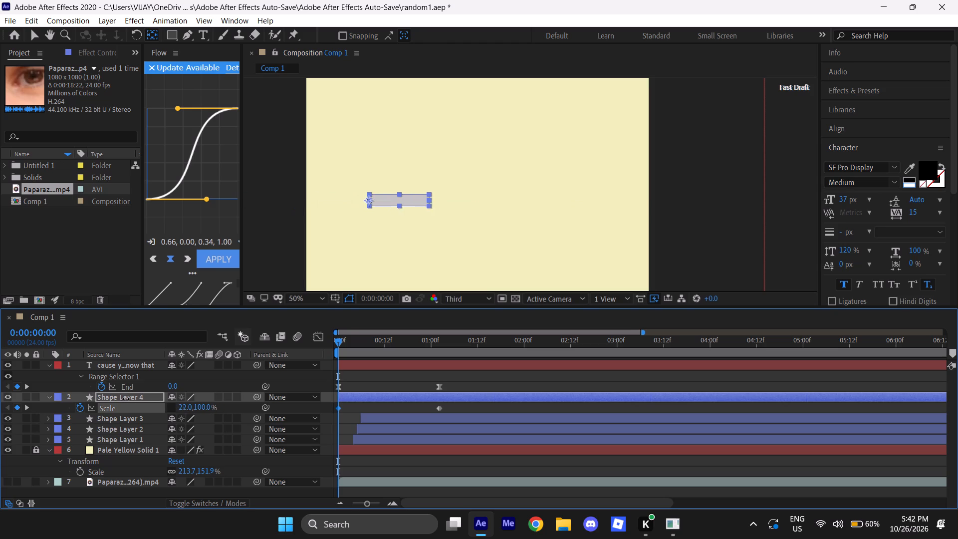
pyautogui.moveTo(126, 399); pyautogui.dragTo(113, 399)
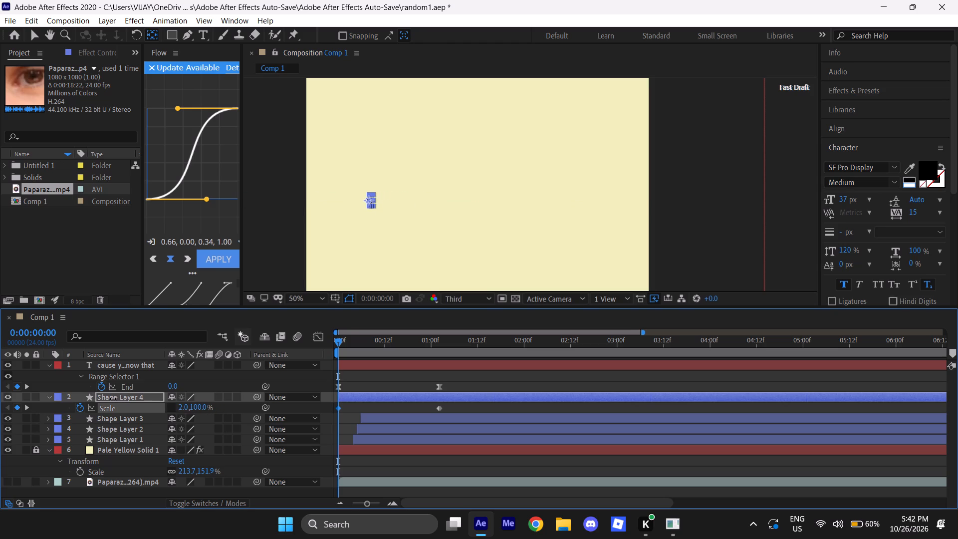
pyautogui.moveTo(113, 399); pyautogui.dragTo(111, 399)
pyautogui.scroll(2, 365, 192)
pyautogui.scroll(-2, 365, 192)
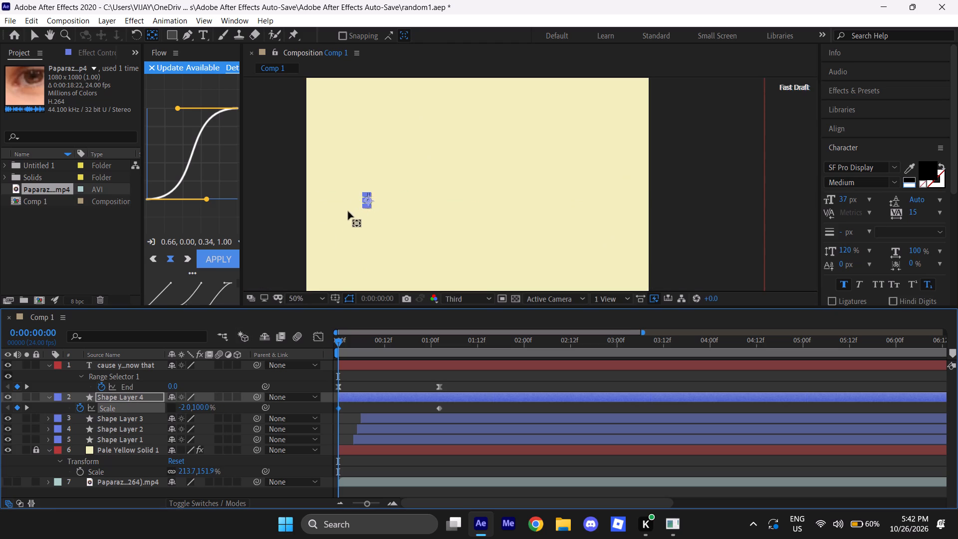
pyautogui.keyDown('alt'); pyautogui.scroll(2, 355, 205); pyautogui.keyUp('alt')
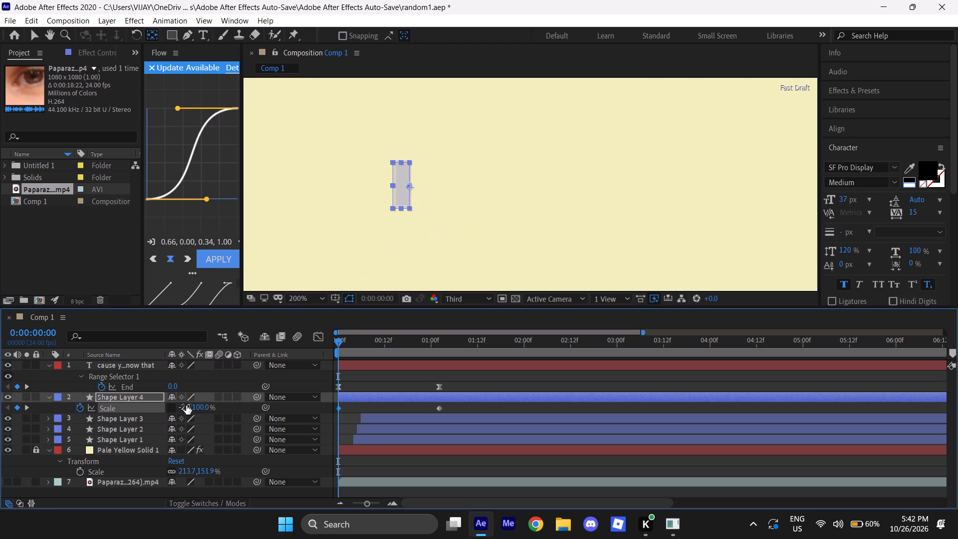
pyautogui.click(186, 406)
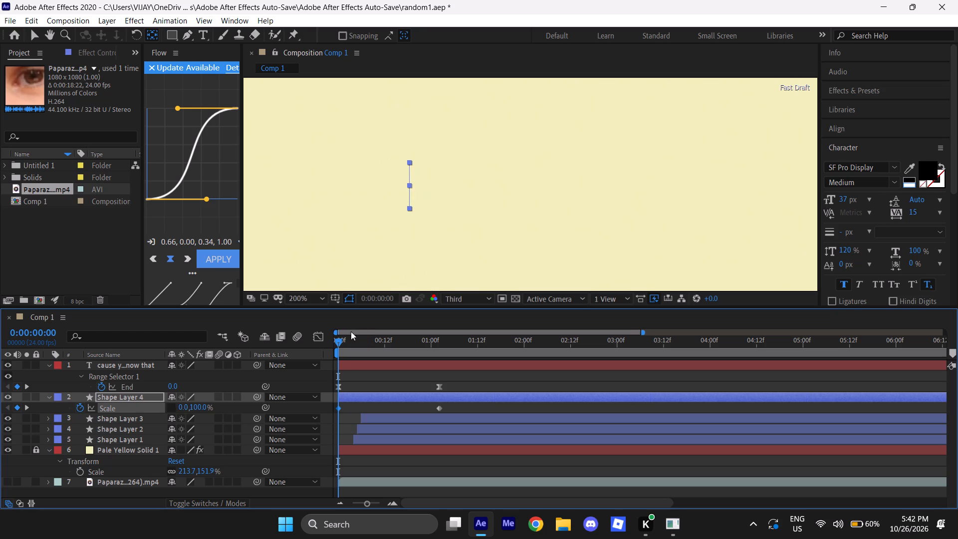
# Preview the grey bar's growth from the start and fit more of the composition in view.
pyautogui.moveTo(336, 342); pyautogui.dragTo(301, 355)
pyautogui.press('space')
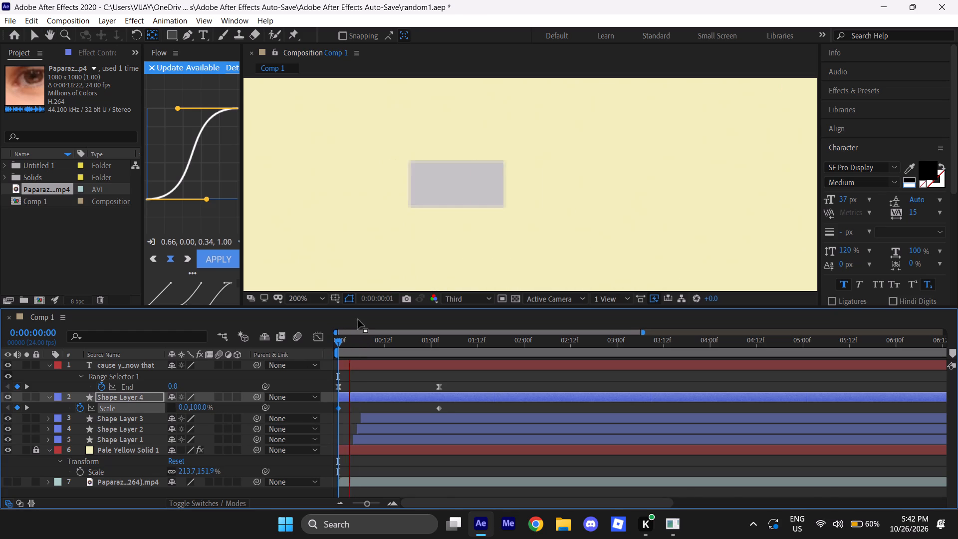
pyautogui.moveTo(336, 342); pyautogui.dragTo(290, 351)
pyautogui.scroll(-1, 467, 216)
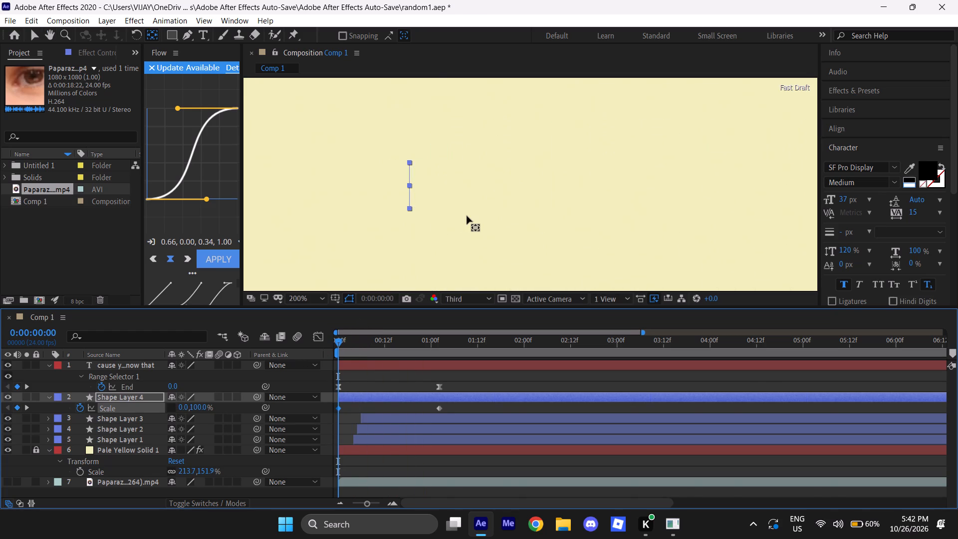
pyautogui.scroll(-2, 467, 216)
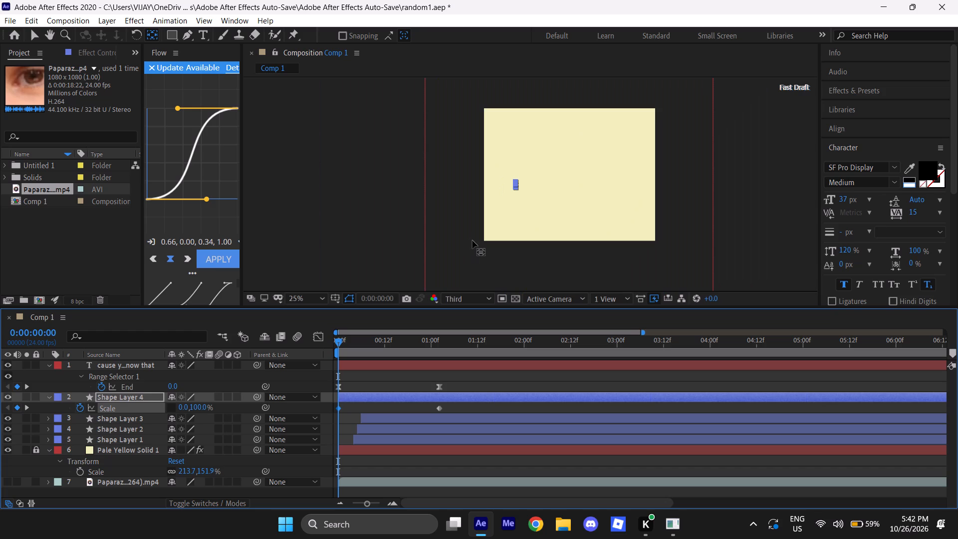
# Apply Easy Ease to both Scale keyframes of Shape Layer 4.
pyautogui.moveTo(473, 407); pyautogui.dragTo(442, 402)
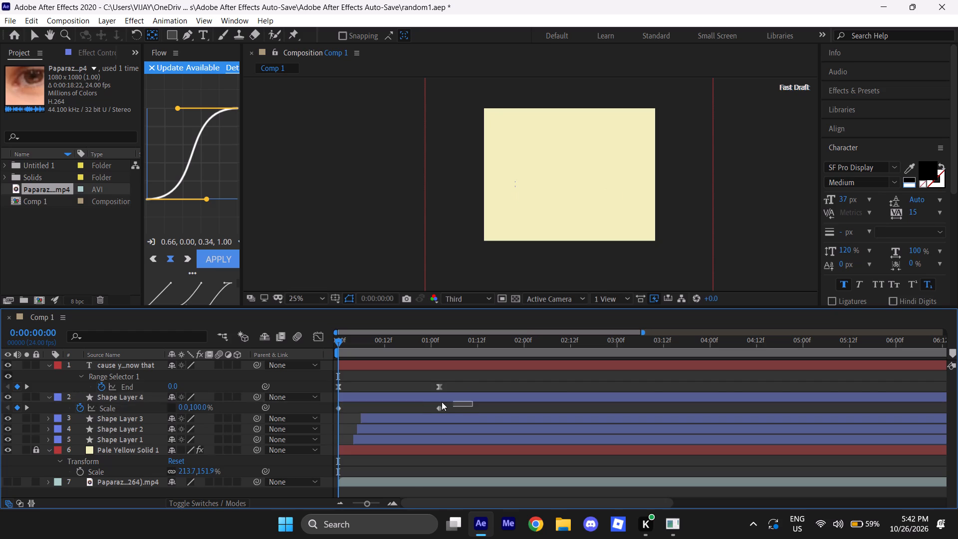
pyautogui.moveTo(442, 402); pyautogui.dragTo(330, 415)
pyautogui.press('F9')
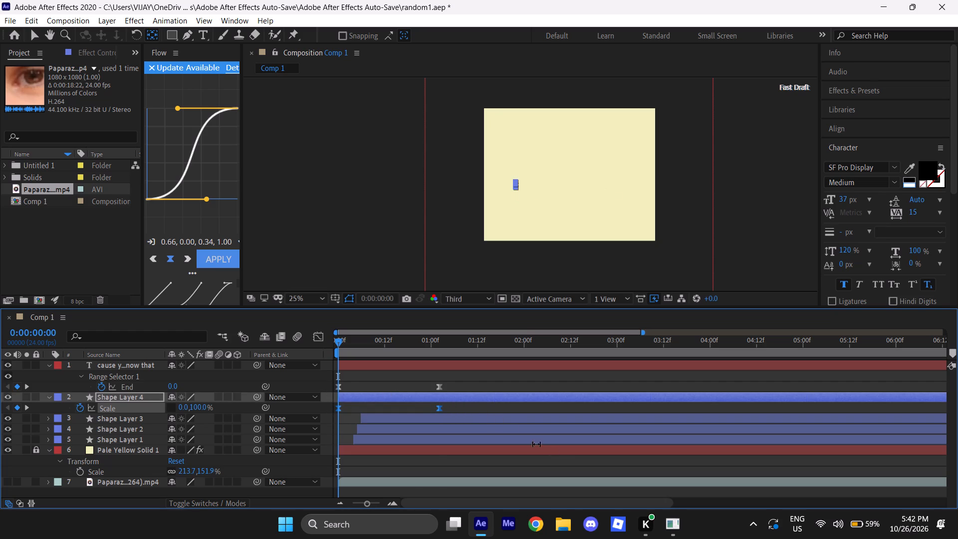
# Switch to the Selection tool and preview the eased bar and text animation twice from the start.
pyautogui.press('v')
pyautogui.scroll(1, 565, 203)
pyautogui.press('space')
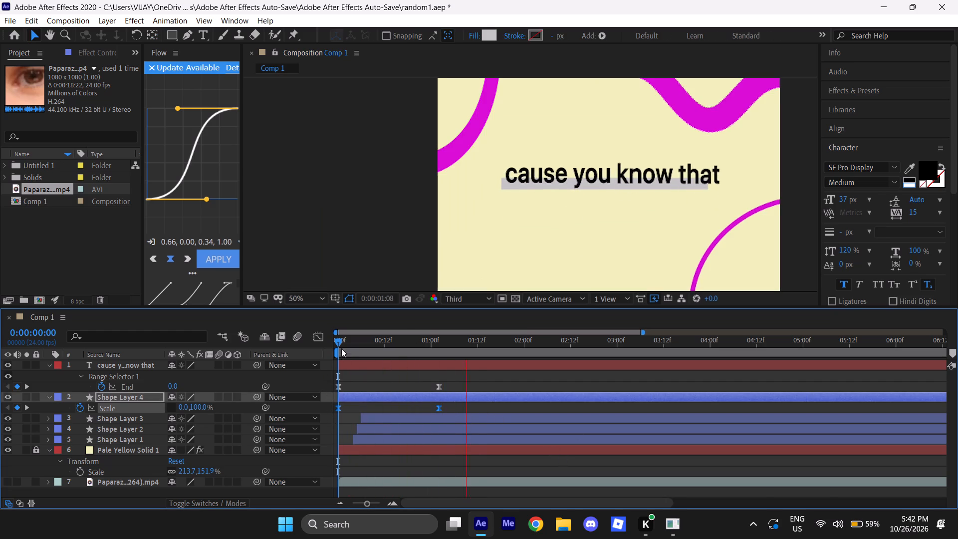
pyautogui.moveTo(340, 341); pyautogui.dragTo(308, 339)
pyautogui.scroll(-2, 702, 165)
pyautogui.scroll(2, 686, 166)
pyautogui.press('space')
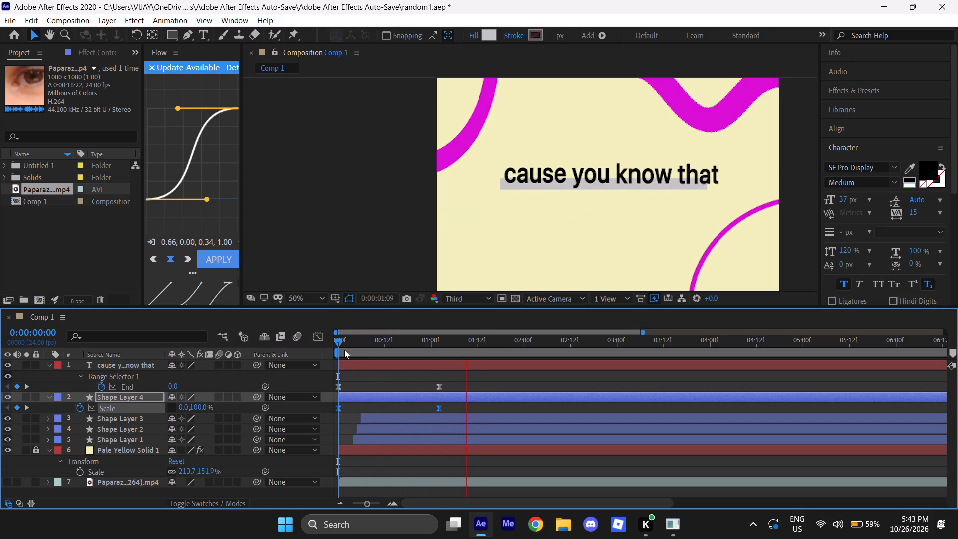
# Move the text's ending Range Selector End keyframe and Shape Layer 4's ending Scale keyframe together to about 0:00:00:21.
pyautogui.moveTo(336, 345); pyautogui.dragTo(321, 357)
pyautogui.moveTo(467, 379); pyautogui.dragTo(415, 418)
pyautogui.moveTo(439, 388); pyautogui.dragTo(432, 389)
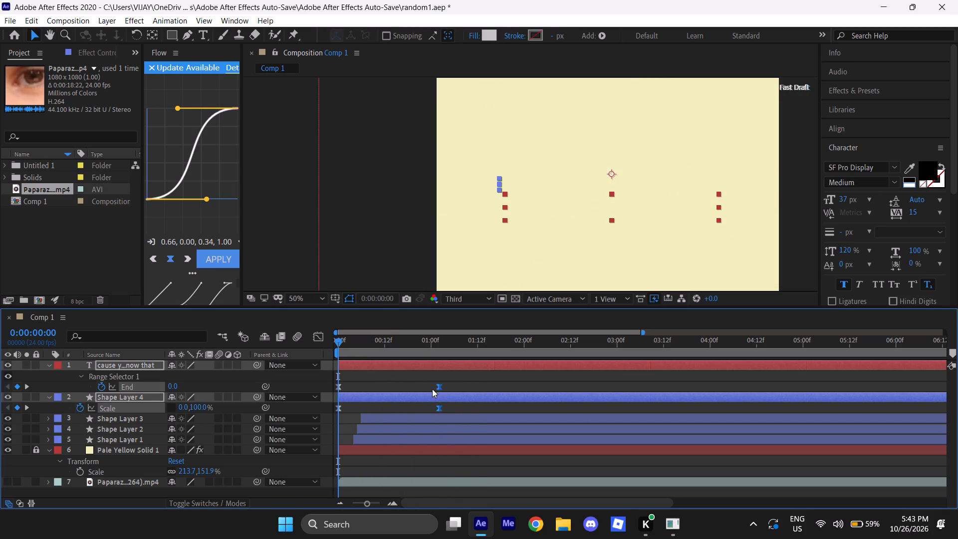
pyautogui.moveTo(432, 389); pyautogui.dragTo(418, 389)
# Preview the retimed text and grey bar animation from 0:00:00:00.
pyautogui.press('space')
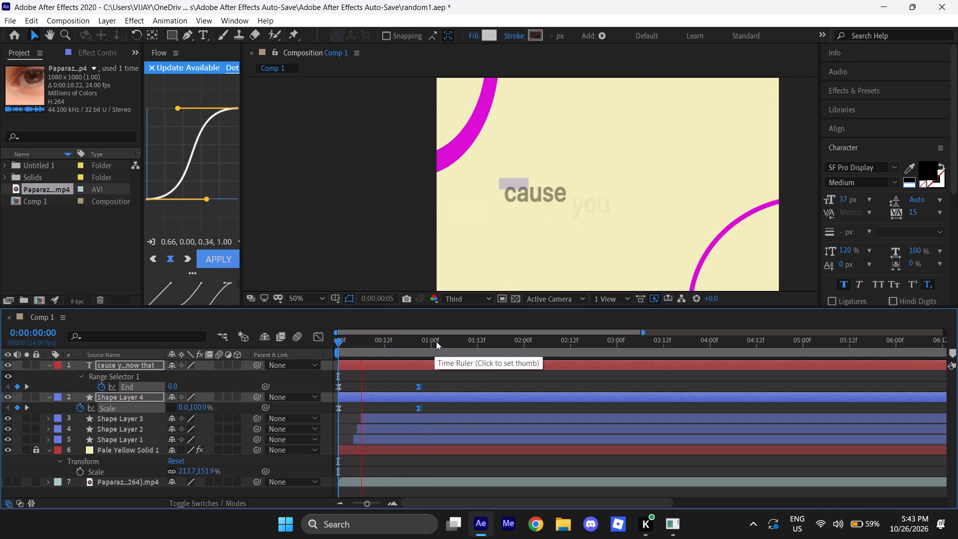
# Scrub and replay the opening text and grey bar animation from 0:00:00:00, checking it with the whole composition in view.
pyautogui.moveTo(336, 343); pyautogui.dragTo(301, 349)
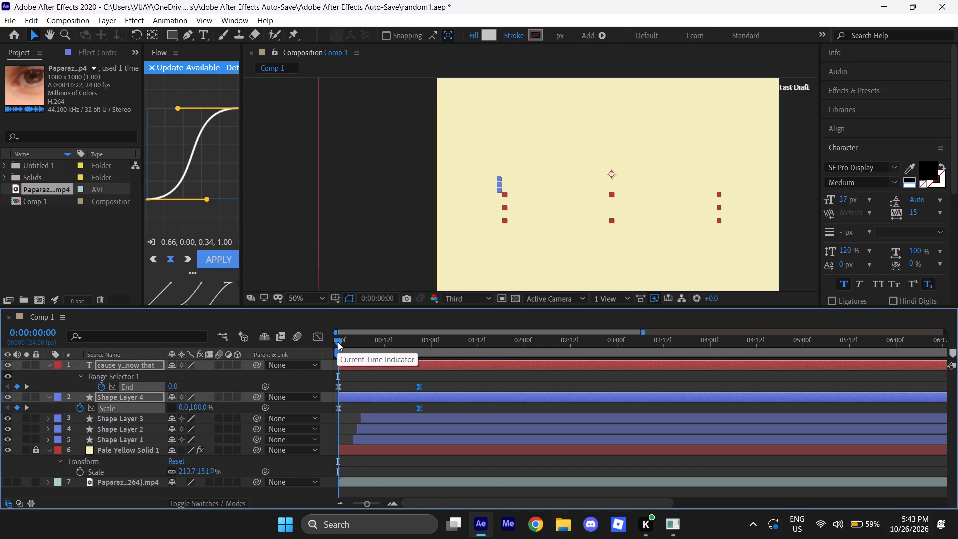
pyautogui.moveTo(338, 342); pyautogui.dragTo(354, 342)
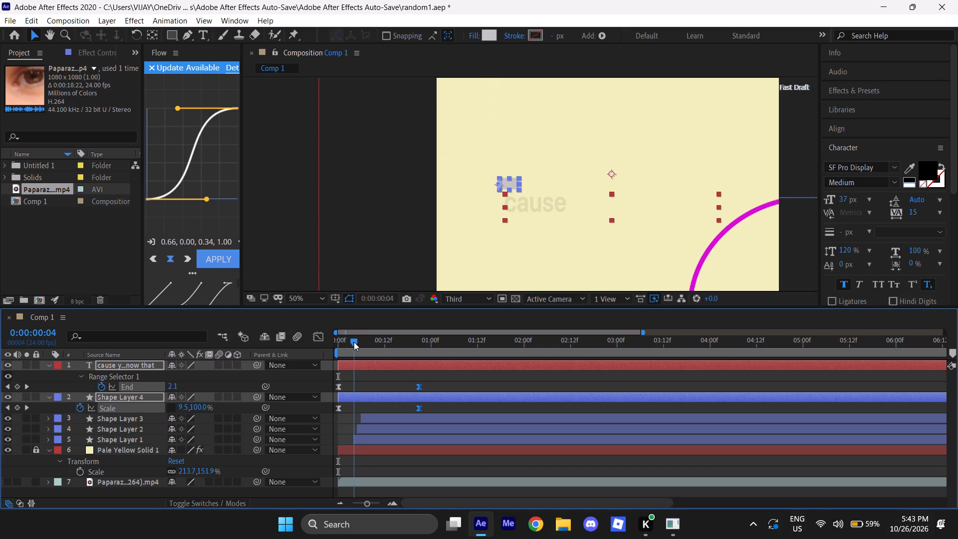
pyautogui.moveTo(354, 342); pyautogui.dragTo(353, 342)
pyautogui.moveTo(351, 340); pyautogui.dragTo(337, 341)
pyautogui.moveTo(337, 341); pyautogui.dragTo(300, 332)
pyautogui.press('space')
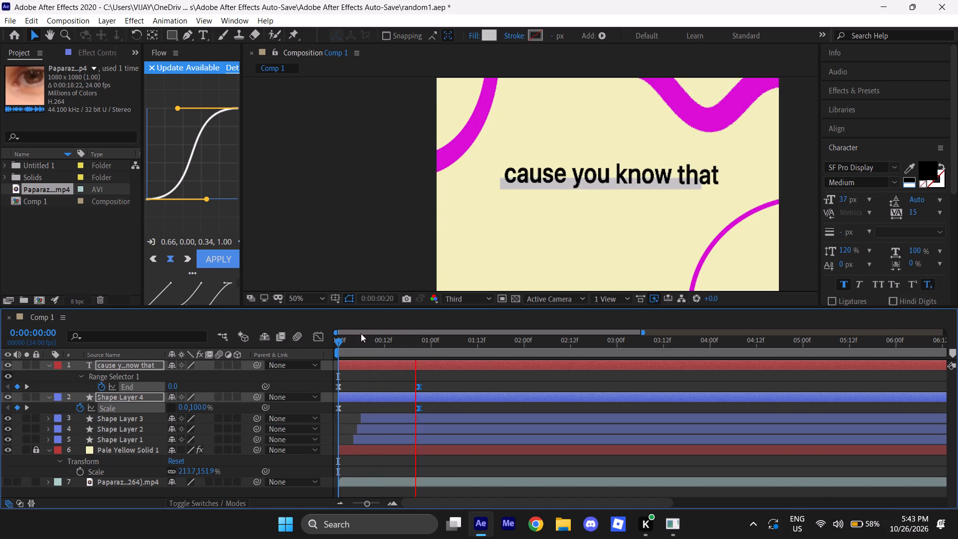
pyautogui.moveTo(340, 342); pyautogui.dragTo(311, 350)
pyautogui.scroll(-1, 511, 220)
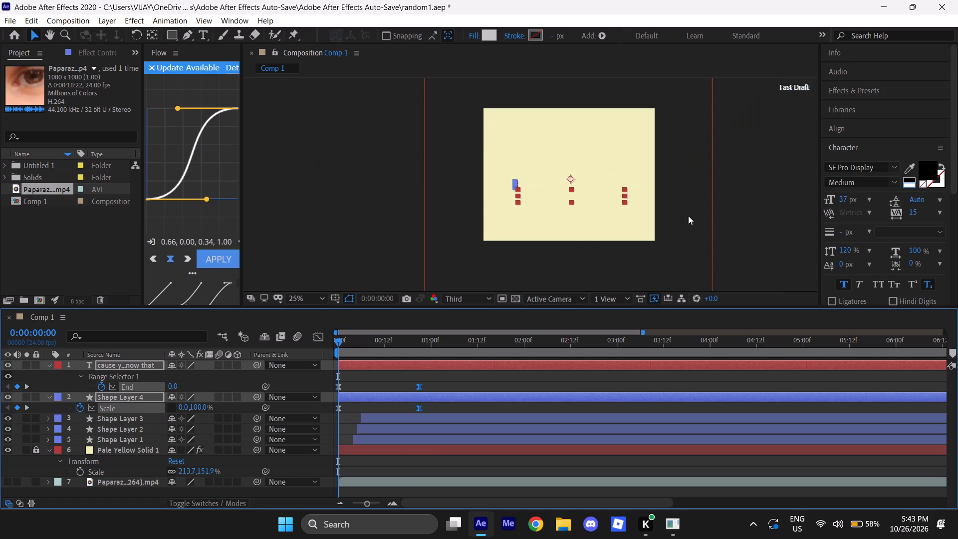
pyautogui.click(768, 199)
pyautogui.press('space')
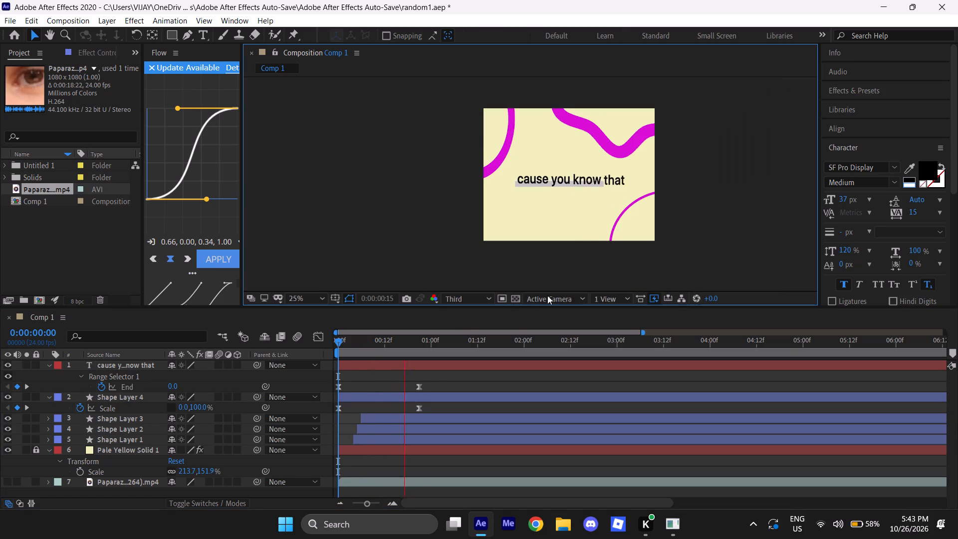
pyautogui.moveTo(340, 343); pyautogui.dragTo(313, 348)
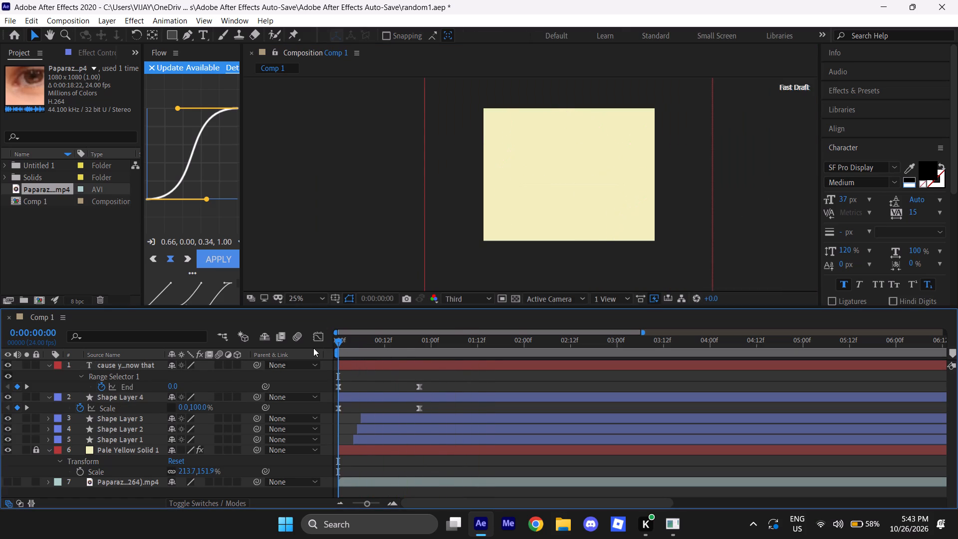
# Center the "cause you know that" text layer horizontally in the composition, with the playhead at 0:00:00:18.
pyautogui.moveTo(313, 348); pyautogui.dragTo(408, 344)
pyautogui.click(448, 365)
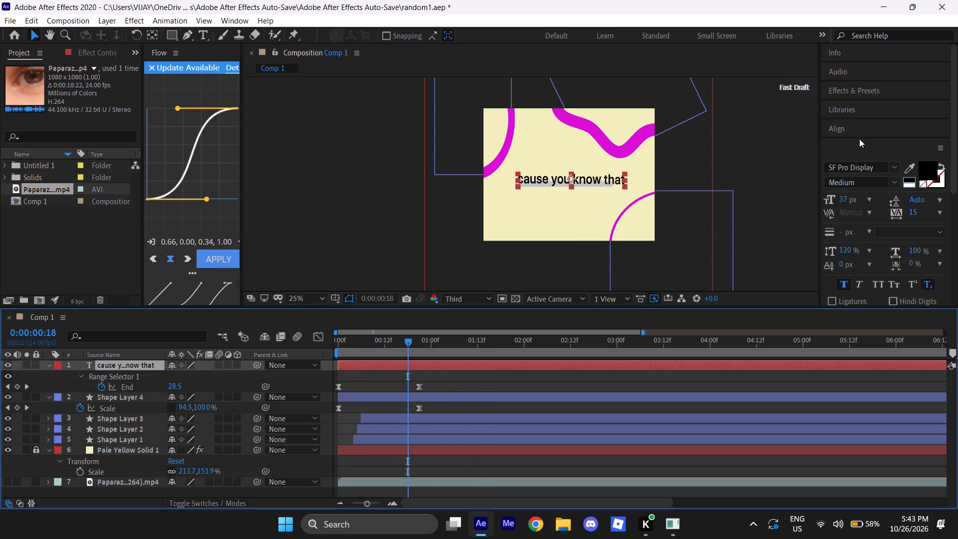
pyautogui.click(859, 129)
pyautogui.click(856, 162)
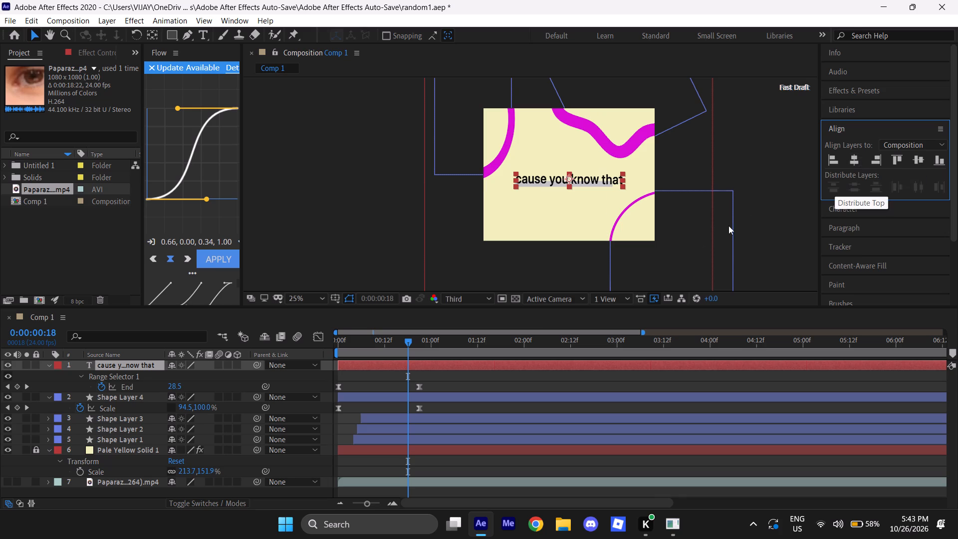
# Nudge the grey highlight bar of Shape Layer 4 slightly left beneath the text, with the playhead at 0:00:00:21.
pyautogui.click(490, 396)
pyautogui.scroll(1, 565, 220)
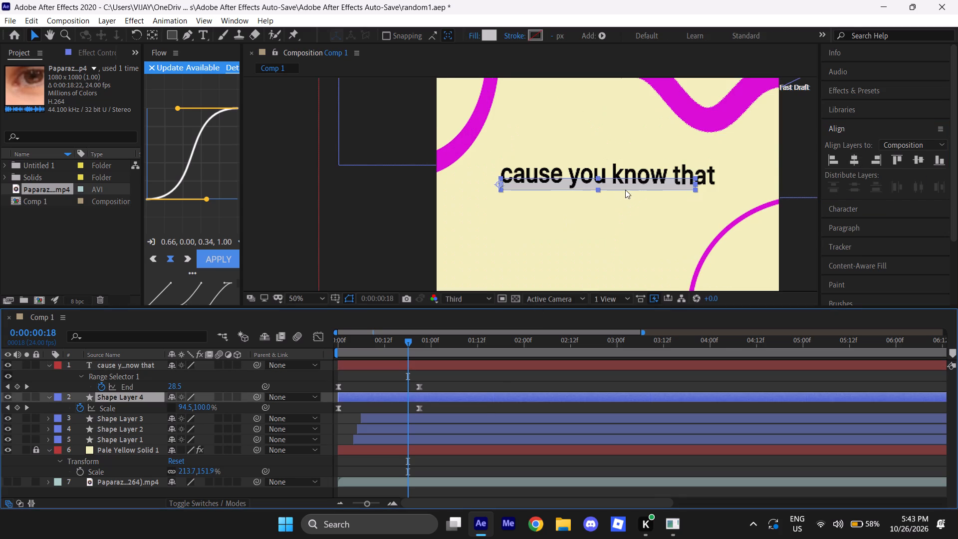
pyautogui.scroll(1, 625, 190)
pyautogui.moveTo(407, 343); pyautogui.dragTo(421, 346)
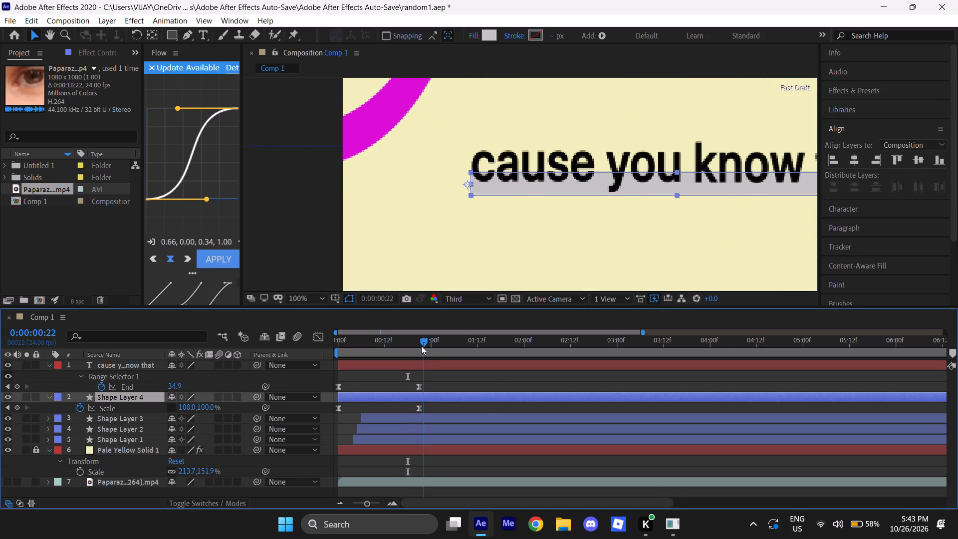
pyautogui.moveTo(421, 346); pyautogui.dragTo(420, 346)
pyautogui.scroll(-1, 631, 215)
pyautogui.keyDown('alt'); pyautogui.scroll(1, 684, 178); pyautogui.keyUp('alt')
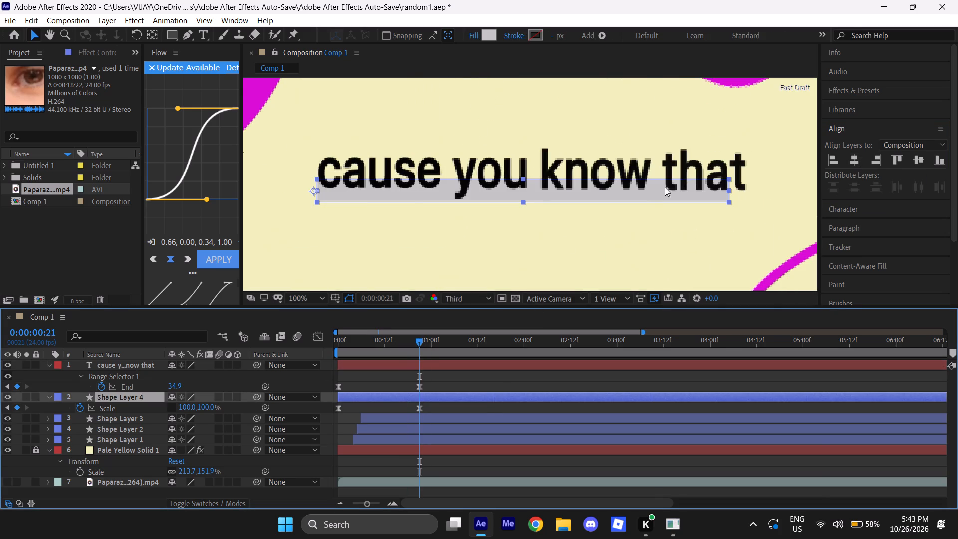
pyautogui.keyDown('alt'); pyautogui.scroll(-1, 644, 192); pyautogui.keyUp('alt')
pyautogui.keyDown('alt'); pyautogui.scroll(1, 643, 191); pyautogui.keyUp('alt')
pyautogui.click(621, 242)
pyautogui.scroll(-1, 621, 240)
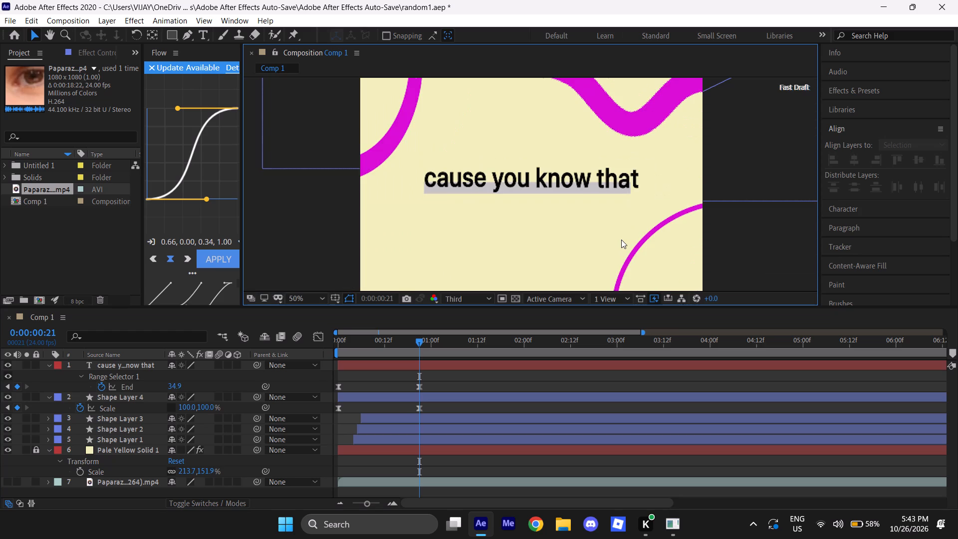
pyautogui.keyDown('alt'); pyautogui.scroll(1, 592, 203); pyautogui.keyUp('alt')
pyautogui.click(610, 178)
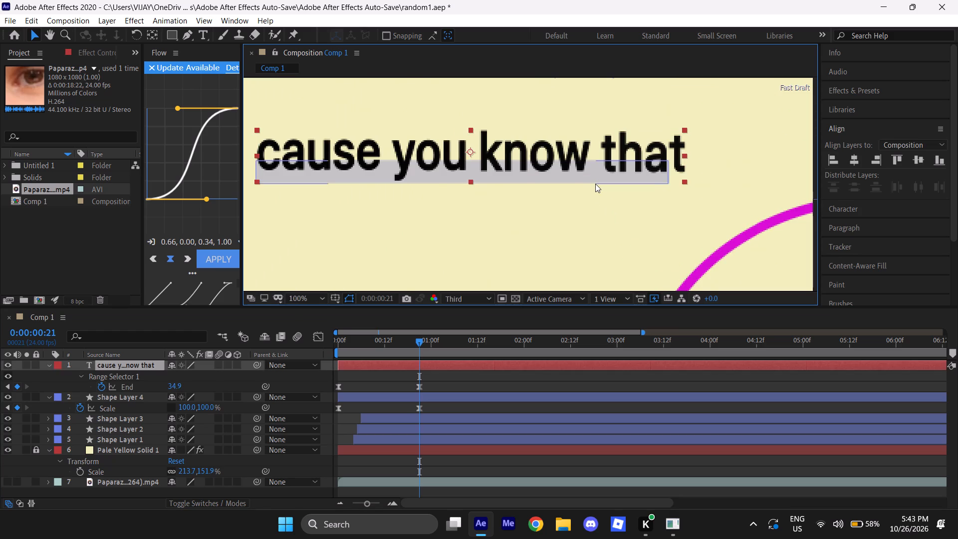
pyautogui.click(595, 184)
pyautogui.click(602, 181)
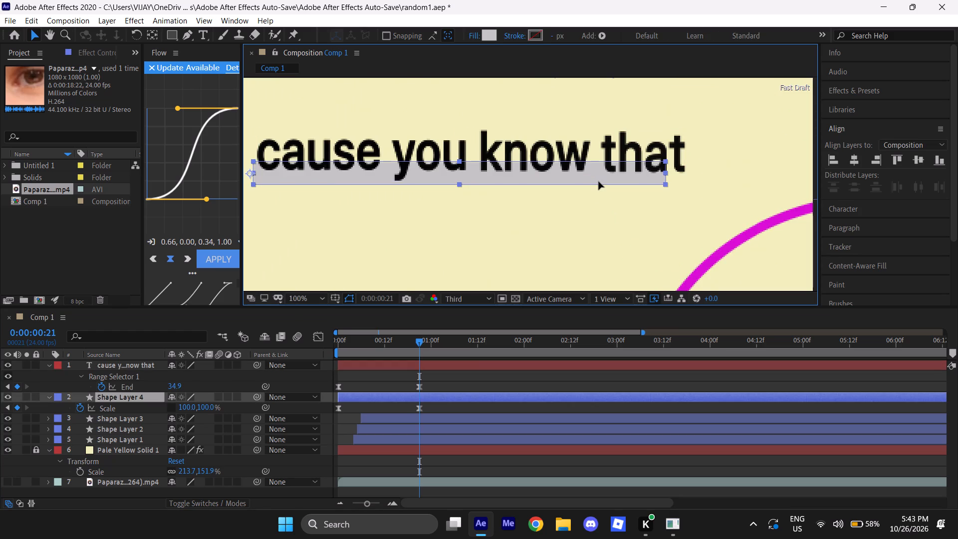
# Scrub and preview the text and highlight bar animation from 0:00:00:00 to check the bar's alignment.
pyautogui.moveTo(418, 342); pyautogui.dragTo(296, 360)
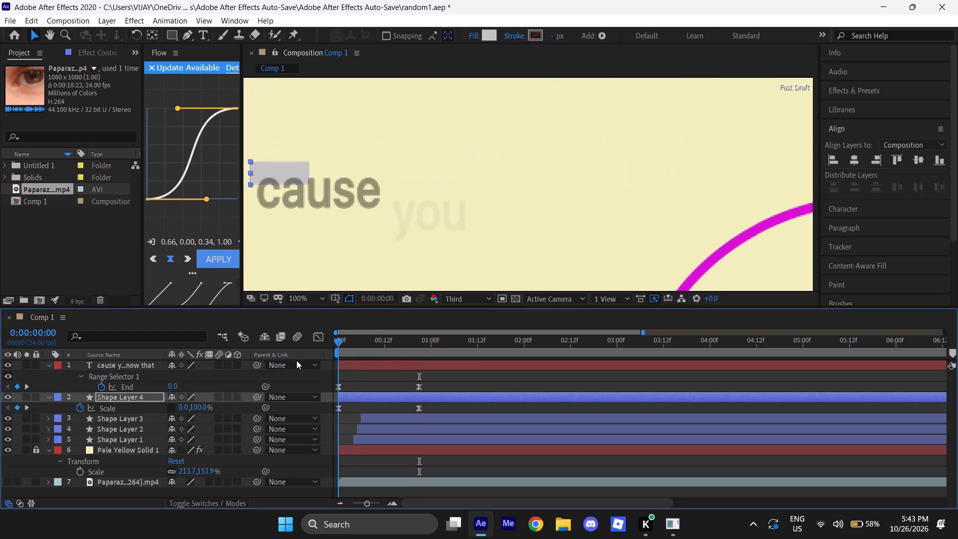
pyautogui.moveTo(296, 360); pyautogui.dragTo(407, 334)
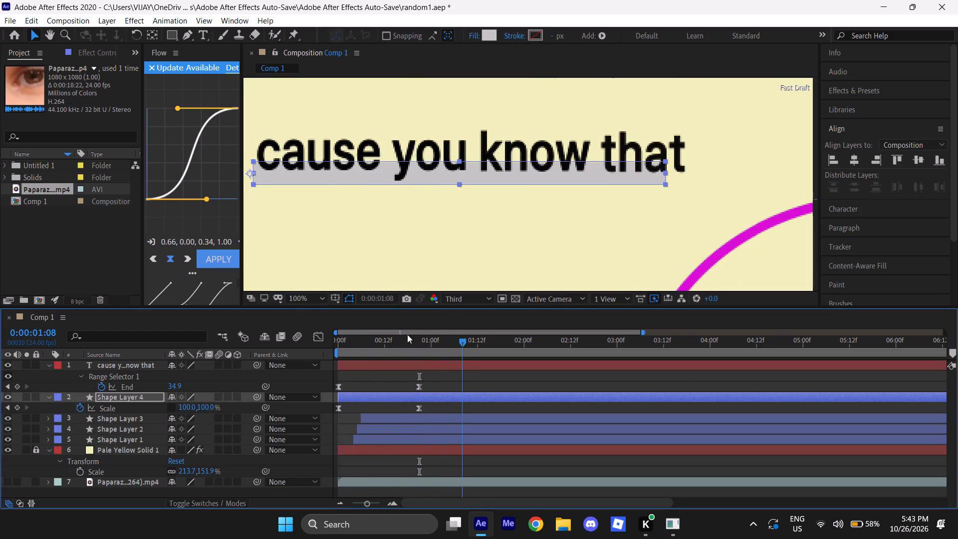
pyautogui.moveTo(407, 334); pyautogui.dragTo(246, 341)
pyautogui.scroll(-1, 343, 206)
pyautogui.click(773, 222)
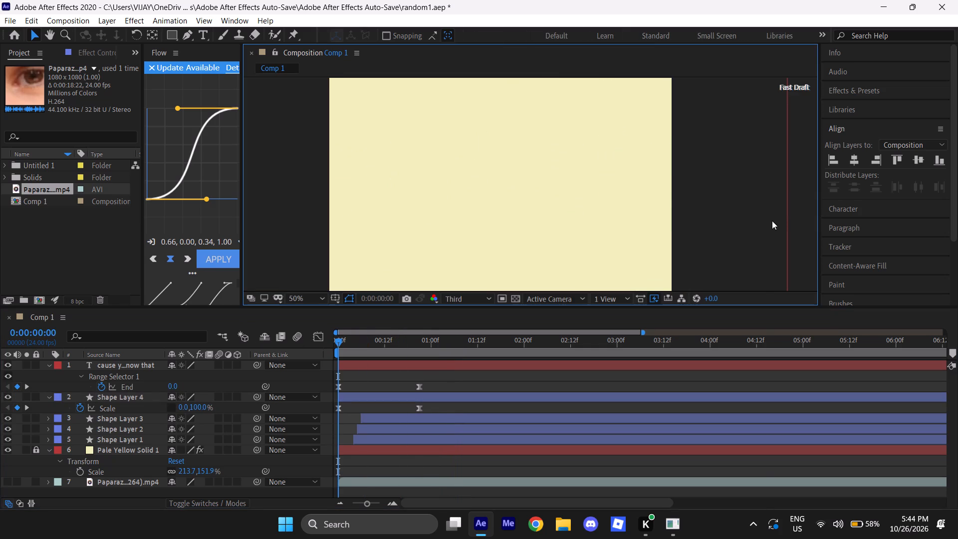
pyautogui.press('space')
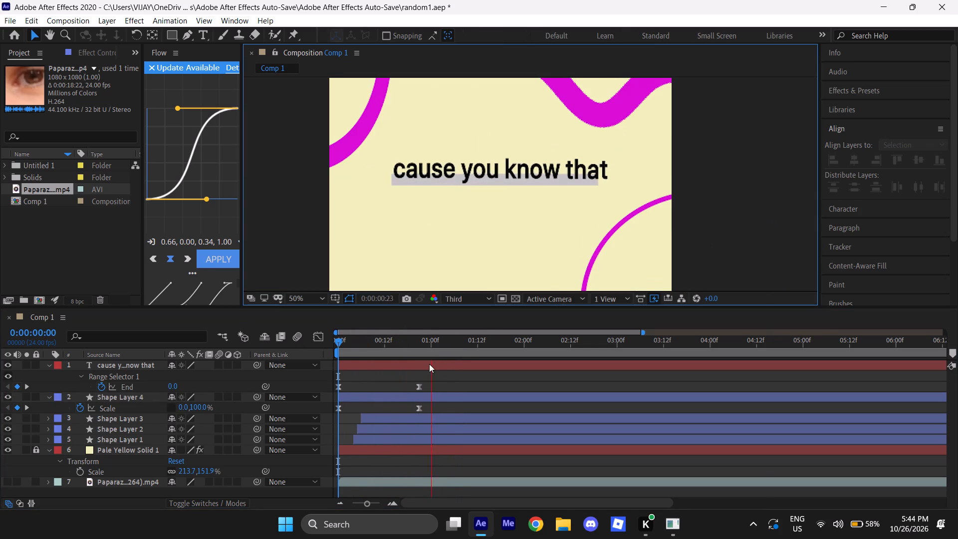
pyautogui.moveTo(338, 342); pyautogui.dragTo(312, 338)
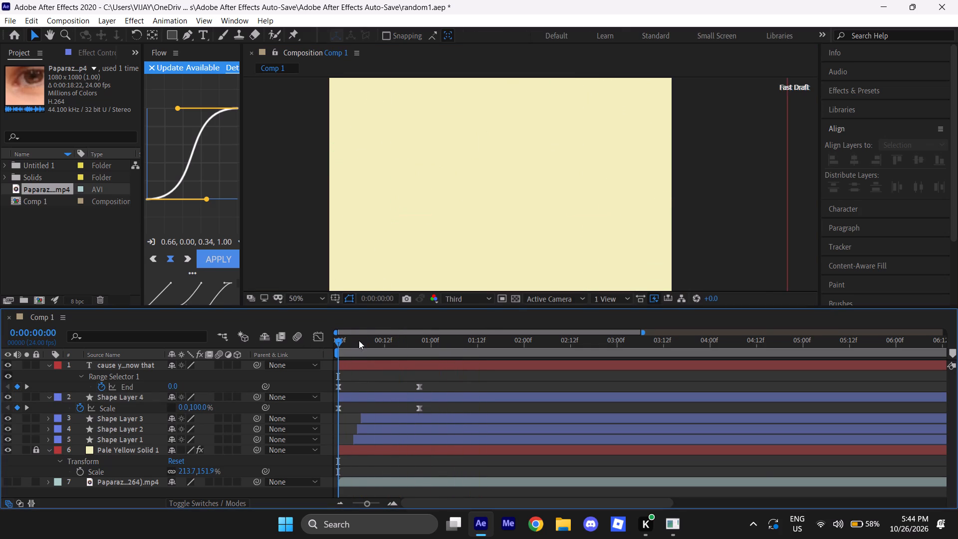
pyautogui.moveTo(339, 340); pyautogui.dragTo(425, 341)
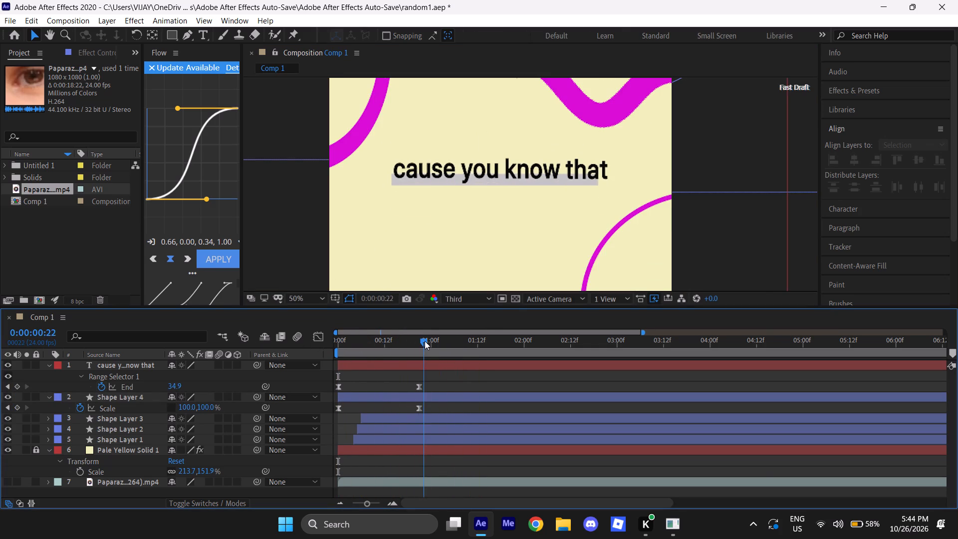
pyautogui.moveTo(425, 341); pyautogui.dragTo(421, 342)
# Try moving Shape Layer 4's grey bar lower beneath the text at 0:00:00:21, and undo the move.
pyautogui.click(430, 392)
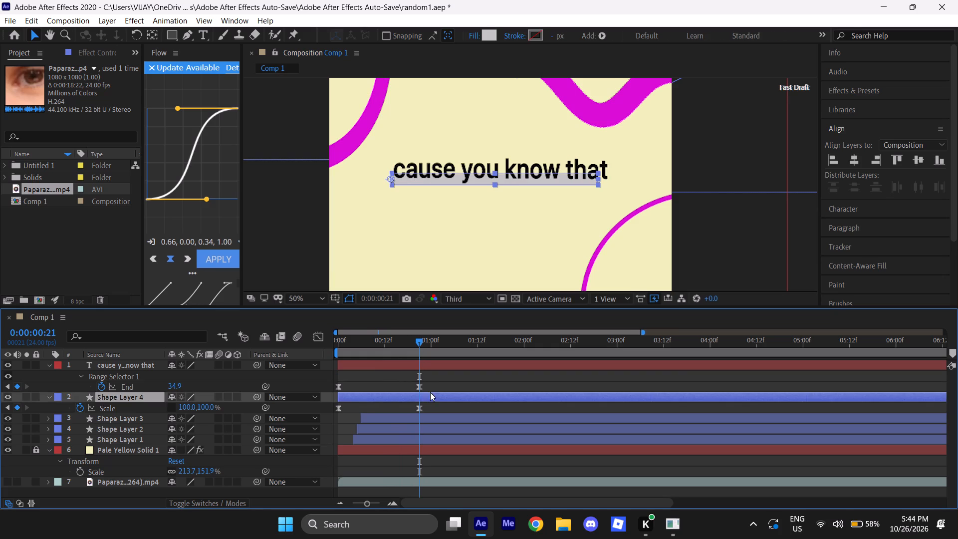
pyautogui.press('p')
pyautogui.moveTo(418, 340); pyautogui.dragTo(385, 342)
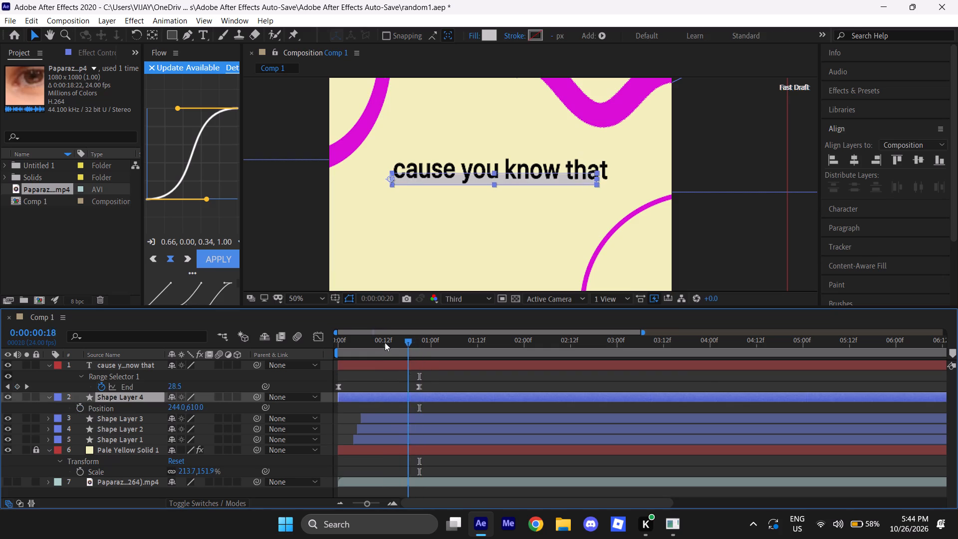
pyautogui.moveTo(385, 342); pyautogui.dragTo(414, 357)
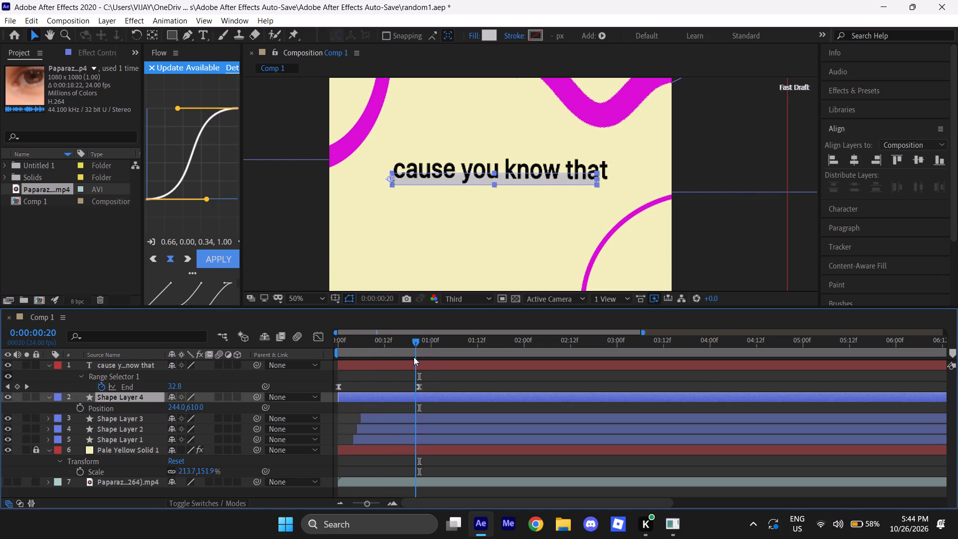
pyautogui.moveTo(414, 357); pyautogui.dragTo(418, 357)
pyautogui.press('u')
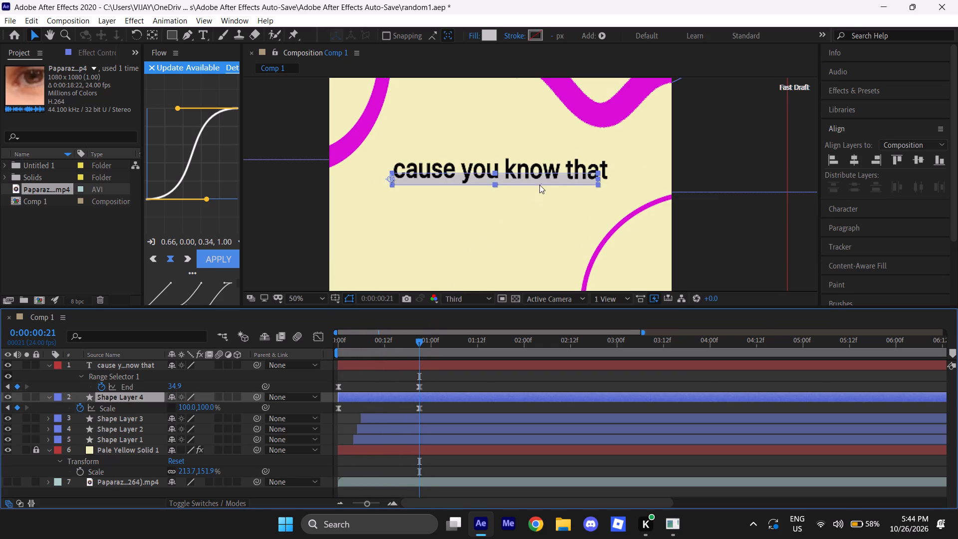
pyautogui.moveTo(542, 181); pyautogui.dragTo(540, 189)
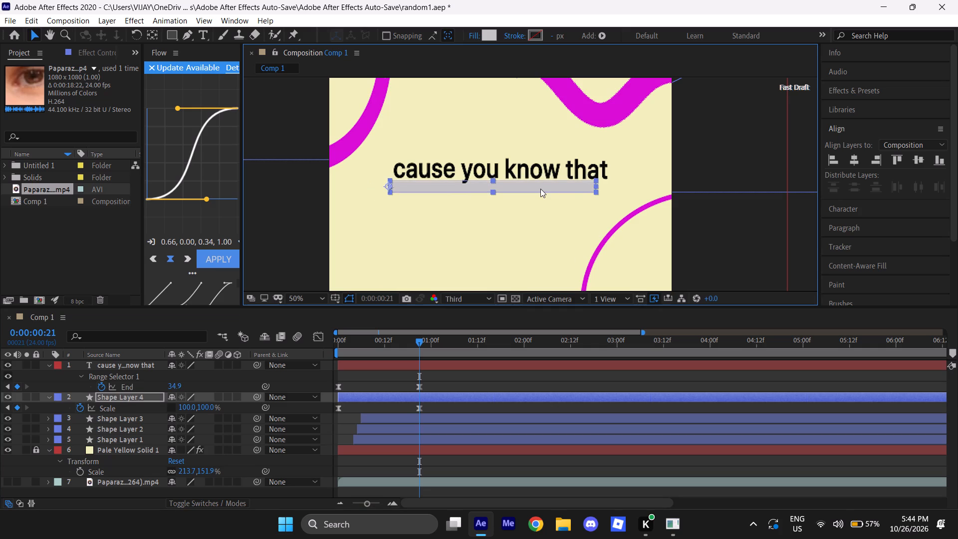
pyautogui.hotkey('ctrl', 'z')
# Shift the grey bar further left by setting Shape Layer 4's X Position to 235.
pyautogui.write('uu')
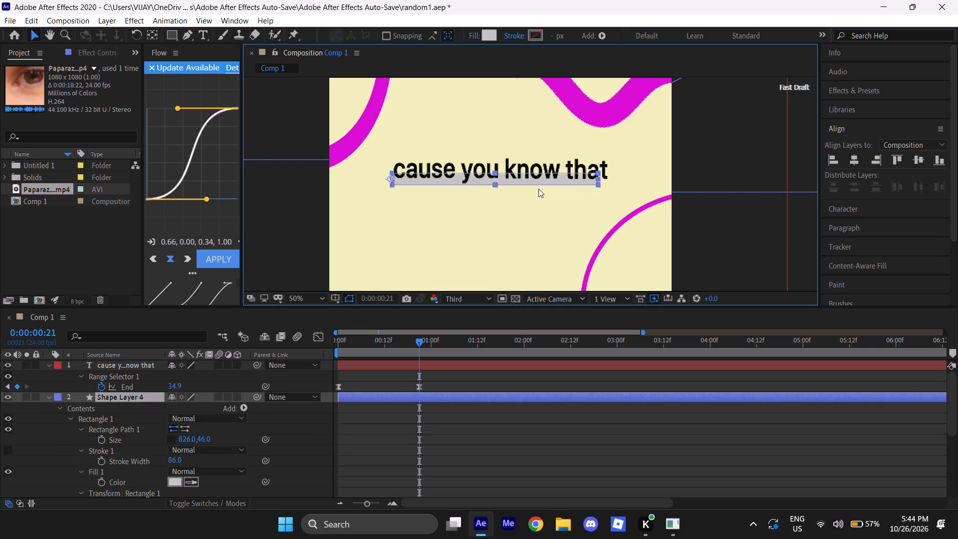
pyautogui.press('u')
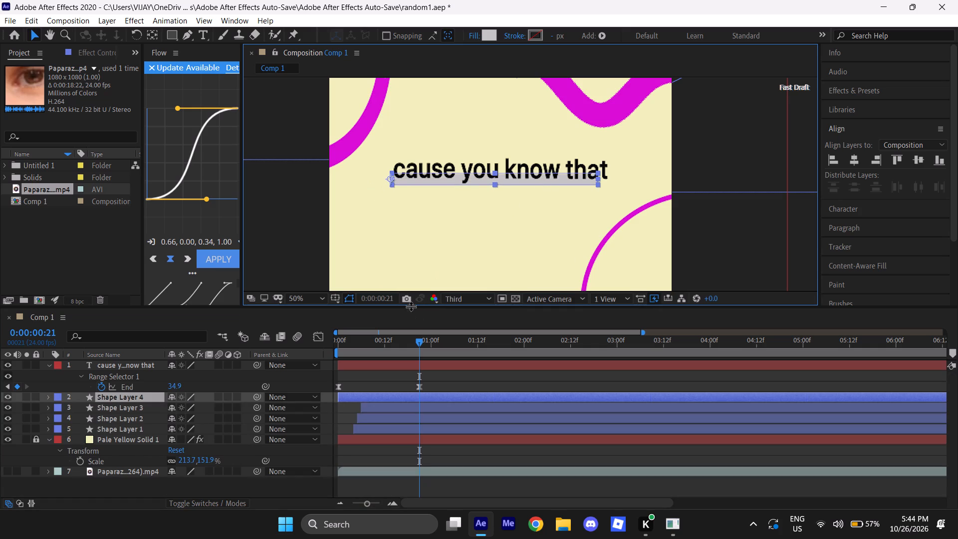
pyautogui.press('p')
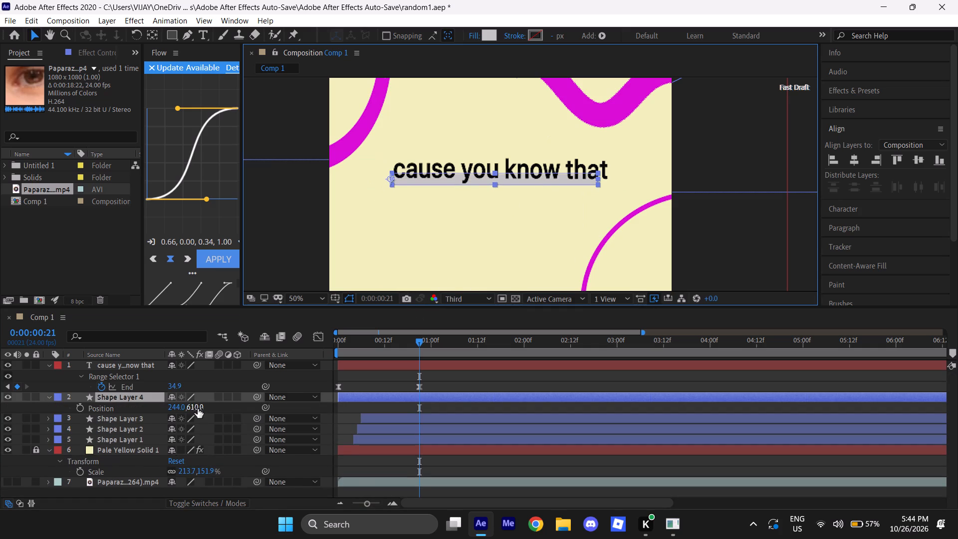
pyautogui.moveTo(198, 409); pyautogui.dragTo(191, 407)
pyautogui.hotkey('ctrl', 'z')
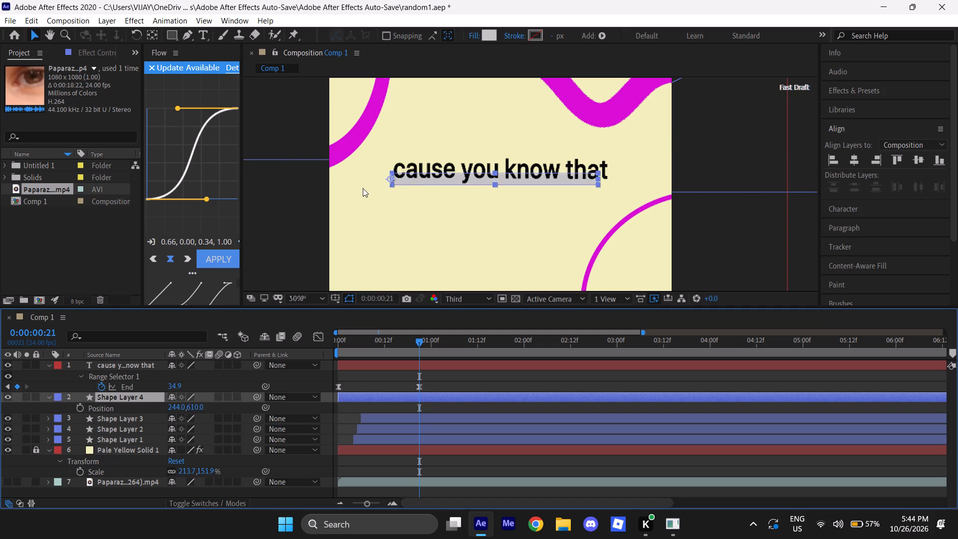
pyautogui.keyDown('alt'); pyautogui.scroll(1, 363, 189); pyautogui.keyUp('alt')
pyautogui.click(177, 407)
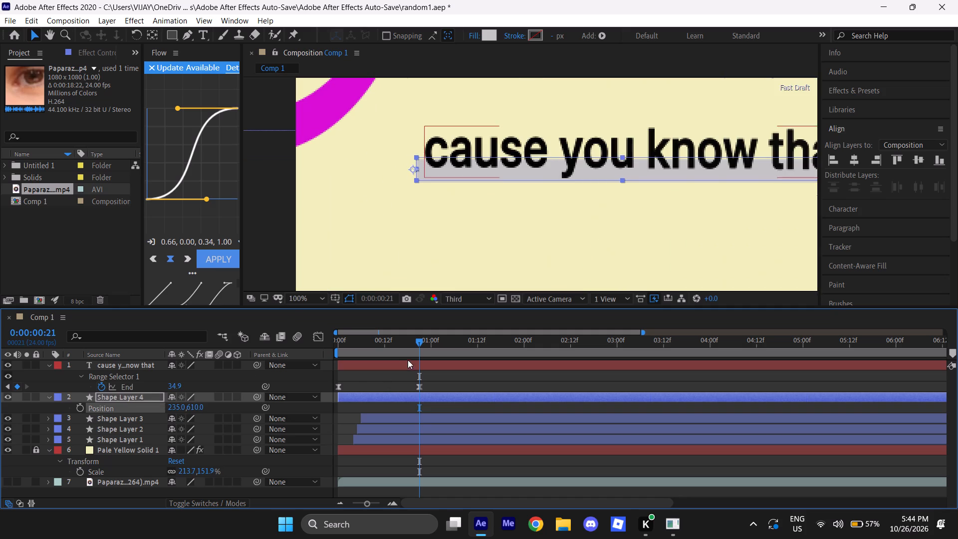
# Scrub from the composition's start to about 0:00:01:13 to review the repositioned bar against the text.
pyautogui.moveTo(420, 341); pyautogui.dragTo(354, 337)
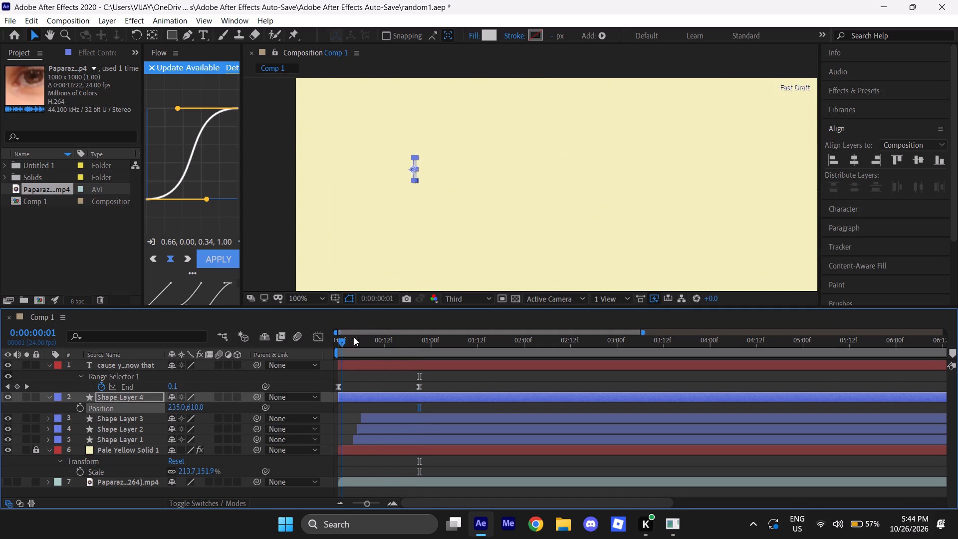
pyautogui.moveTo(354, 337); pyautogui.dragTo(367, 303)
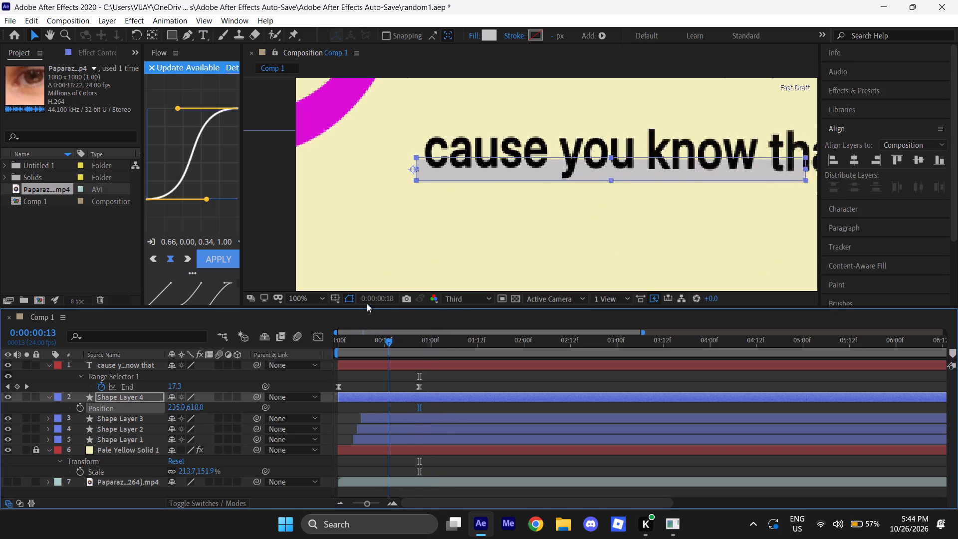
pyautogui.moveTo(367, 303); pyautogui.dragTo(455, 293)
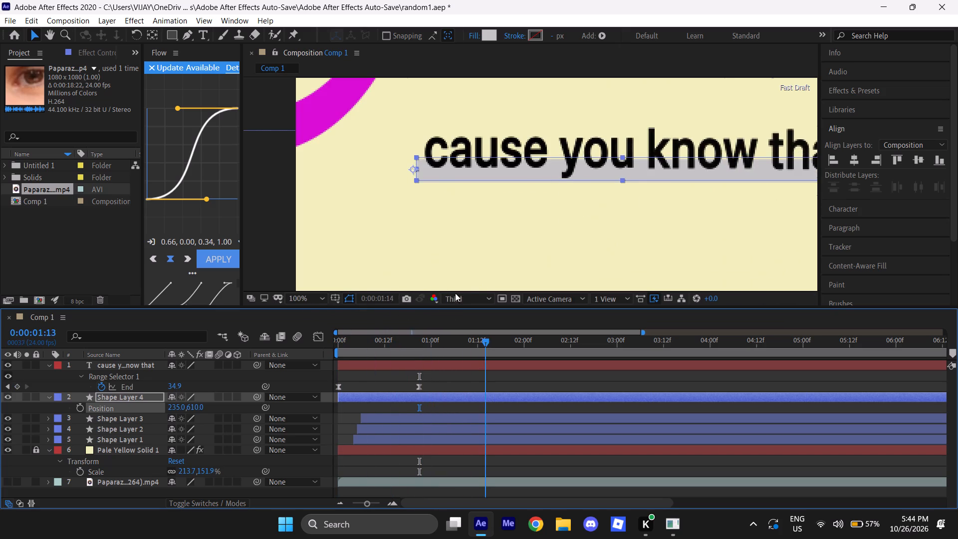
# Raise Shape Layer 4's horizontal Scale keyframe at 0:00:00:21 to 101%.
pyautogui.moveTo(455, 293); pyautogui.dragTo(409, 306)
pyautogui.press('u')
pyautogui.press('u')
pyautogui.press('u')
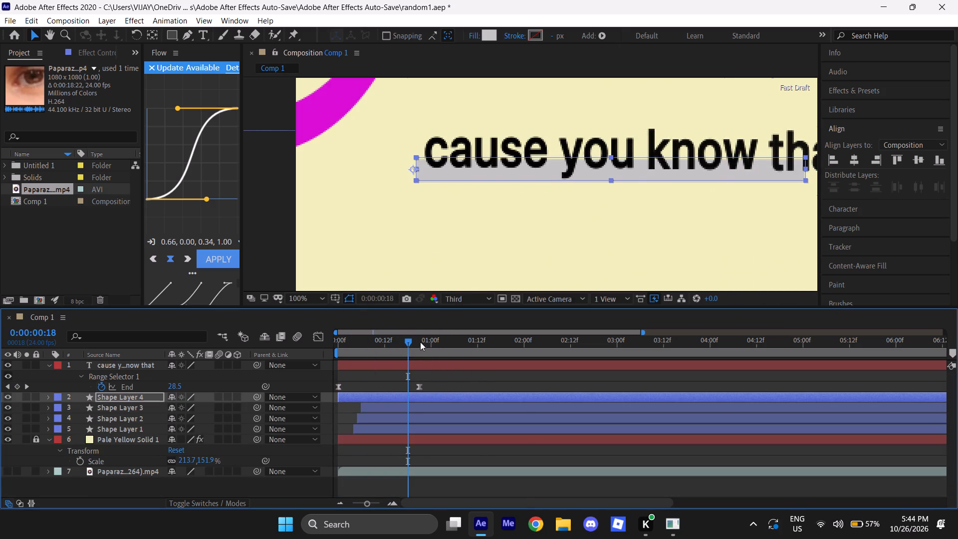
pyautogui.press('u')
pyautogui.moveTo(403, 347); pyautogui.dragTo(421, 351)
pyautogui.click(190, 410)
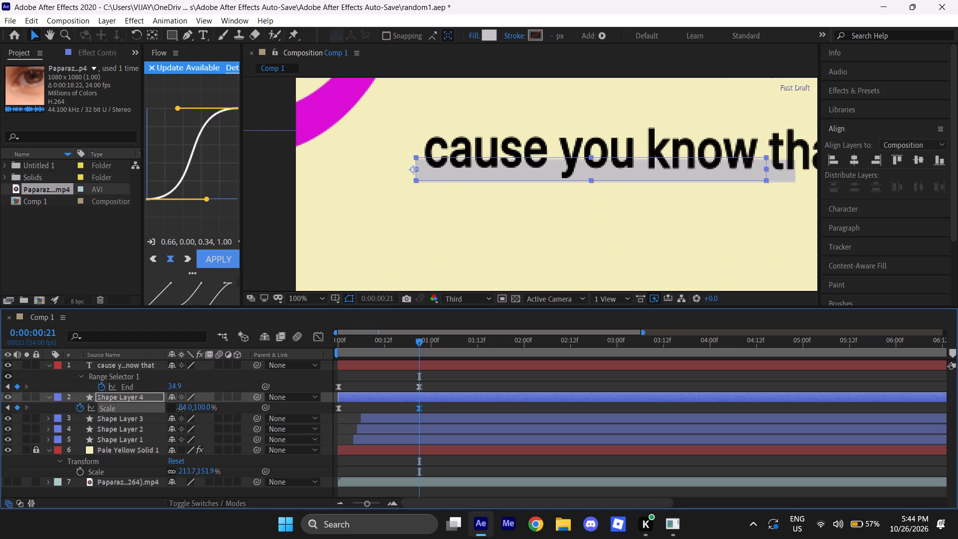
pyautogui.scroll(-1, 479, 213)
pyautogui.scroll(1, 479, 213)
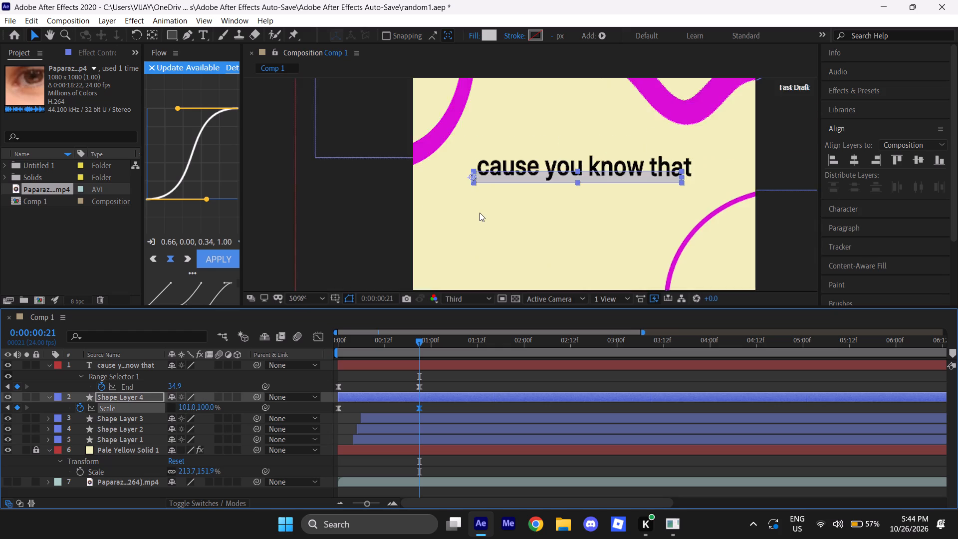
# Preview the text and highlight bar animation from the composition's start to check the widened bar.
pyautogui.press('y')
pyautogui.press('y')
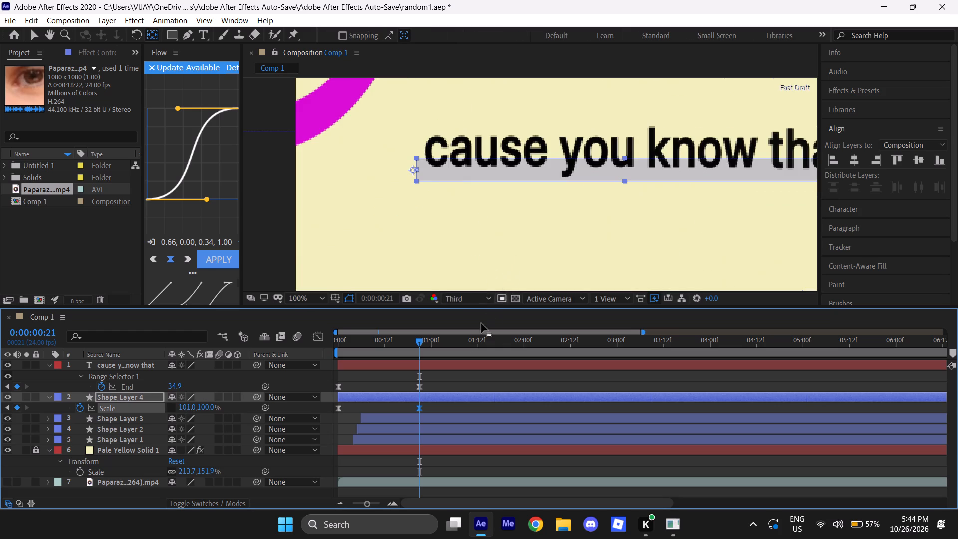
pyautogui.press('y')
pyautogui.scroll(-2, 458, 325)
pyautogui.scroll(-1, 545, 223)
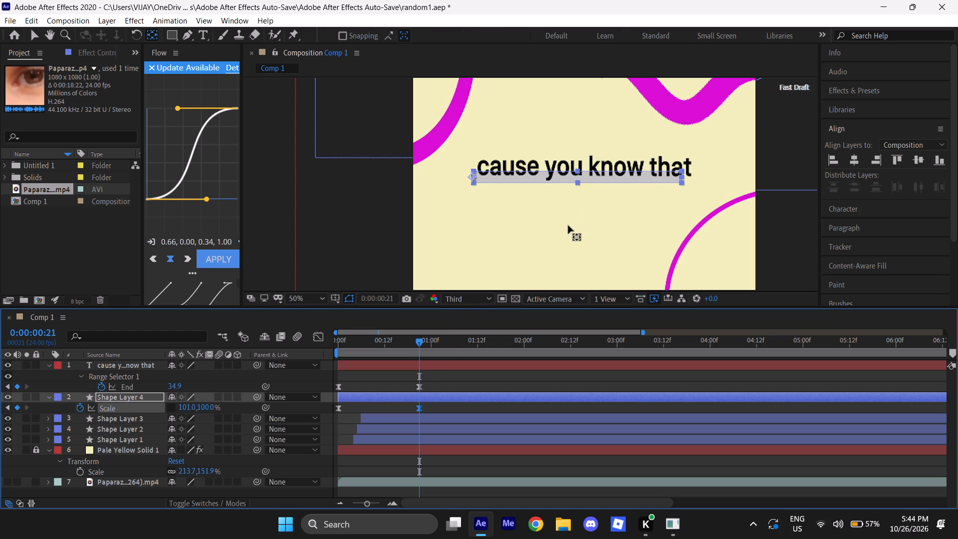
pyautogui.moveTo(421, 345); pyautogui.dragTo(265, 354)
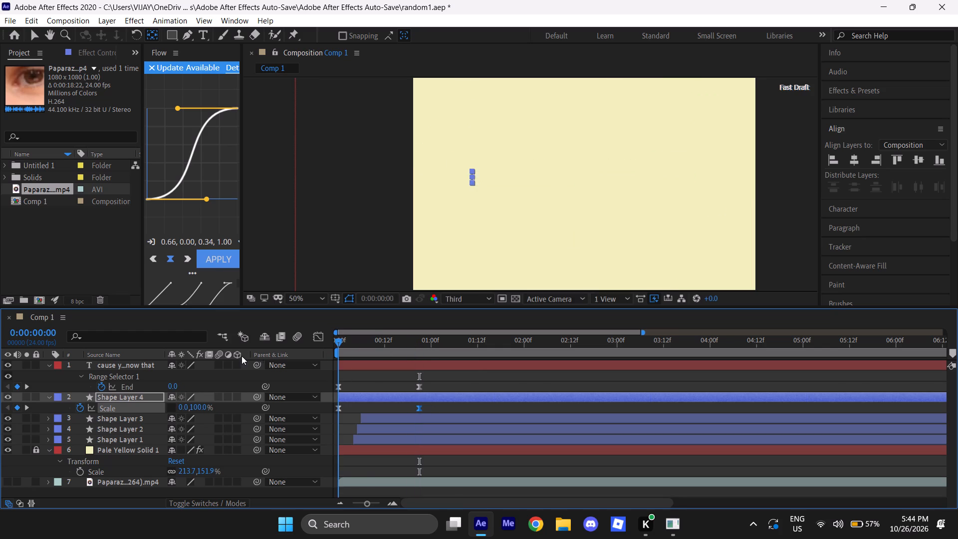
pyautogui.press('space')
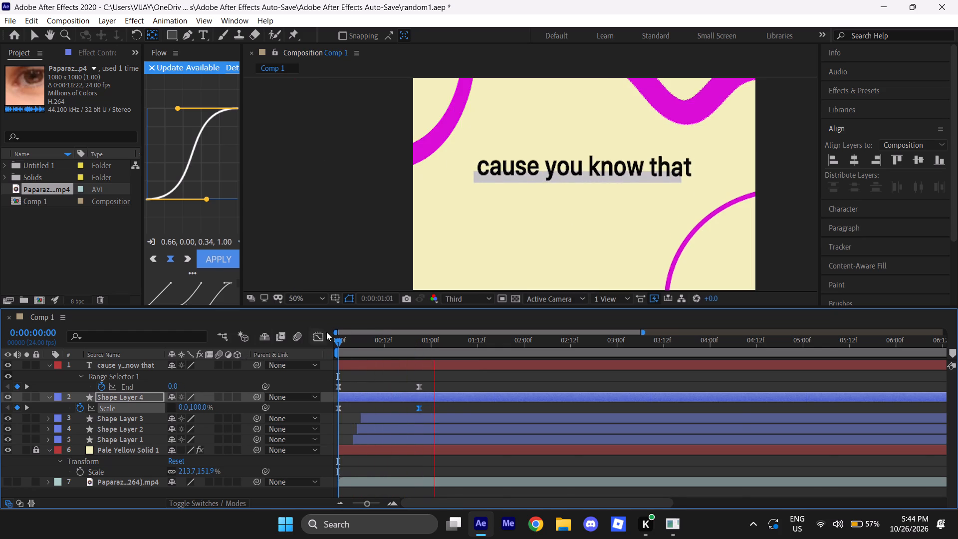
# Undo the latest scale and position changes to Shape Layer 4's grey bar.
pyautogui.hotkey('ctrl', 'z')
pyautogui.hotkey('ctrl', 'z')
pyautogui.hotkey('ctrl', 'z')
# Play the composition repeatedly from 0:00:00:00 to review how the grey bar follows the text.
pyautogui.moveTo(419, 344); pyautogui.dragTo(413, 344)
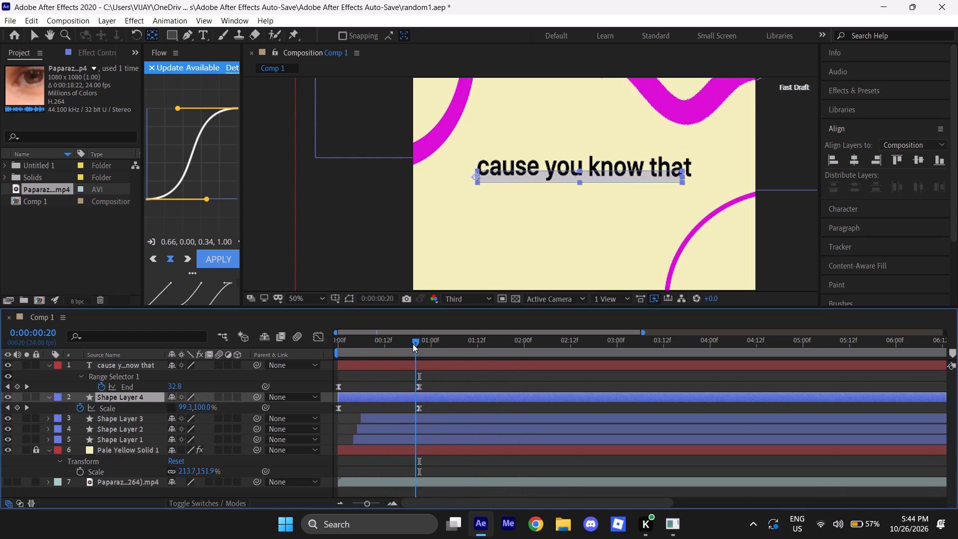
pyautogui.moveTo(413, 344); pyautogui.dragTo(295, 355)
pyautogui.press('space')
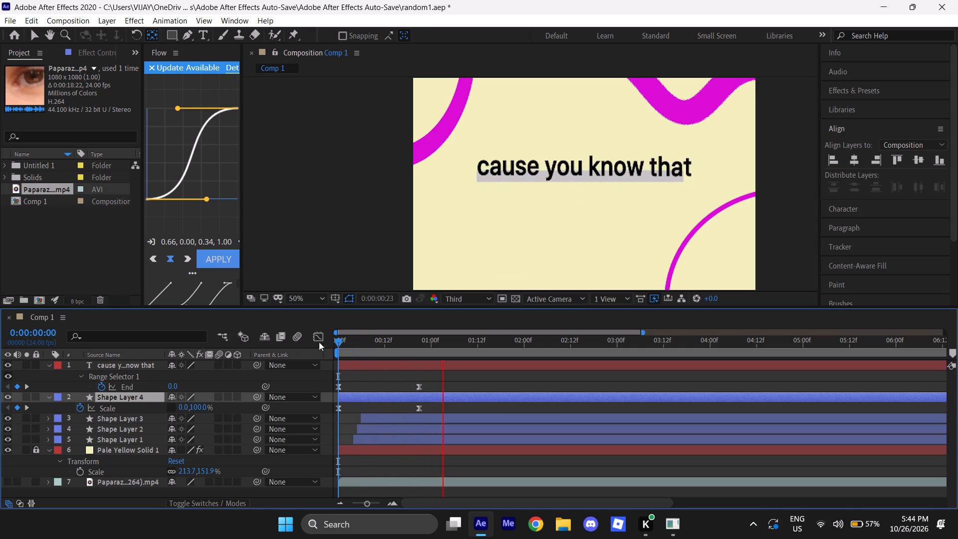
pyautogui.moveTo(340, 343); pyautogui.dragTo(280, 350)
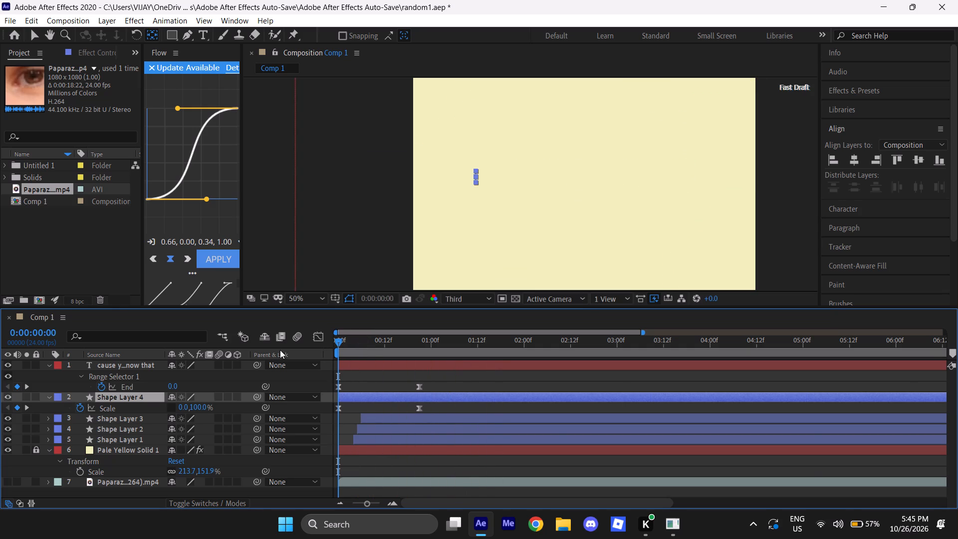
pyautogui.moveTo(280, 350); pyautogui.dragTo(271, 326)
pyautogui.press('space')
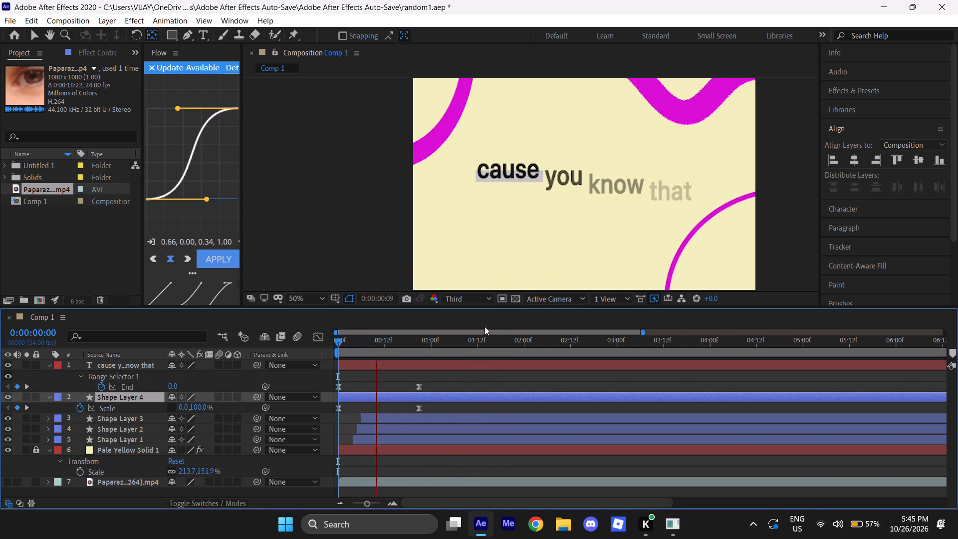
pyautogui.moveTo(339, 343); pyautogui.dragTo(336, 343)
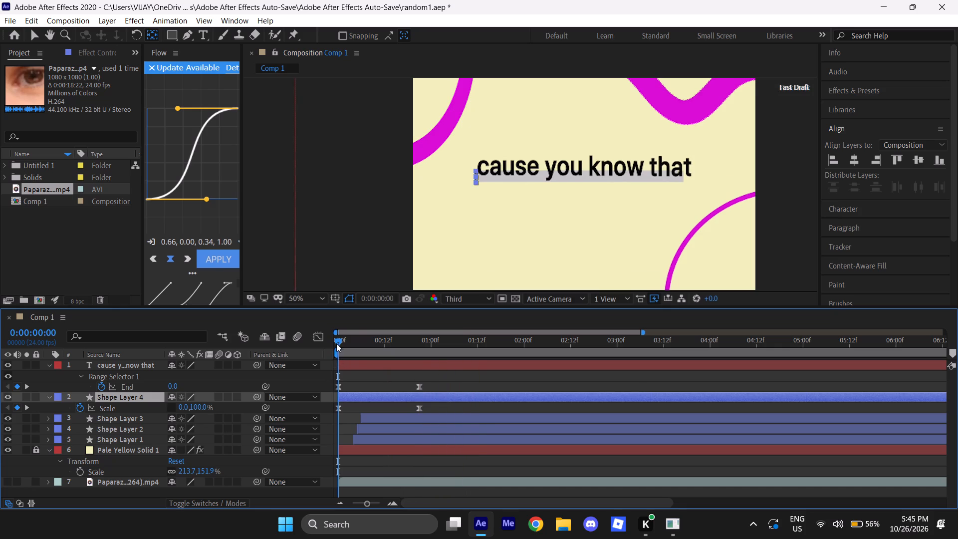
# Delete Shape Layer 4 with its grey highlight bar.
pyautogui.moveTo(336, 343); pyautogui.dragTo(428, 348)
pyautogui.click(426, 397)
pyautogui.press('BackSpace')
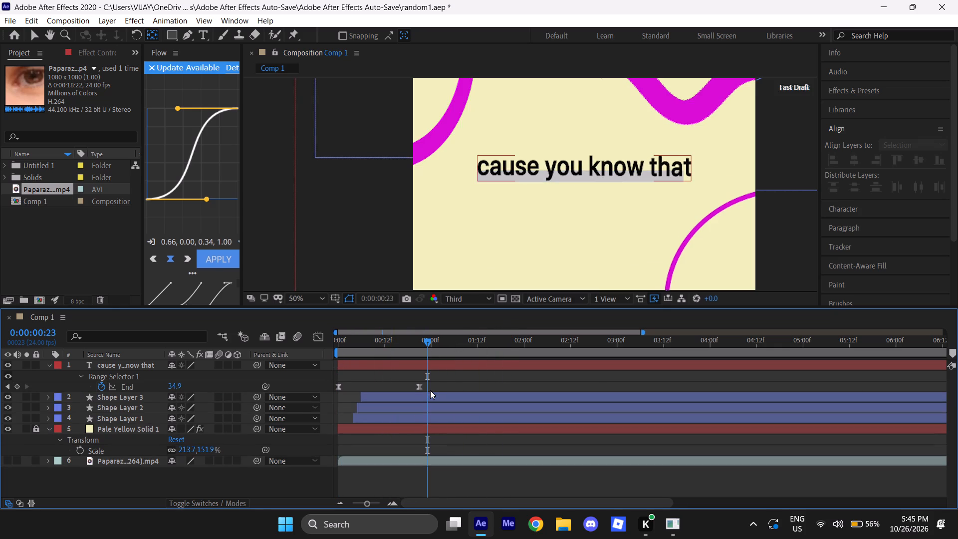
# Draw a new long, thin grey rectangle across the lower half of "cause you know that" as a separate shape layer.
pyautogui.keyDown('alt'); pyautogui.scroll(1, 701, 158); pyautogui.keyUp('alt')
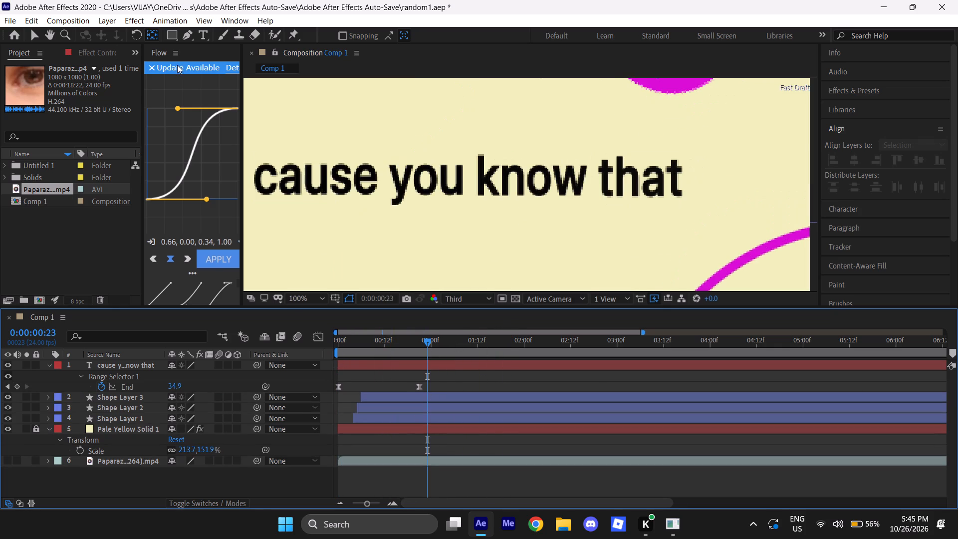
pyautogui.click(173, 38)
pyautogui.scroll(-1, 311, 180)
pyautogui.keyDown('alt'); pyautogui.scroll(1, 420, 191); pyautogui.keyUp('alt')
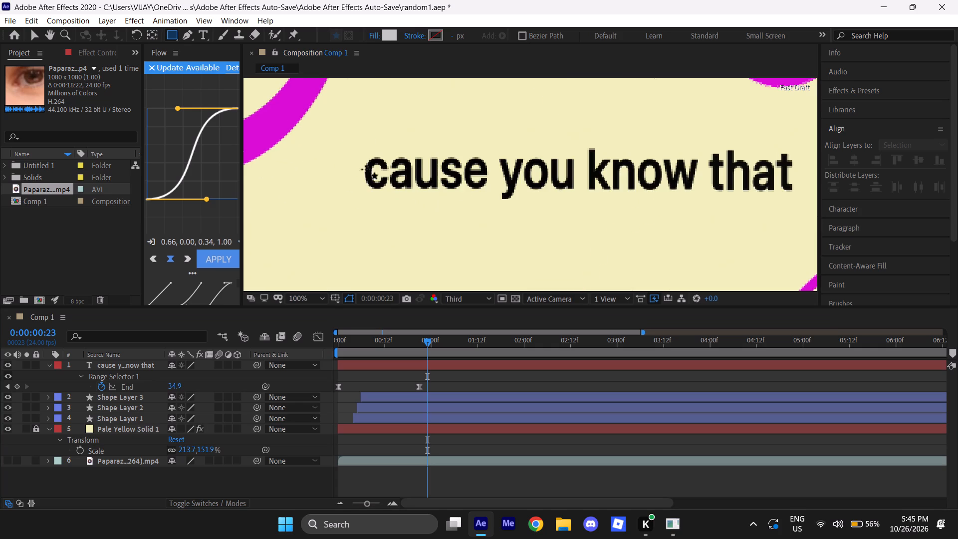
pyautogui.moveTo(354, 172); pyautogui.dragTo(701, 189)
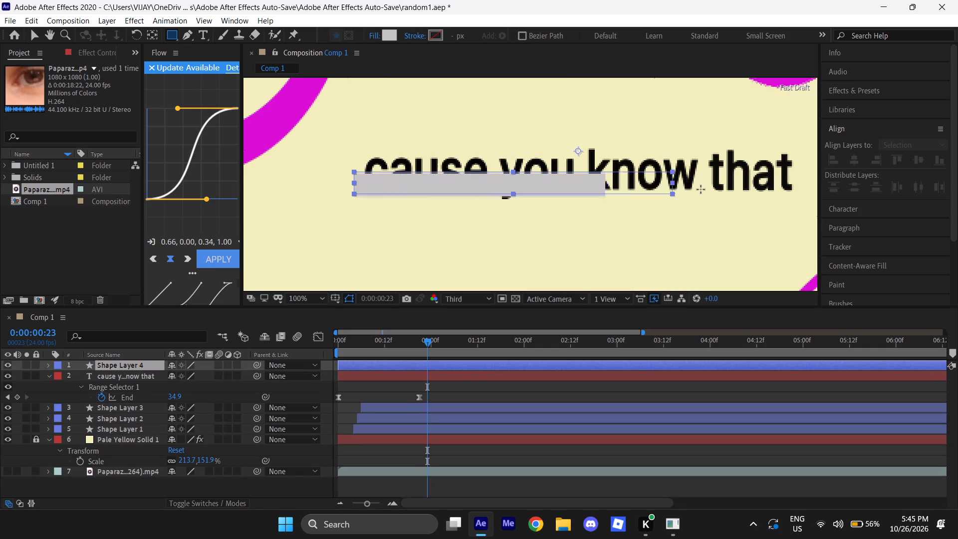
pyautogui.moveTo(701, 189); pyautogui.dragTo(766, 199)
pyautogui.click(765, 199)
pyautogui.press('v')
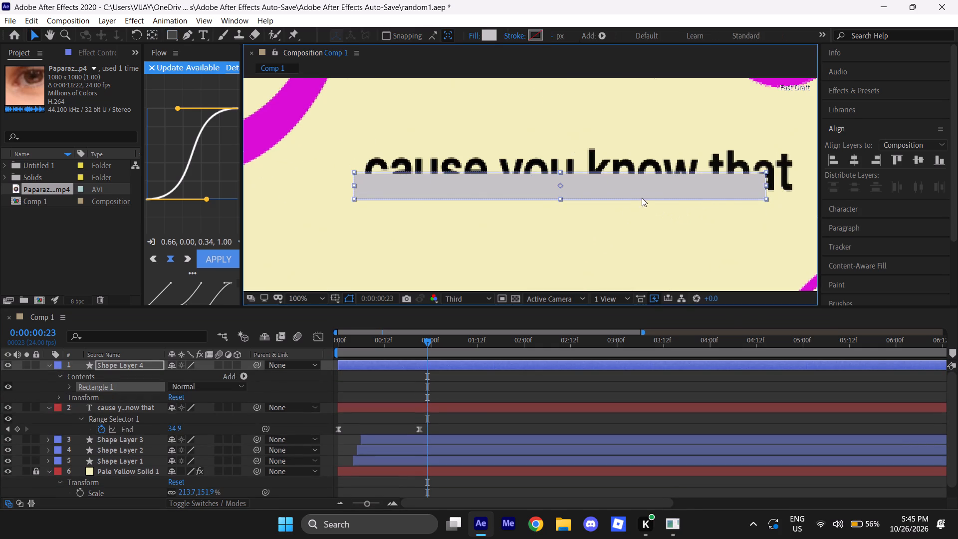
pyautogui.click(649, 184)
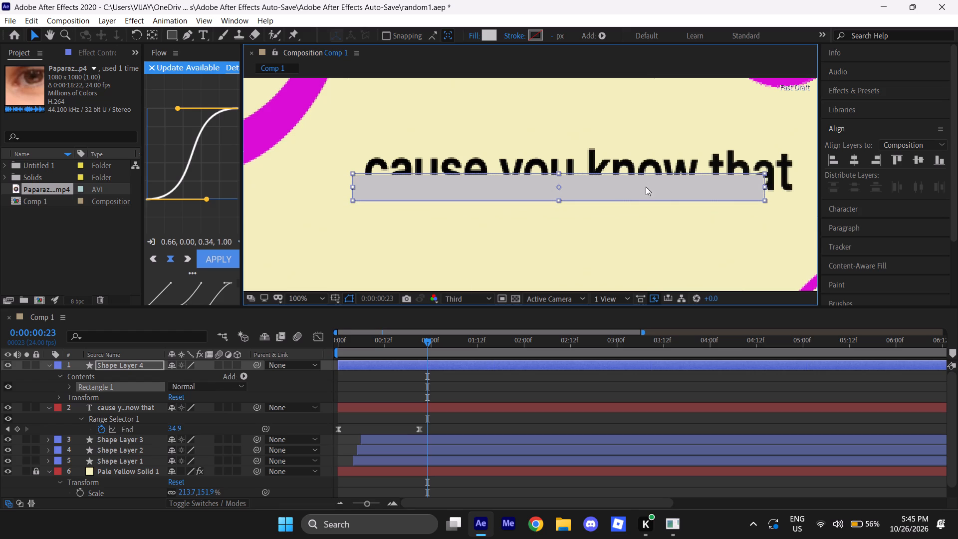
# Move the new Shape Layer 4 directly below the "cause you know that" text layer in the stack.
pyautogui.moveTo(142, 363); pyautogui.dragTo(133, 415)
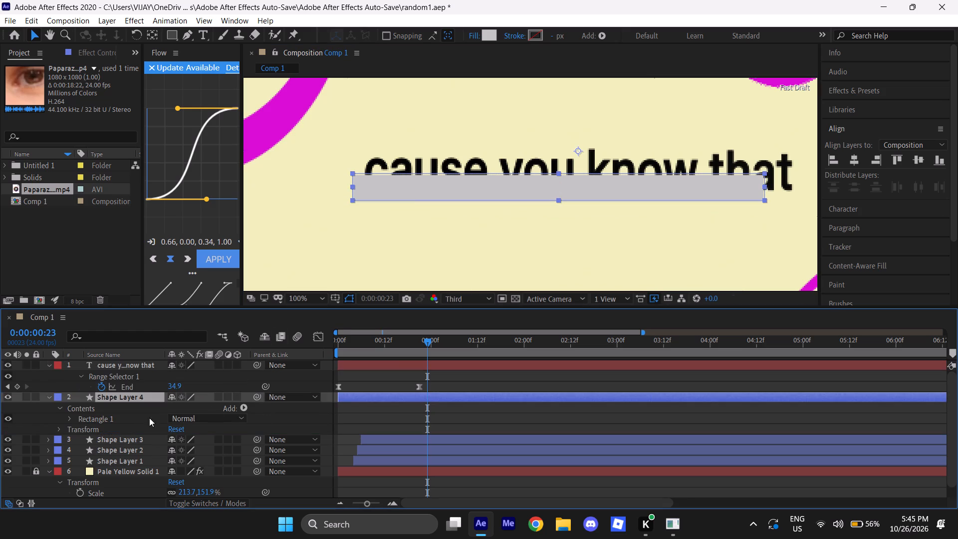
# At 0:00:00:21, scale the grey bar to 99.3% by 89.8% and reposition it slightly lower behind the text.
pyautogui.moveTo(426, 347); pyautogui.dragTo(416, 352)
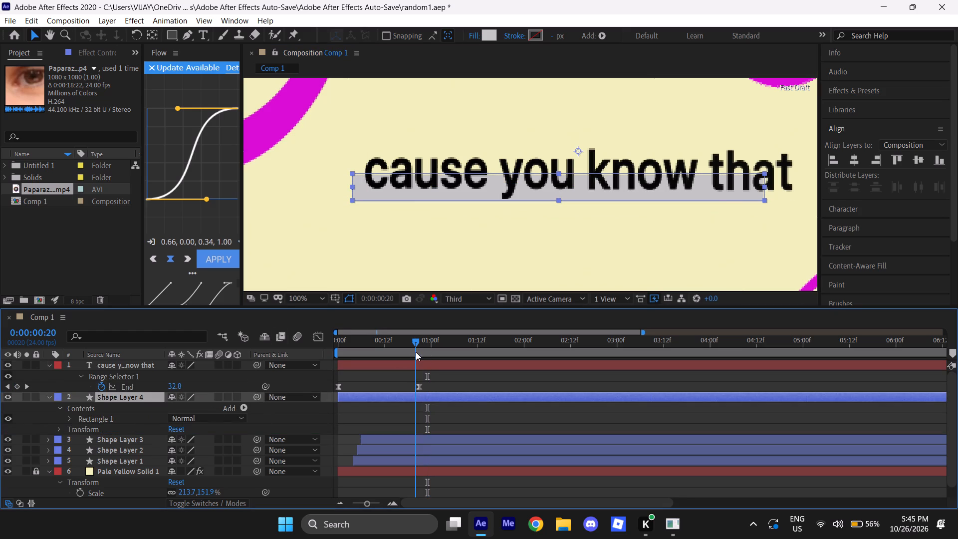
pyautogui.moveTo(416, 352); pyautogui.dragTo(418, 349)
pyautogui.moveTo(353, 200); pyautogui.dragTo(353, 198)
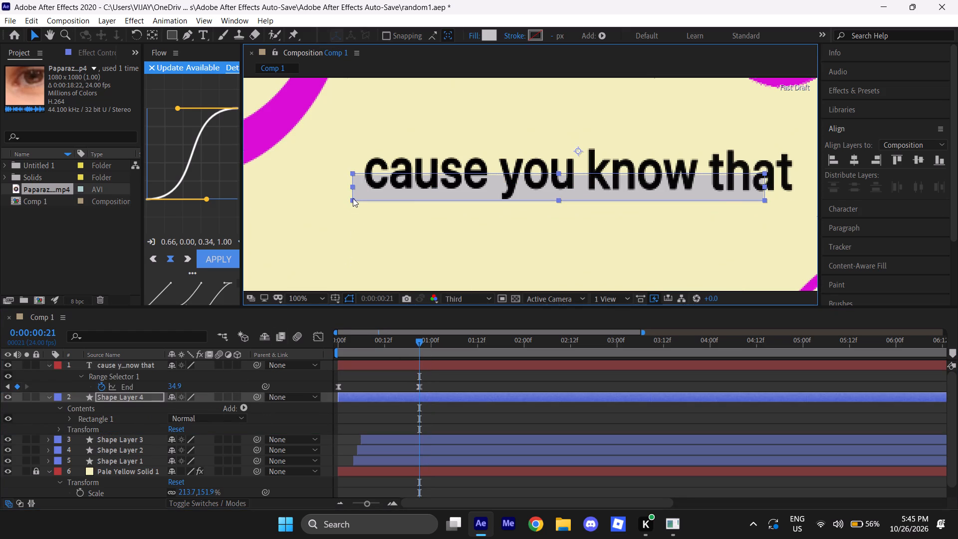
pyautogui.moveTo(353, 198); pyautogui.dragTo(354, 195)
pyautogui.moveTo(425, 187); pyautogui.dragTo(422, 192)
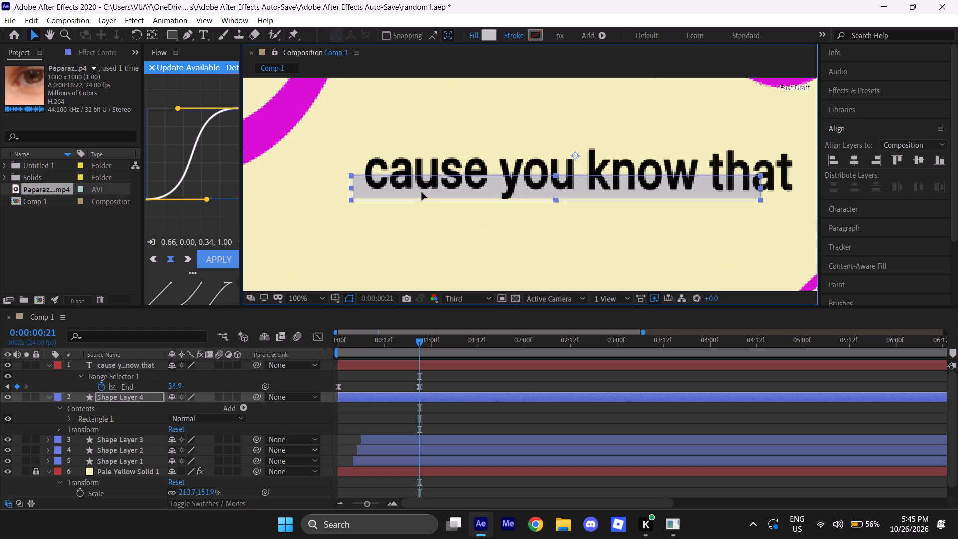
pyautogui.moveTo(422, 192); pyautogui.dragTo(425, 195)
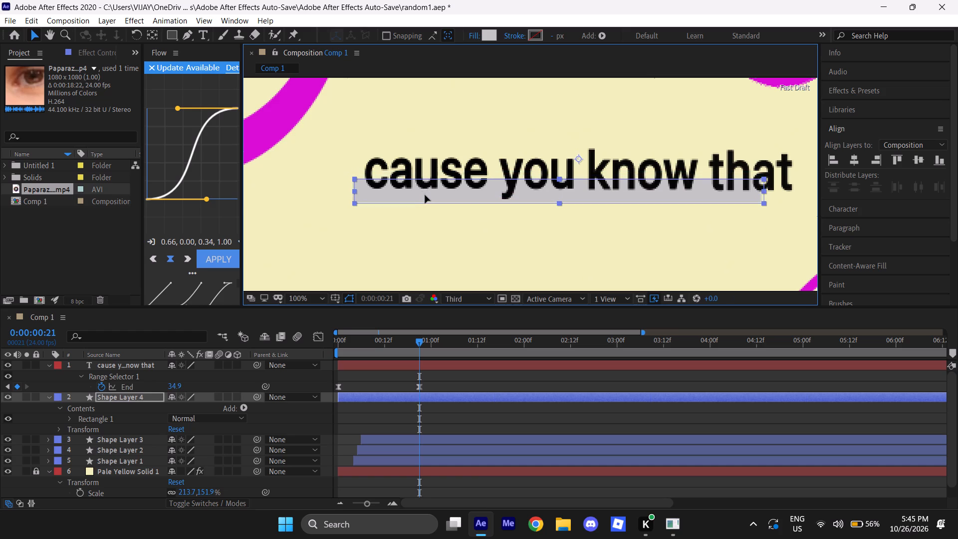
pyautogui.moveTo(425, 195); pyautogui.dragTo(427, 195)
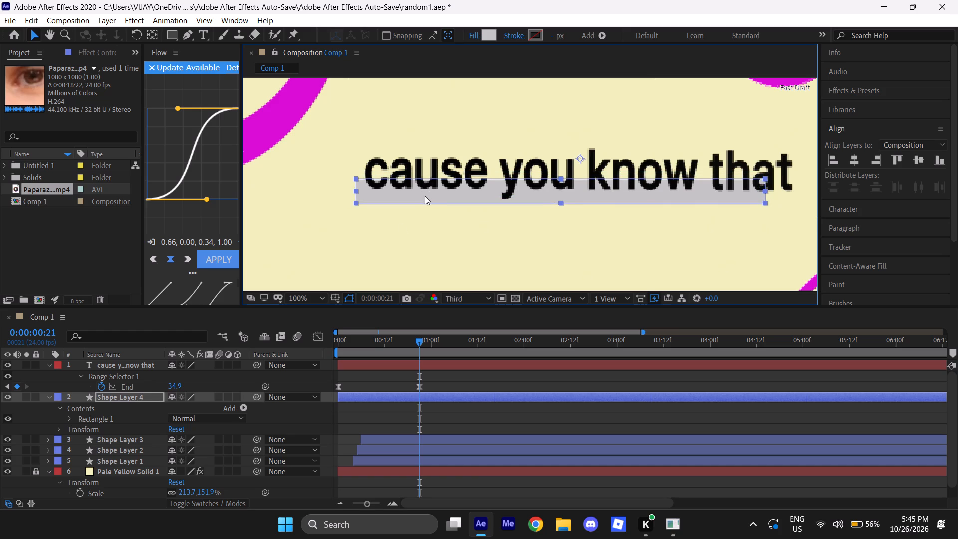
# Add a Scale keyframe to Shape Layer 4 at 0:00:00:21 and unlink its width and height proportions.
pyautogui.click(419, 344)
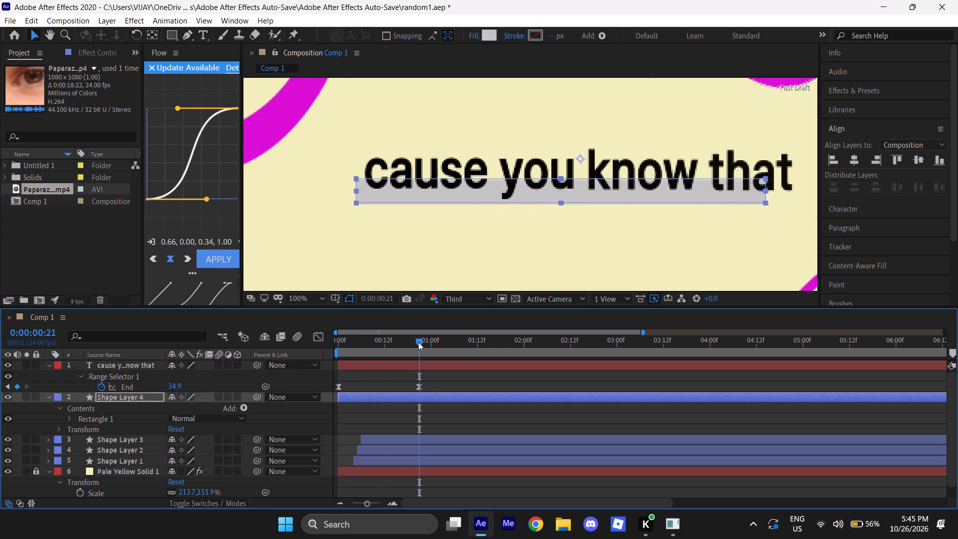
pyautogui.press('s')
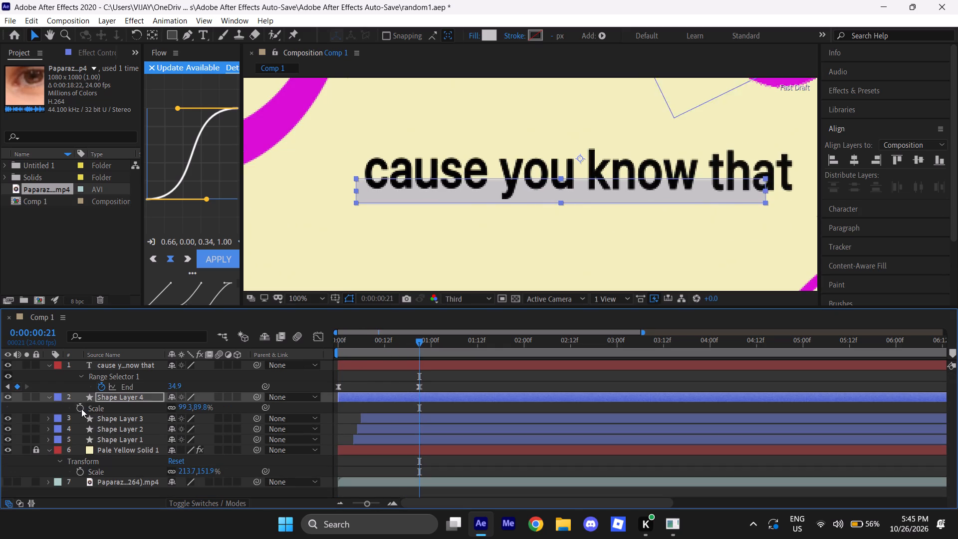
pyautogui.click(82, 409)
pyautogui.click(172, 411)
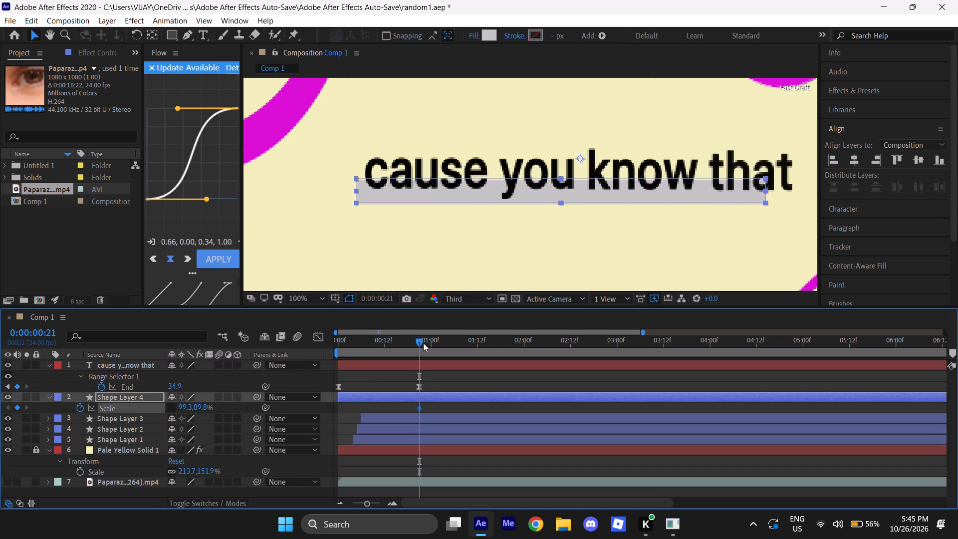
# Examine the grey bar's placement against the text and the whole composition at different magnifications.
pyautogui.click(414, 242)
pyautogui.scroll(-2, 478, 238)
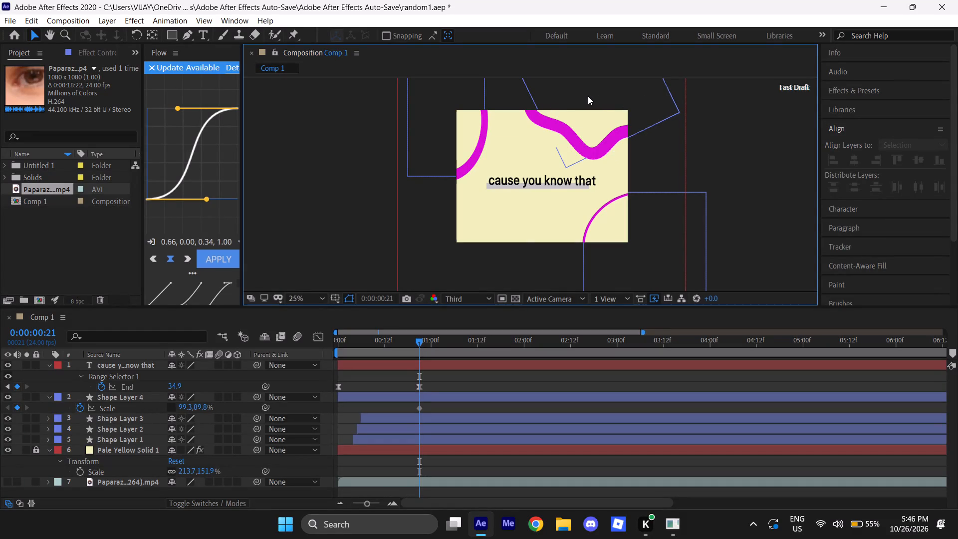
pyautogui.keyDown('alt'); pyautogui.scroll(2, 587, 165); pyautogui.keyUp('alt')
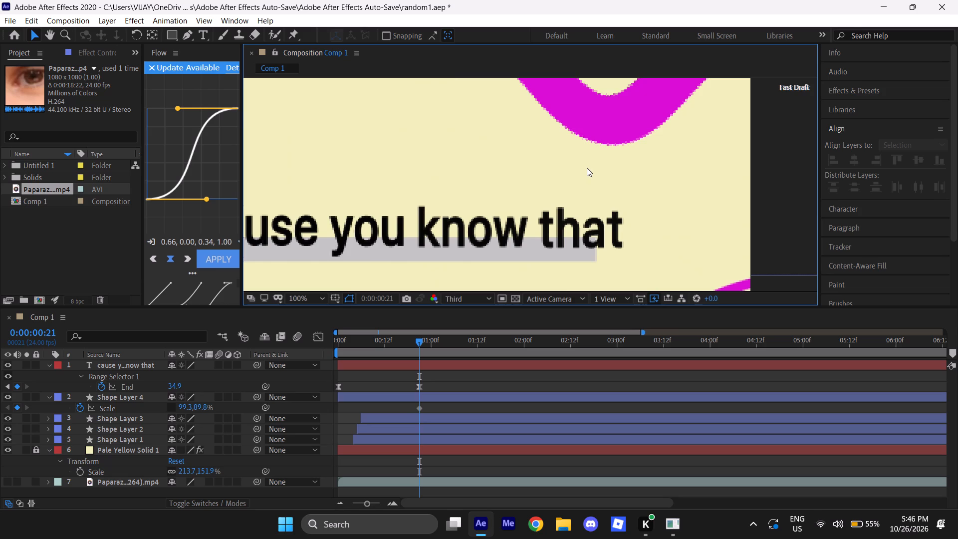
pyautogui.scroll(-2, 633, 147)
pyautogui.keyDown('alt'); pyautogui.scroll(1, 481, 177); pyautogui.keyUp('alt')
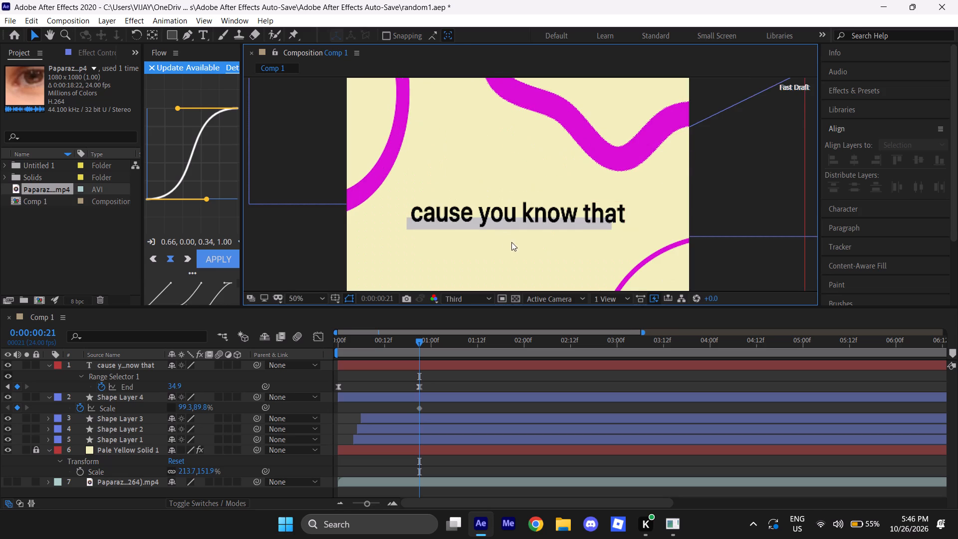
pyautogui.scroll(-1, 515, 240)
pyautogui.keyDown('alt'); pyautogui.scroll(1, 527, 231); pyautogui.keyUp('alt')
# Select Shape Layer 4 and nudge its grey bar slightly up and to the right behind the text.
pyautogui.click(514, 182)
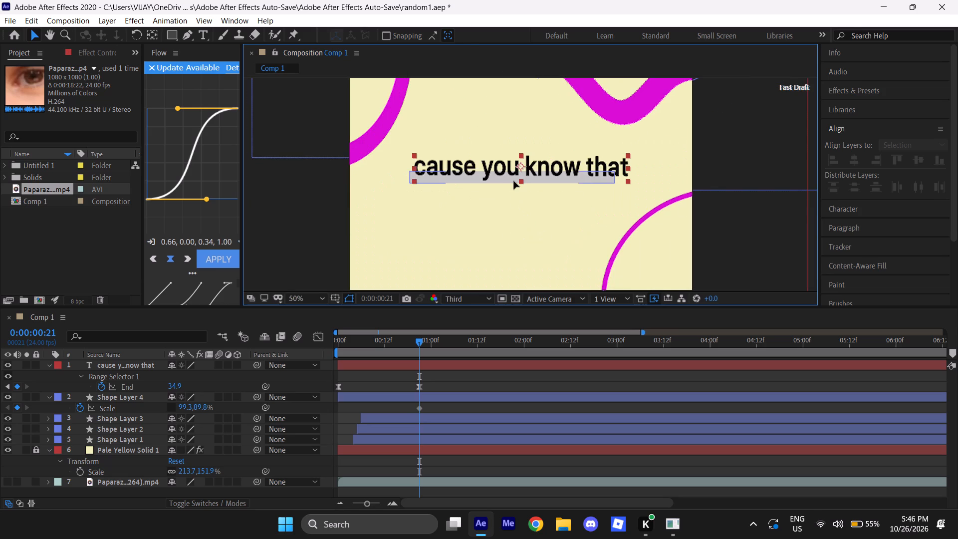
pyautogui.hotkey('ctrl', 'z')
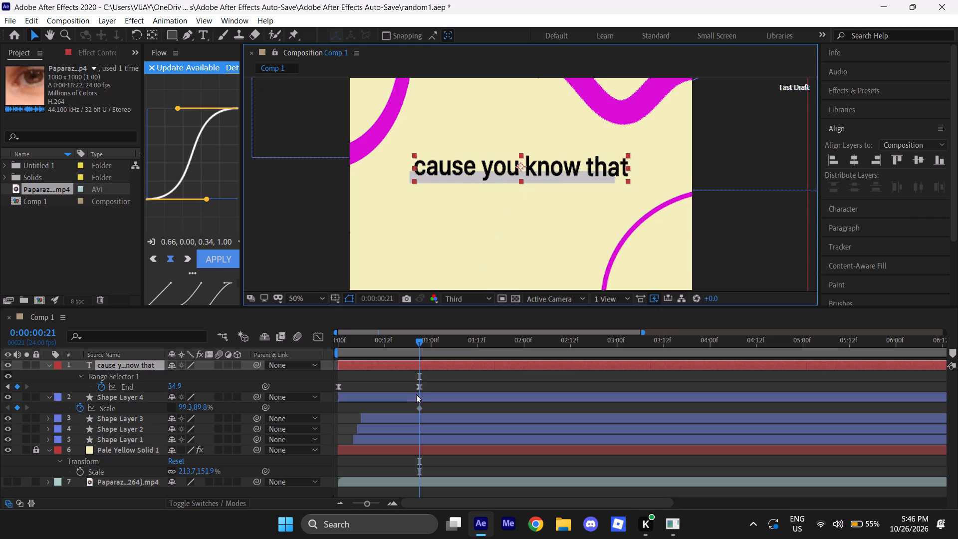
pyautogui.click(426, 392)
pyautogui.click(423, 401)
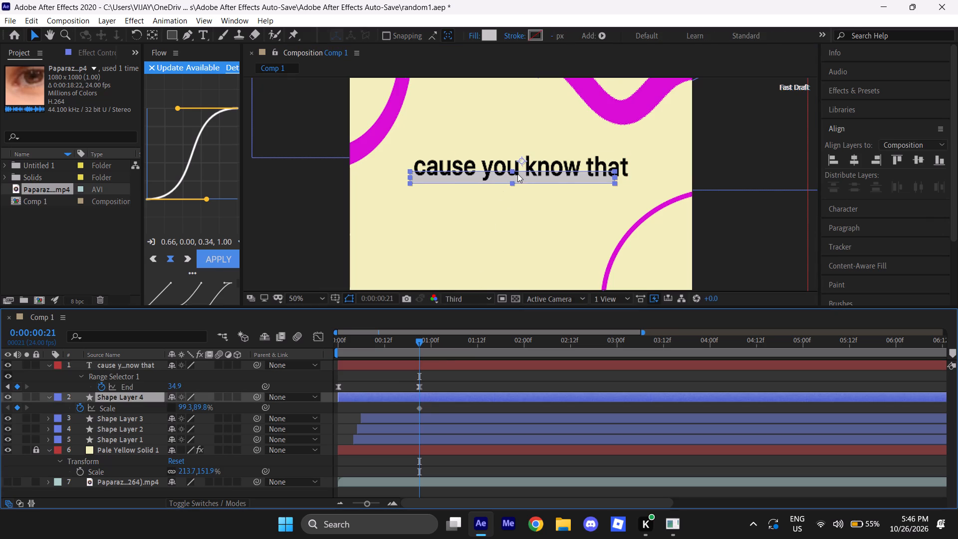
pyautogui.click(518, 178)
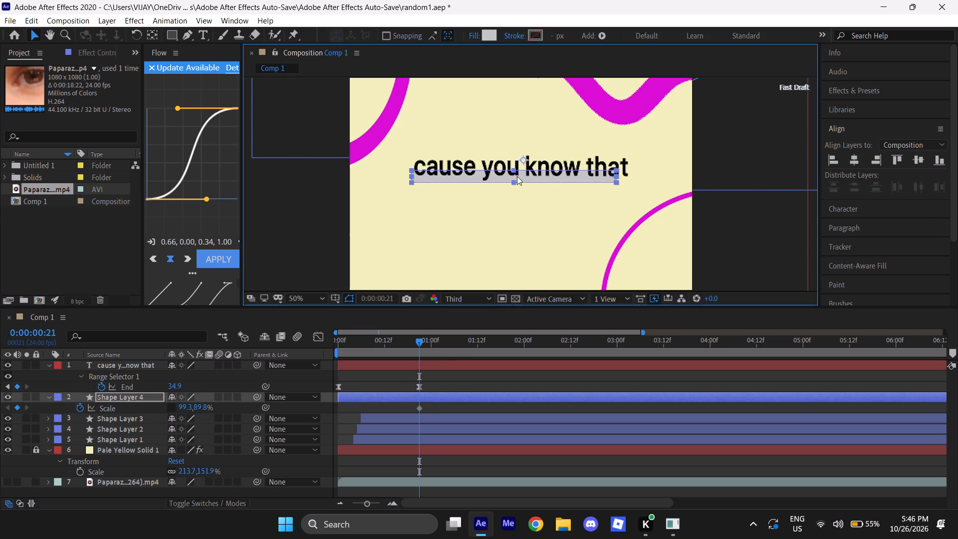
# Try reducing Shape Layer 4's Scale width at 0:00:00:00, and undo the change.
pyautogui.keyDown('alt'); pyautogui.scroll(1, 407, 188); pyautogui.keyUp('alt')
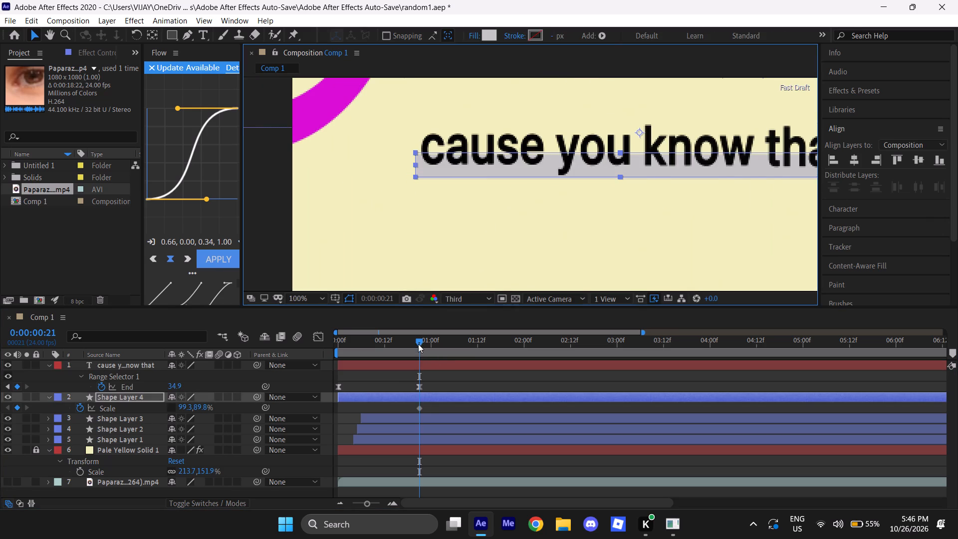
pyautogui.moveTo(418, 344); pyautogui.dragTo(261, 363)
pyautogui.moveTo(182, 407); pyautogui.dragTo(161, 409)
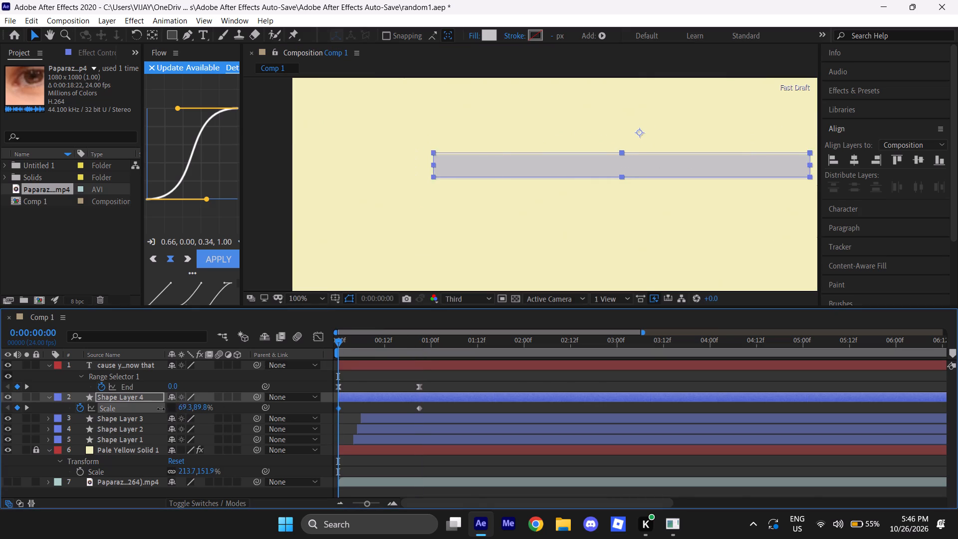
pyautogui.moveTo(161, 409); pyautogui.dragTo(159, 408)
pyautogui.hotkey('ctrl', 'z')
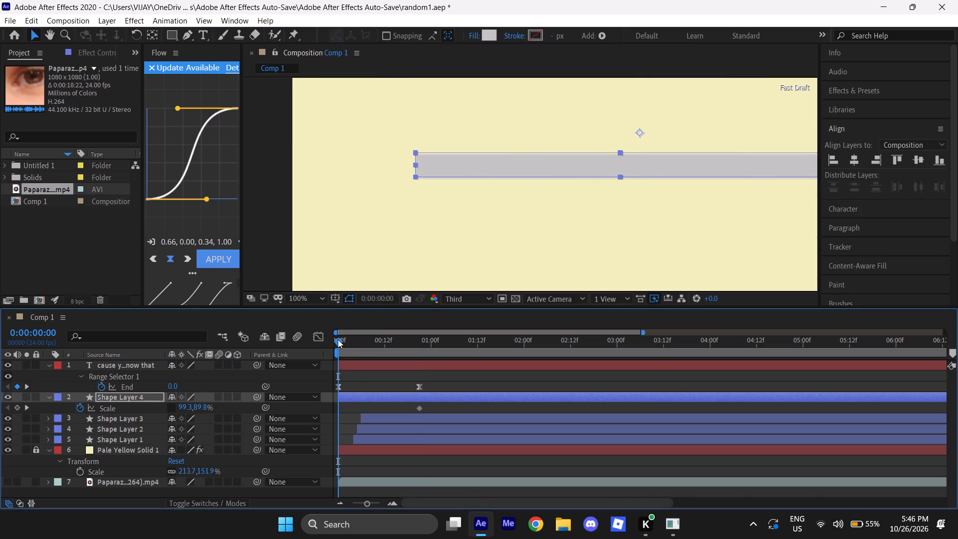
# Move Shape Layer 4's anchor point to the middle of the grey bar's left edge with the Pan Behind tool.
pyautogui.moveTo(338, 339); pyautogui.dragTo(300, 345)
pyautogui.press('y')
pyautogui.press('y')
pyautogui.press('y')
pyautogui.press('y')
pyautogui.press('y')
pyautogui.press('y')
pyautogui.press('y')
pyautogui.press('y')
pyautogui.press('y')
pyautogui.press('y')
pyautogui.press('y')
pyautogui.press('y')
pyautogui.press('y')
pyautogui.press('y')
pyautogui.press('y')
pyautogui.press('y')
pyautogui.press('y')
pyautogui.press('y')
pyautogui.press('y')
pyautogui.press('y')
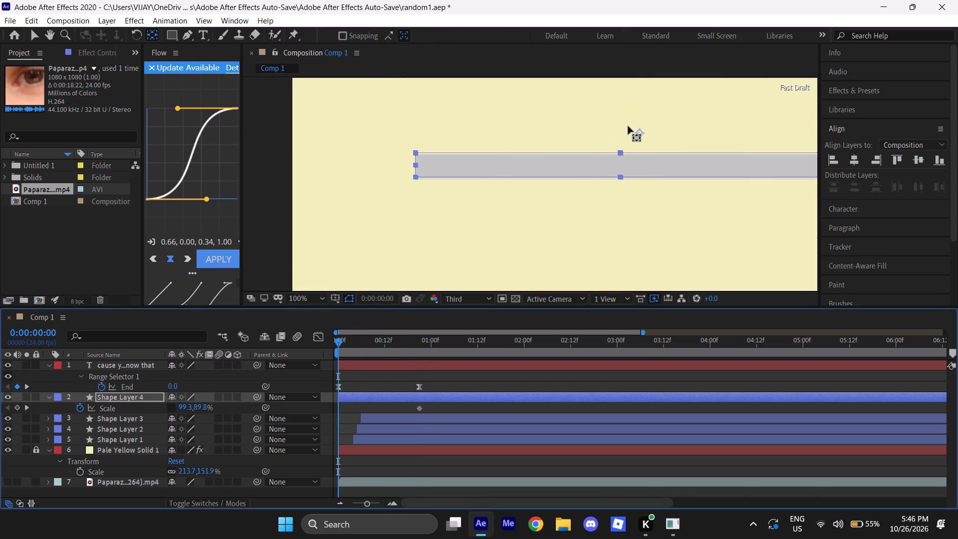
pyautogui.press('y')
pyautogui.press('y')
pyautogui.press('y')
pyautogui.press('y')
pyautogui.press('y')
pyautogui.press('y')
pyautogui.press('y')
pyautogui.press('y')
pyautogui.press('y')
pyautogui.press('y')
pyautogui.press('y')
pyautogui.press('y')
pyautogui.press('y')
pyautogui.press('y')
pyautogui.press('y')
pyautogui.press('y')
pyautogui.press('y')
pyautogui.press('y')
pyautogui.press('y')
pyautogui.press('y')
pyautogui.moveTo(640, 132); pyautogui.dragTo(615, 141)
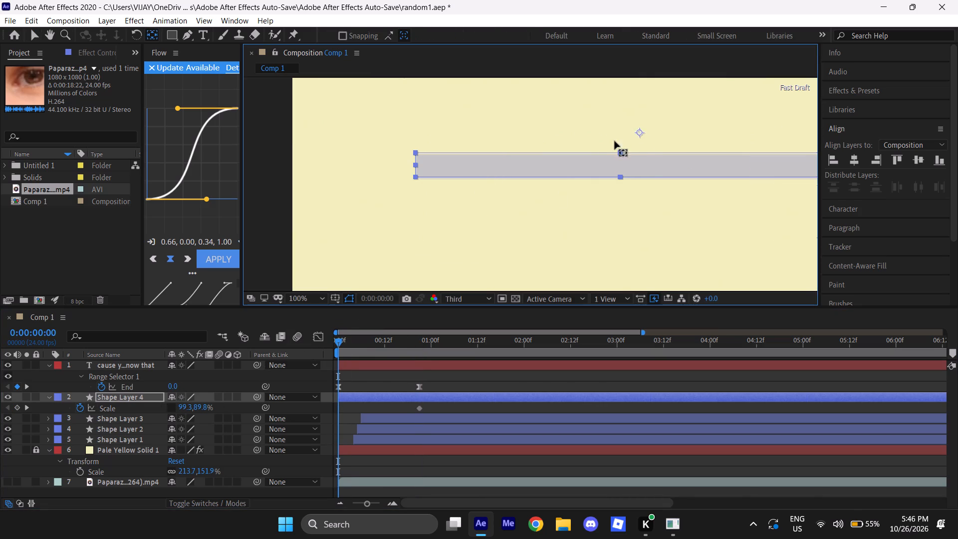
pyautogui.moveTo(615, 141); pyautogui.dragTo(415, 167)
pyautogui.moveTo(415, 167); pyautogui.dragTo(415, 164)
# At 0:00:00:00, set Shape Layer 4's Scale width to 0% while keeping its height at 89.8%.
pyautogui.moveTo(182, 407); pyautogui.dragTo(129, 408)
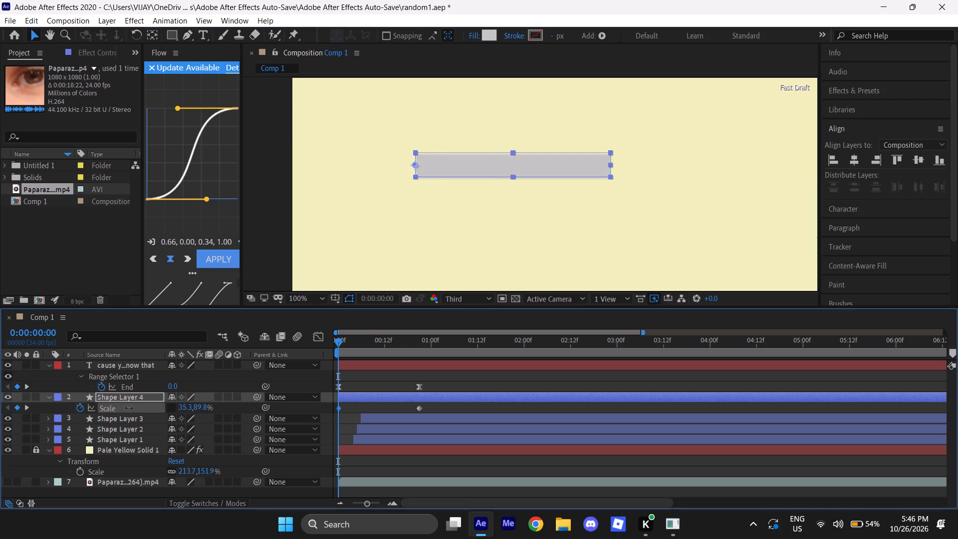
pyautogui.moveTo(129, 408); pyautogui.dragTo(112, 394)
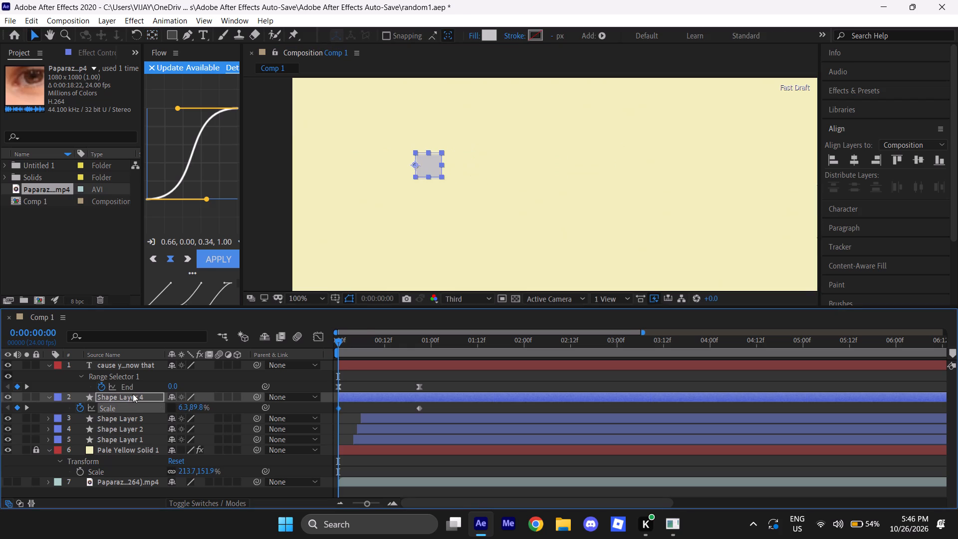
pyautogui.click(183, 408)
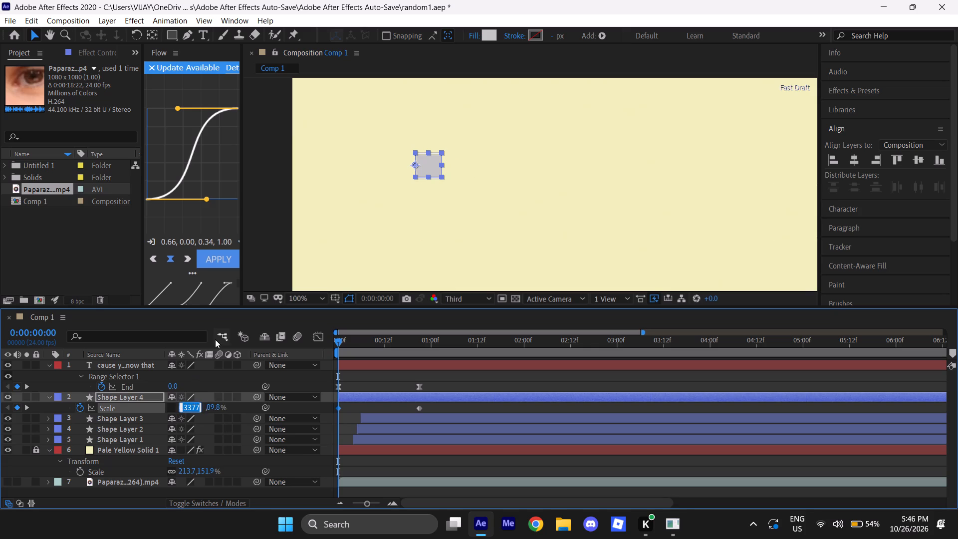
pyautogui.press('0')
pyautogui.press('Return')
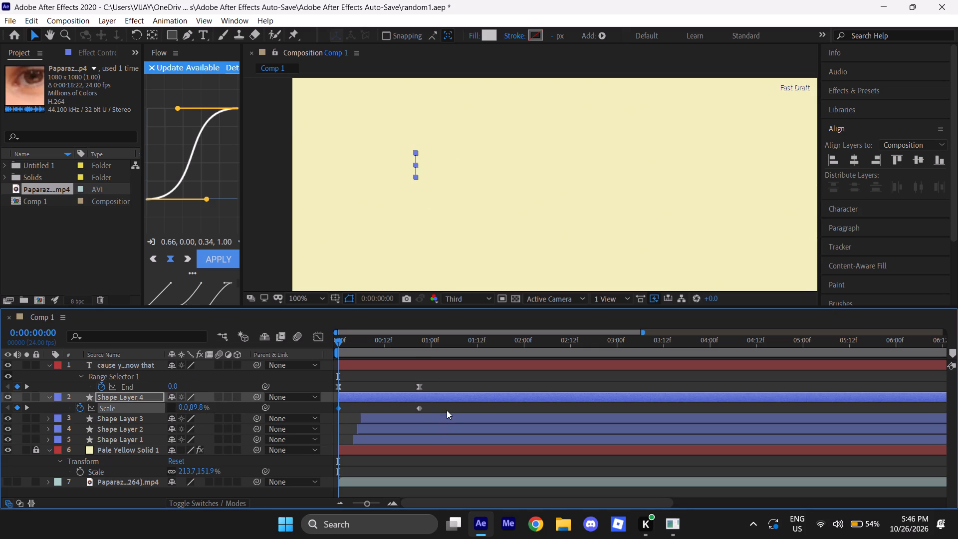
# Apply Easy Ease to both Scale keyframes of Shape Layer 4 and play back the bar's growth.
pyautogui.click(447, 409)
pyautogui.moveTo(424, 409); pyautogui.dragTo(331, 412)
pyautogui.press('F9')
pyautogui.press('space')
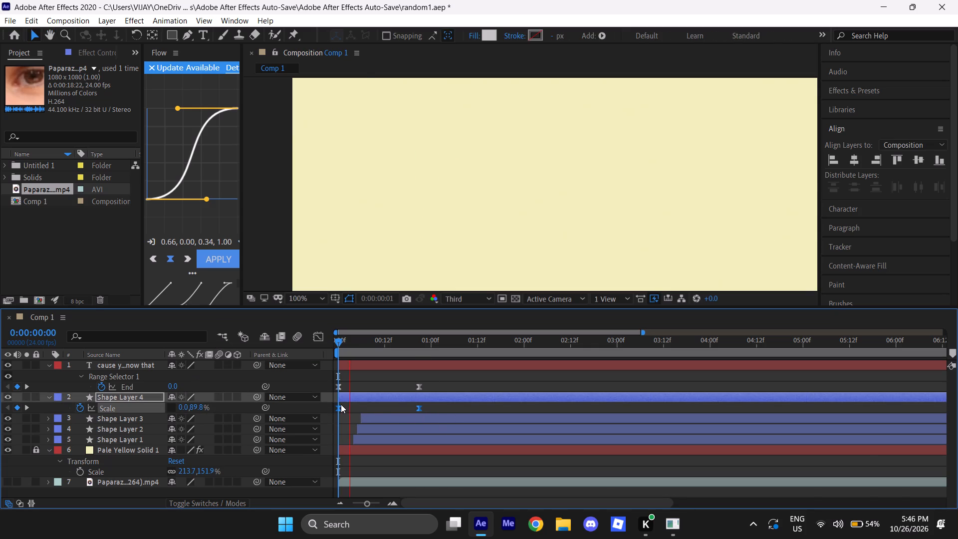
pyautogui.click(338, 342)
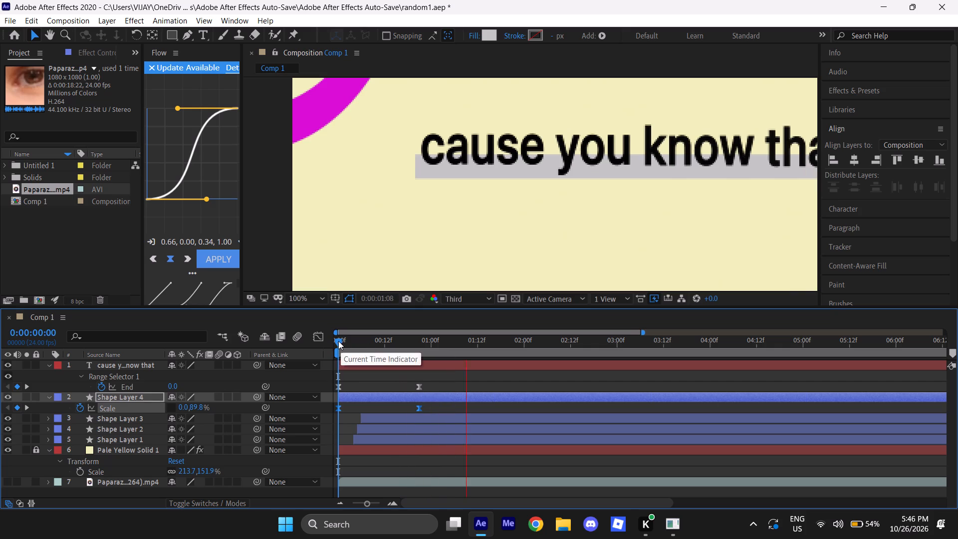
# Set the composition preview resolution to Full.
pyautogui.click(471, 299)
pyautogui.click(479, 312)
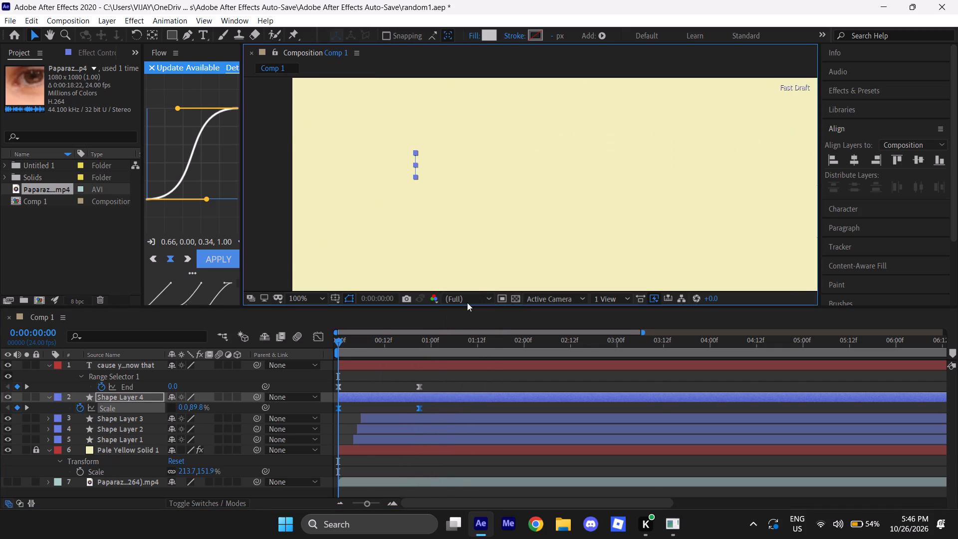
pyautogui.click(467, 295)
pyautogui.click(466, 329)
# Play the whole composition repeatedly from the start to examine the timing of the bar, text and corner shapes.
pyautogui.press('space')
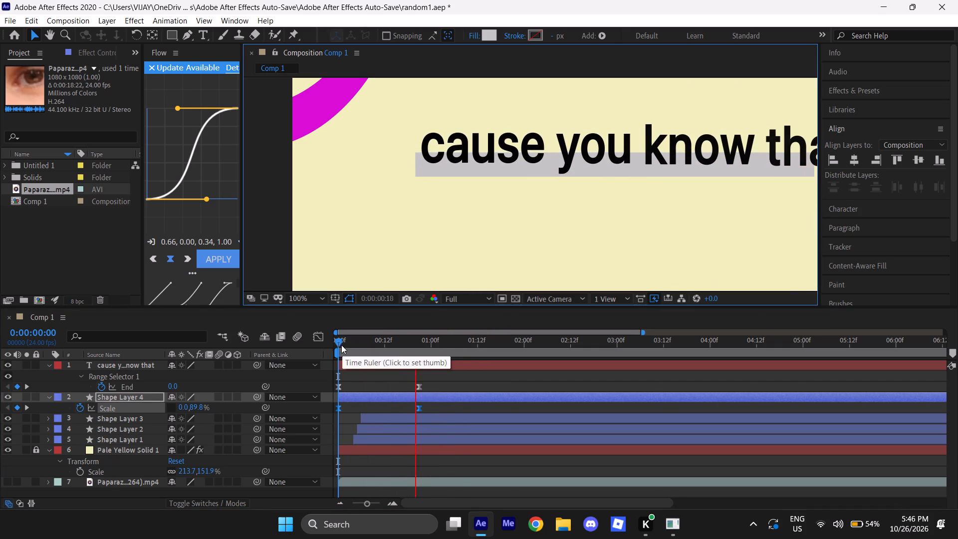
pyautogui.moveTo(338, 342); pyautogui.dragTo(312, 341)
pyautogui.scroll(-4, 580, 136)
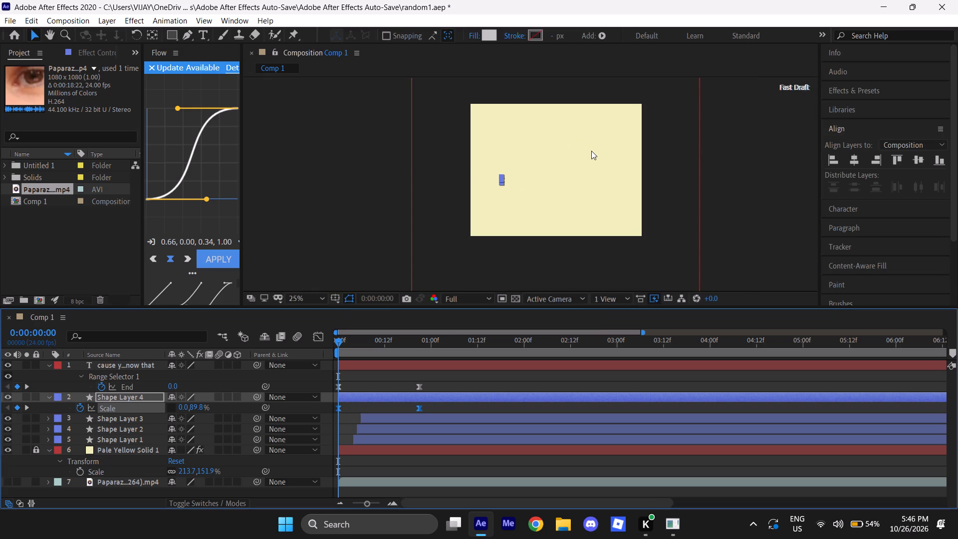
pyautogui.click(699, 167)
pyautogui.press('space')
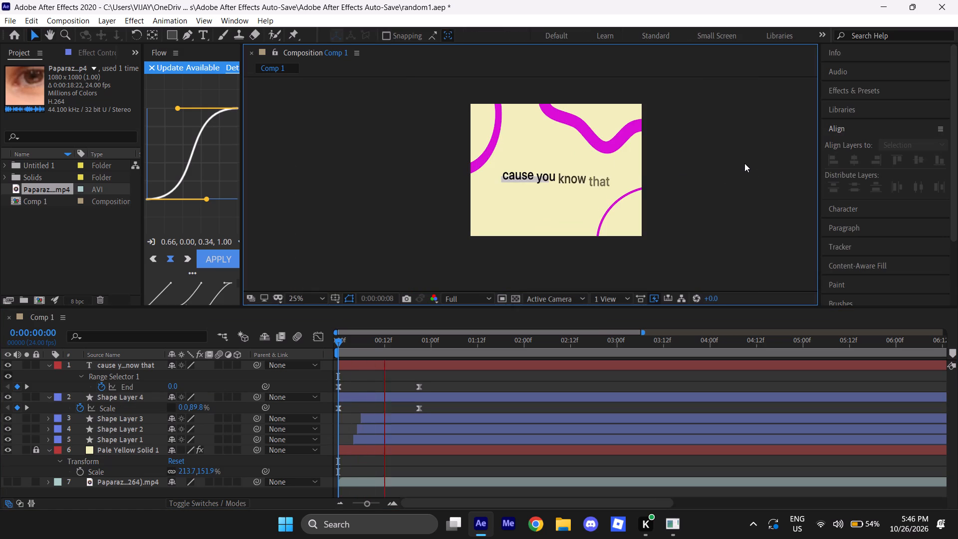
pyautogui.moveTo(339, 341); pyautogui.dragTo(307, 346)
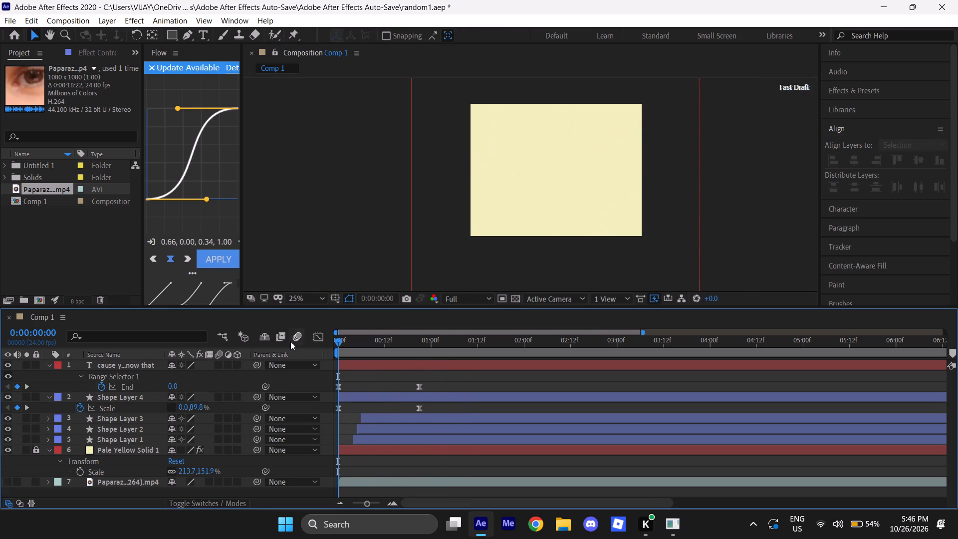
pyautogui.press('space')
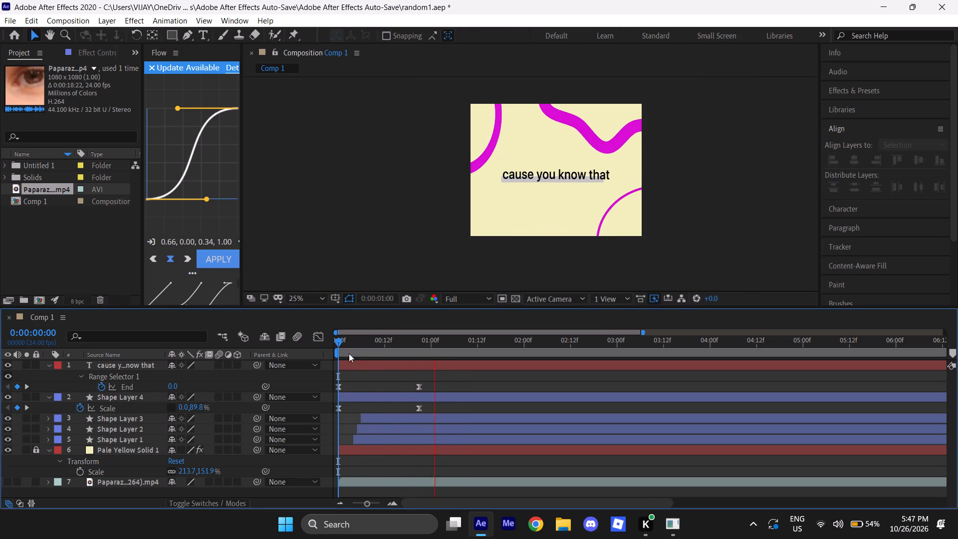
pyautogui.moveTo(341, 341); pyautogui.dragTo(323, 343)
pyautogui.press('space')
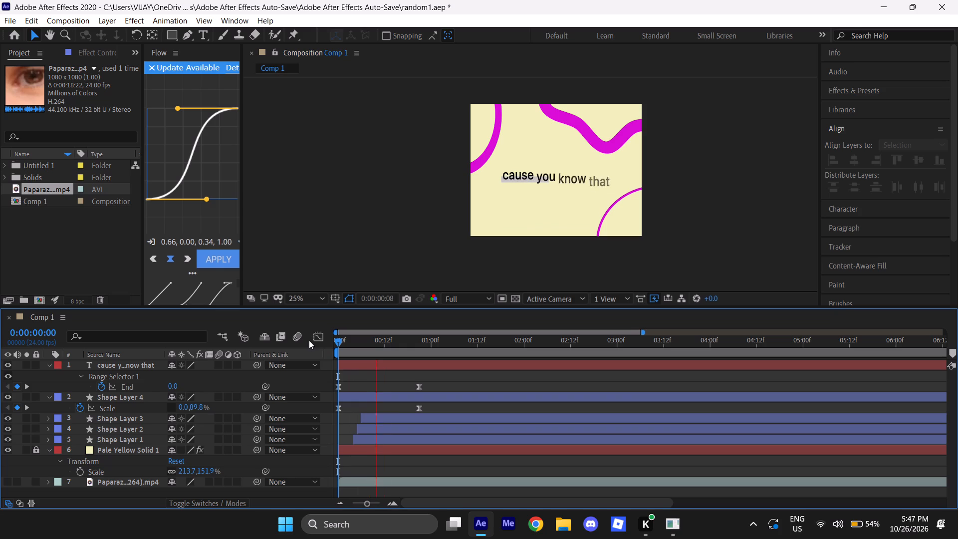
pyautogui.moveTo(338, 340); pyautogui.dragTo(320, 346)
pyautogui.press('space')
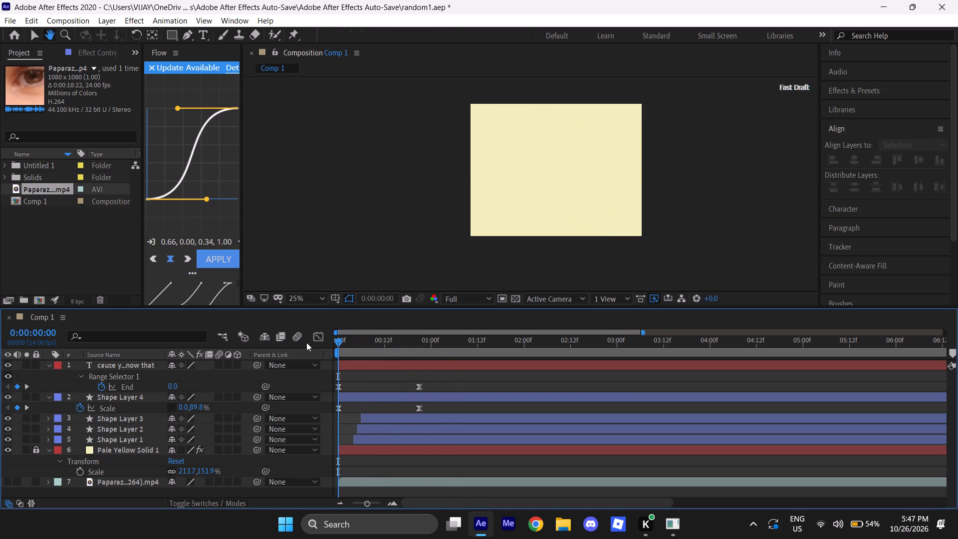
pyautogui.moveTo(340, 340); pyautogui.dragTo(327, 347)
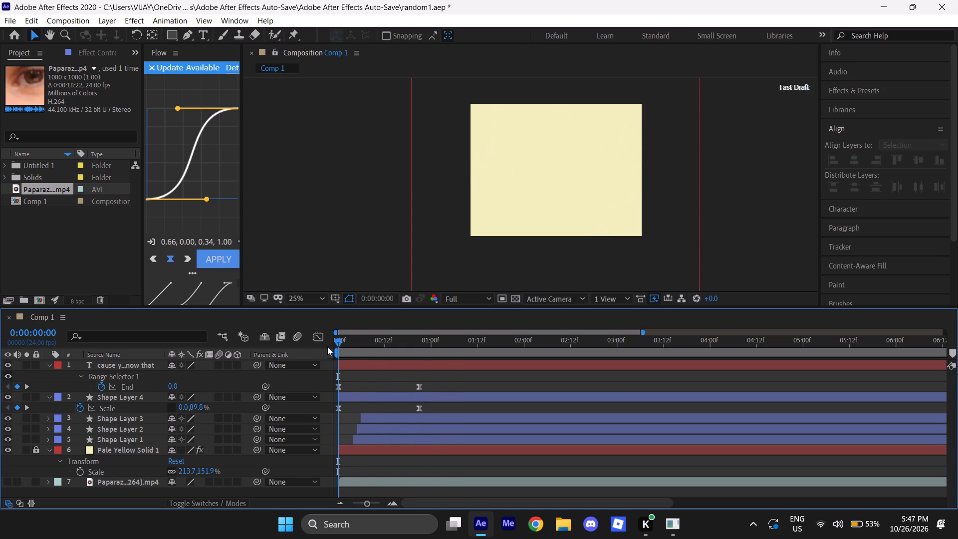
pyautogui.moveTo(327, 347); pyautogui.dragTo(297, 352)
# Shift Shape Layers 1, 2 and 3 three frames earlier, starting at frames 1, 2 and 3, and preview the timing.
pyautogui.keyDown('alt'); pyautogui.scroll(1, 353, 432); pyautogui.keyUp('alt')
pyautogui.keyDown('alt'); pyautogui.scroll(-2, 351, 389); pyautogui.keyUp('alt')
pyautogui.keyDown('alt'); pyautogui.moveTo(339, 343); pyautogui.dragTo(328, 342); pyautogui.keyUp('alt')
pyautogui.keyDown('alt'); pyautogui.scroll(2, 334, 433); pyautogui.keyUp('alt')
pyautogui.moveTo(329, 419); pyautogui.dragTo(321, 437)
pyautogui.moveTo(400, 426); pyautogui.dragTo(398, 427)
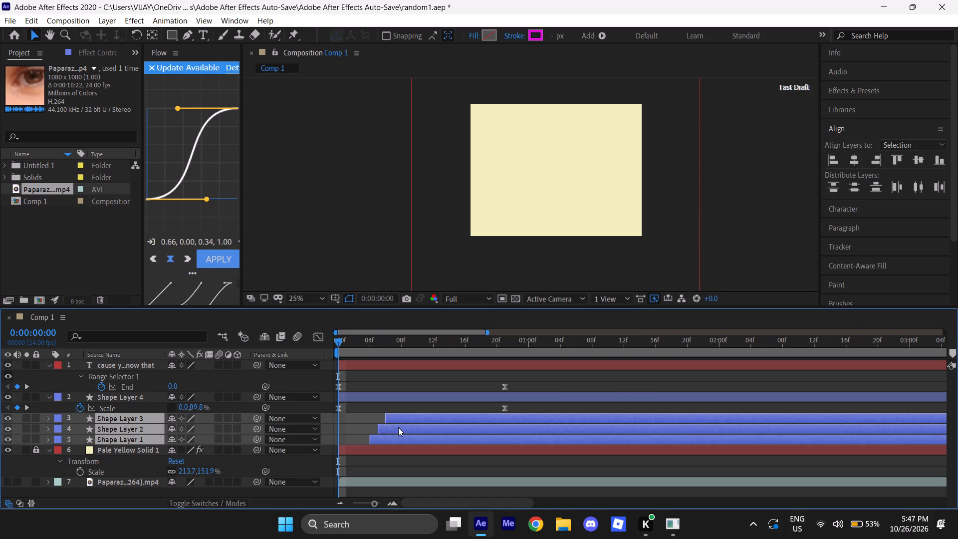
pyautogui.moveTo(398, 427); pyautogui.dragTo(380, 432)
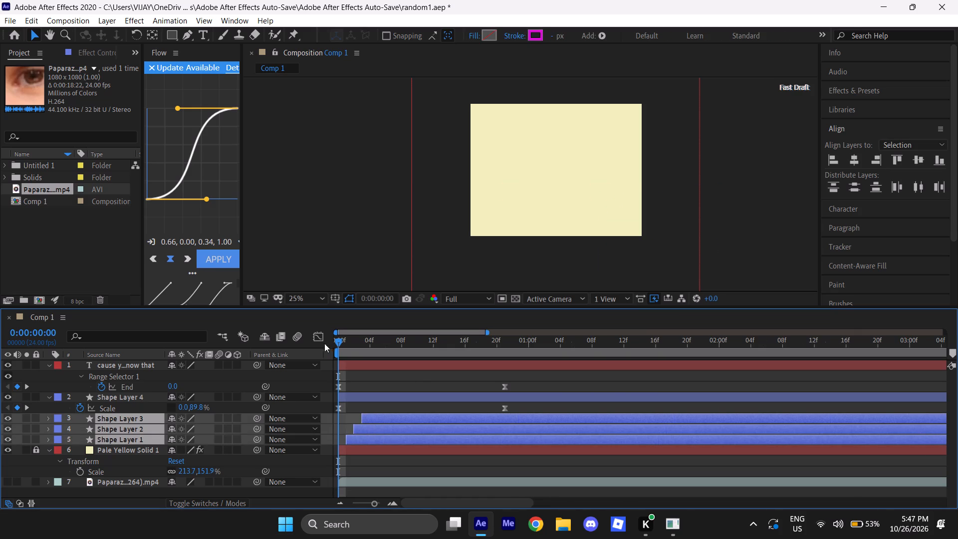
pyautogui.press('space')
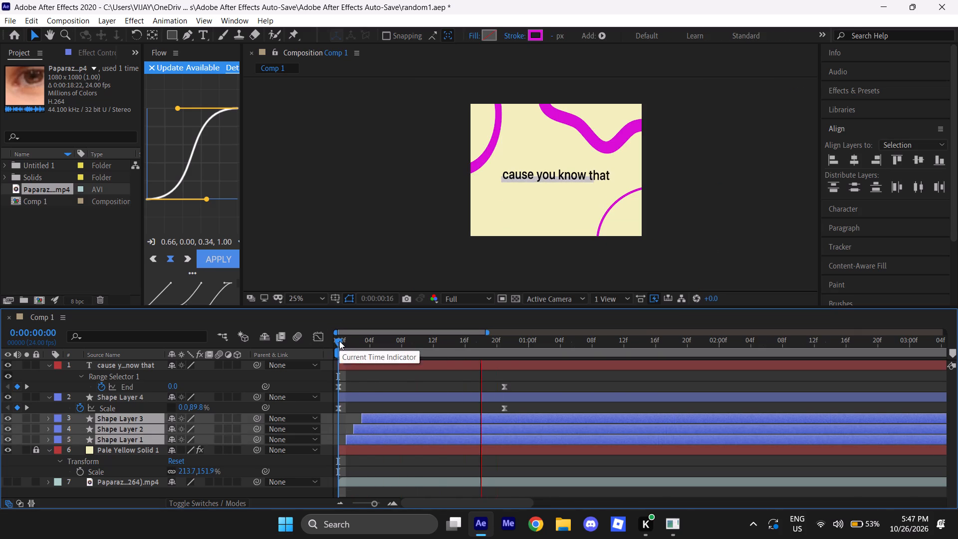
pyautogui.moveTo(339, 341); pyautogui.dragTo(332, 344)
# Reveal the Opacity property of Shape Layers 1, 2 and 3 in the timeline.
pyautogui.click(343, 419)
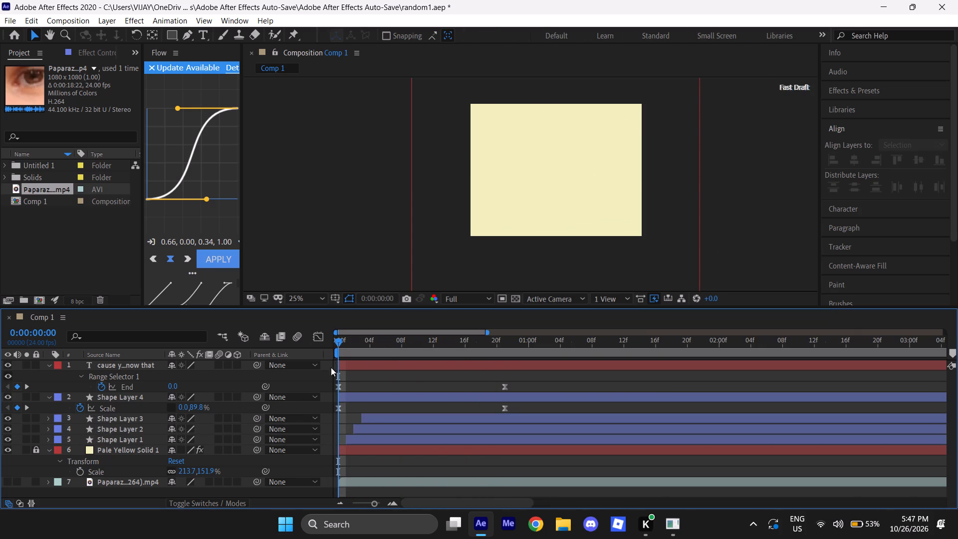
pyautogui.moveTo(339, 338); pyautogui.dragTo(323, 368)
pyautogui.moveTo(327, 418); pyautogui.dragTo(317, 439)
pyautogui.press('t')
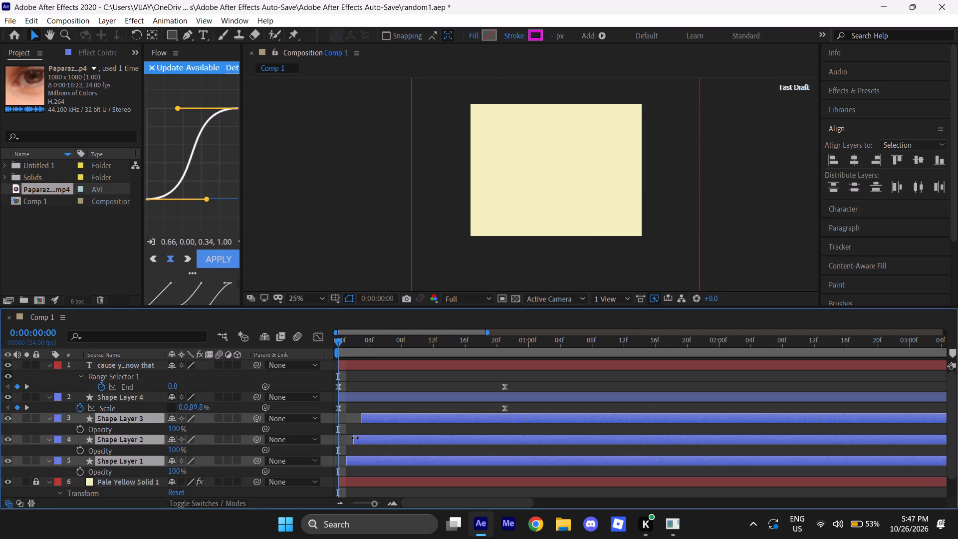
pyautogui.click(371, 429)
# Keyframe Shape Layer 3's Opacity from 0% at 0:00:00:03 to 100% at 0:00:00:05.
pyautogui.moveTo(340, 342); pyautogui.dragTo(375, 346)
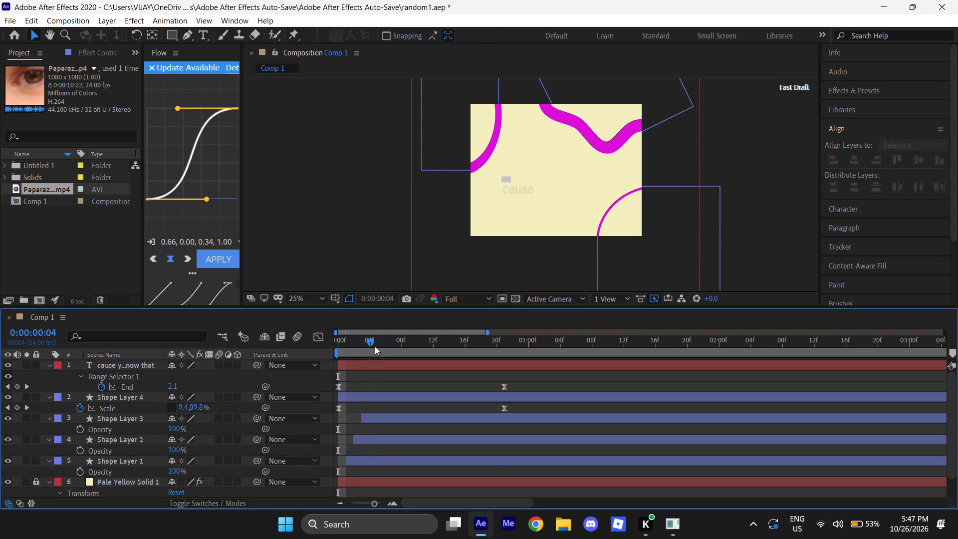
pyautogui.moveTo(375, 346); pyautogui.dragTo(379, 346)
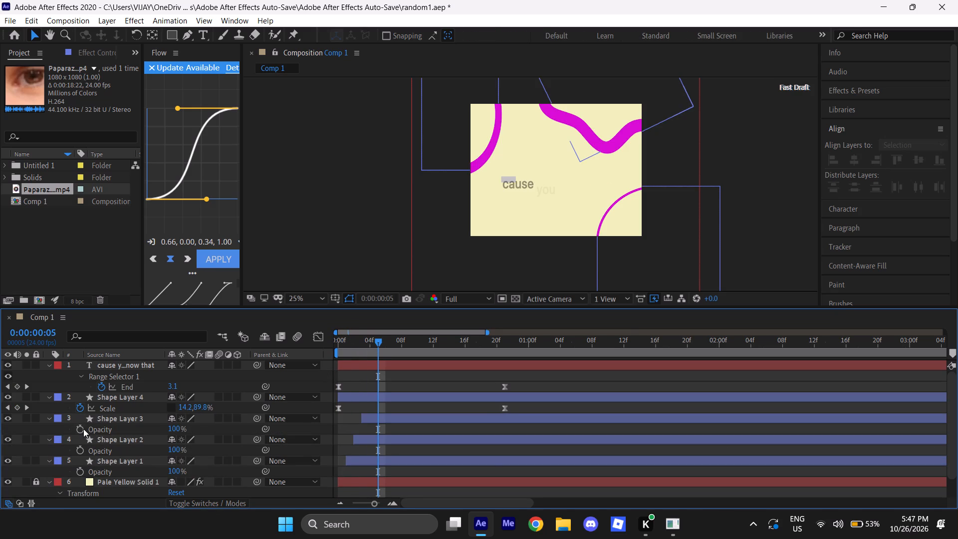
pyautogui.click(82, 428)
pyautogui.moveTo(381, 341); pyautogui.dragTo(363, 352)
pyautogui.moveTo(176, 432); pyautogui.dragTo(42, 427)
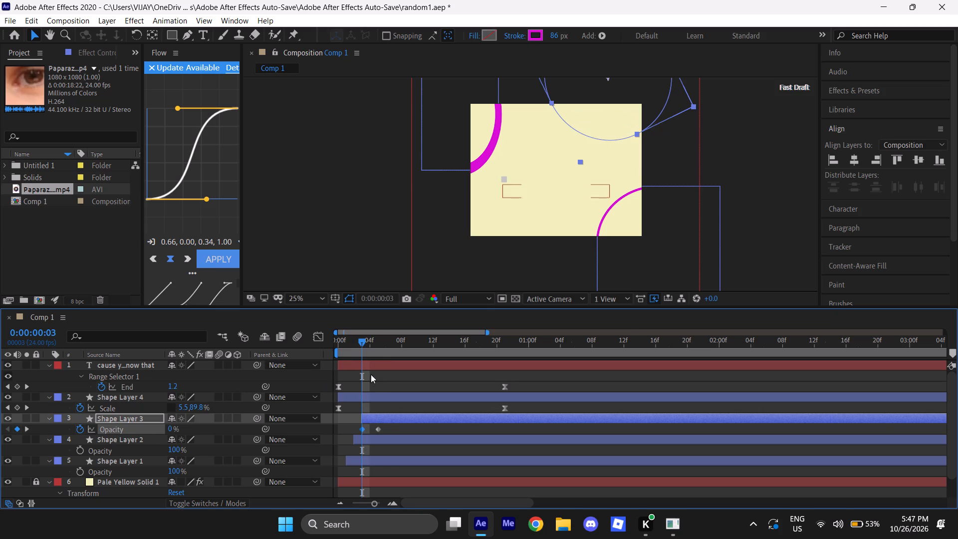
# Keyframe Shape Layer 2's Opacity from 0% at 0:00:00:02 to 100% at 0:00:00:04.
pyautogui.click(370, 442)
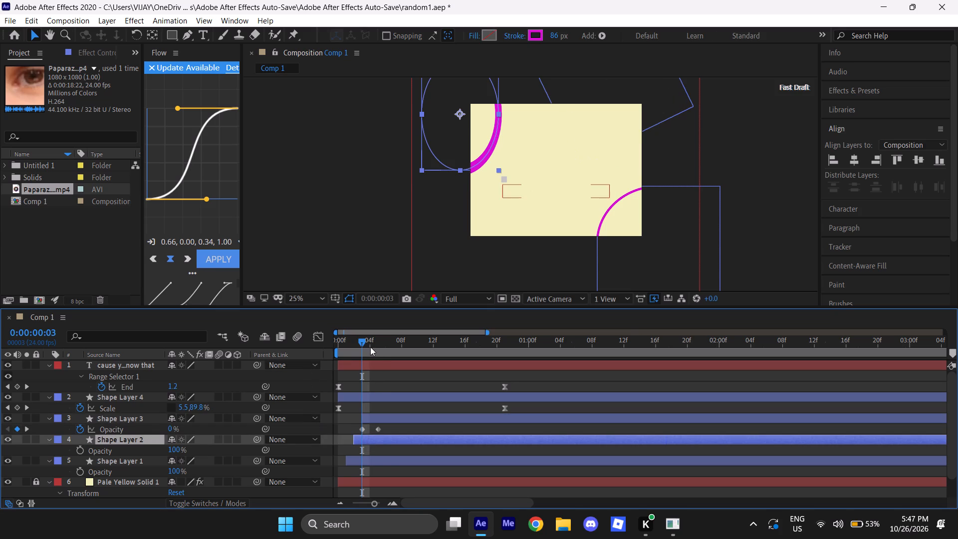
pyautogui.moveTo(361, 342); pyautogui.dragTo(366, 340)
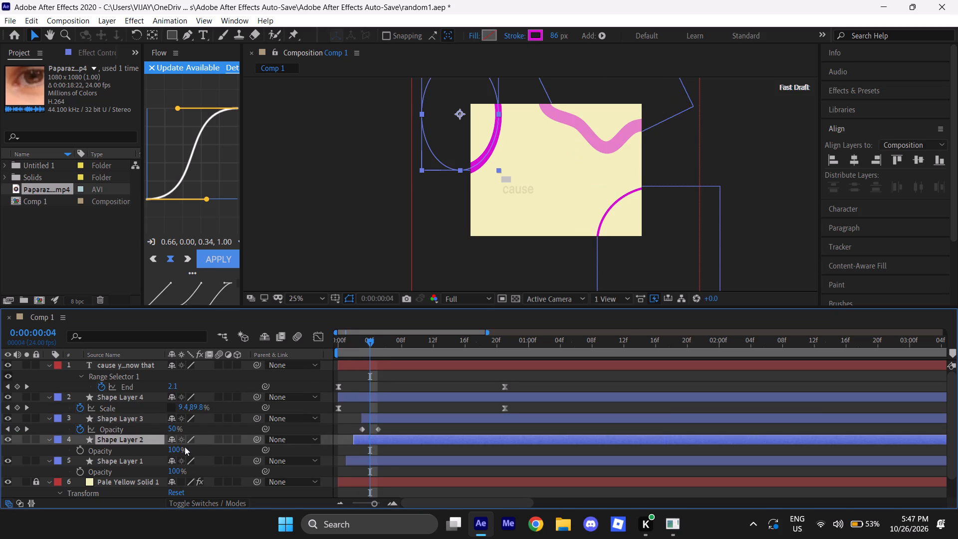
pyautogui.click(79, 451)
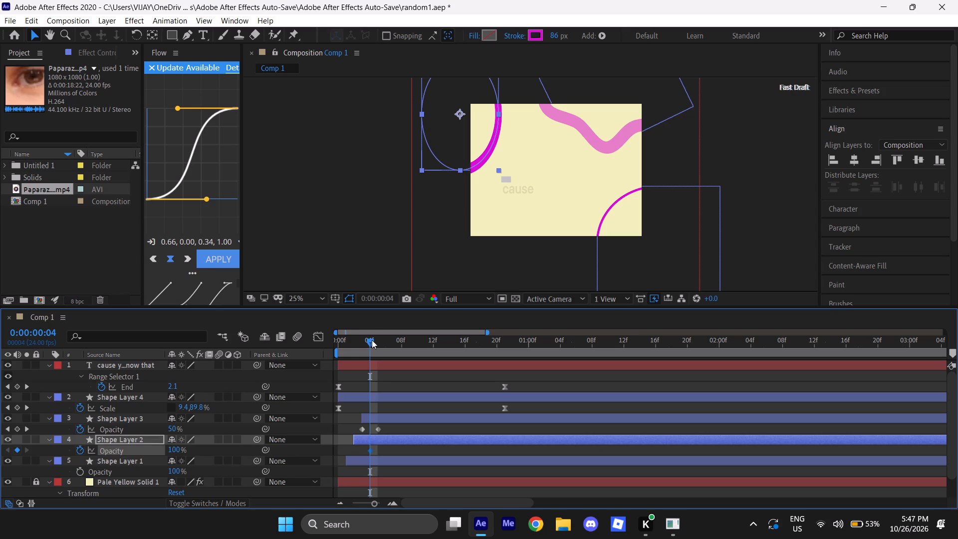
pyautogui.moveTo(370, 340); pyautogui.dragTo(355, 347)
pyautogui.moveTo(175, 447); pyautogui.dragTo(110, 449)
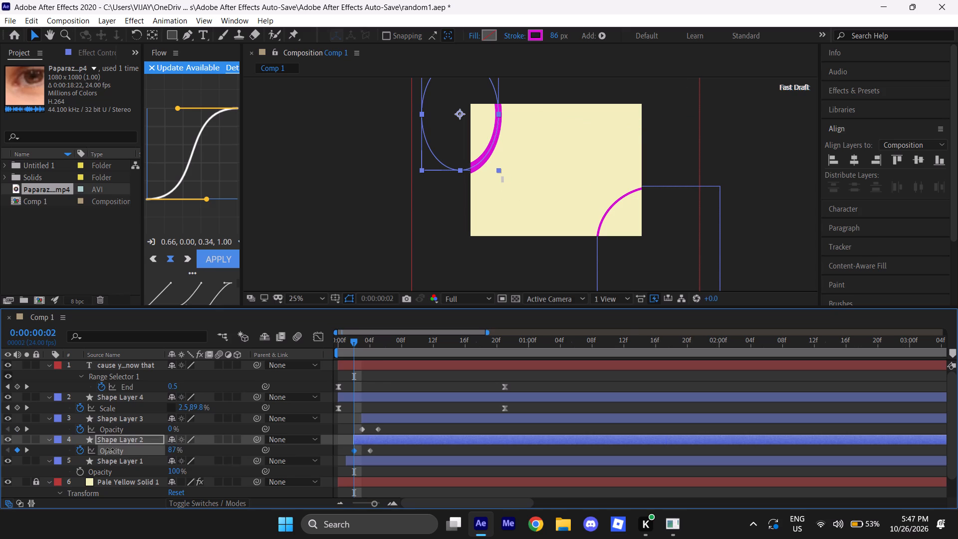
pyautogui.moveTo(110, 449); pyautogui.dragTo(0, 449)
pyautogui.moveTo(170, 451); pyautogui.dragTo(138, 450)
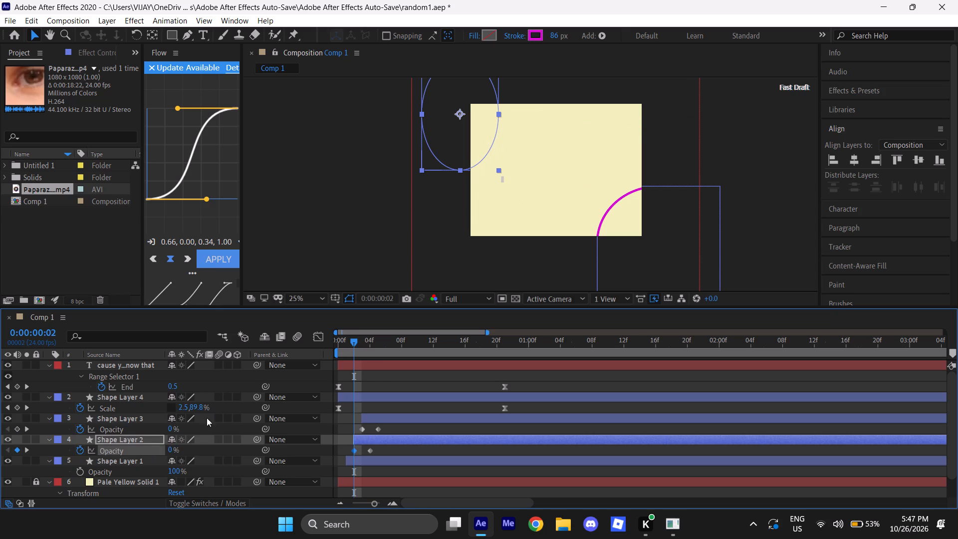
# Keyframe Shape Layer 1's Opacity from 0% at 0:00:00:01 to 100% at 0:00:00:03.
pyautogui.moveTo(355, 341); pyautogui.dragTo(362, 340)
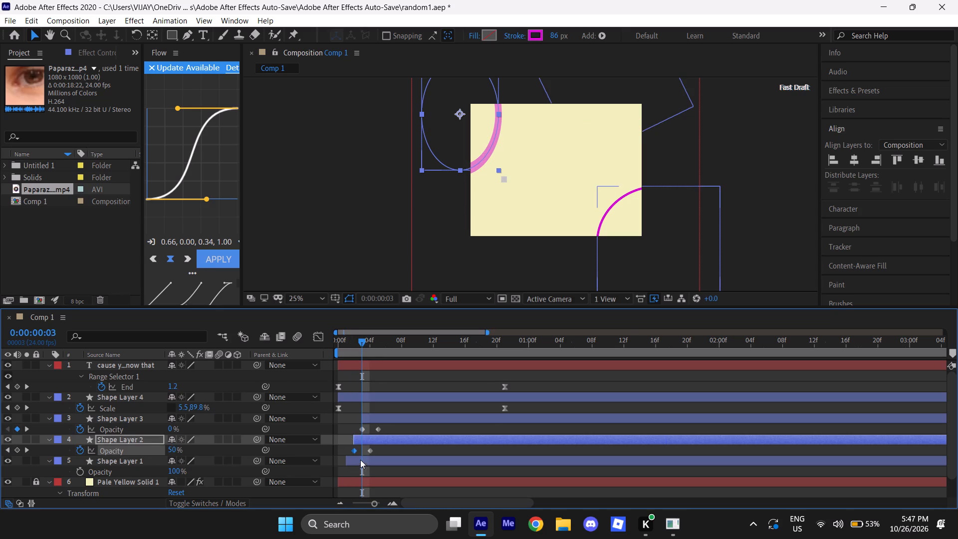
pyautogui.click(363, 463)
pyautogui.click(81, 473)
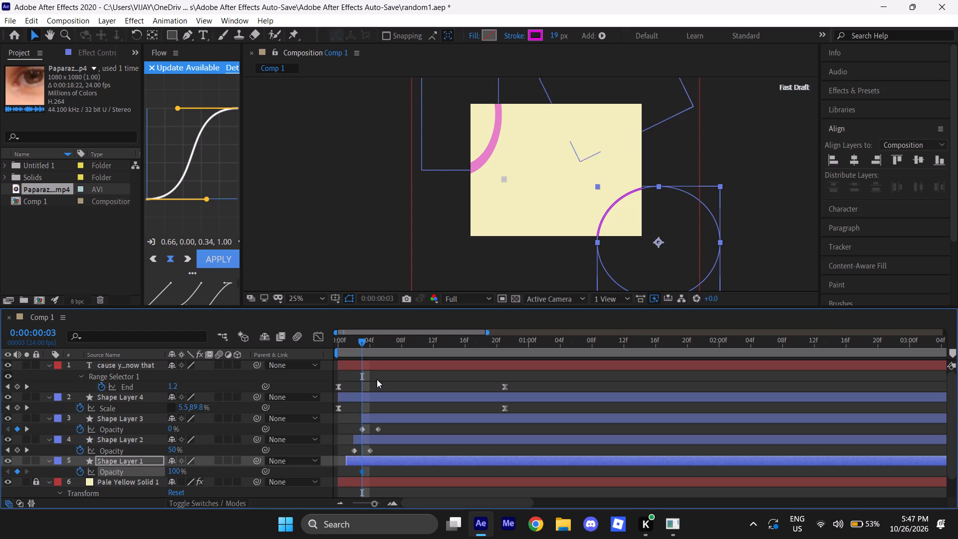
pyautogui.moveTo(366, 347); pyautogui.dragTo(349, 349)
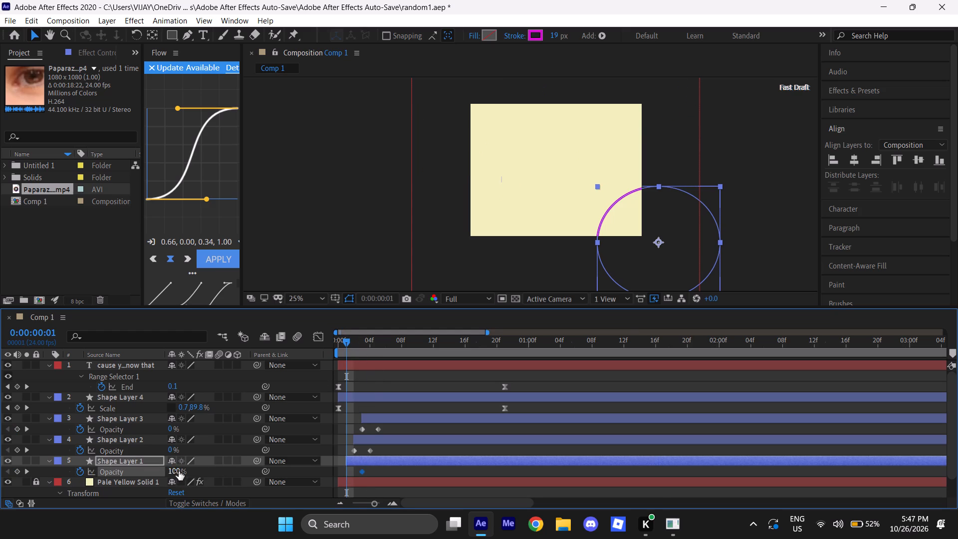
pyautogui.moveTo(177, 472); pyautogui.dragTo(24, 463)
# Play the composition repeatedly from the start to examine the staggered fade-ins of the three corner shapes.
pyautogui.moveTo(347, 341); pyautogui.dragTo(274, 345)
pyautogui.press('space')
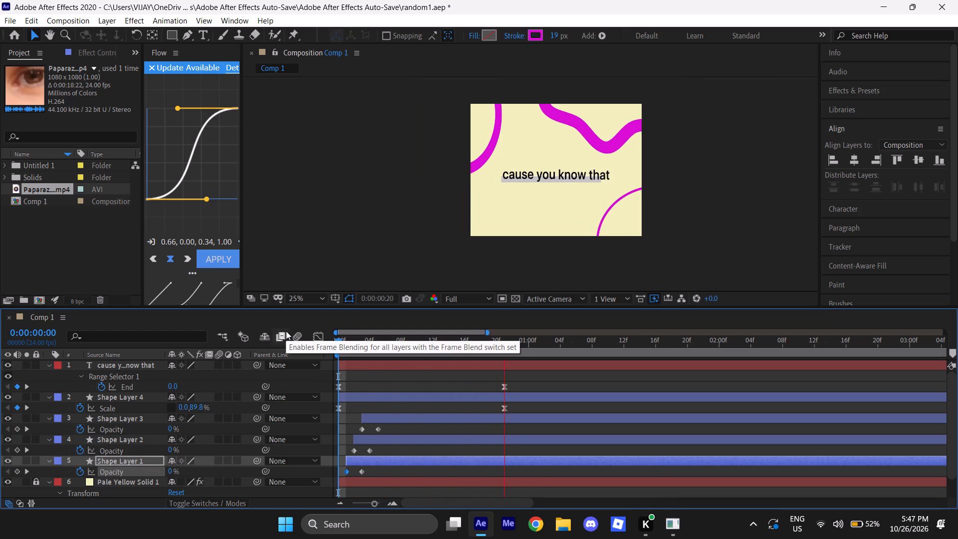
pyautogui.moveTo(341, 341); pyautogui.dragTo(318, 344)
pyautogui.press('space')
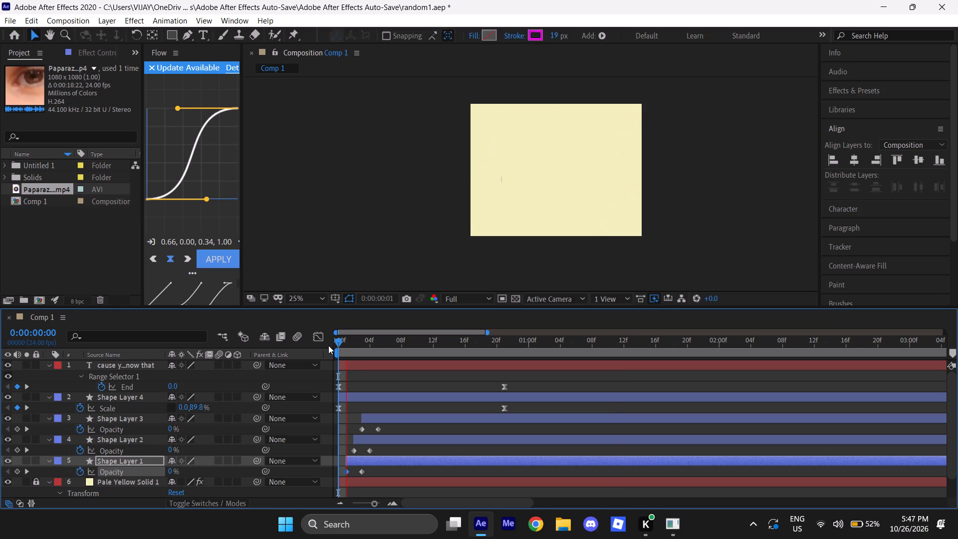
pyautogui.moveTo(342, 341); pyautogui.dragTo(301, 350)
pyautogui.press('space')
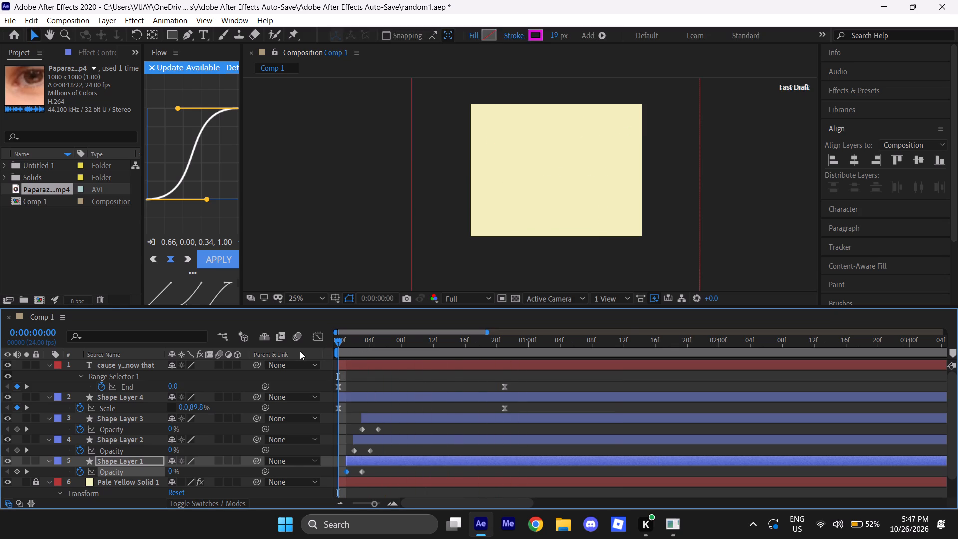
pyautogui.moveTo(341, 340); pyautogui.dragTo(326, 345)
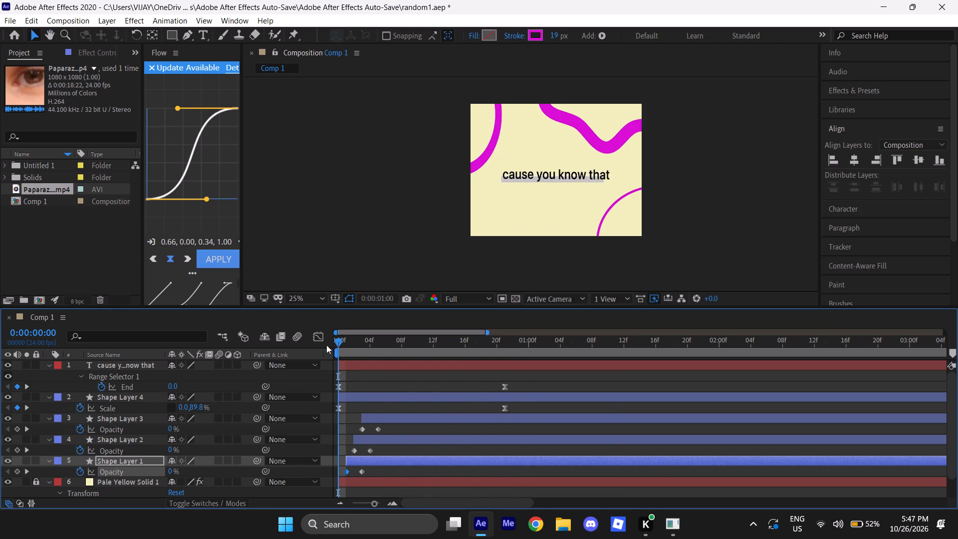
pyautogui.moveTo(326, 345); pyautogui.dragTo(294, 349)
pyautogui.press('space')
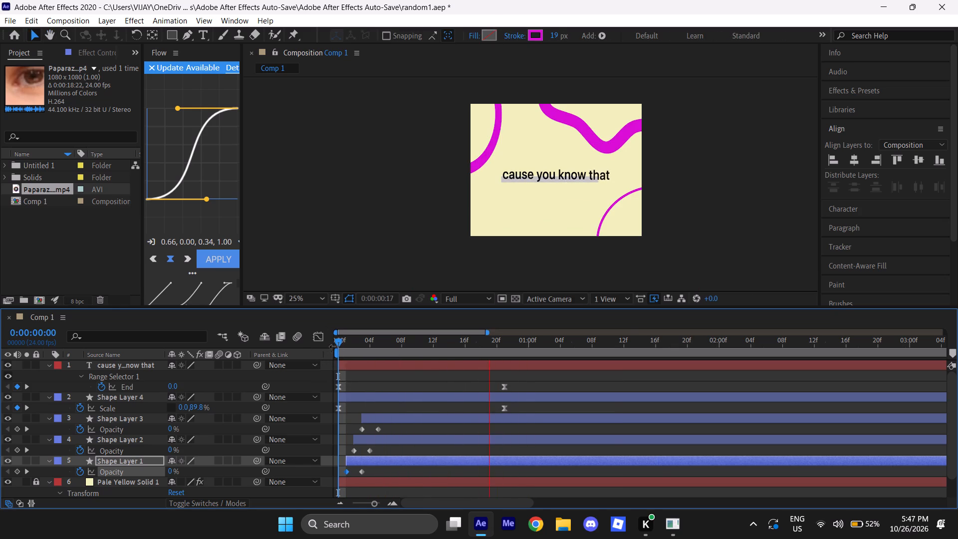
pyautogui.moveTo(339, 339); pyautogui.dragTo(316, 355)
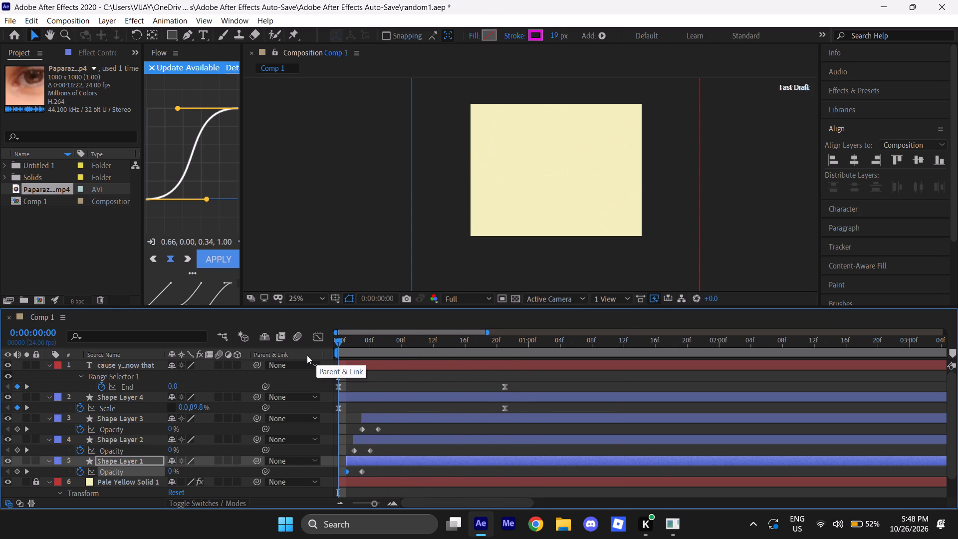
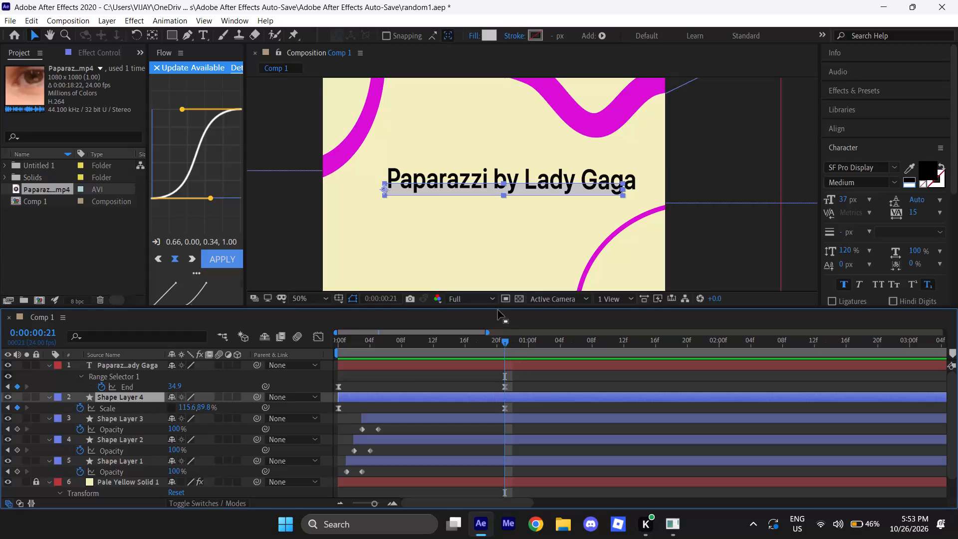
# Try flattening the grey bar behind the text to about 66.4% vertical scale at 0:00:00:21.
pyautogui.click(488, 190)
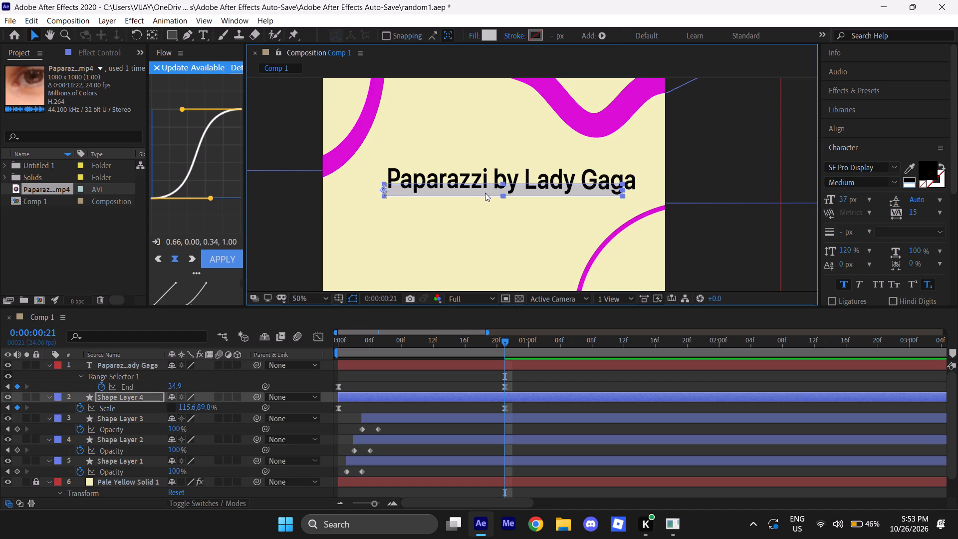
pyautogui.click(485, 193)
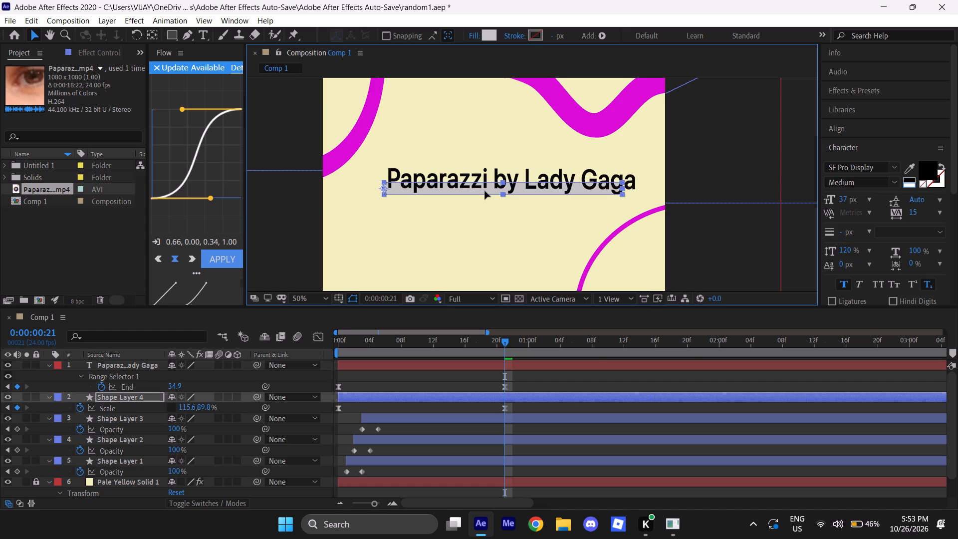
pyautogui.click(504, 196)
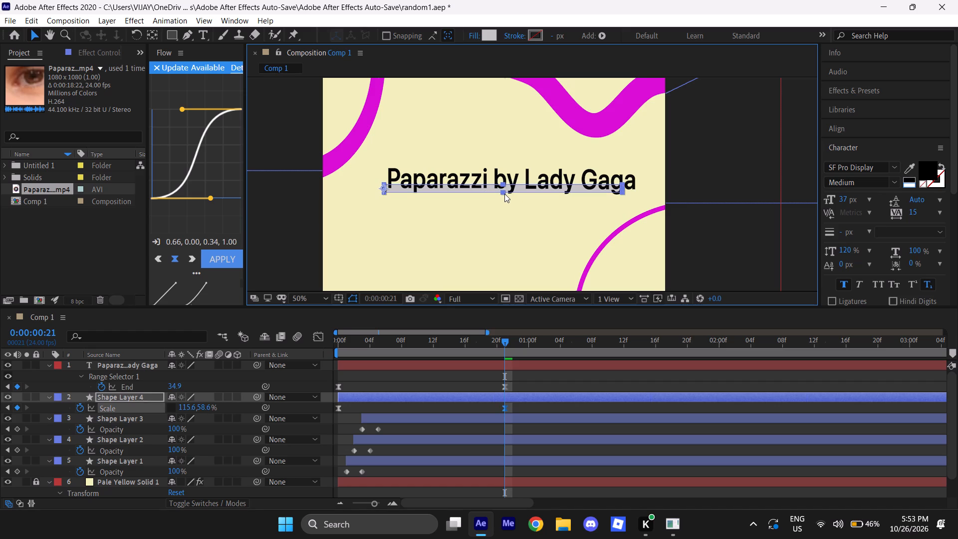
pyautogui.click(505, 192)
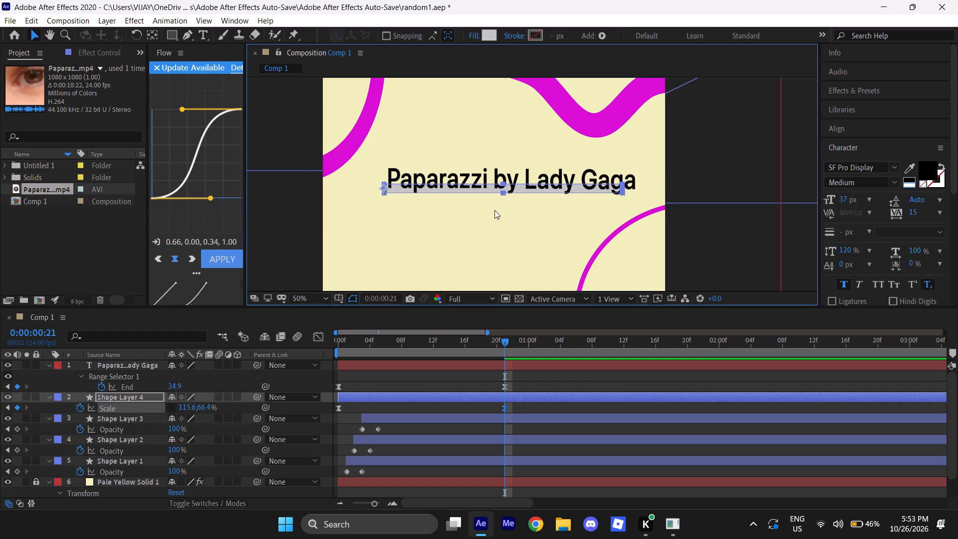
# Scrub the first 21 frames to examine how the flattened bar grows beneath the title text.
pyautogui.moveTo(500, 342); pyautogui.dragTo(306, 360)
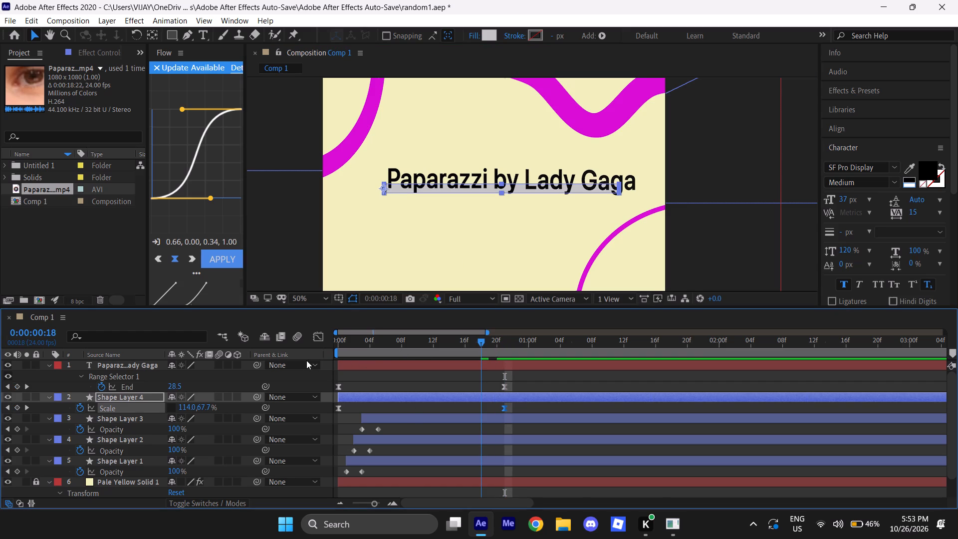
pyautogui.moveTo(306, 360); pyautogui.dragTo(342, 359)
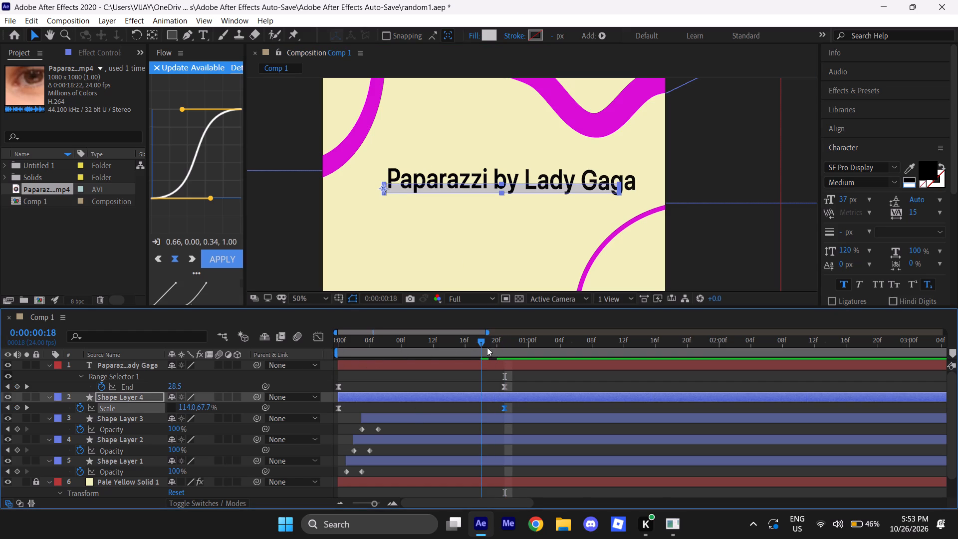
pyautogui.click(480, 339)
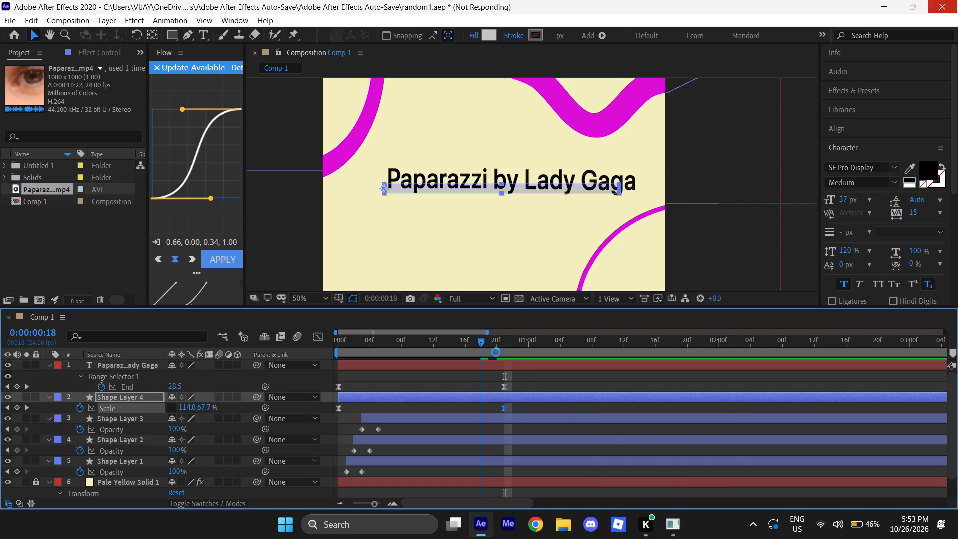
pyautogui.click(483, 341)
pyautogui.moveTo(488, 344); pyautogui.dragTo(458, 346)
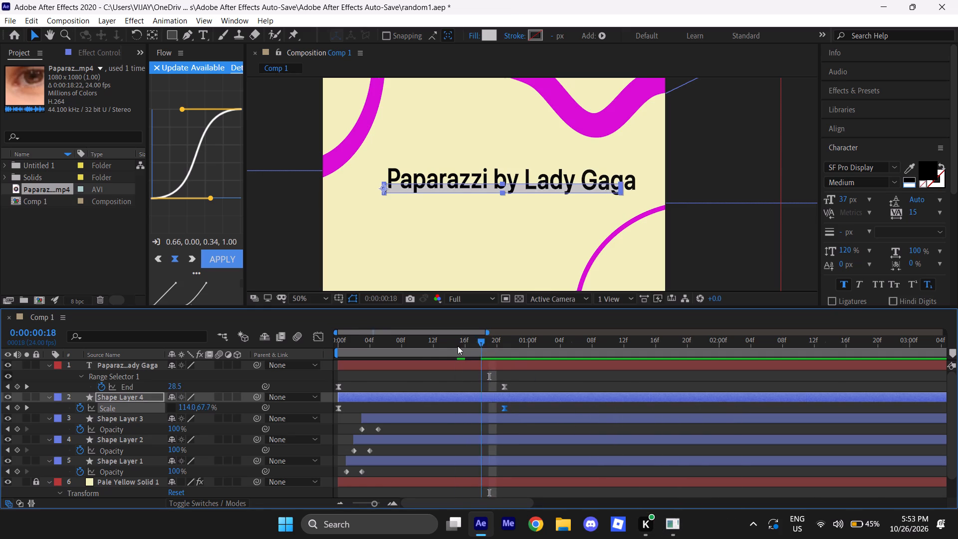
pyautogui.moveTo(458, 346); pyautogui.dragTo(448, 360)
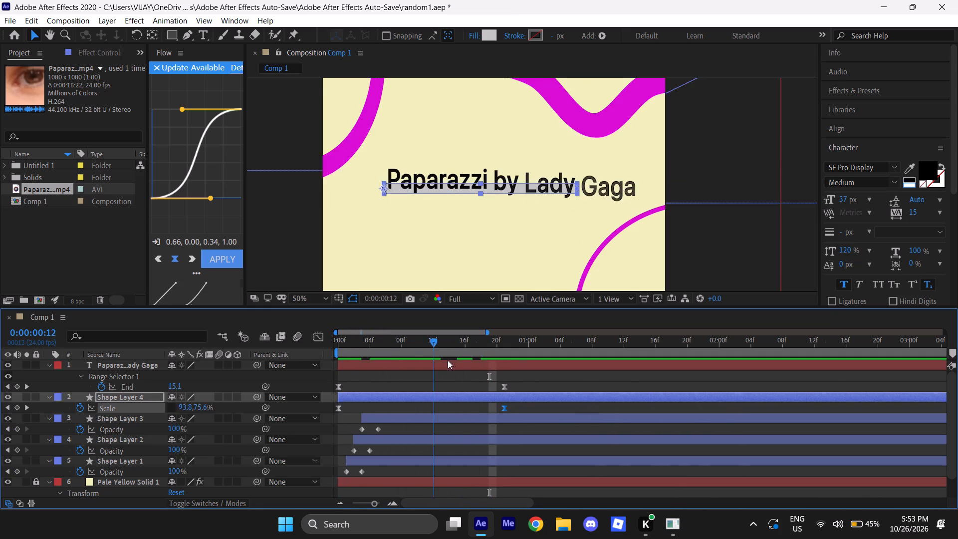
pyautogui.moveTo(448, 360); pyautogui.dragTo(503, 361)
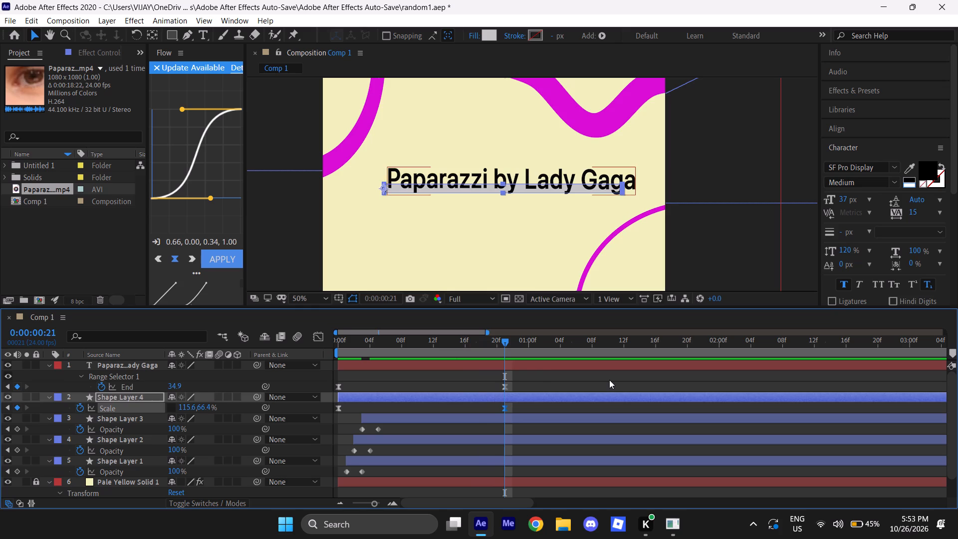
pyautogui.click(609, 380)
pyautogui.scroll(-1, 583, 221)
pyautogui.scroll(1, 583, 221)
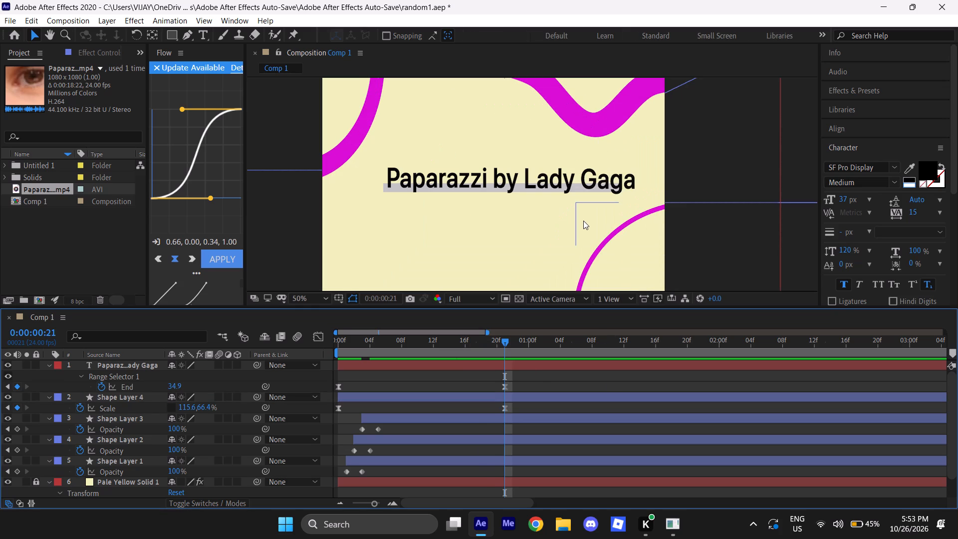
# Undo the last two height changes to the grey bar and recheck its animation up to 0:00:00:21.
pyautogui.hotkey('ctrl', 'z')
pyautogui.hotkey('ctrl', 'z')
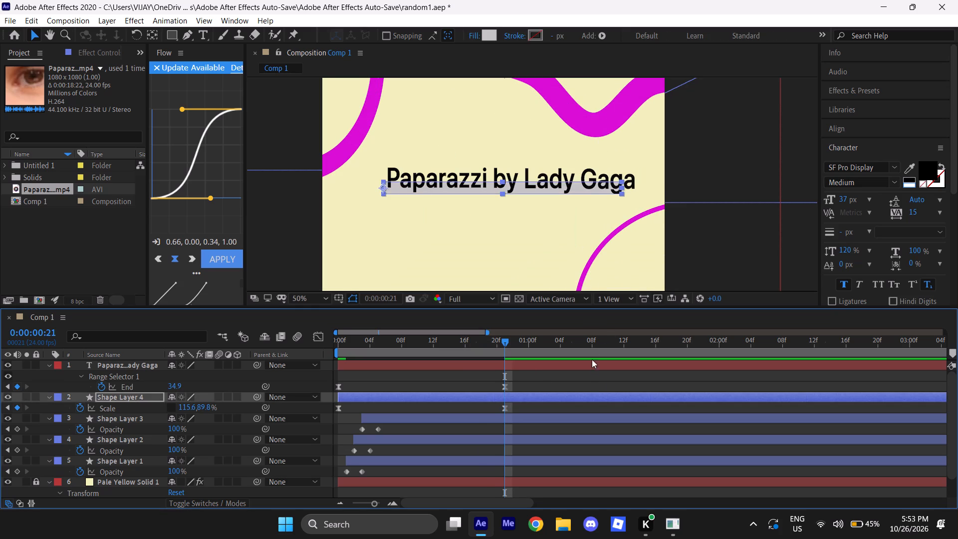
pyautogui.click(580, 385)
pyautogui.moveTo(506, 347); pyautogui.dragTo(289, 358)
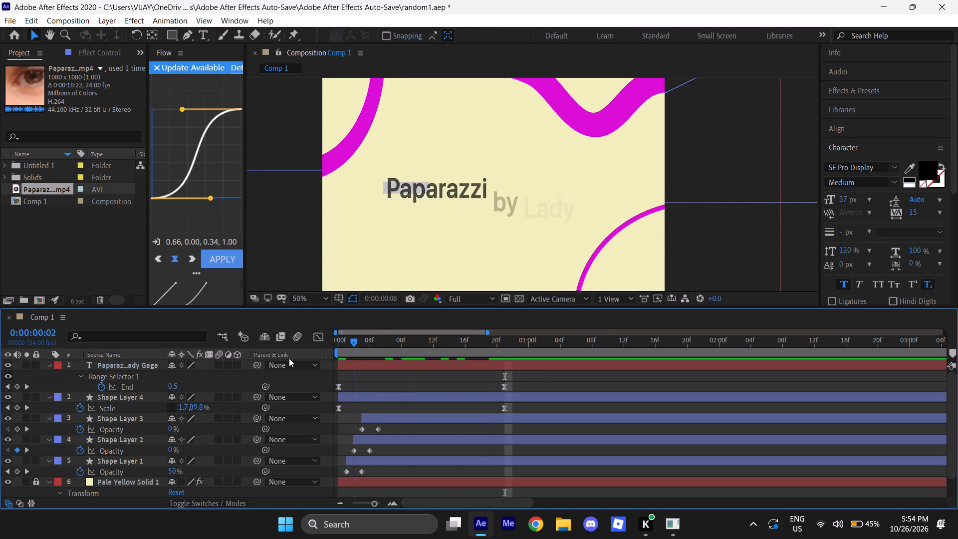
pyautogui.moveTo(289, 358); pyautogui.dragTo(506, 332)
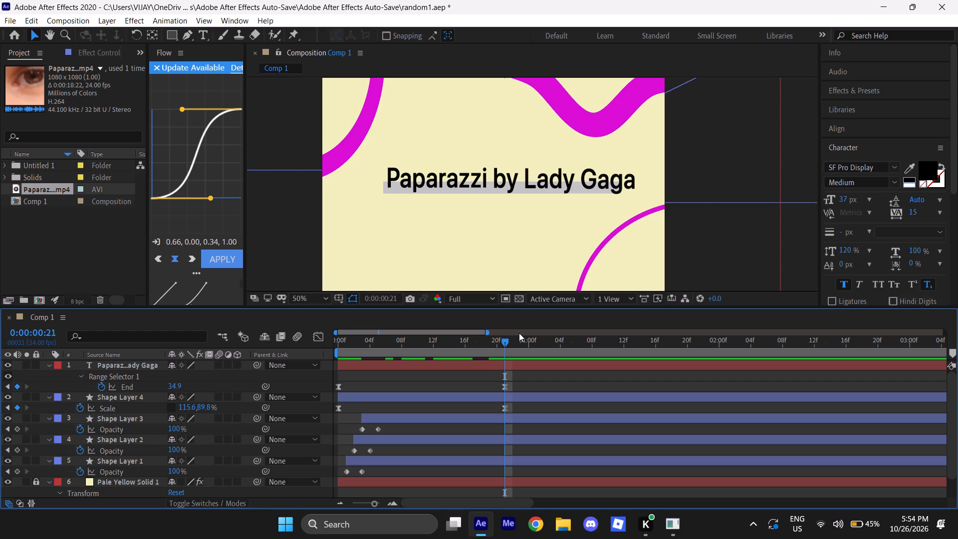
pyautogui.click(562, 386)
# Set the fill colour of the bar on Shape Layer 4 to light grey C9C9C9.
pyautogui.click(559, 364)
pyautogui.click(527, 389)
pyautogui.tripleClick(521, 399)
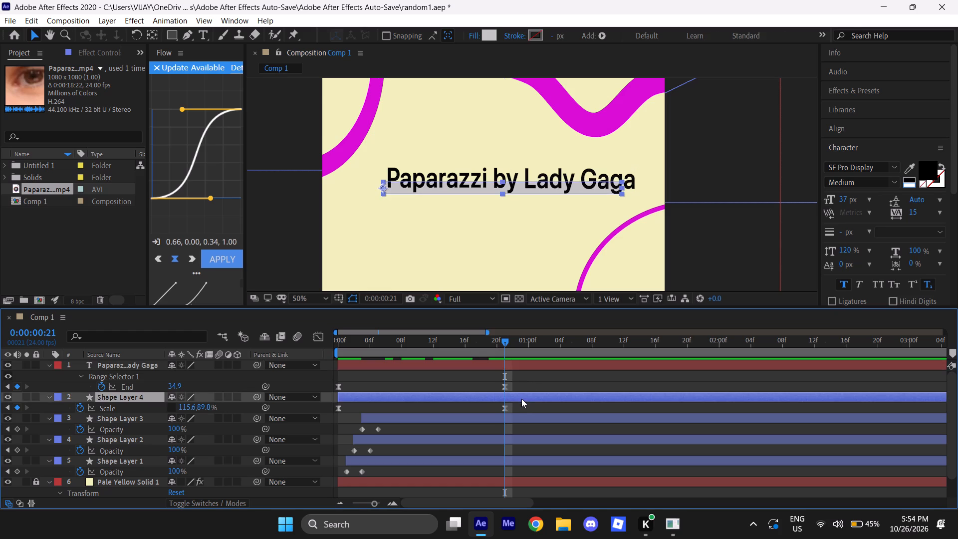
pyautogui.click(486, 38)
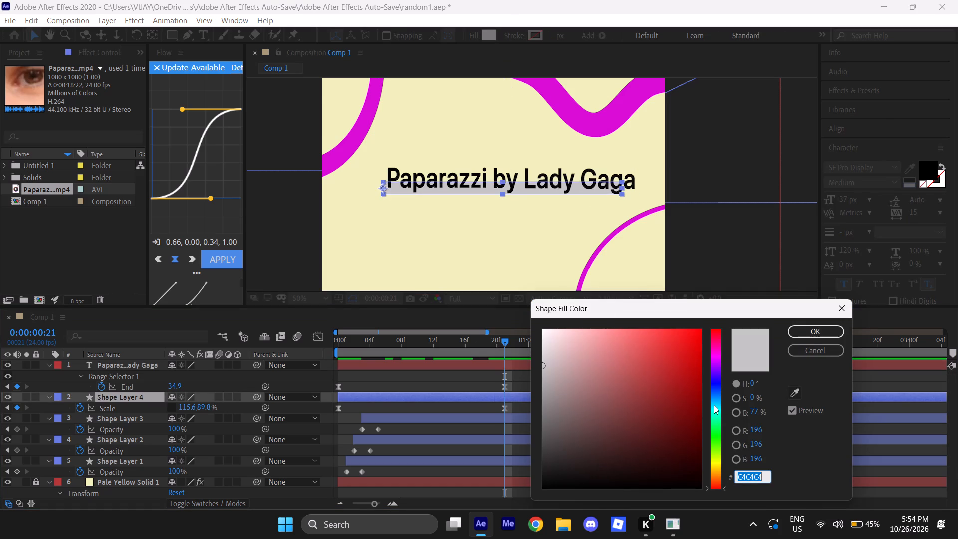
pyautogui.moveTo(545, 361); pyautogui.dragTo(543, 352)
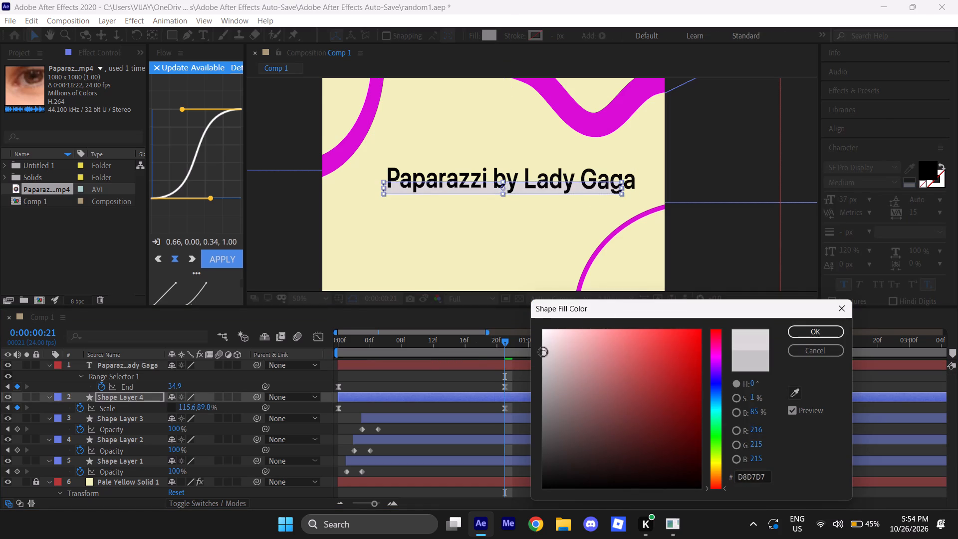
pyautogui.moveTo(543, 352); pyautogui.dragTo(545, 368)
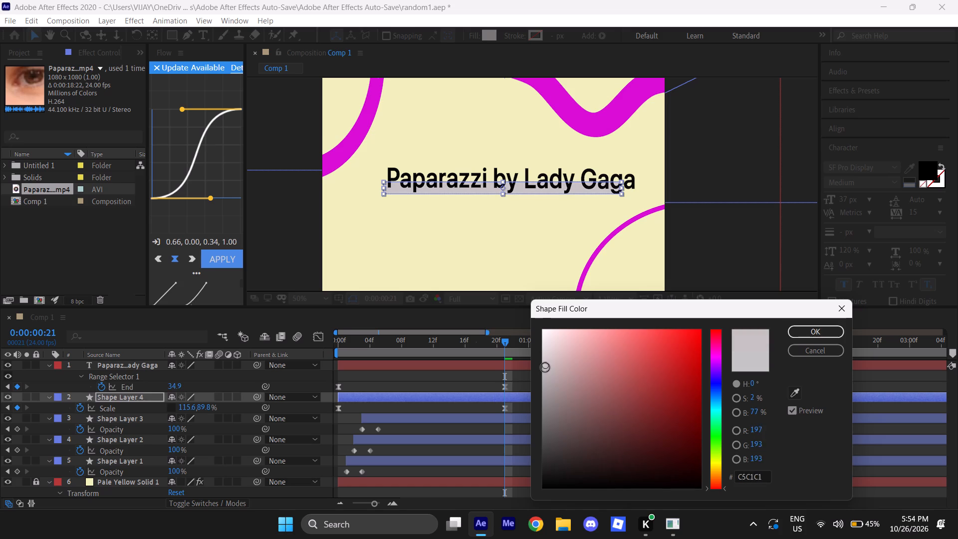
pyautogui.moveTo(545, 368); pyautogui.dragTo(540, 363)
pyautogui.moveTo(540, 363); pyautogui.dragTo(535, 369)
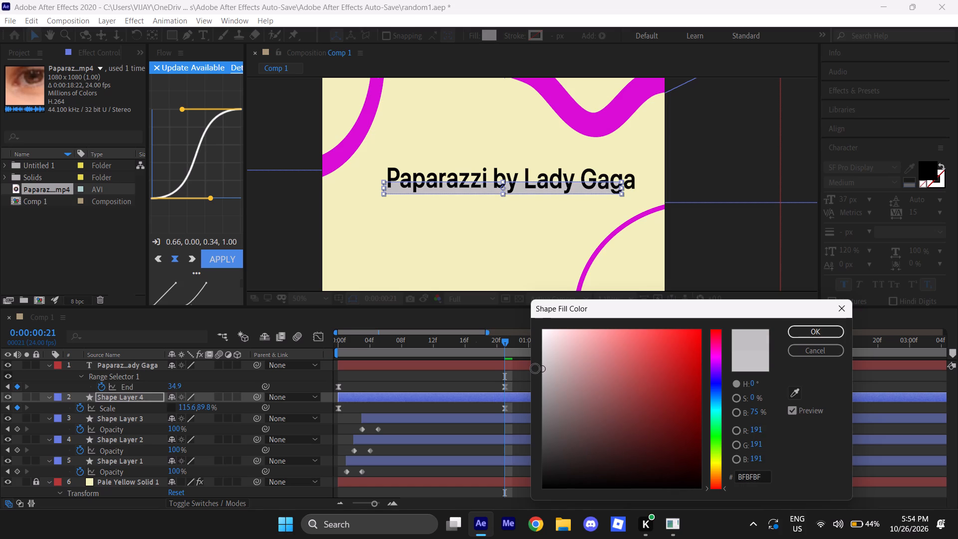
pyautogui.moveTo(535, 369); pyautogui.dragTo(534, 369)
pyautogui.moveTo(534, 369); pyautogui.dragTo(521, 364)
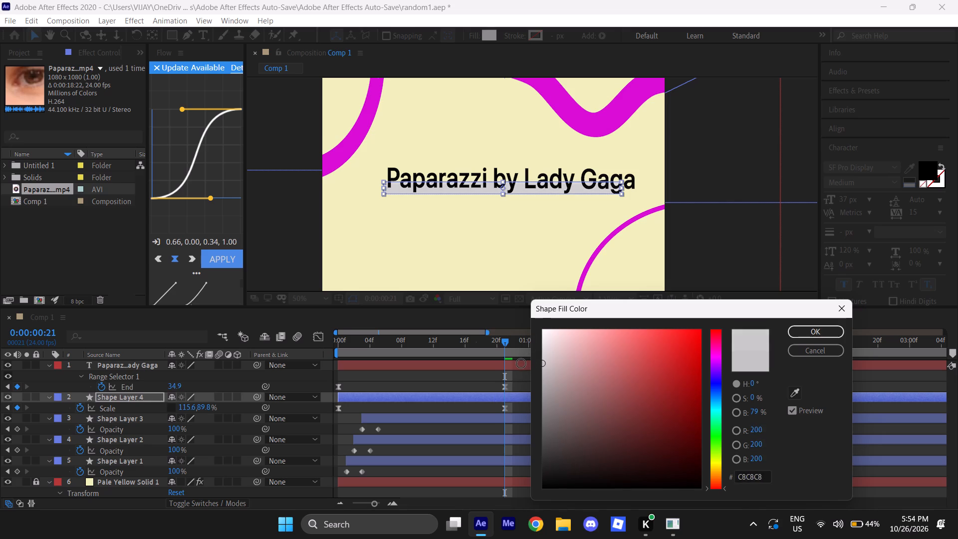
pyautogui.moveTo(521, 364); pyautogui.dragTo(522, 360)
pyautogui.moveTo(522, 360); pyautogui.dragTo(502, 359)
pyautogui.moveTo(717, 366); pyautogui.dragTo(709, 405)
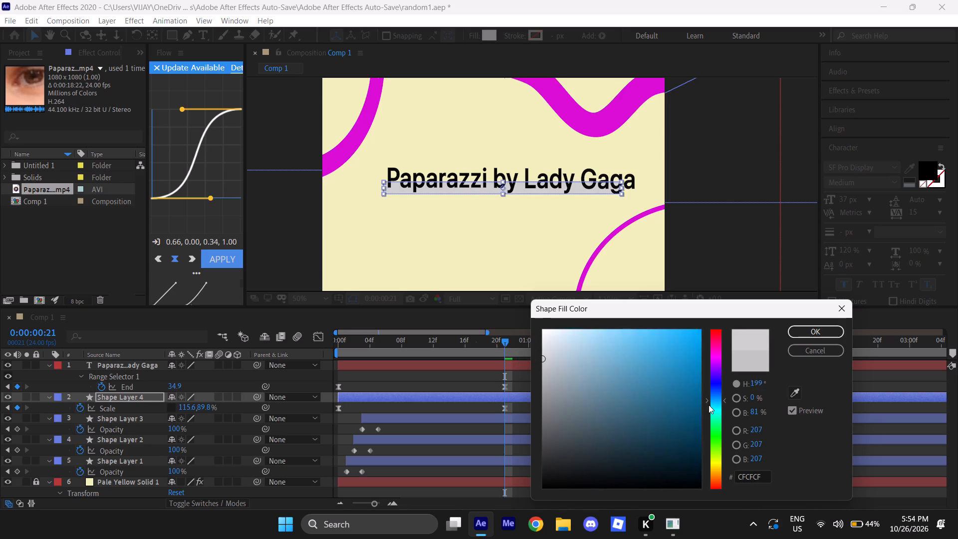
pyautogui.moveTo(709, 405); pyautogui.dragTo(704, 387)
pyautogui.moveTo(543, 353); pyautogui.dragTo(543, 356)
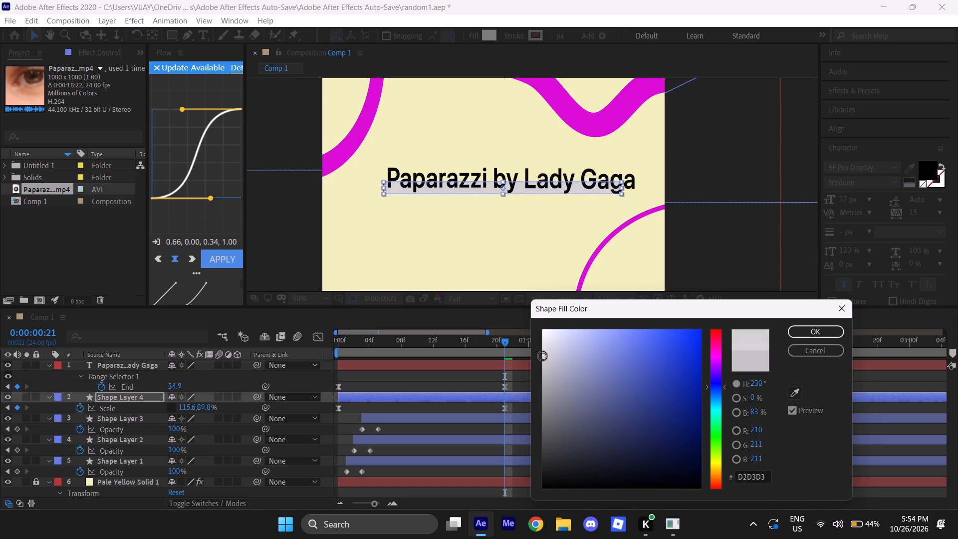
pyautogui.moveTo(543, 356); pyautogui.dragTo(536, 363)
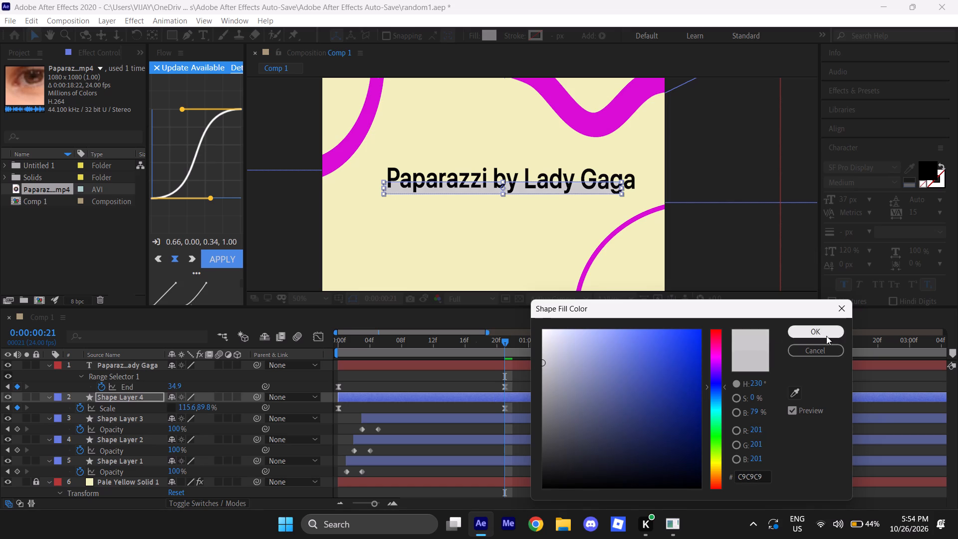
pyautogui.click(815, 329)
pyautogui.click(652, 375)
pyautogui.scroll(-1, 649, 210)
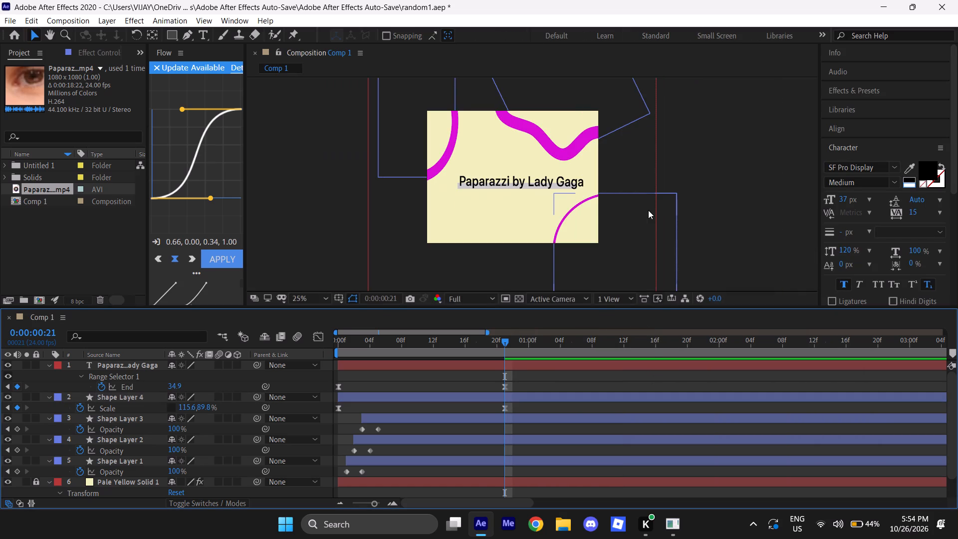
pyautogui.scroll(2, 648, 210)
pyautogui.scroll(-1, 648, 210)
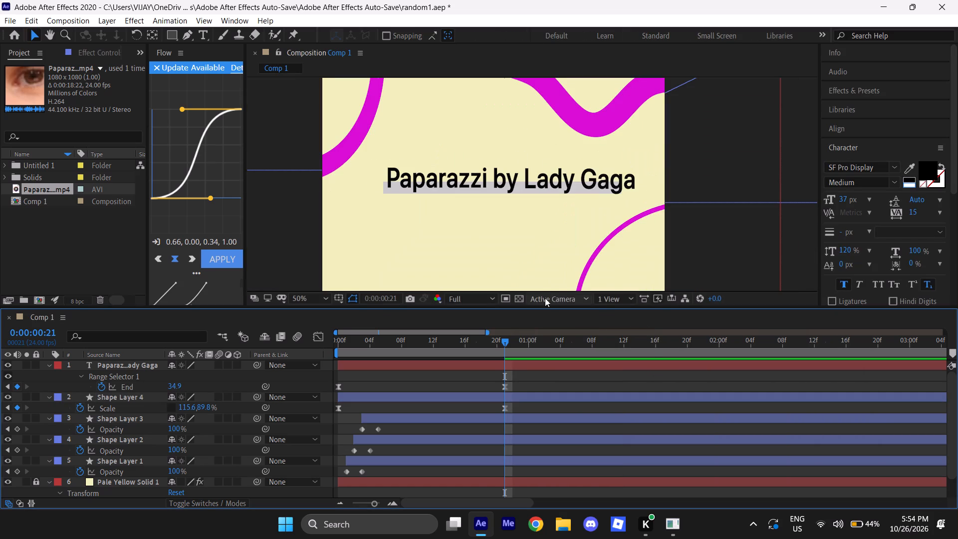
# Darken the fill colour of the bar on Shape Layer 4 to grey BFBFBF.
pyautogui.click(515, 394)
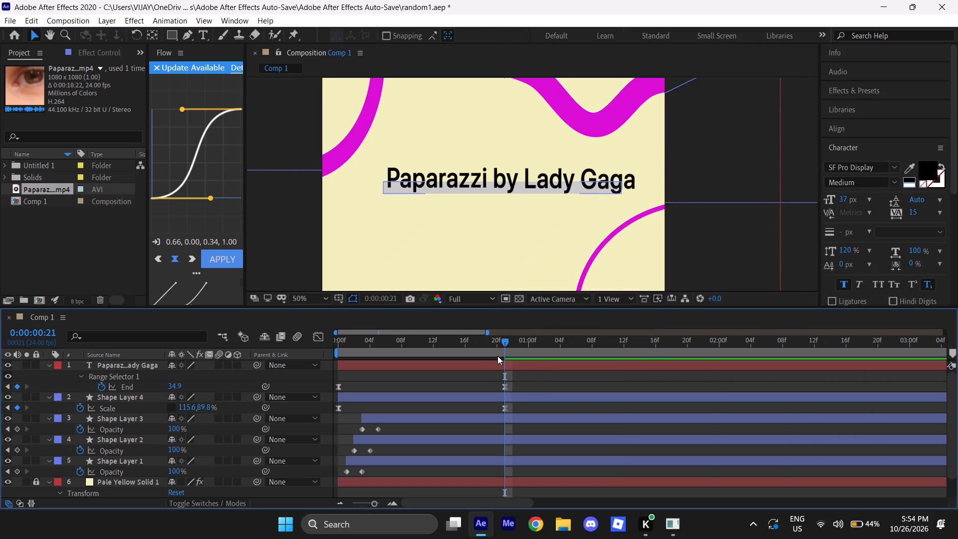
pyautogui.click(485, 34)
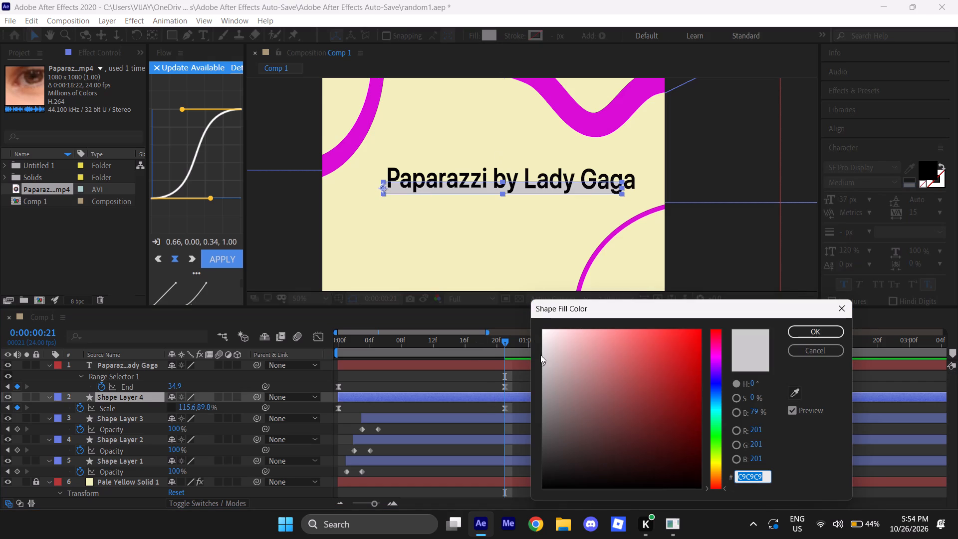
pyautogui.moveTo(543, 362); pyautogui.dragTo(561, 366)
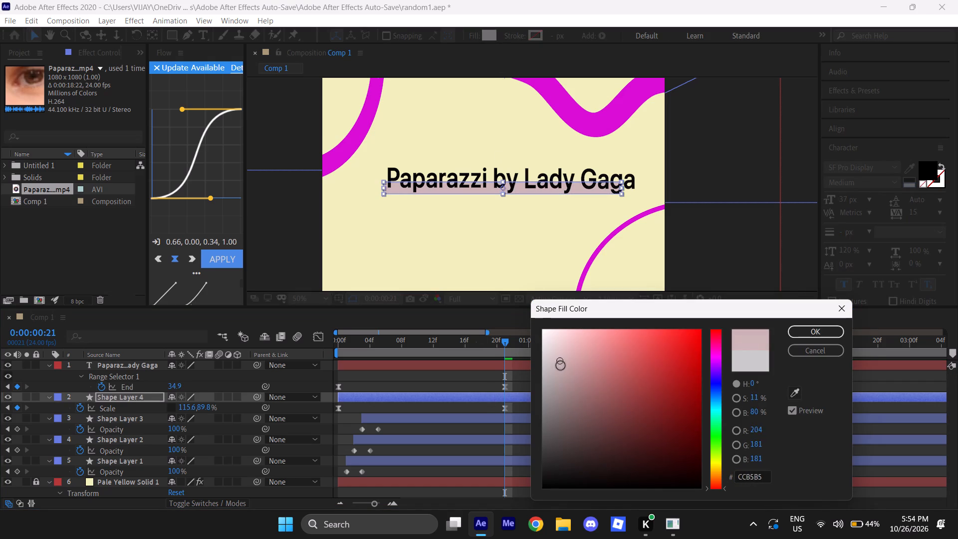
pyautogui.moveTo(561, 366); pyautogui.dragTo(567, 364)
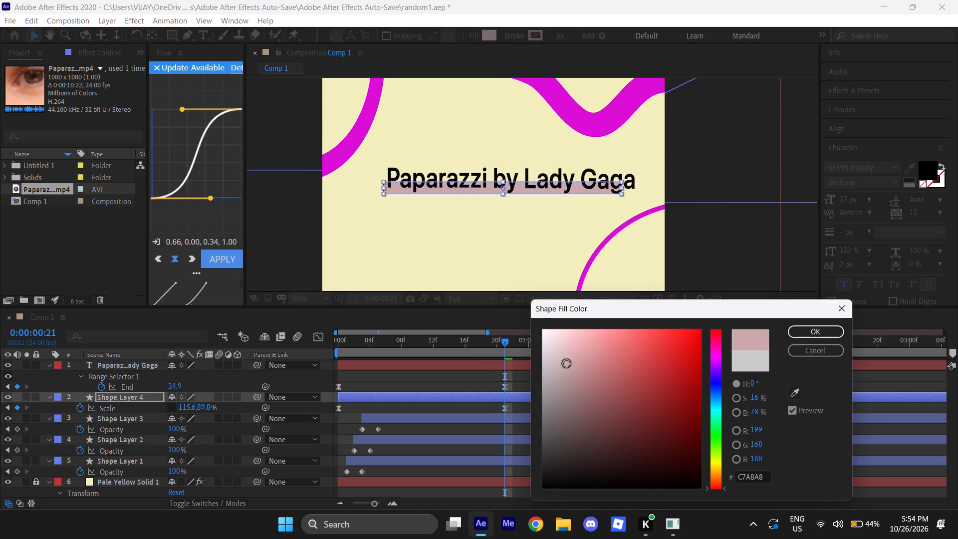
pyautogui.moveTo(567, 364); pyautogui.dragTo(542, 377)
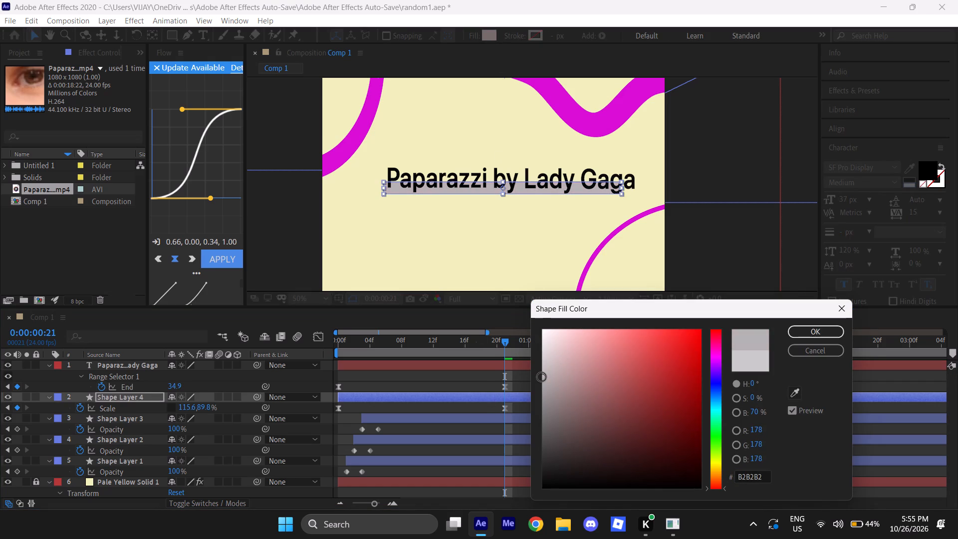
pyautogui.moveTo(542, 377); pyautogui.dragTo(538, 372)
pyautogui.moveTo(538, 372); pyautogui.dragTo(537, 364)
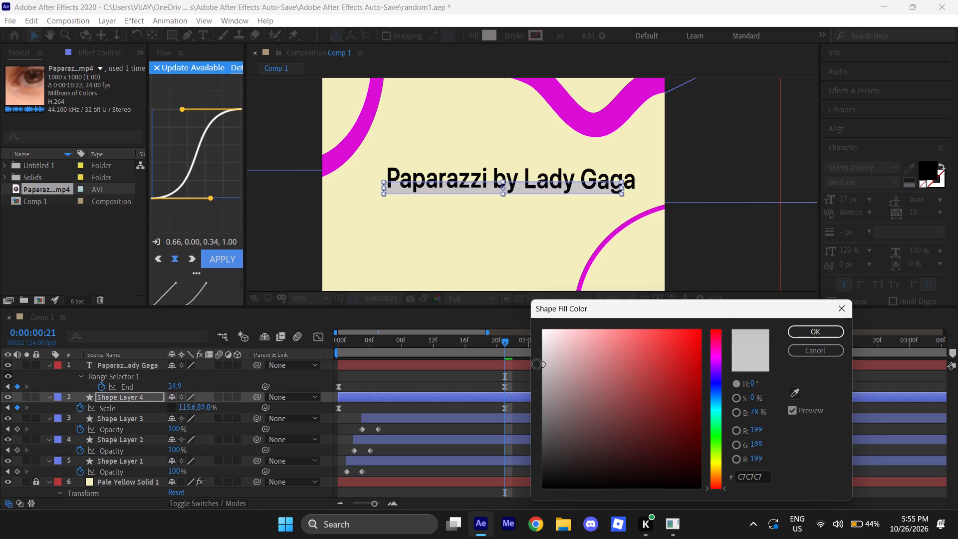
pyautogui.moveTo(537, 364); pyautogui.dragTo(541, 370)
pyautogui.moveTo(541, 370); pyautogui.dragTo(536, 369)
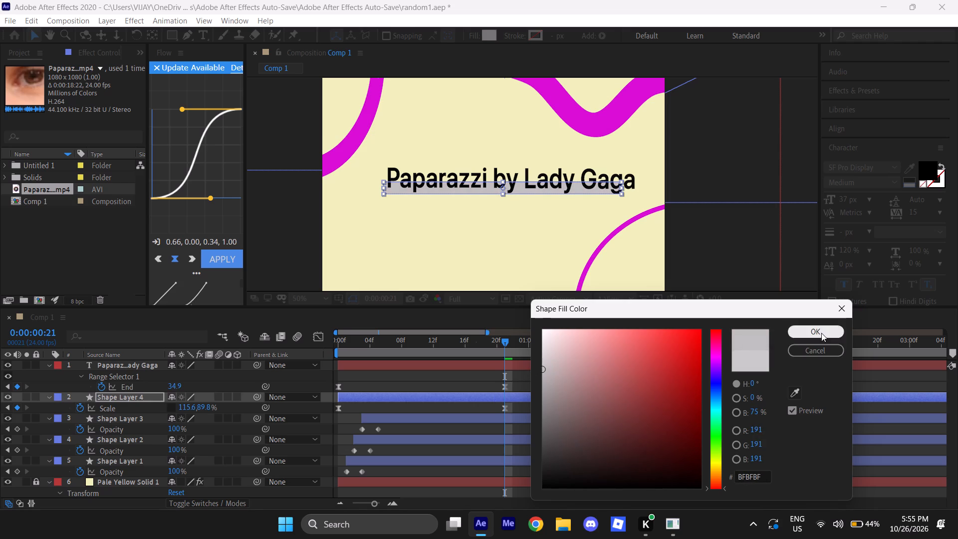
pyautogui.click(821, 332)
pyautogui.click(768, 377)
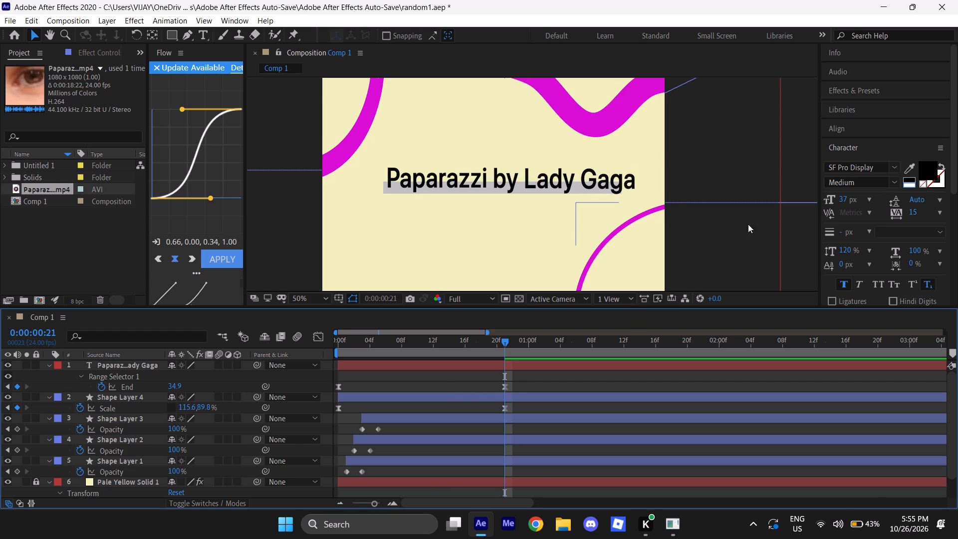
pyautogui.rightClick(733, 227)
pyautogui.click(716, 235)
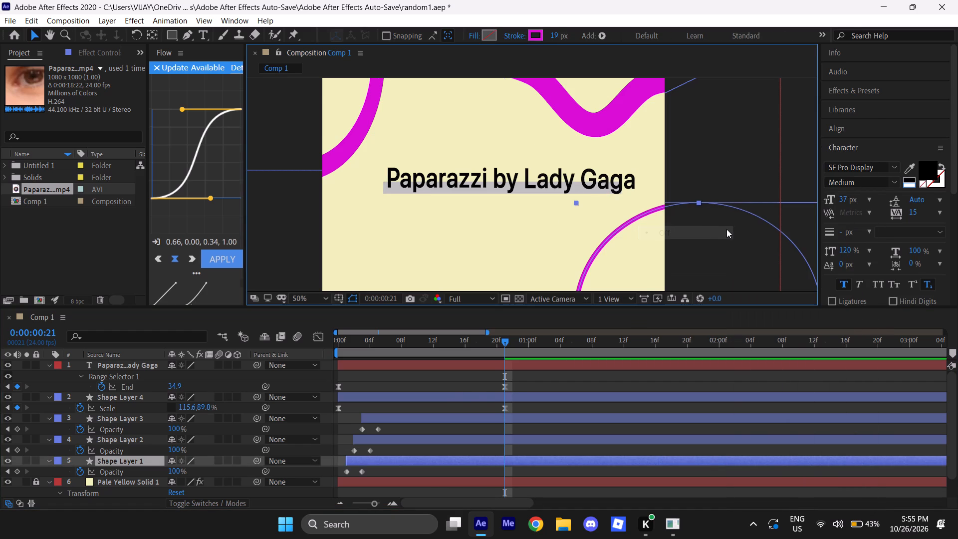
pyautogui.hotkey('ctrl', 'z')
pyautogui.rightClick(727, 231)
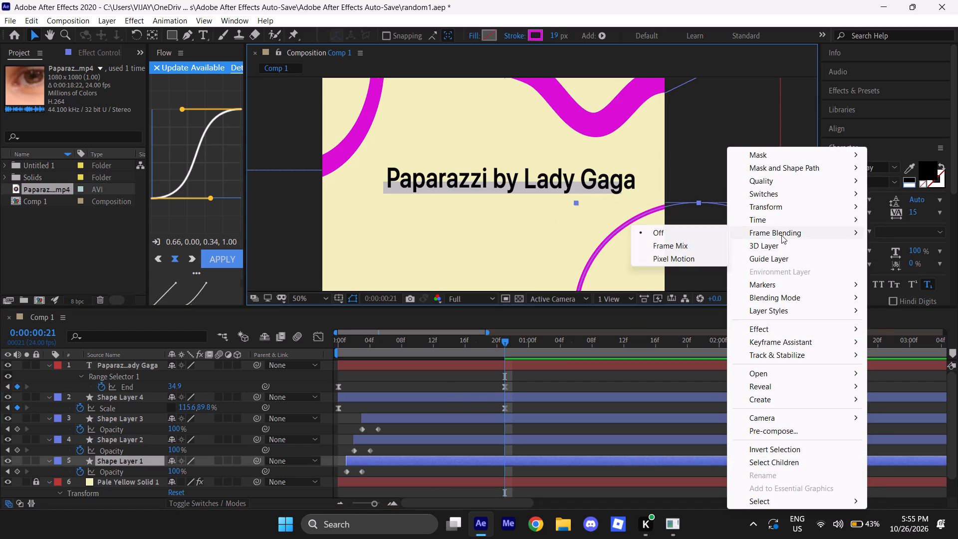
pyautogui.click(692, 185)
# Create a white 1372 × 1062 px solid and place it directly below Shape Layer 4 in the layer stack.
pyautogui.scroll(-1, 697, 184)
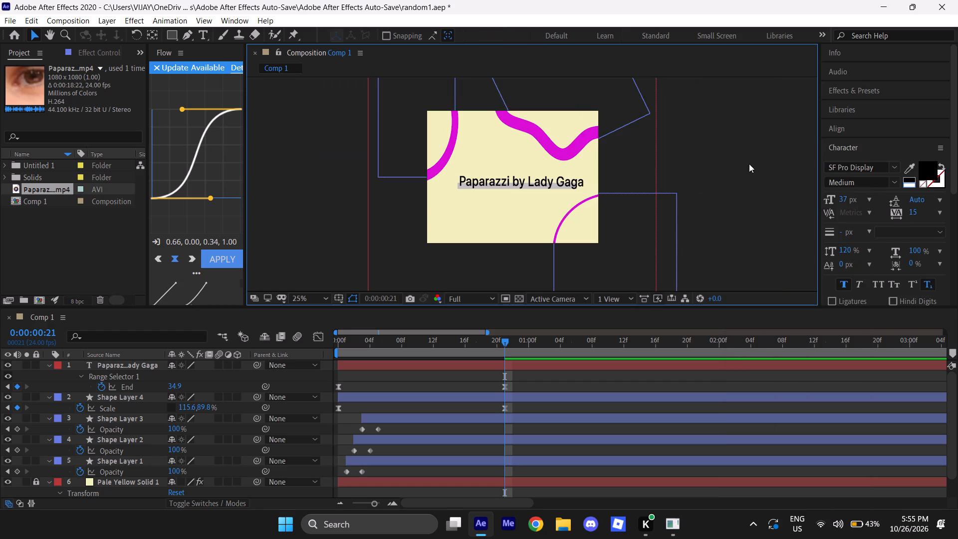
pyautogui.rightClick(749, 164)
pyautogui.click(803, 175)
pyautogui.click(674, 202)
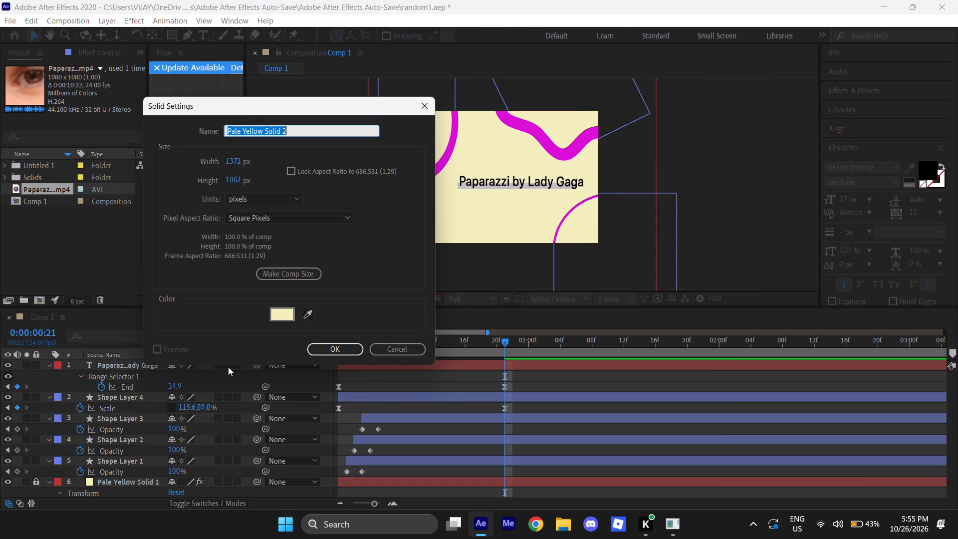
pyautogui.click(288, 313)
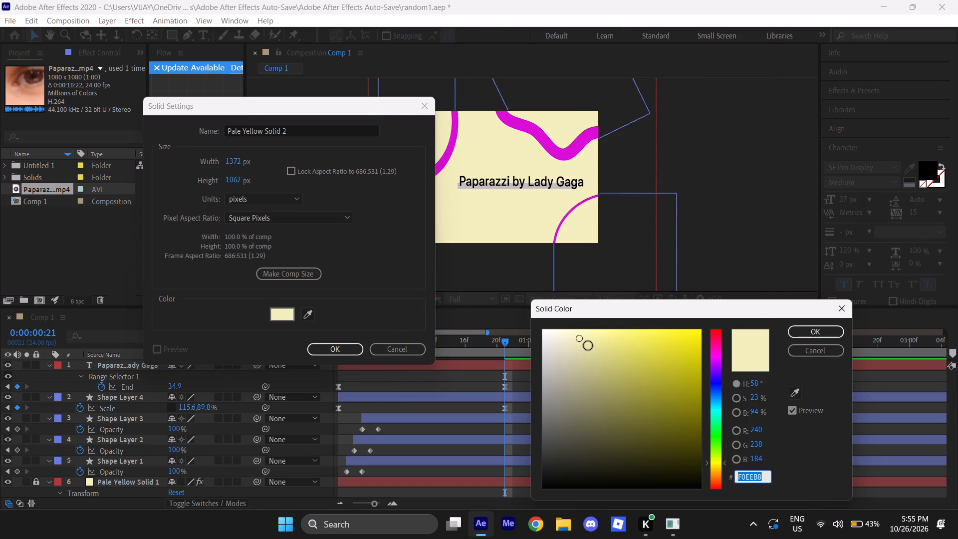
pyautogui.moveTo(588, 346); pyautogui.dragTo(502, 289)
pyautogui.click(815, 329)
pyautogui.click(336, 347)
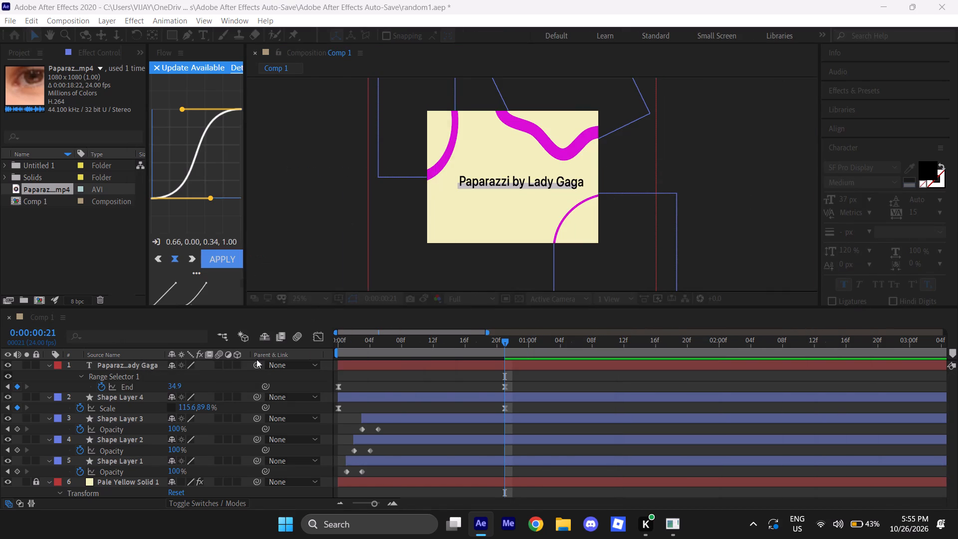
pyautogui.moveTo(141, 364); pyautogui.dragTo(132, 415)
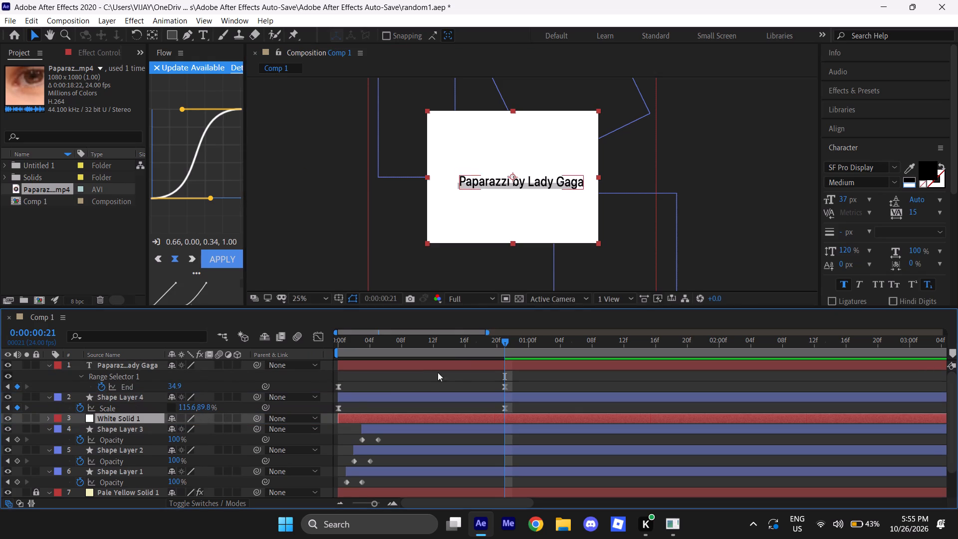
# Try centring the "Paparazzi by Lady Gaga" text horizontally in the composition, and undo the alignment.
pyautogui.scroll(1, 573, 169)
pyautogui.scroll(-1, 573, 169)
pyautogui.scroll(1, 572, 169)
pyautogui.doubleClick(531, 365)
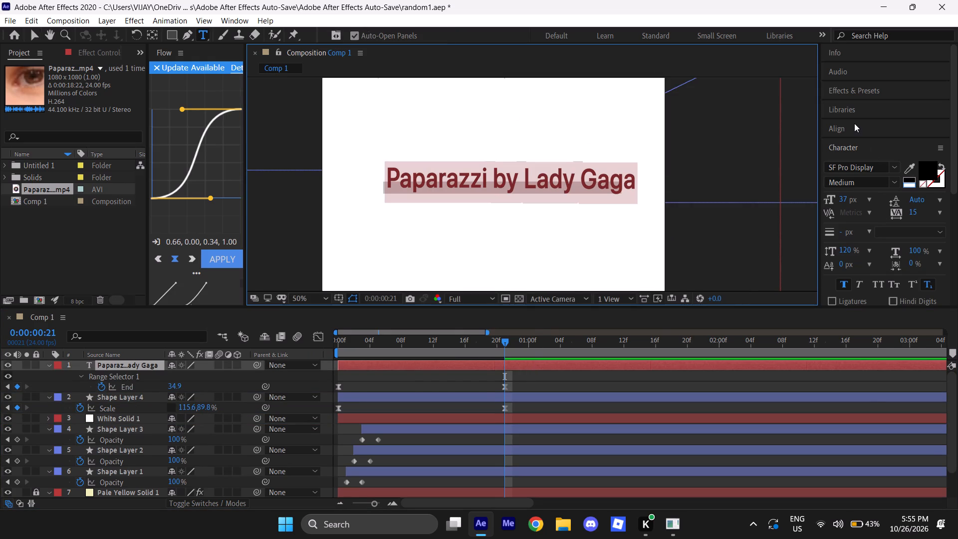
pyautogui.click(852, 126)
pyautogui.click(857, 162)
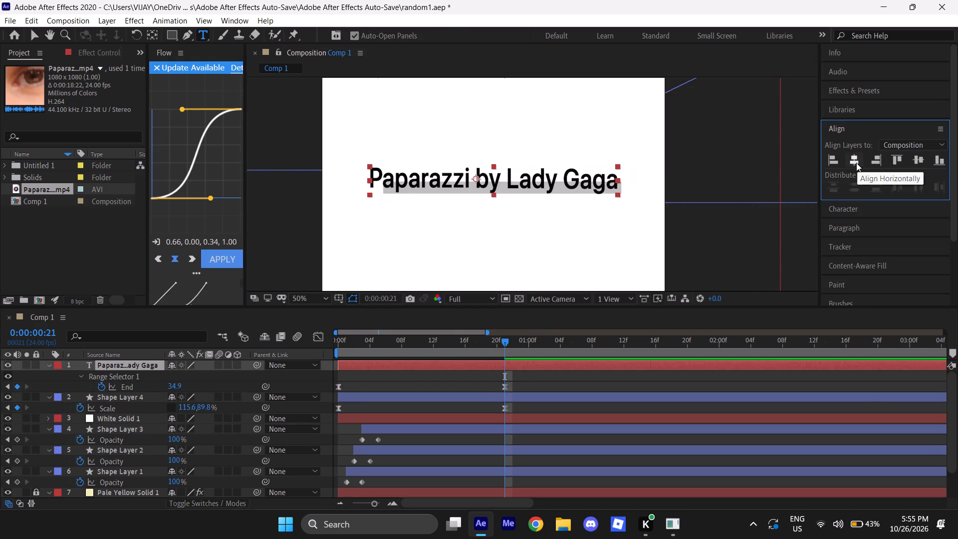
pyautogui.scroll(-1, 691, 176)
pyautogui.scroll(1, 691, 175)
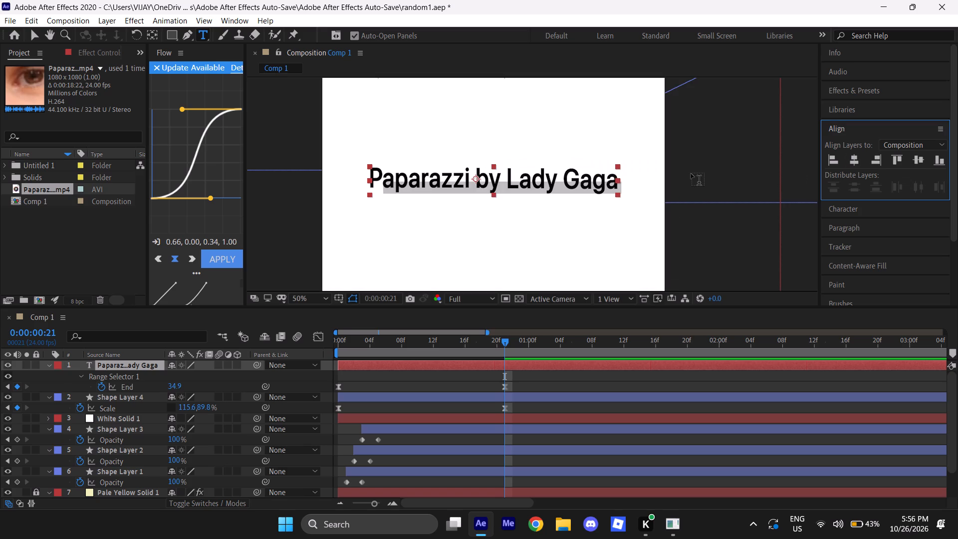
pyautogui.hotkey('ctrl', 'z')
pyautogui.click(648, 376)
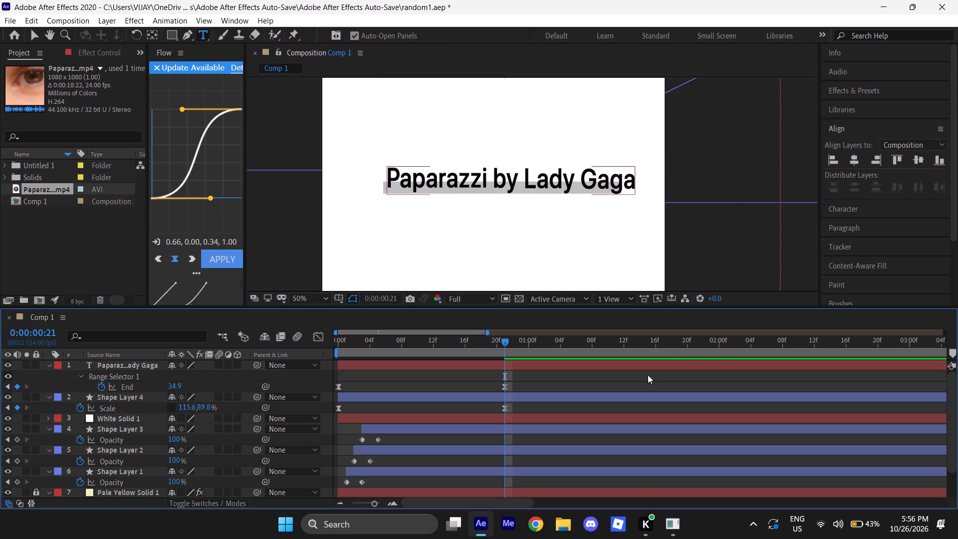
# Change White Solid 1's label colour, trying Fuchsia before settling on Cyan.
pyautogui.click(512, 418)
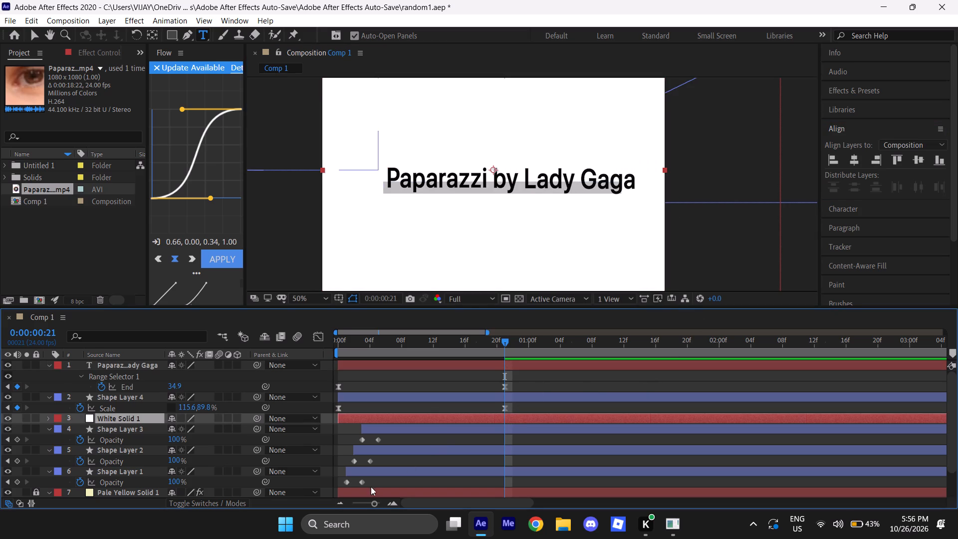
pyautogui.click(59, 418)
pyautogui.click(114, 381)
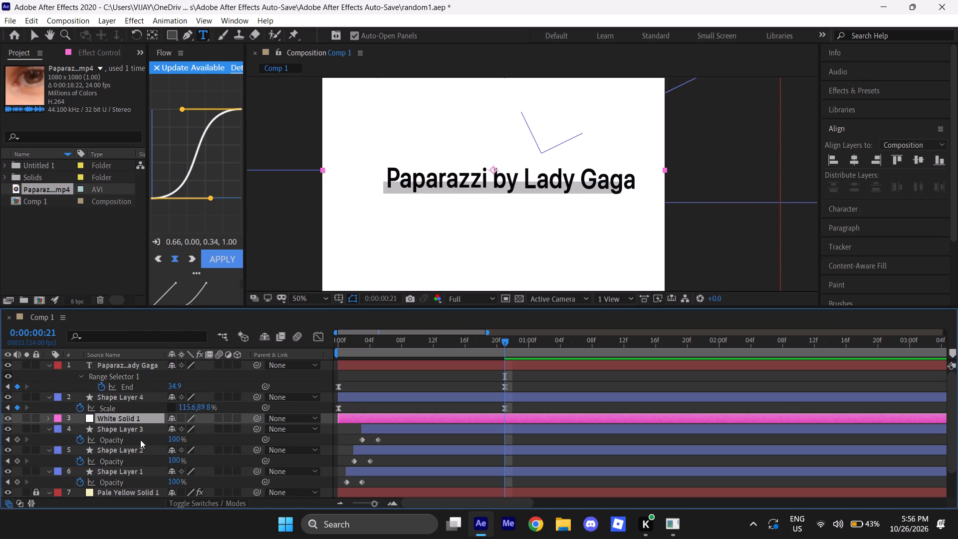
pyautogui.click(52, 415)
pyautogui.click(57, 418)
pyautogui.click(95, 394)
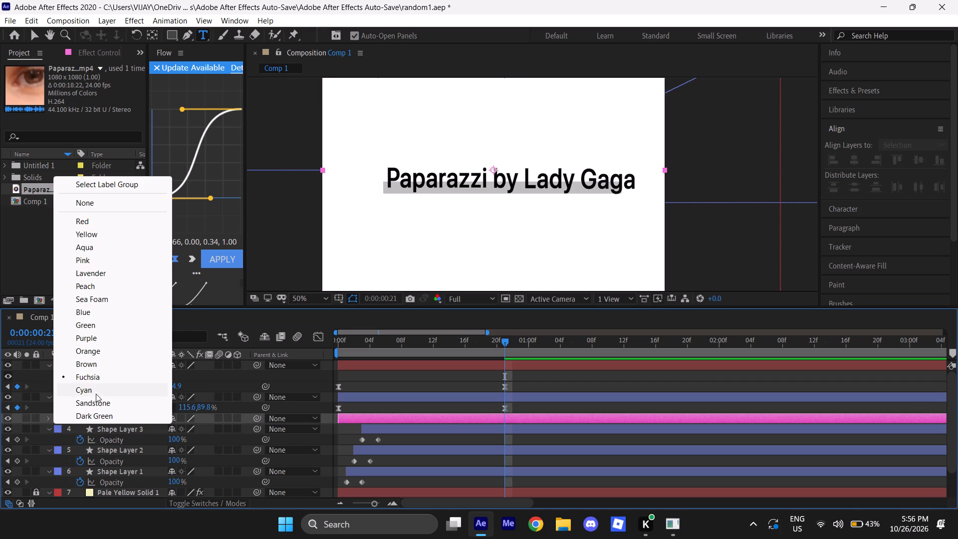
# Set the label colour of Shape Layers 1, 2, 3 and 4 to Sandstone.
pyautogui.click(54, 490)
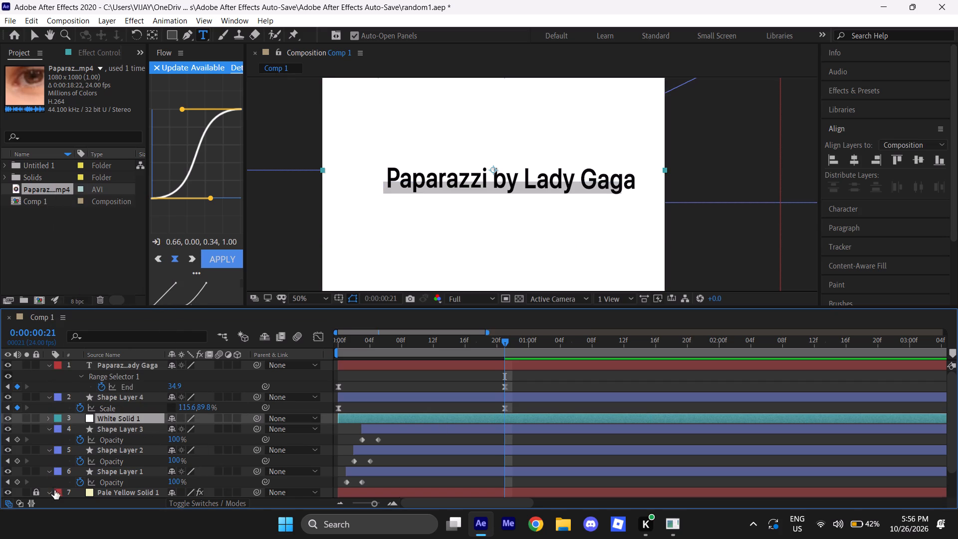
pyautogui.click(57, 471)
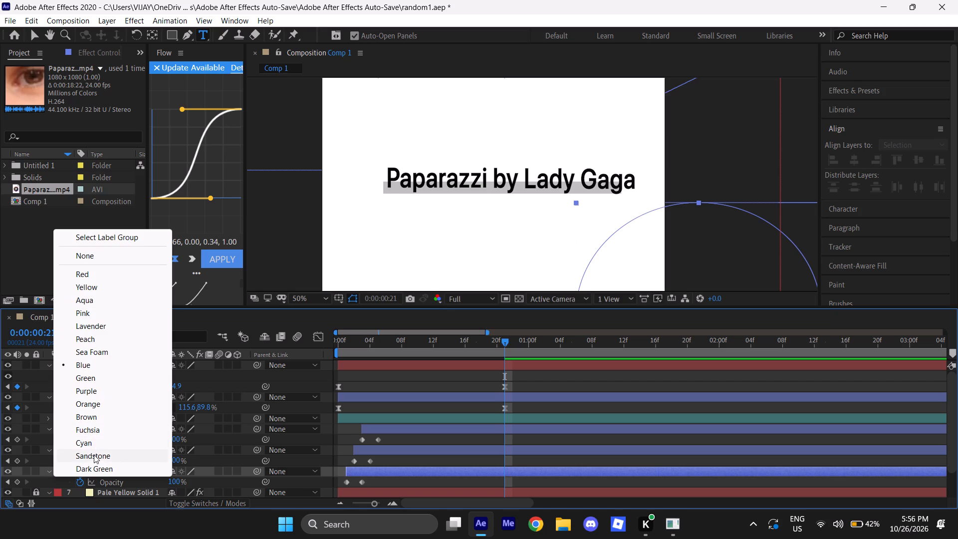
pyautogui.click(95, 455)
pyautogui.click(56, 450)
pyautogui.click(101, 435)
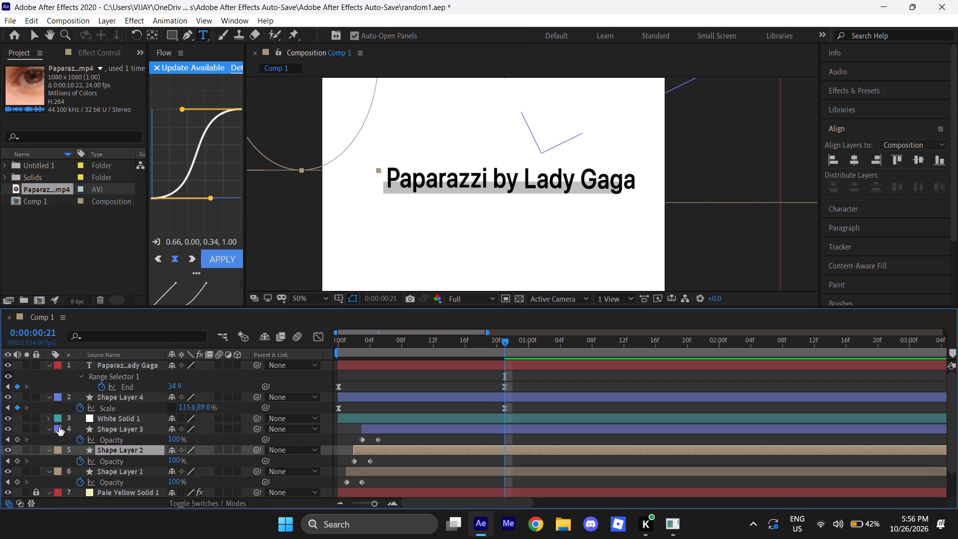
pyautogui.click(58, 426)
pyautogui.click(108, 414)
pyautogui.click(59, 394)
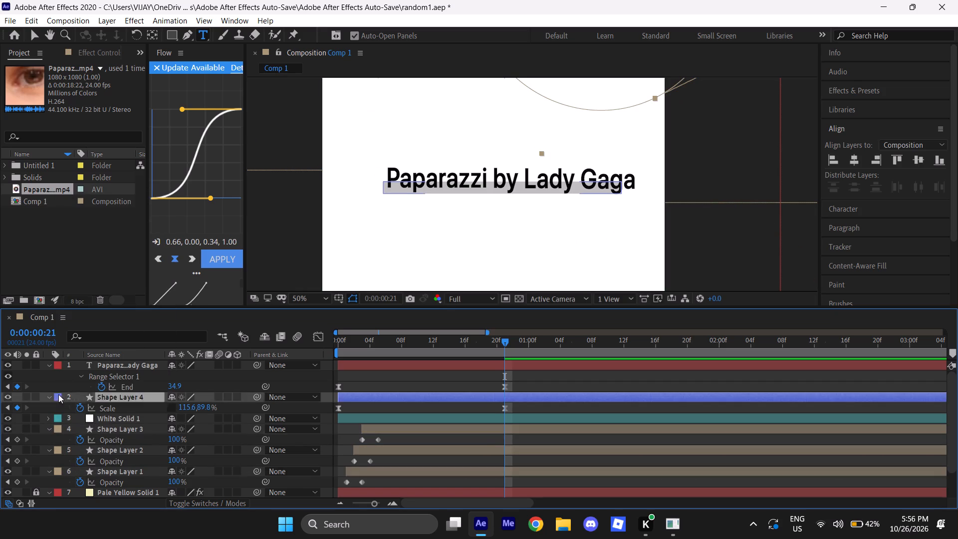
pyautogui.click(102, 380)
# Set the label colour of Shape Layers 4, 3, 2 and 1 to Dark Green.
pyautogui.click(56, 395)
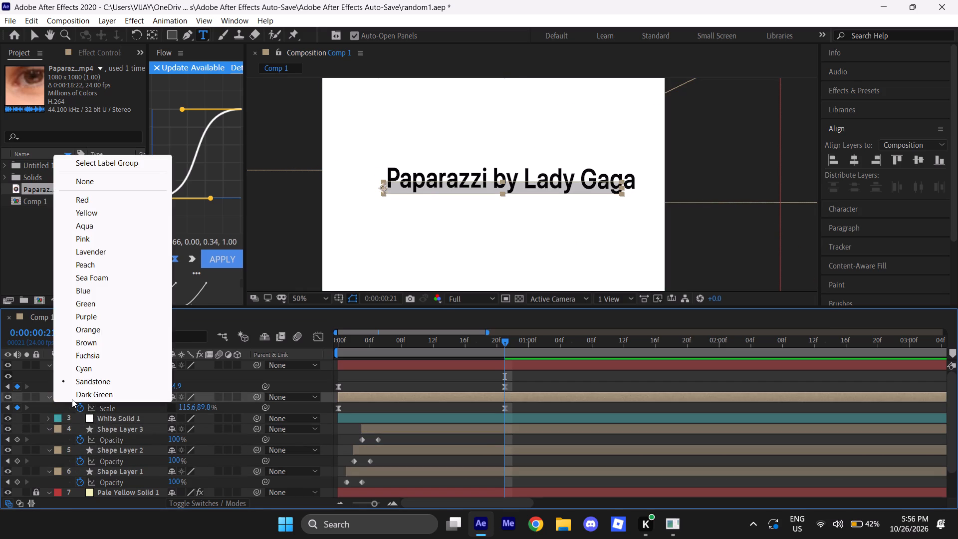
pyautogui.click(81, 397)
pyautogui.click(55, 428)
pyautogui.click(92, 424)
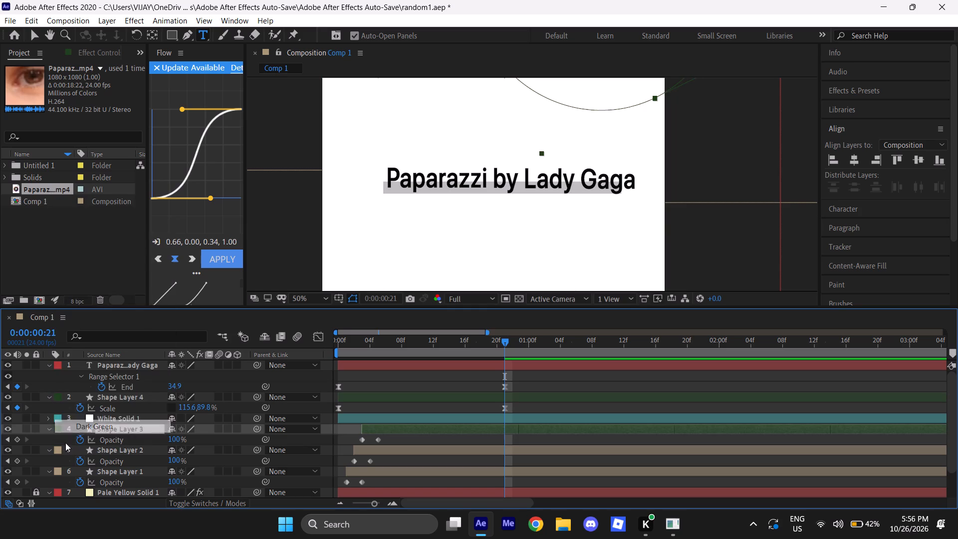
pyautogui.click(57, 447)
pyautogui.click(87, 446)
pyautogui.click(55, 469)
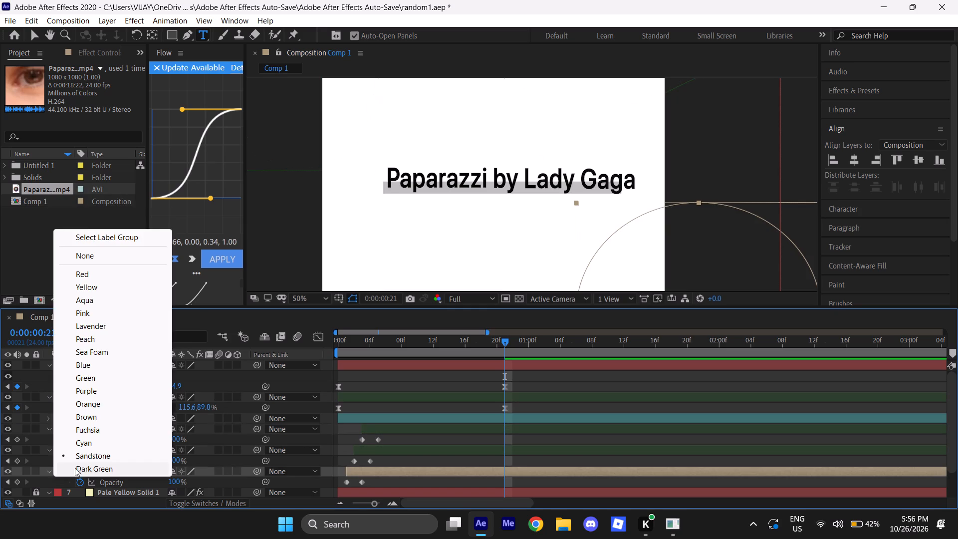
pyautogui.click(83, 467)
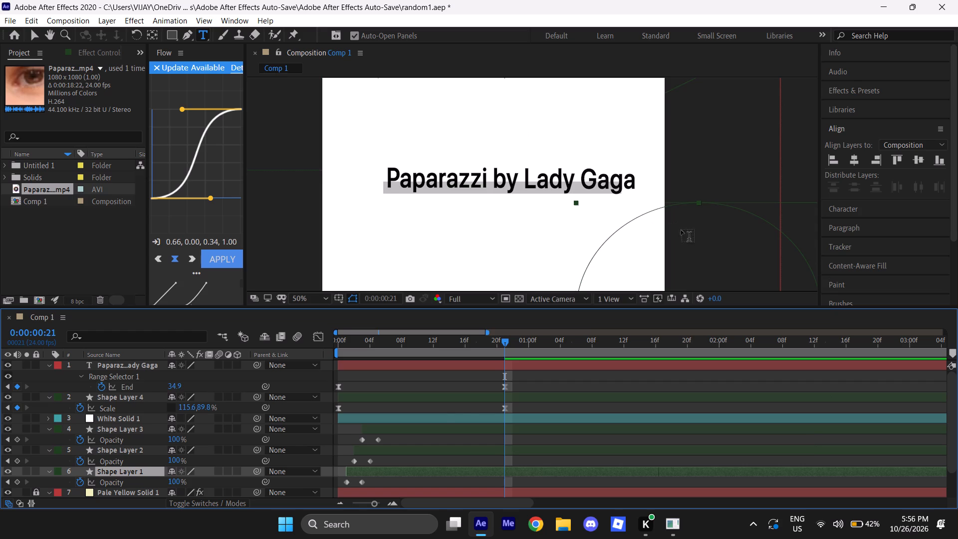
# Apply the Tint effect to White Solid 1.
pyautogui.doubleClick(457, 418)
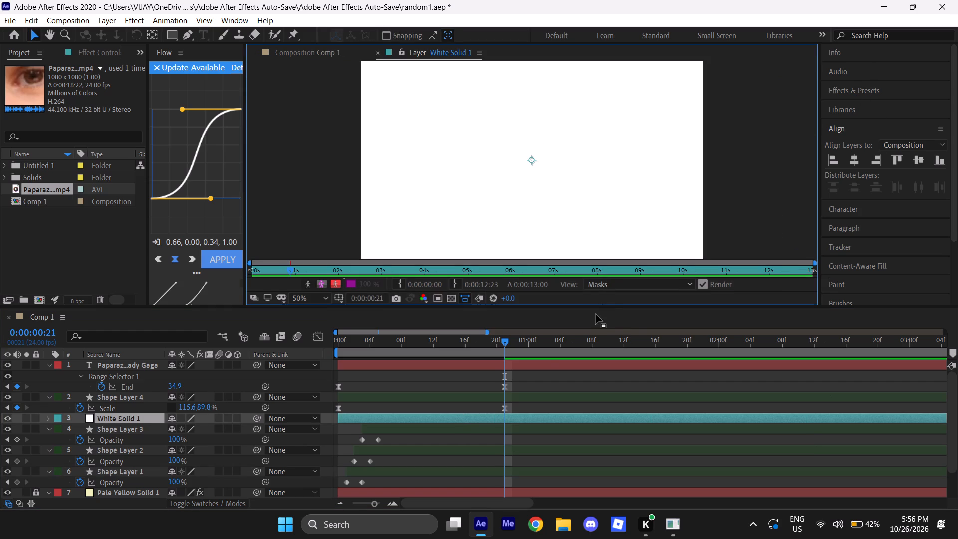
pyautogui.hotkey('ctrl', 'space')
pyautogui.press('t')
pyautogui.press('i')
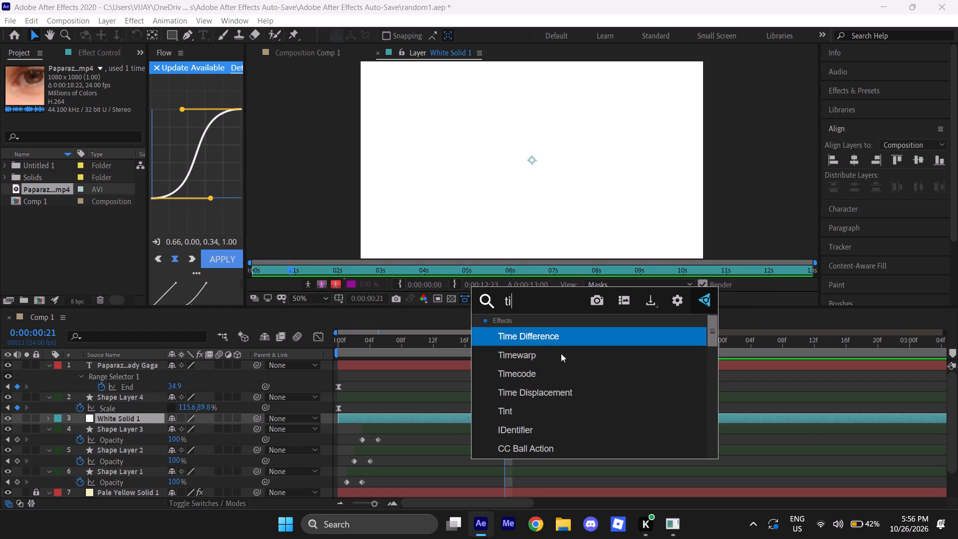
pyautogui.press('n')
pyautogui.click(543, 342)
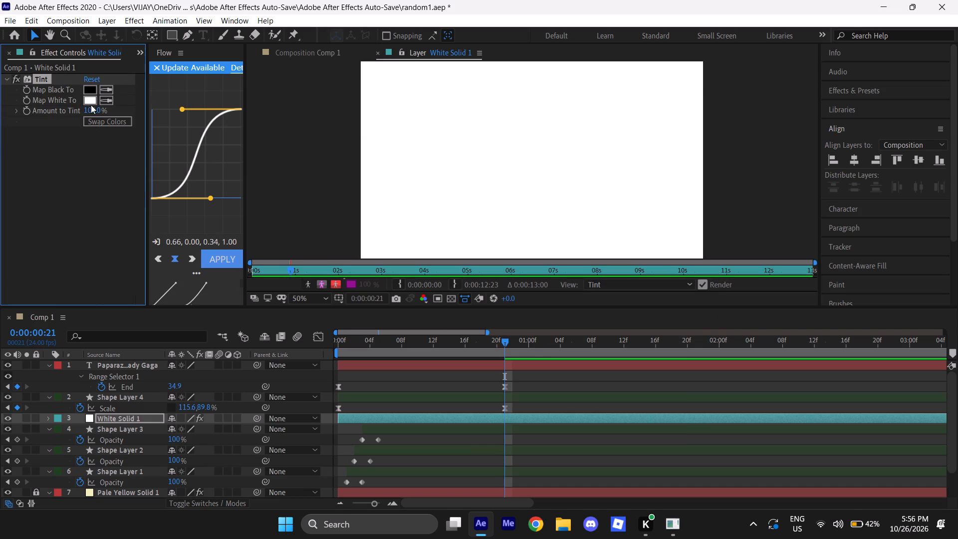
# Set the Tint effect's Map White To colour to black and return to the Comp 1 view.
pyautogui.click(87, 103)
pyautogui.moveTo(584, 366); pyautogui.dragTo(528, 461)
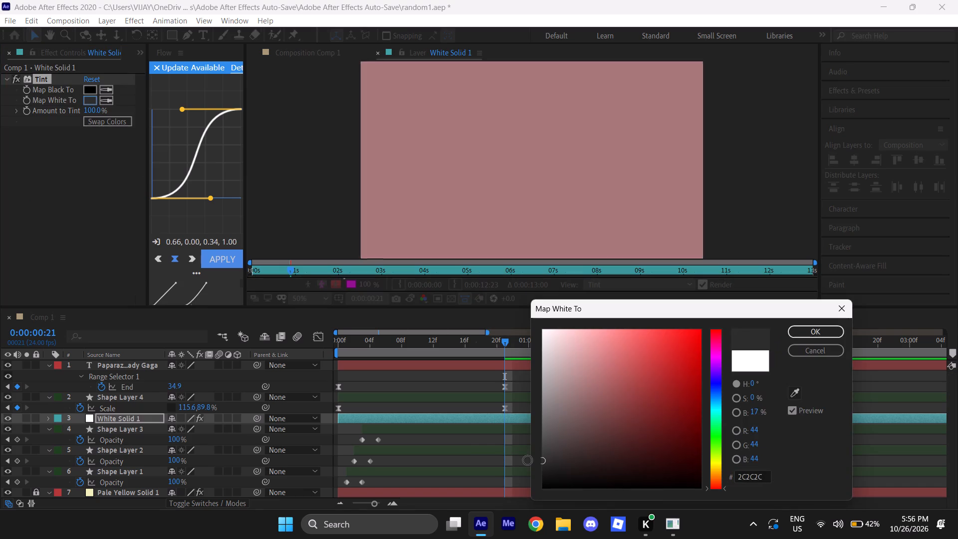
pyautogui.moveTo(528, 461); pyautogui.dragTo(526, 537)
pyautogui.click(819, 333)
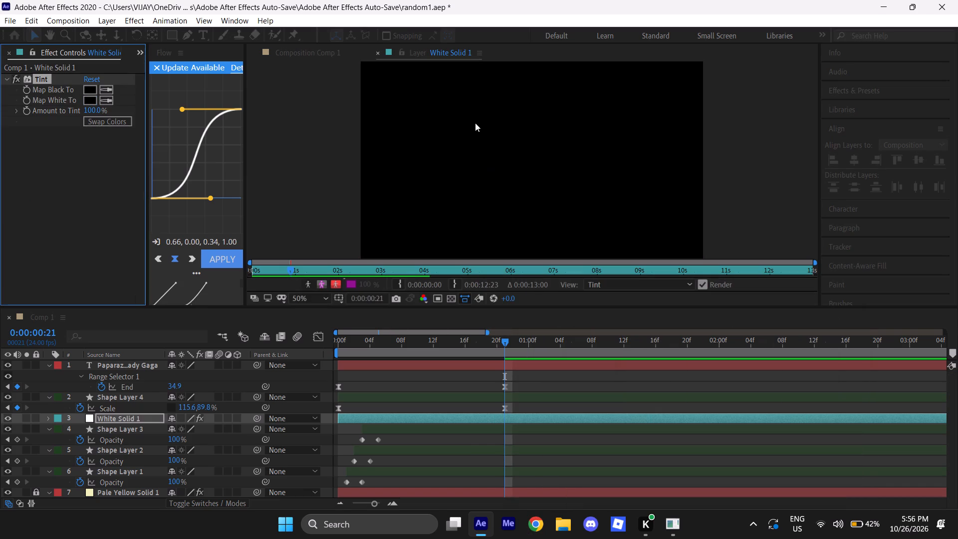
pyautogui.click(376, 52)
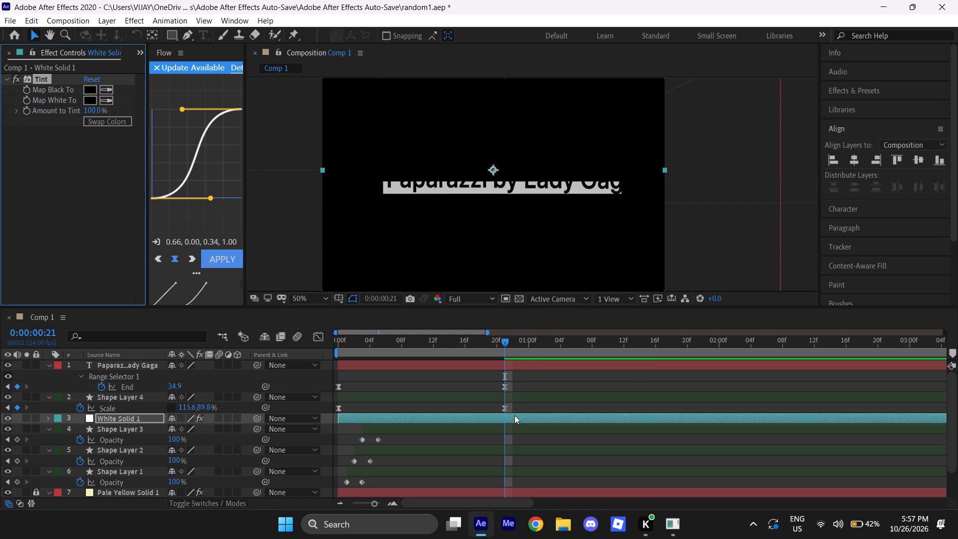
# Apply the Audio Spectrum effect to White Solid 1.
pyautogui.hotkey('ctrl', 'space')
pyautogui.write('au')
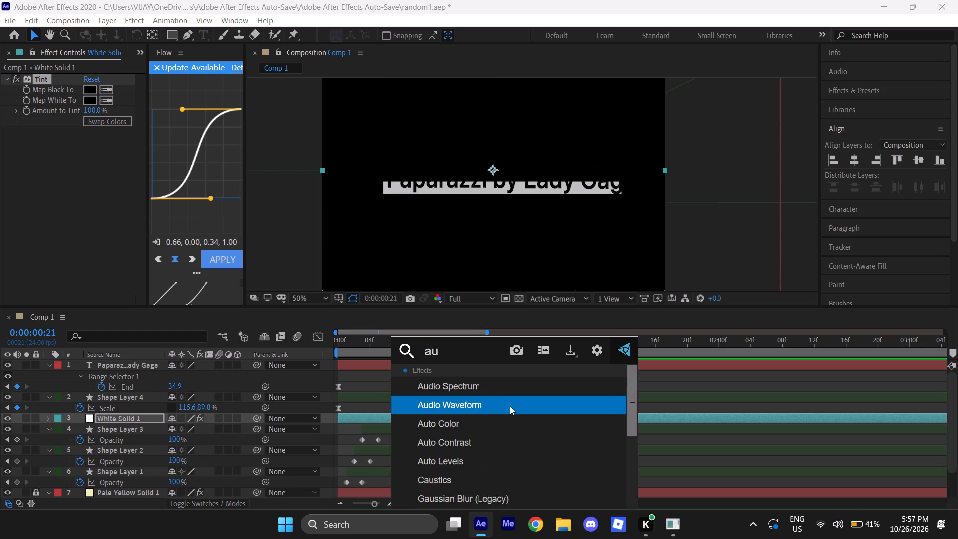
pyautogui.press('d')
pyautogui.click(480, 383)
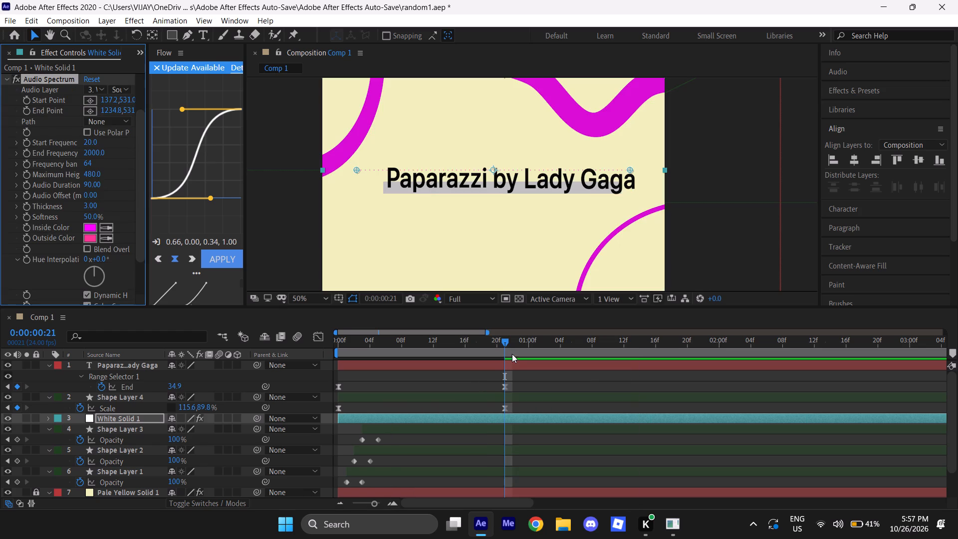
pyautogui.click(503, 348)
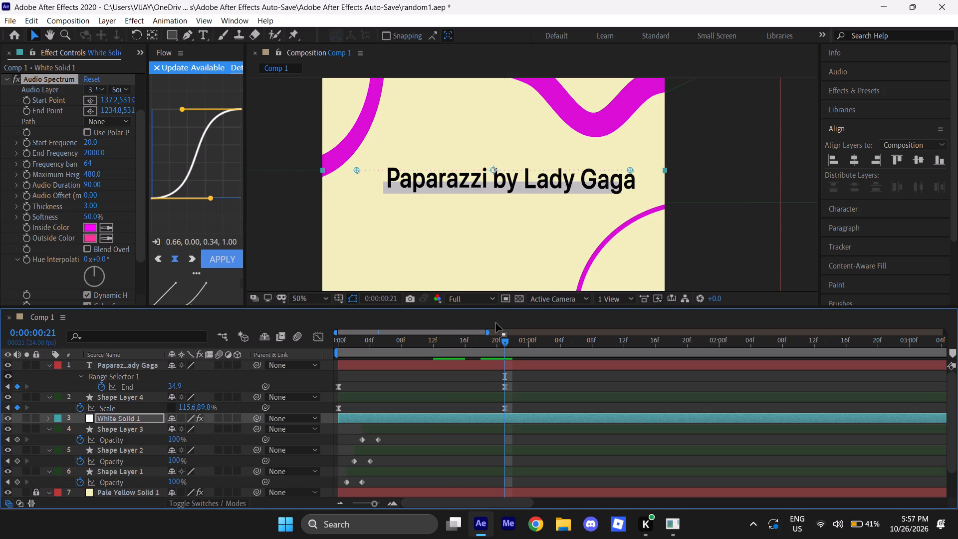
# Reorder White Solid 1's effects so that Tint sits below Audio Spectrum, and collapse the Tint settings.
pyautogui.click(5, 77)
pyautogui.moveTo(45, 80); pyautogui.dragTo(52, 164)
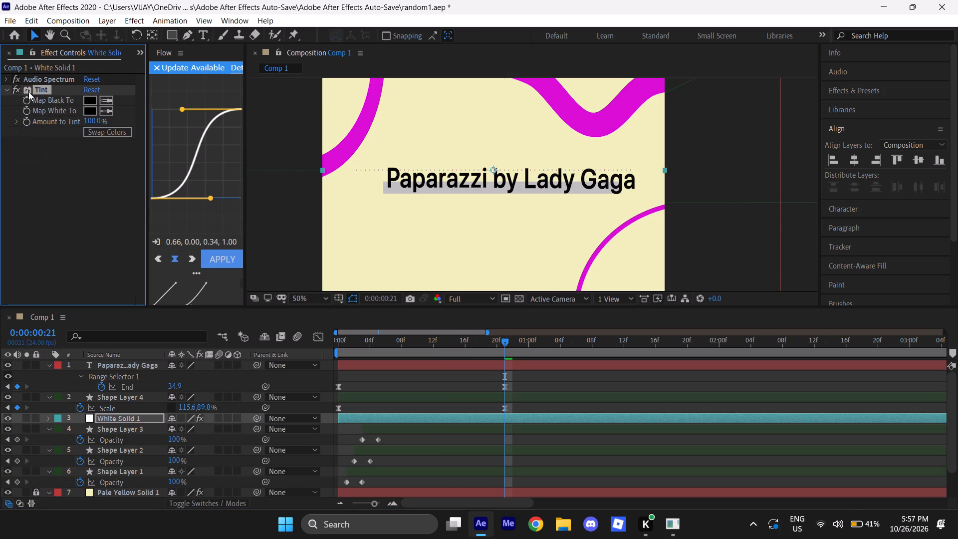
pyautogui.click(8, 87)
# Set the Audio Spectrum's Display Options to Analog lines.
pyautogui.click(5, 80)
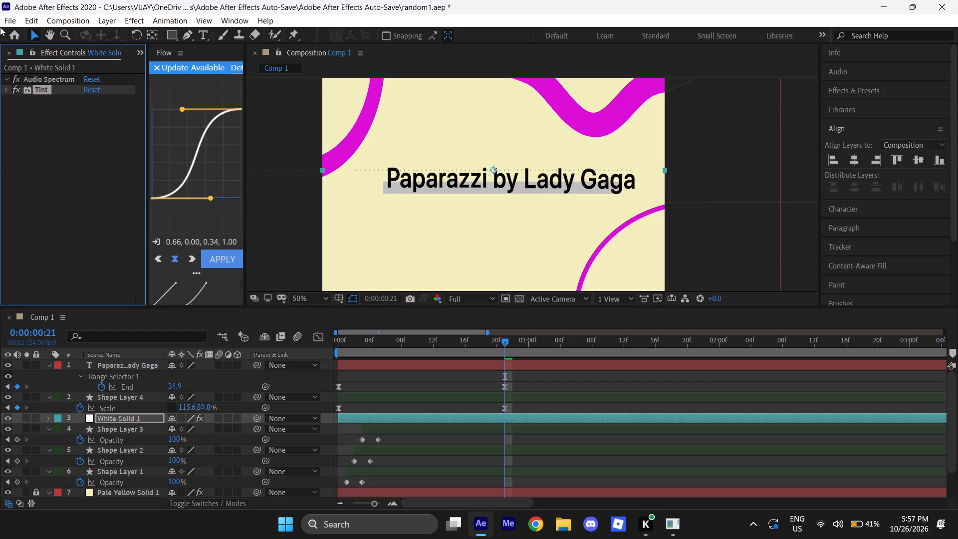
pyautogui.scroll(-1, 97, 286)
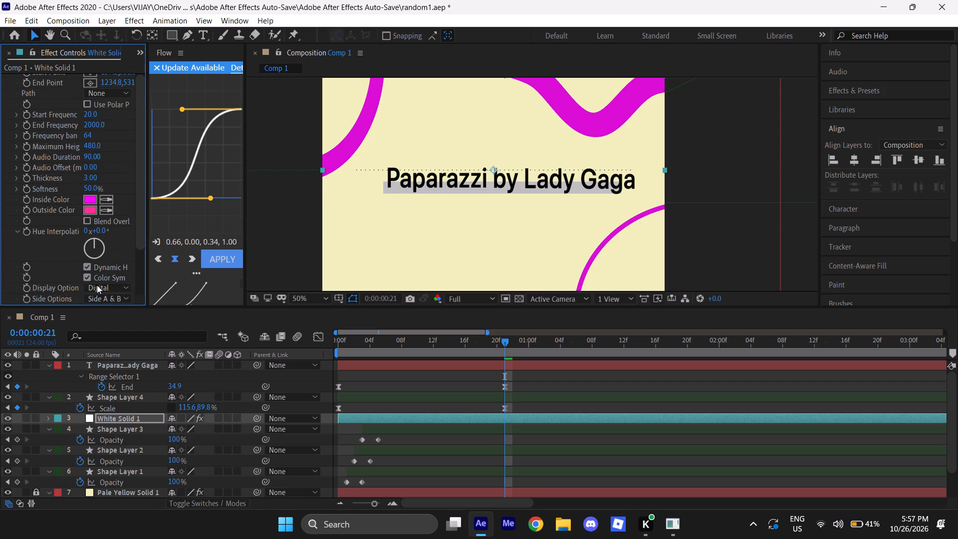
pyautogui.click(104, 288)
pyautogui.click(122, 311)
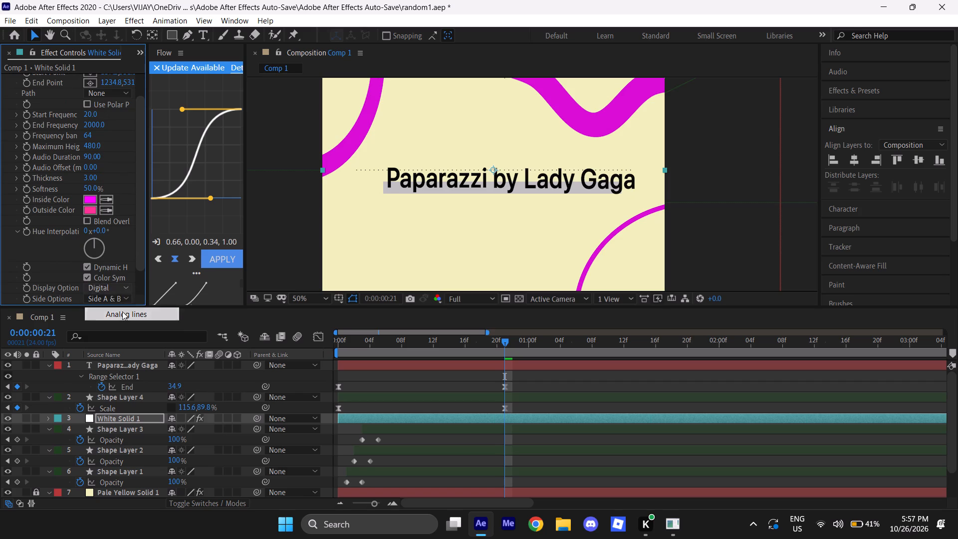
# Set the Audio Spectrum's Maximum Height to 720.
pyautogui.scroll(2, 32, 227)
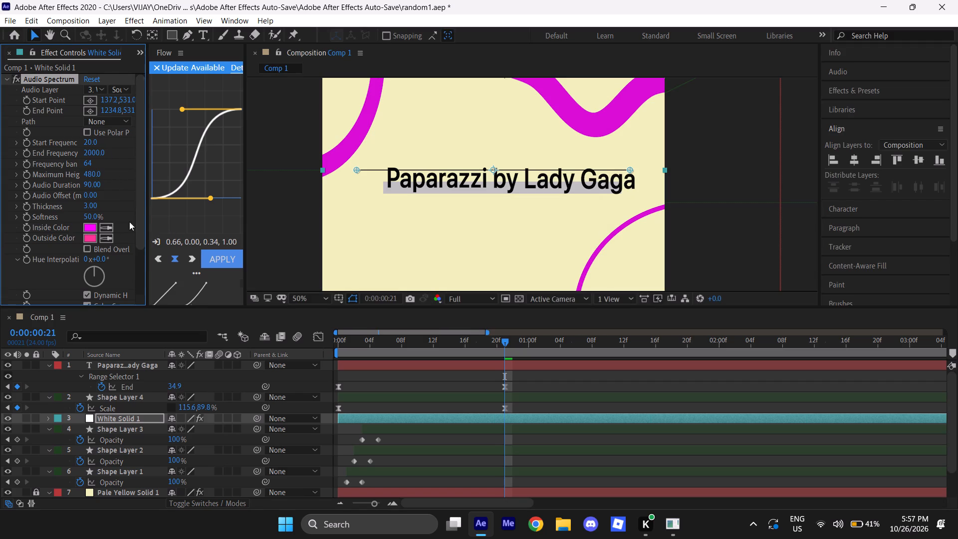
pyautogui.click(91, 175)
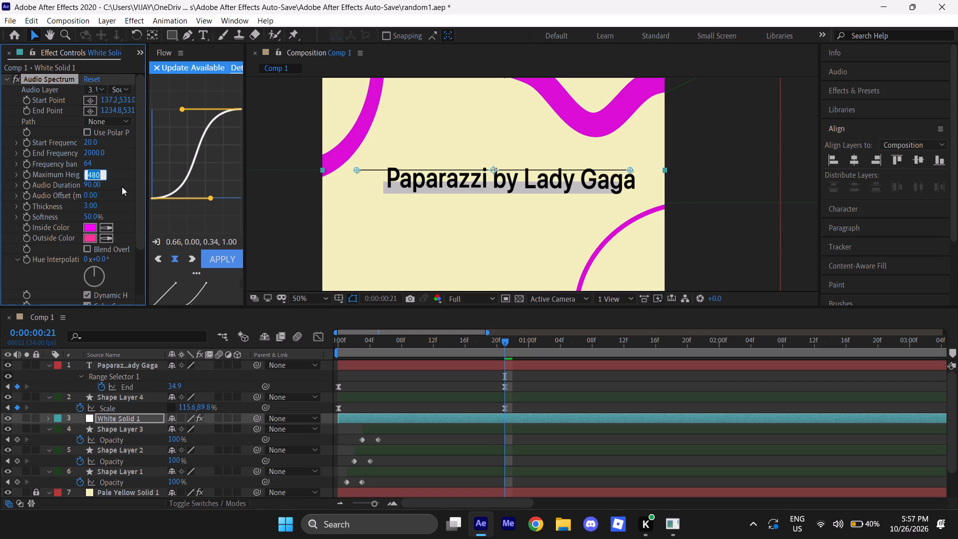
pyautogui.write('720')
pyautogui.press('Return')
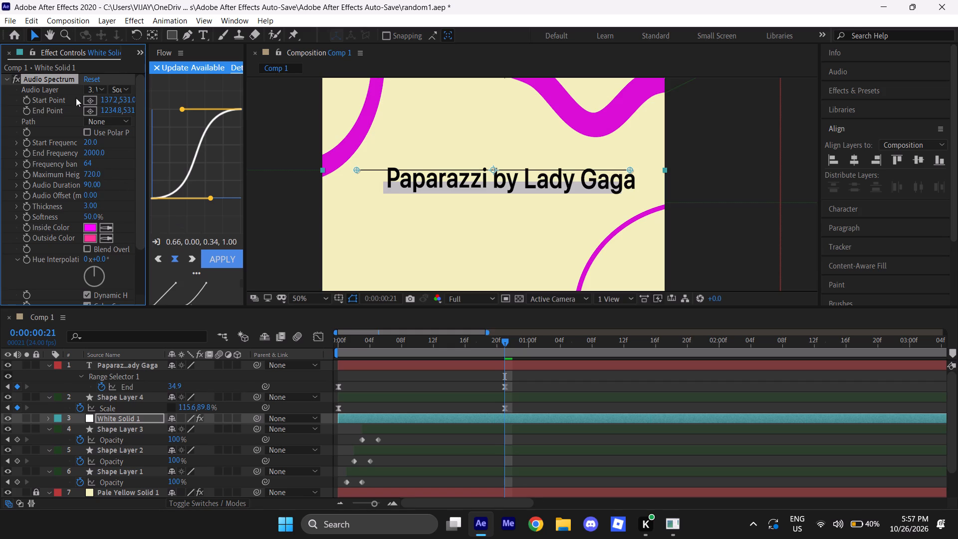
# Set the Audio Spectrum's Audio Layer to "1. Paparazzi by Lady Gaga" and scrub the timeline to check the line.
pyautogui.click(100, 120)
pyautogui.scroll(-1, 112, 141)
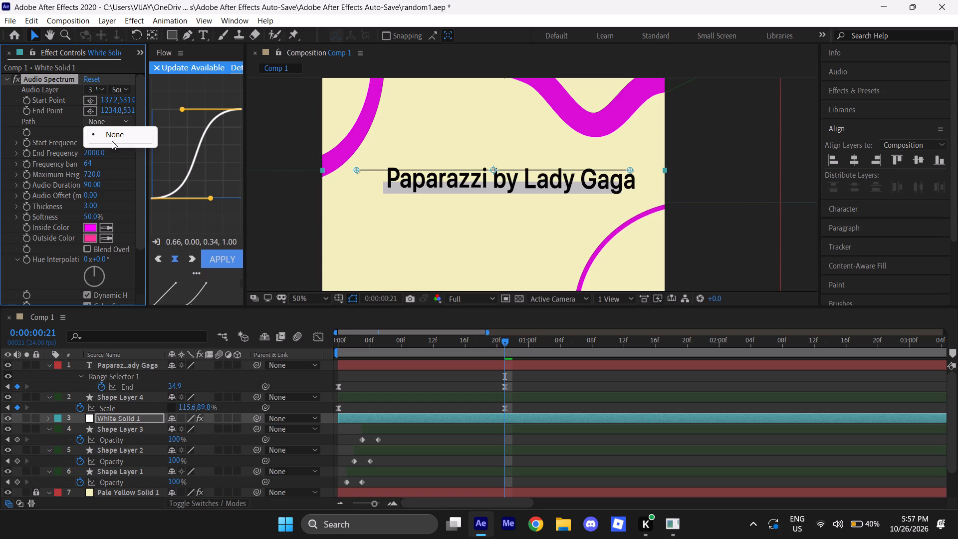
pyautogui.click(94, 88)
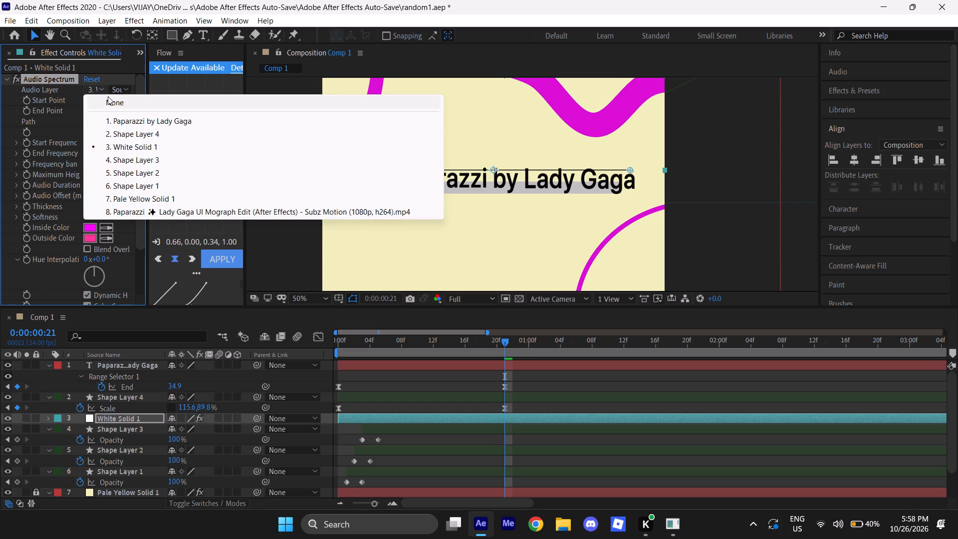
pyautogui.click(171, 123)
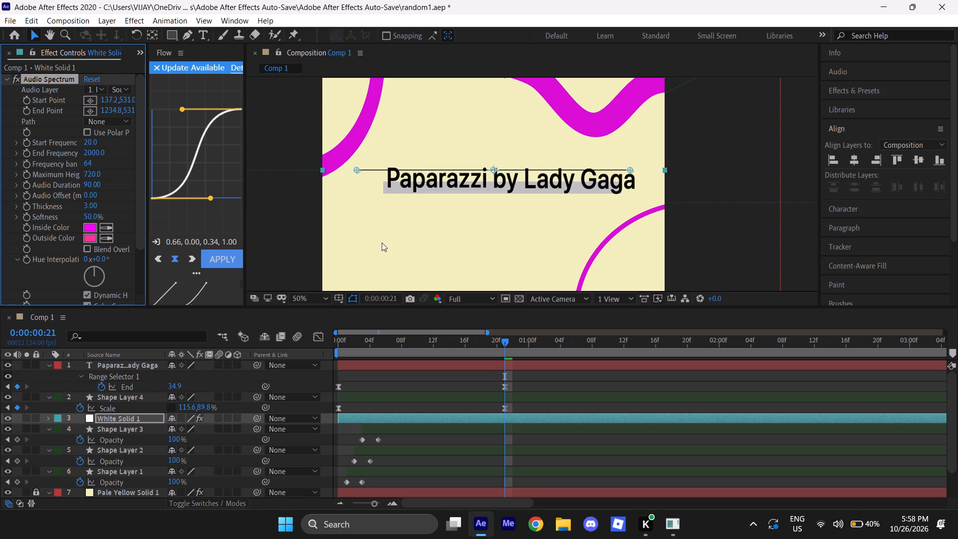
pyautogui.moveTo(501, 344); pyautogui.dragTo(430, 346)
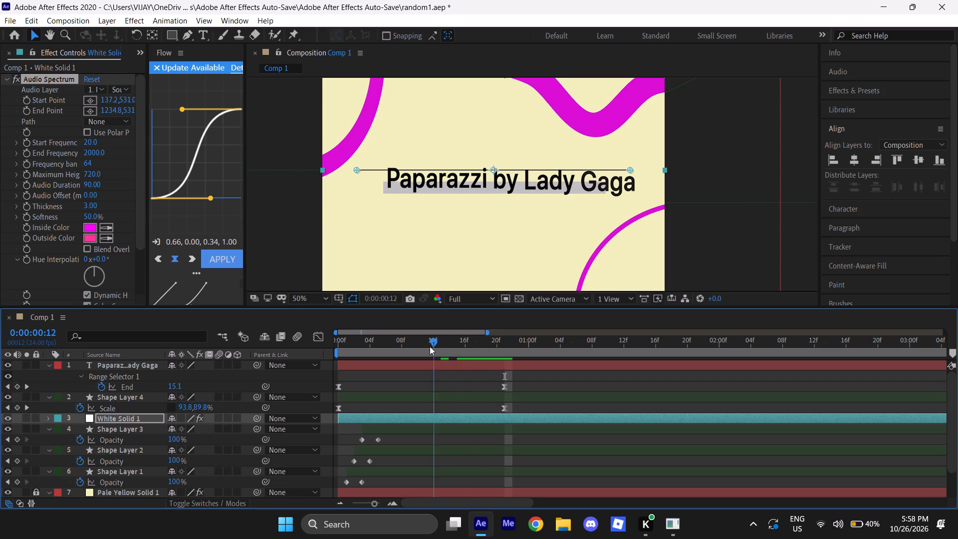
pyautogui.moveTo(430, 346); pyautogui.dragTo(482, 339)
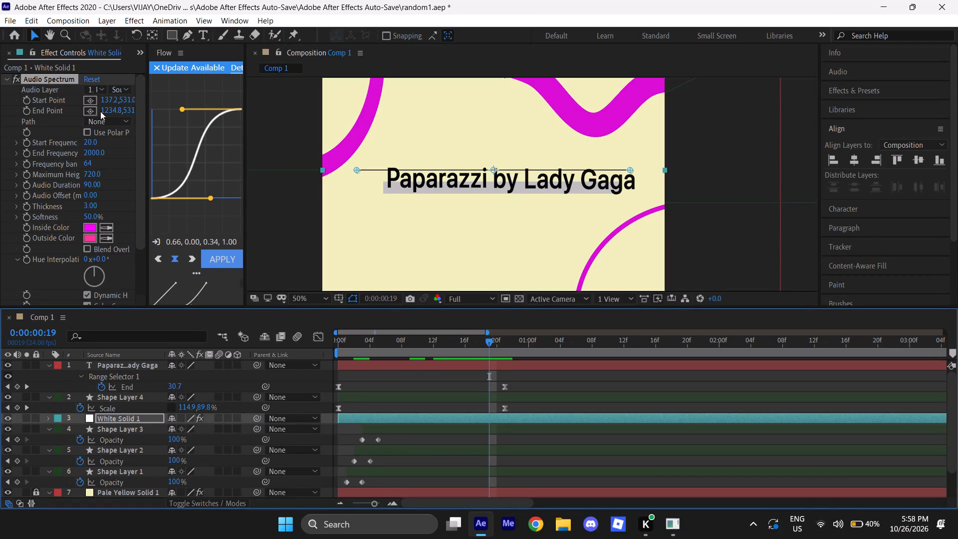
pyautogui.click(491, 342)
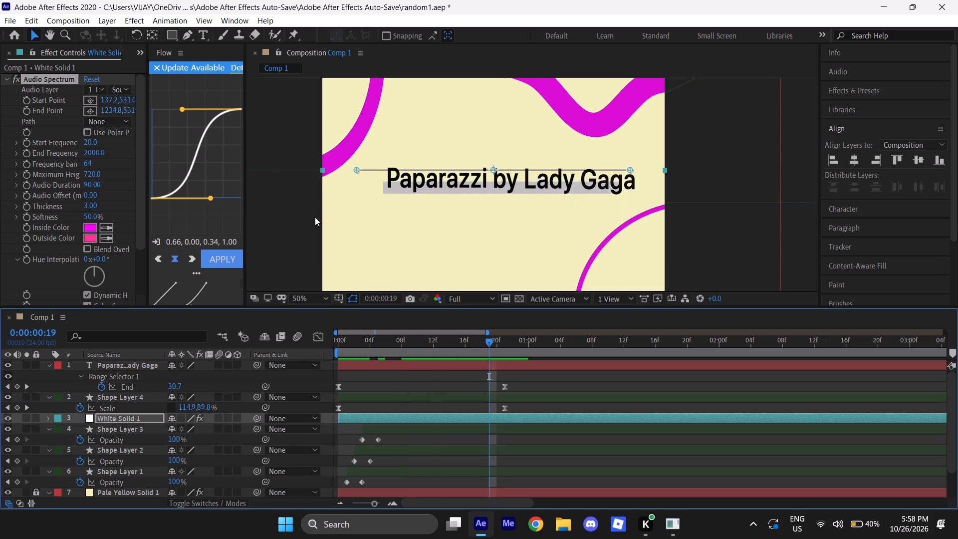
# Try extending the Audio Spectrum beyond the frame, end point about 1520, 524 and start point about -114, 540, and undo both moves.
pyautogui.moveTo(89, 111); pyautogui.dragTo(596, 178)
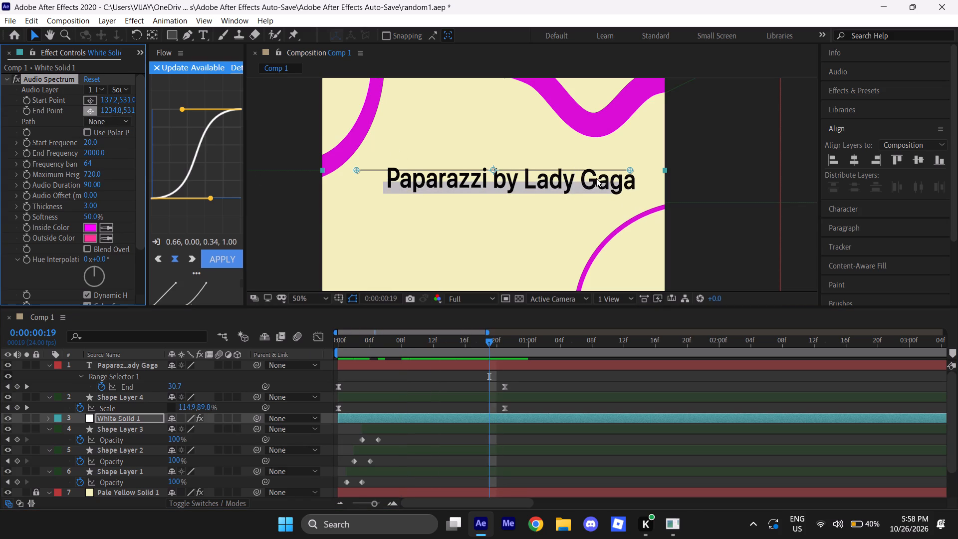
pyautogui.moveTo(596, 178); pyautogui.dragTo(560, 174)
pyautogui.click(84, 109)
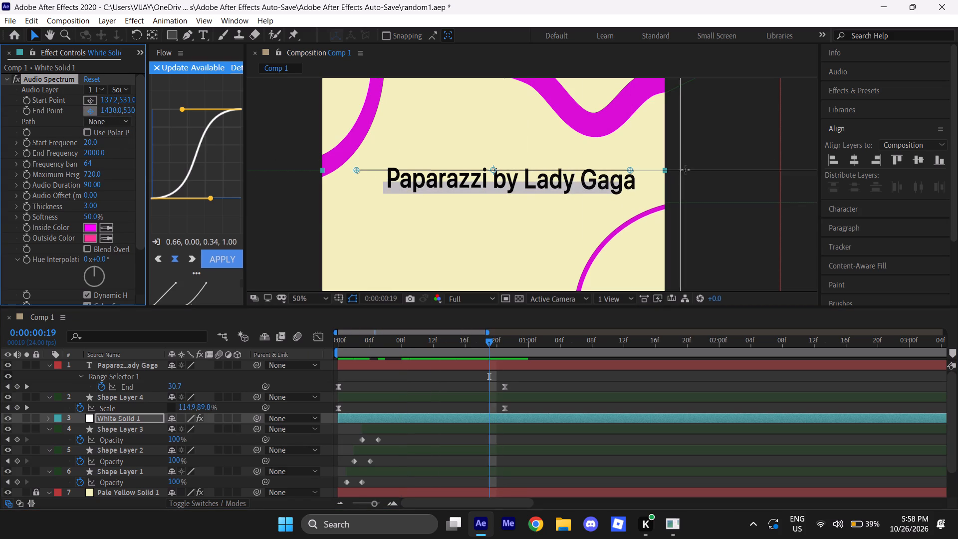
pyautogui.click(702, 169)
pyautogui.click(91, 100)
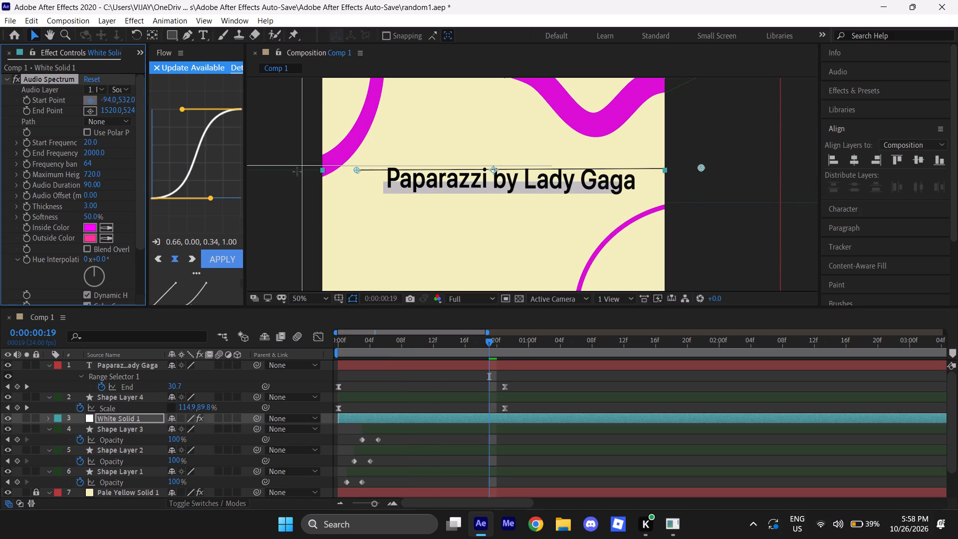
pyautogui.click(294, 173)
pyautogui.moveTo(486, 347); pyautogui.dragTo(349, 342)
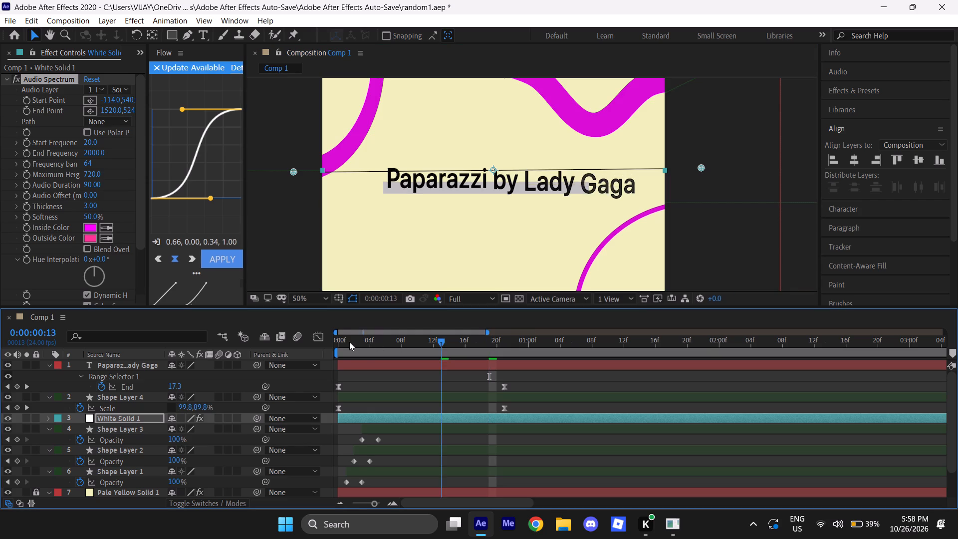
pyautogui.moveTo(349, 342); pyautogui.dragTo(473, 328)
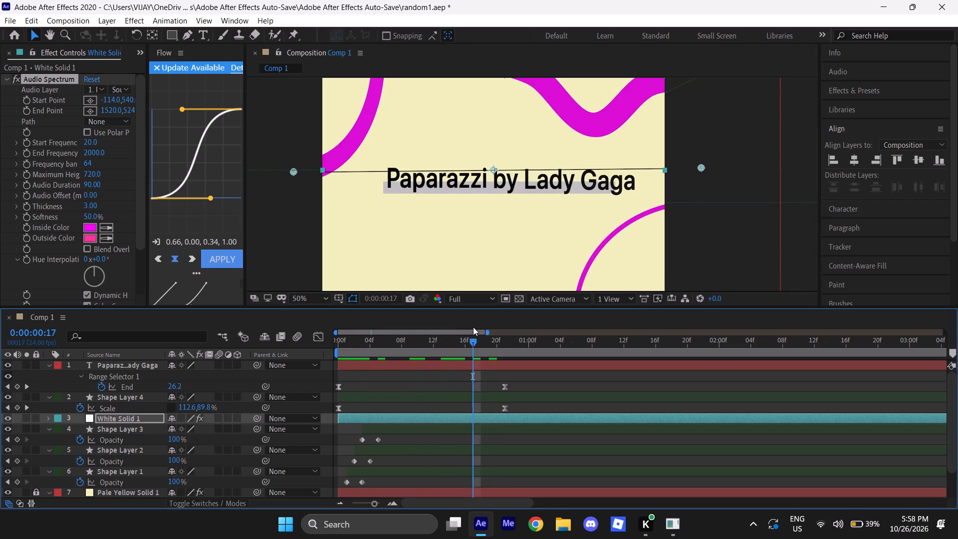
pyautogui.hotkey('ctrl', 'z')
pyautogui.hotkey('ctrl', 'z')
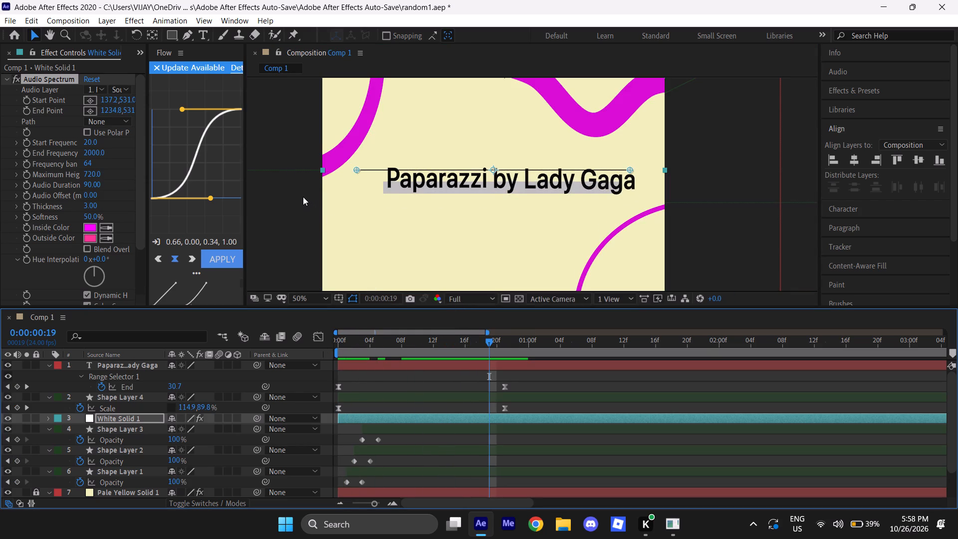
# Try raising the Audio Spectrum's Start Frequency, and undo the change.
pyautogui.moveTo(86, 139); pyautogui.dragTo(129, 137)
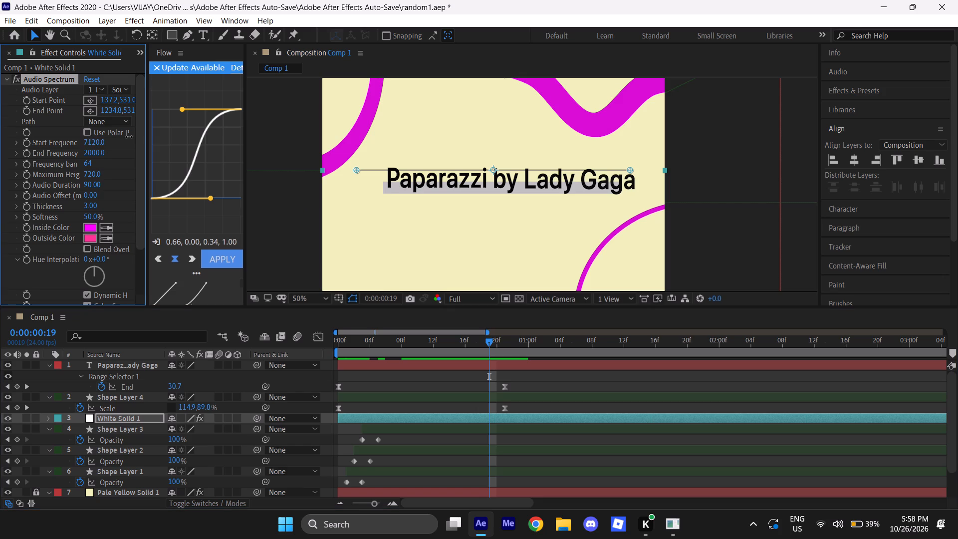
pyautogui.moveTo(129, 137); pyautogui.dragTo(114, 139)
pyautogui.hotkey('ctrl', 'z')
# Set the Audio Spectrum's Maximum Height to 670 and its Audio Duration to 50.
pyautogui.scroll(-1, 108, 166)
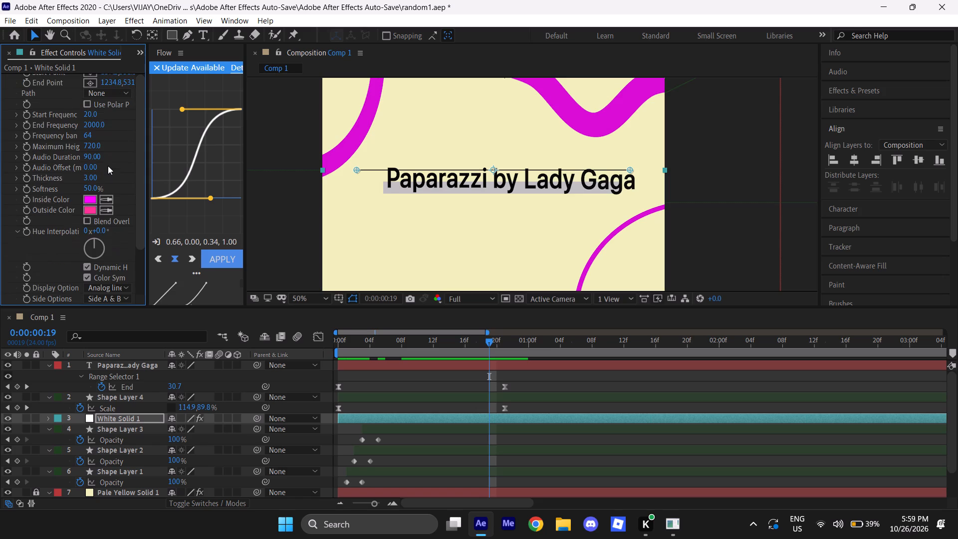
pyautogui.scroll(1, 103, 162)
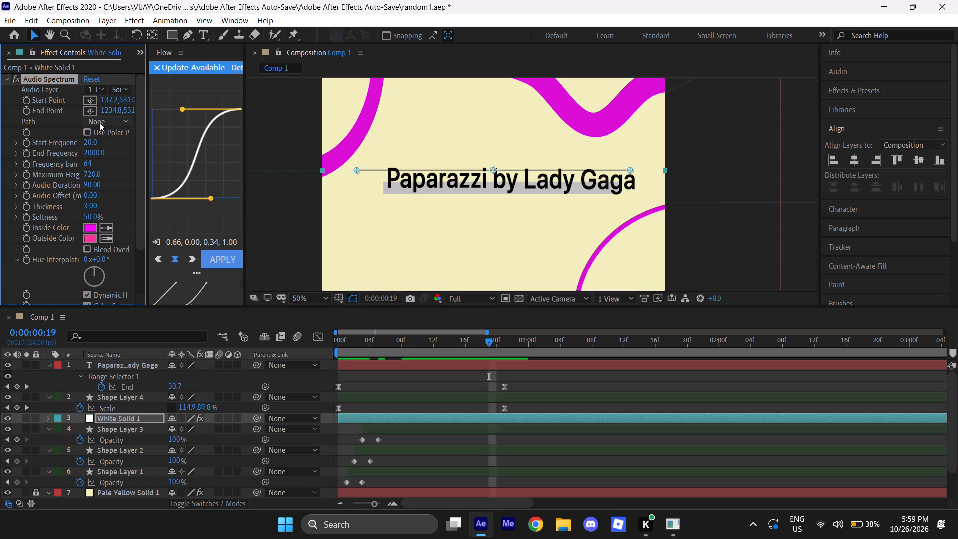
pyautogui.click(94, 174)
pyautogui.write('670')
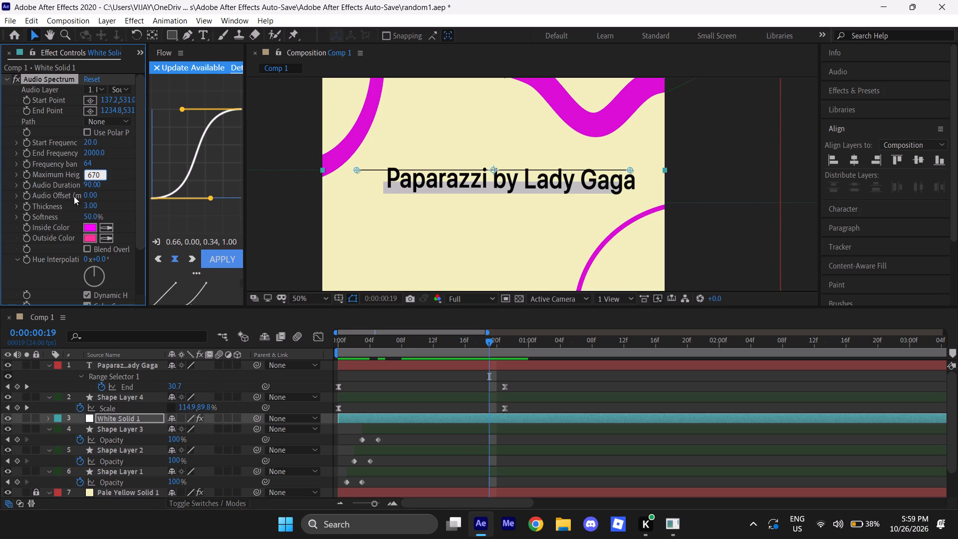
pyautogui.click(98, 187)
pyautogui.write('50')
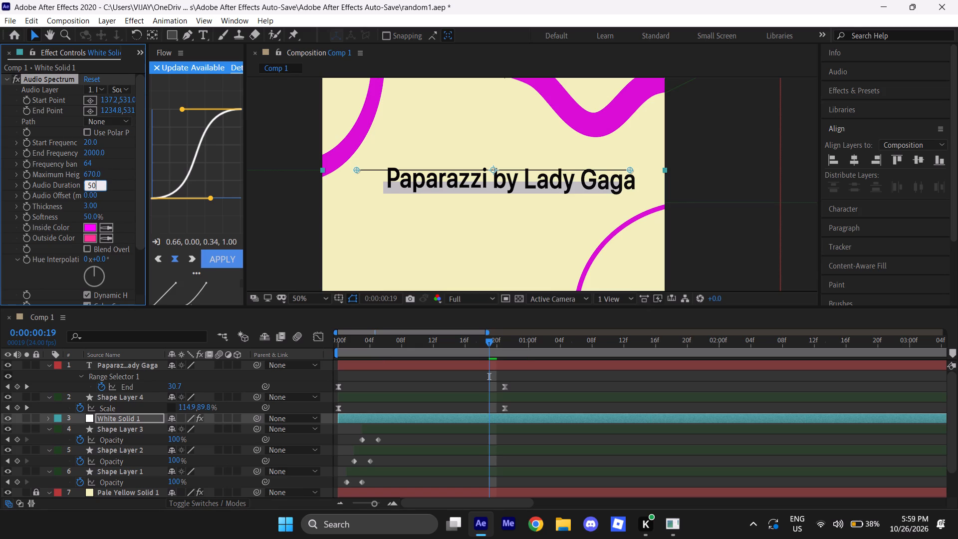
pyautogui.press('Return')
pyautogui.click(479, 401)
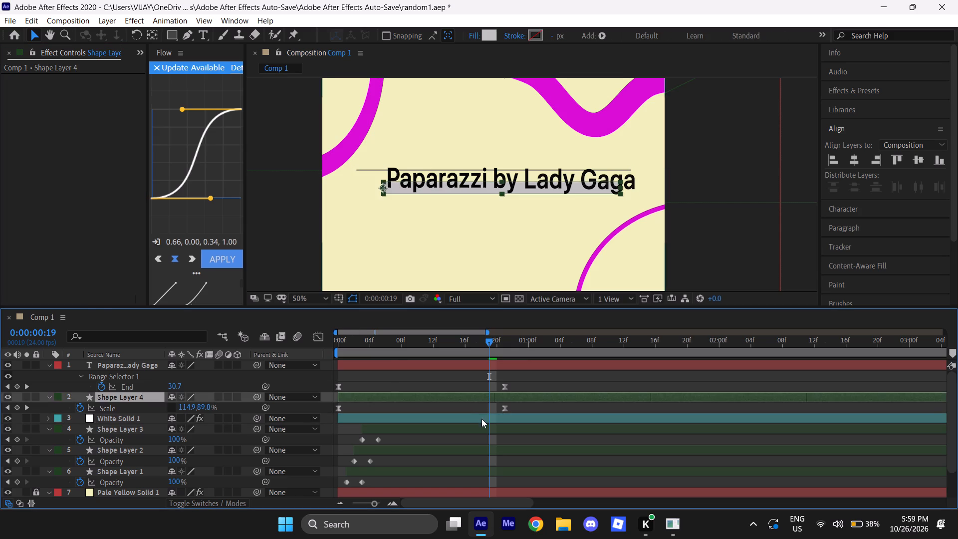
# Set White Solid 1's Audio Spectrum Start Point to 212.2, 531 and End Point to 1280.8, 531.
pyautogui.click(481, 418)
pyautogui.scroll(-1, 473, 228)
pyautogui.scroll(-2, 520, 135)
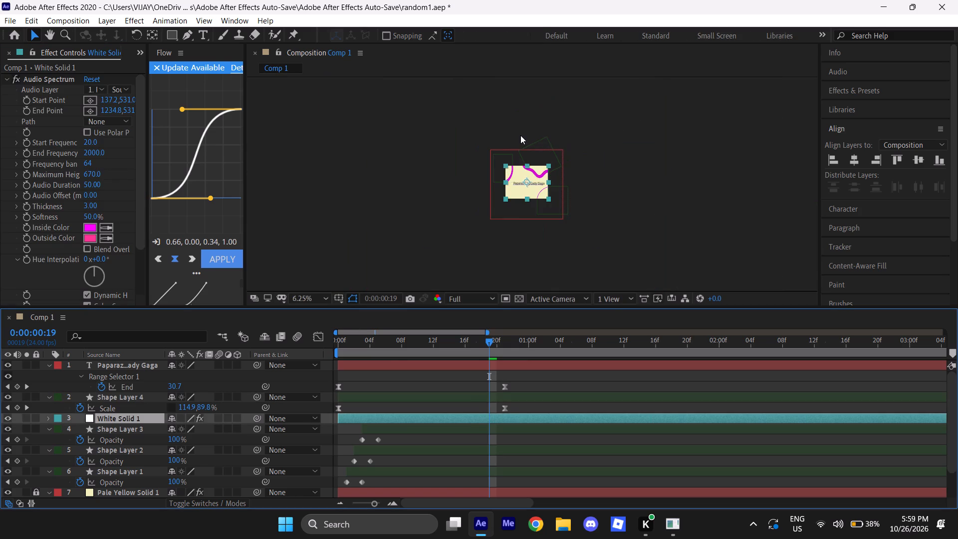
pyautogui.scroll(2, 520, 135)
pyautogui.scroll(-2, 530, 206)
pyautogui.keyDown('alt'); pyautogui.scroll(2, 530, 206); pyautogui.keyUp('alt')
pyautogui.keyDown('alt'); pyautogui.scroll(1, 538, 149); pyautogui.keyUp('alt')
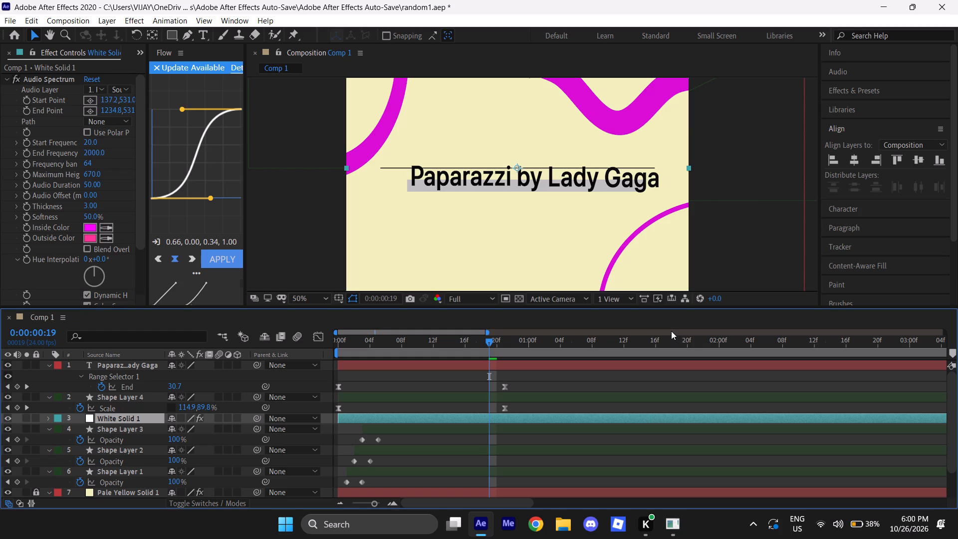
pyautogui.moveTo(109, 101); pyautogui.dragTo(109, 99)
pyautogui.moveTo(109, 99); pyautogui.dragTo(187, 101)
pyautogui.moveTo(108, 111); pyautogui.dragTo(118, 111)
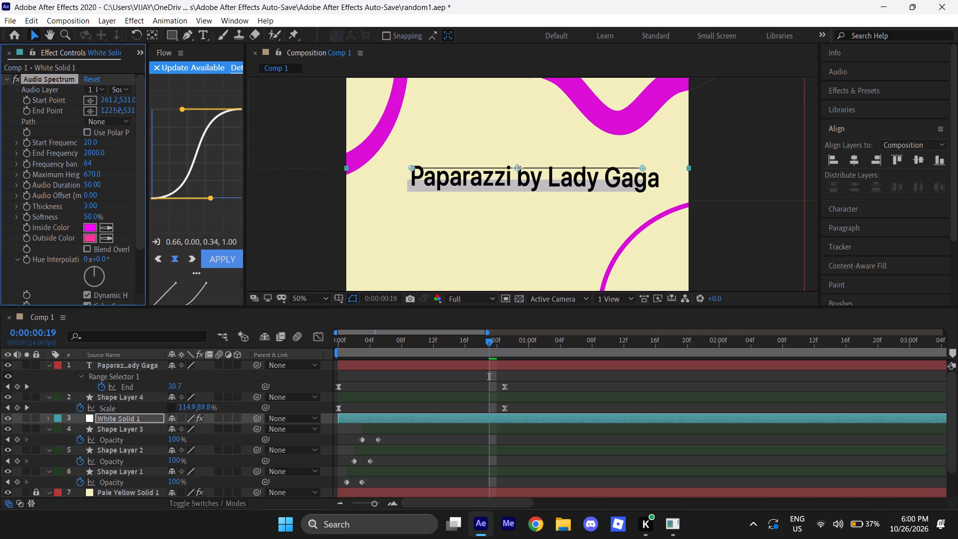
pyautogui.moveTo(118, 111); pyautogui.dragTo(114, 110)
pyautogui.moveTo(114, 110); pyautogui.dragTo(134, 108)
pyautogui.moveTo(105, 99); pyautogui.dragTo(77, 101)
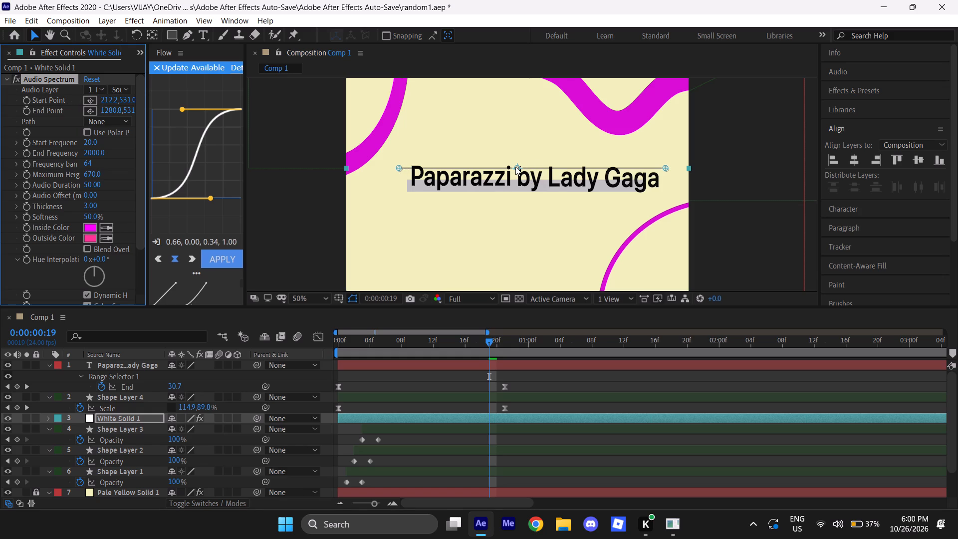
# Set the Audio Spectrum's Audio Layer to layer 8, the Paparazzi Lady Gaga UI Mograph Edit mp4, and scrub the timeline to check the line.
pyautogui.click(99, 89)
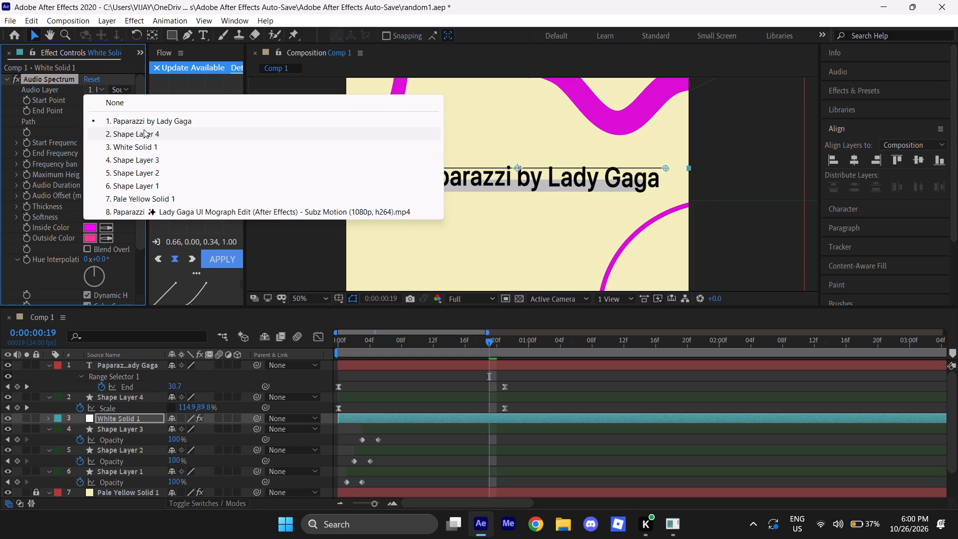
pyautogui.click(143, 135)
pyautogui.click(96, 88)
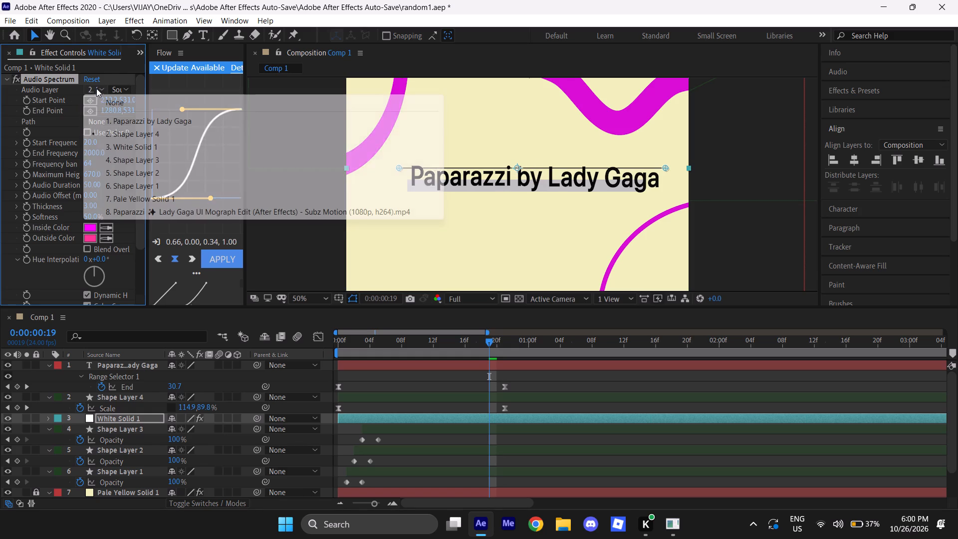
pyautogui.click(142, 213)
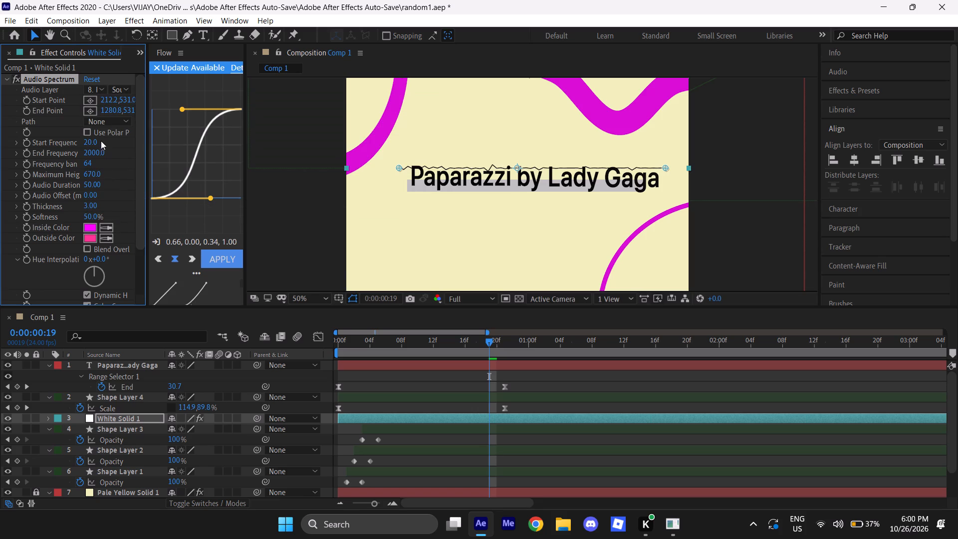
pyautogui.click(98, 88)
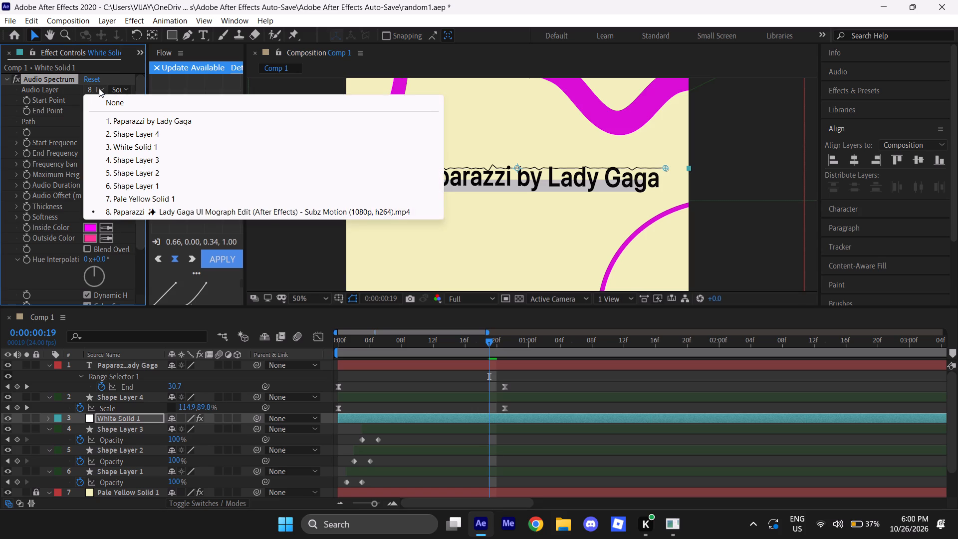
pyautogui.click(98, 86)
pyautogui.click(471, 373)
pyautogui.moveTo(483, 345); pyautogui.dragTo(477, 345)
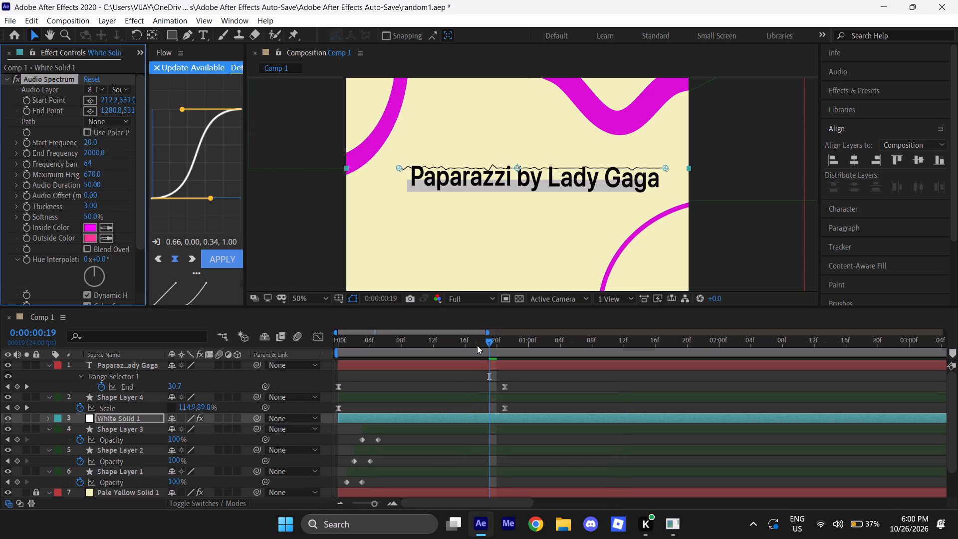
pyautogui.moveTo(477, 345); pyautogui.dragTo(475, 346)
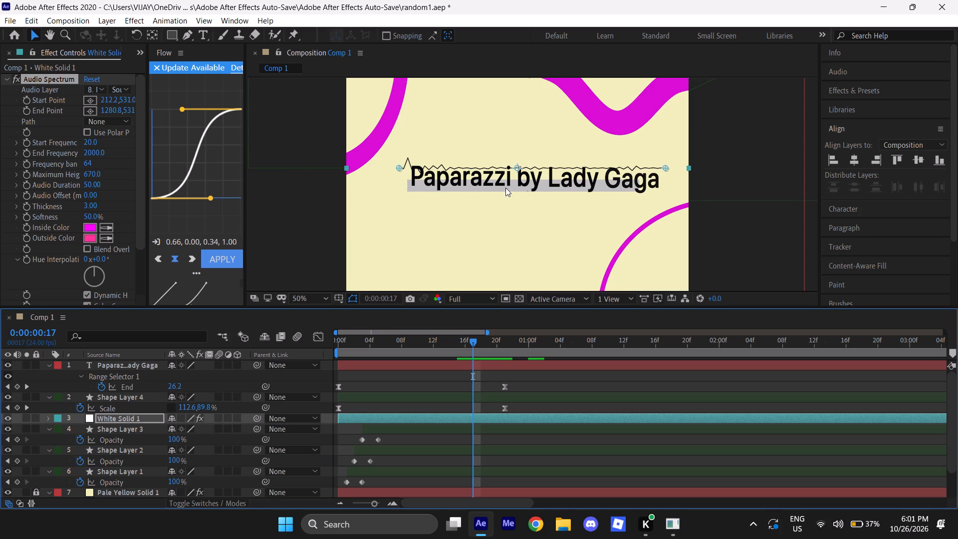
pyautogui.moveTo(470, 348); pyautogui.dragTo(329, 339)
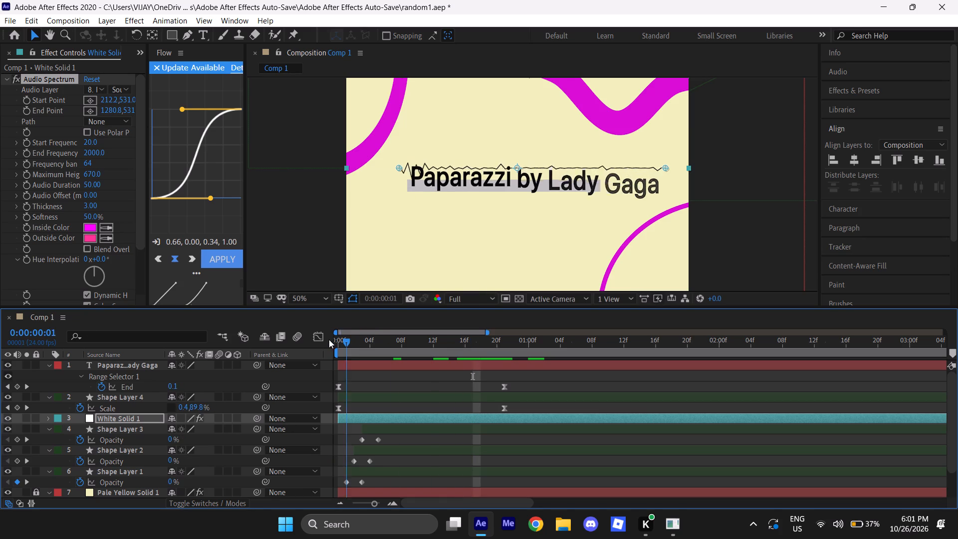
pyautogui.moveTo(329, 339); pyautogui.dragTo(488, 329)
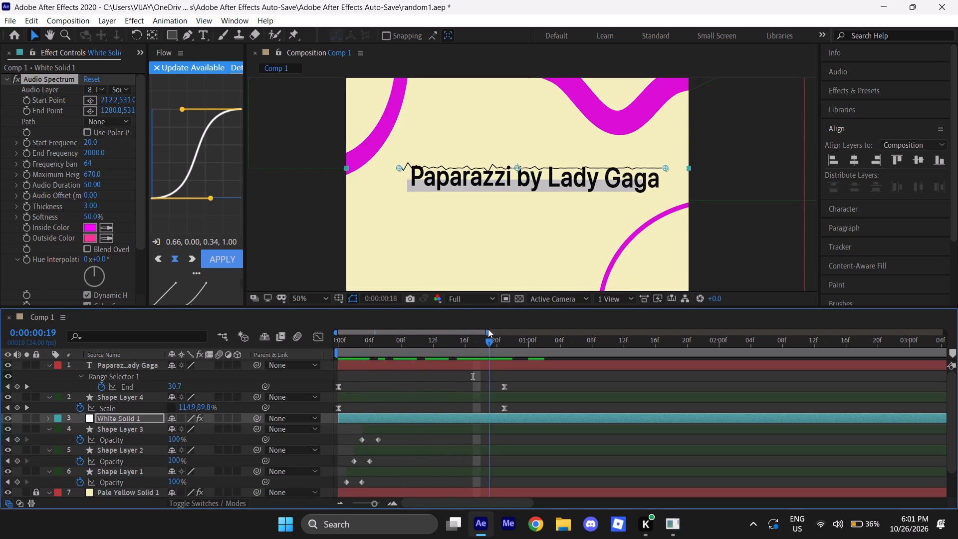
pyautogui.moveTo(488, 329); pyautogui.dragTo(510, 333)
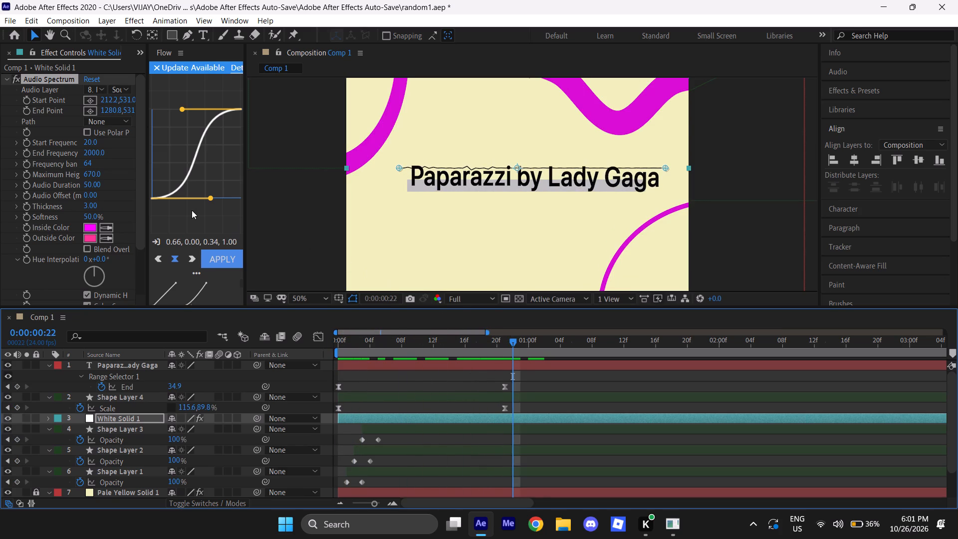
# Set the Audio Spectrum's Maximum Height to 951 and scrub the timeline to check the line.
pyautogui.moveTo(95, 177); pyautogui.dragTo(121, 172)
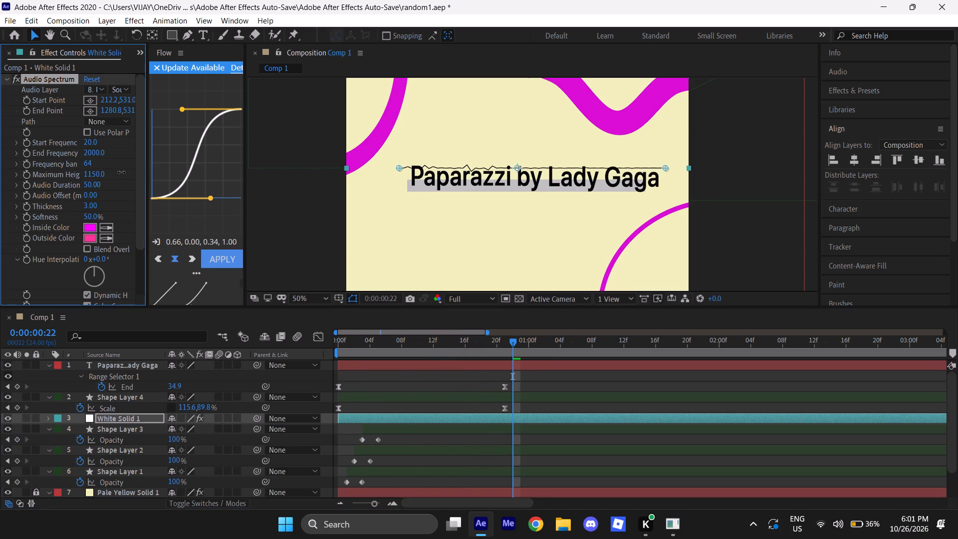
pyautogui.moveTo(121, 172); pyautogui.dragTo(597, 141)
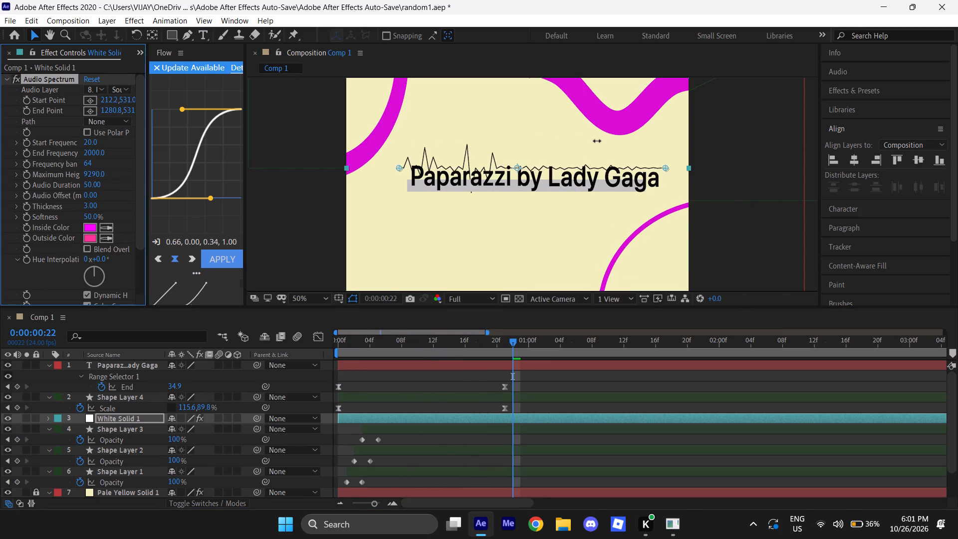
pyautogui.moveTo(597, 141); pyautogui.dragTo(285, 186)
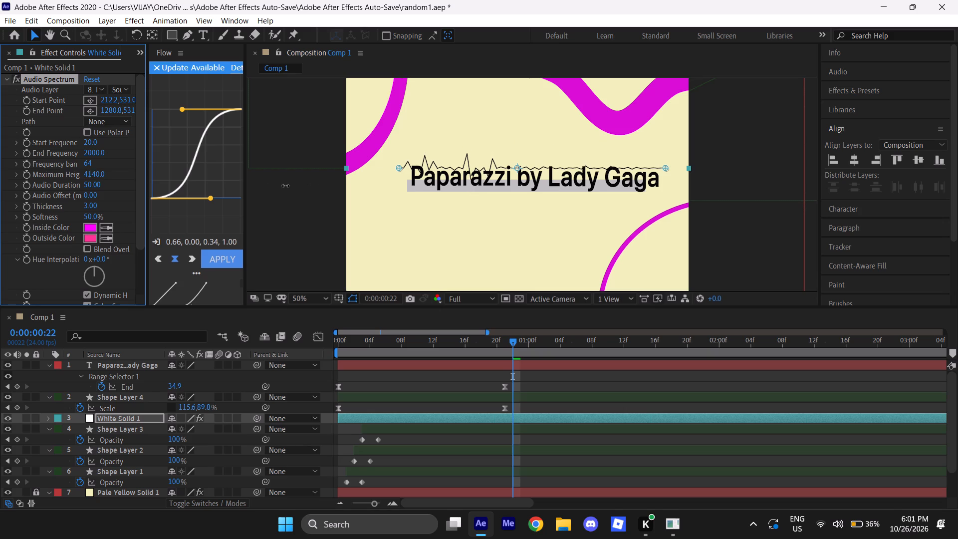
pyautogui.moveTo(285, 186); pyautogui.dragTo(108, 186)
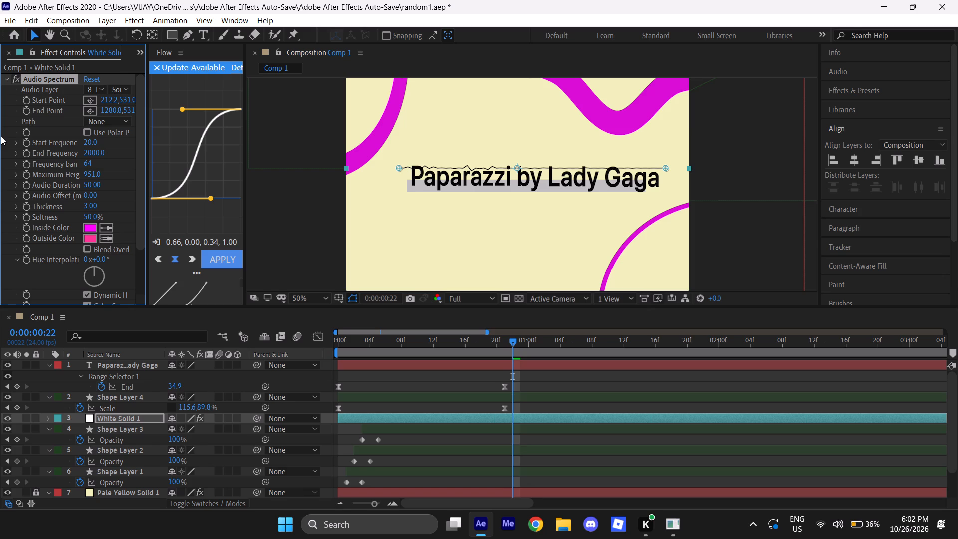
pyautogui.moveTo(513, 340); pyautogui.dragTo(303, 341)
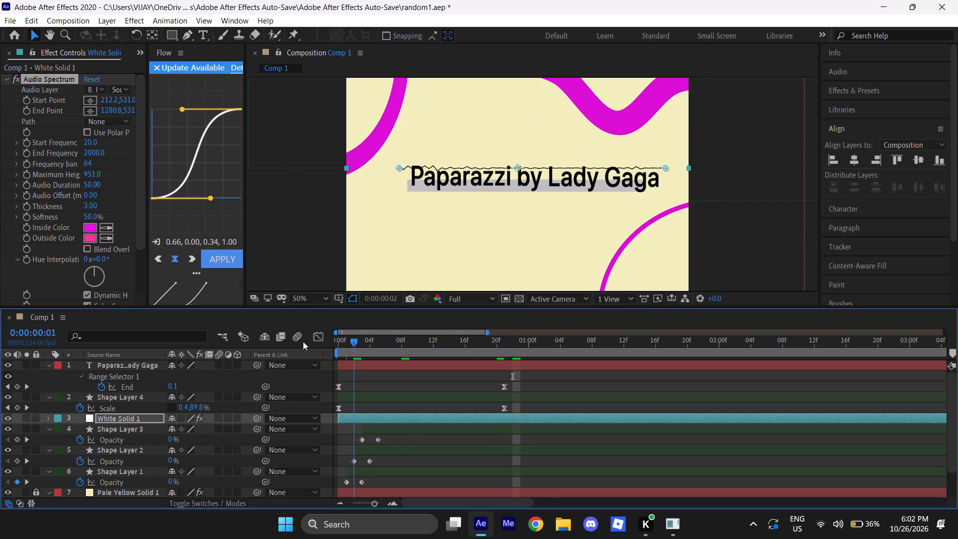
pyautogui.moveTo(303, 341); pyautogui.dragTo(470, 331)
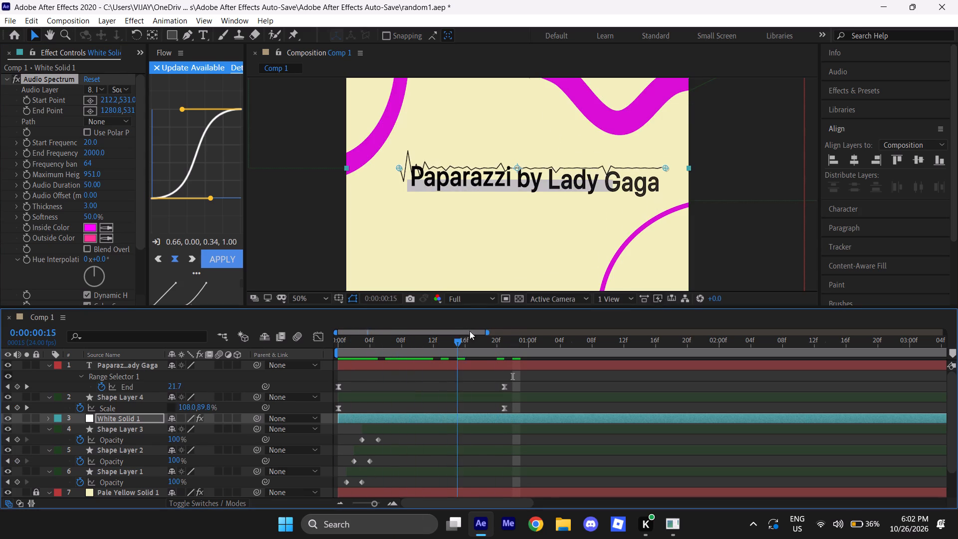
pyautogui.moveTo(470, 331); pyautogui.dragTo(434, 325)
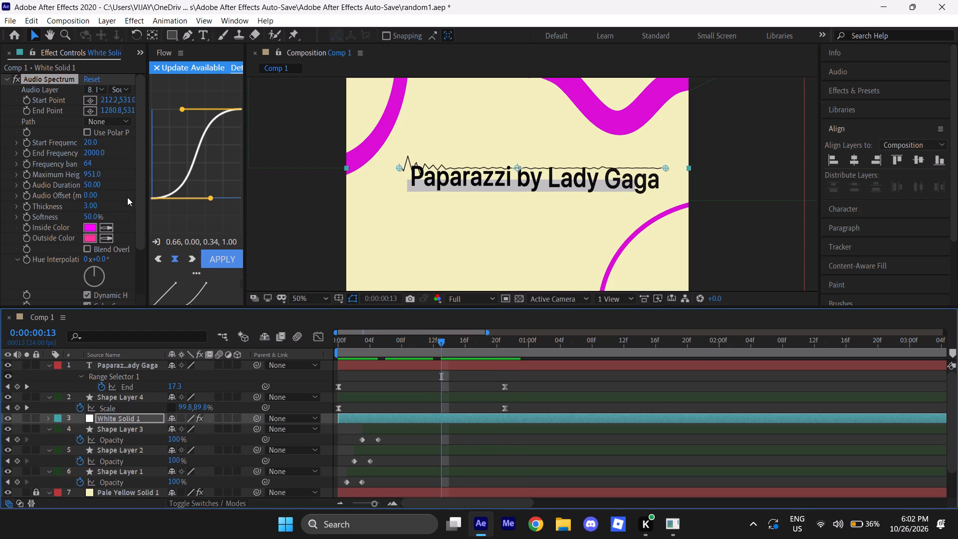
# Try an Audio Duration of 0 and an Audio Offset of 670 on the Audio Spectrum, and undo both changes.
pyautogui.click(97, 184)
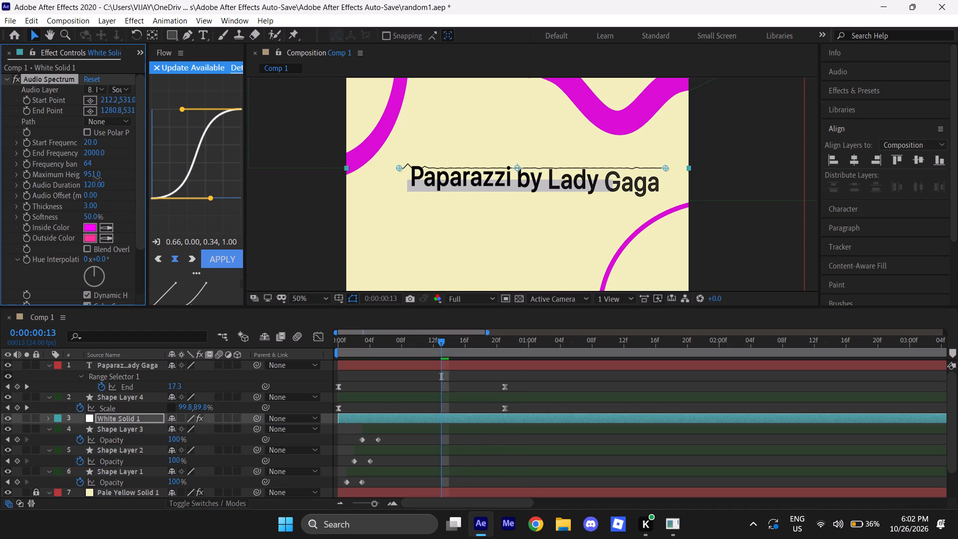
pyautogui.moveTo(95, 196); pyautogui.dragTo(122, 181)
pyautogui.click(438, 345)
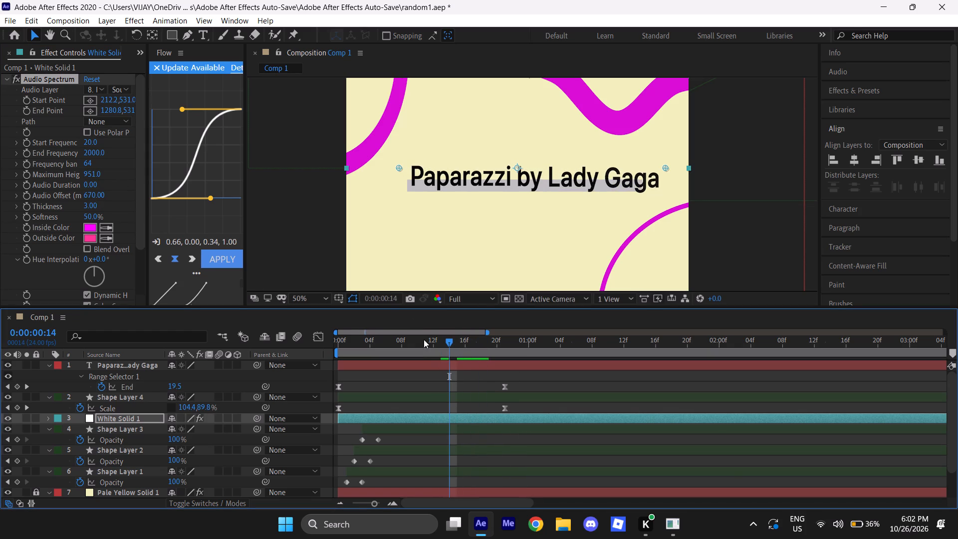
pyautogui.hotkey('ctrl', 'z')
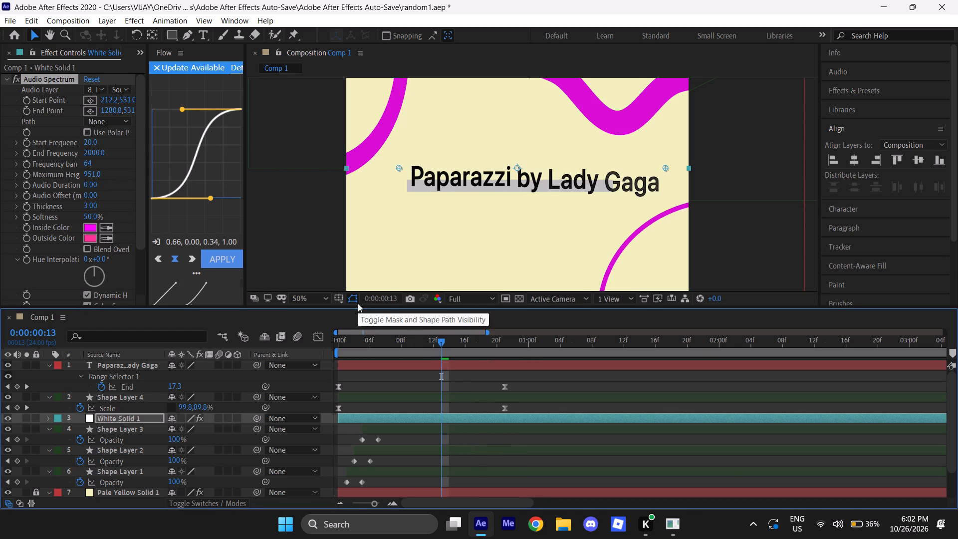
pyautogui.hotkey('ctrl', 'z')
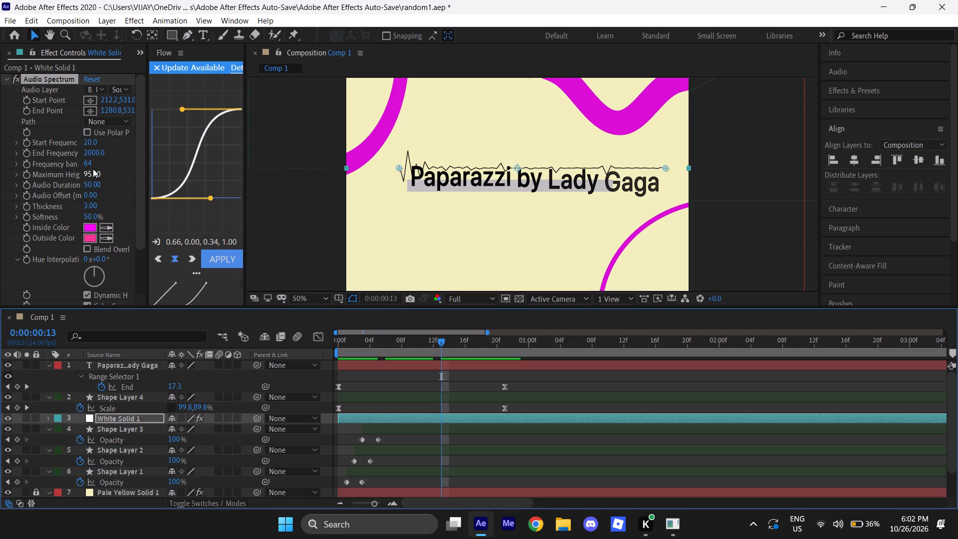
# Set the Audio Spectrum's Frequency bands to 73 and its Maximum Height to 1141.
pyautogui.moveTo(90, 164); pyautogui.dragTo(106, 156)
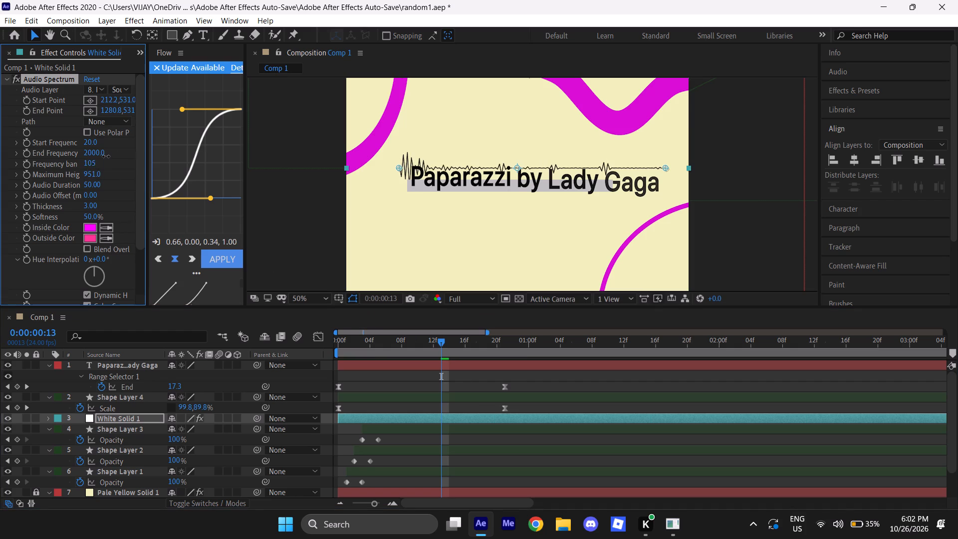
pyautogui.moveTo(106, 156); pyautogui.dragTo(91, 160)
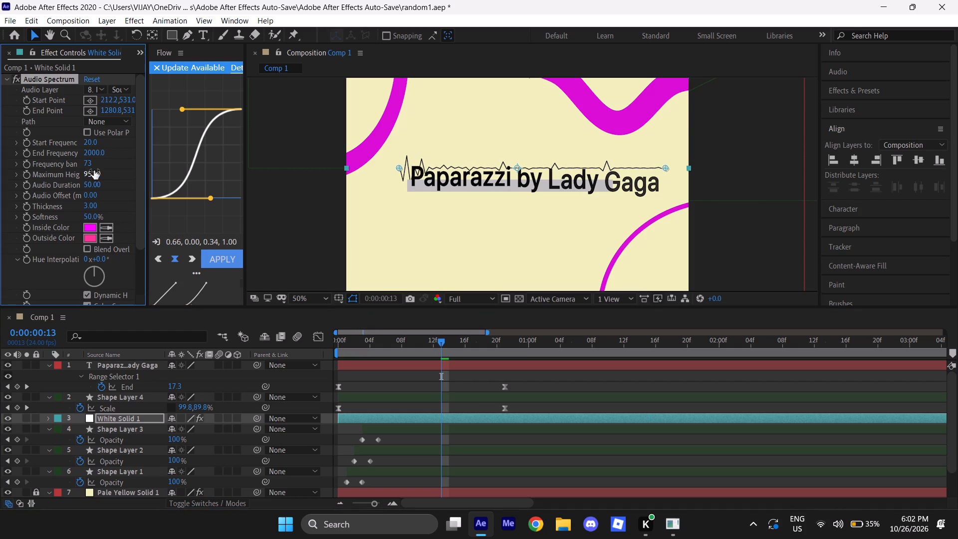
pyautogui.moveTo(94, 170); pyautogui.dragTo(107, 165)
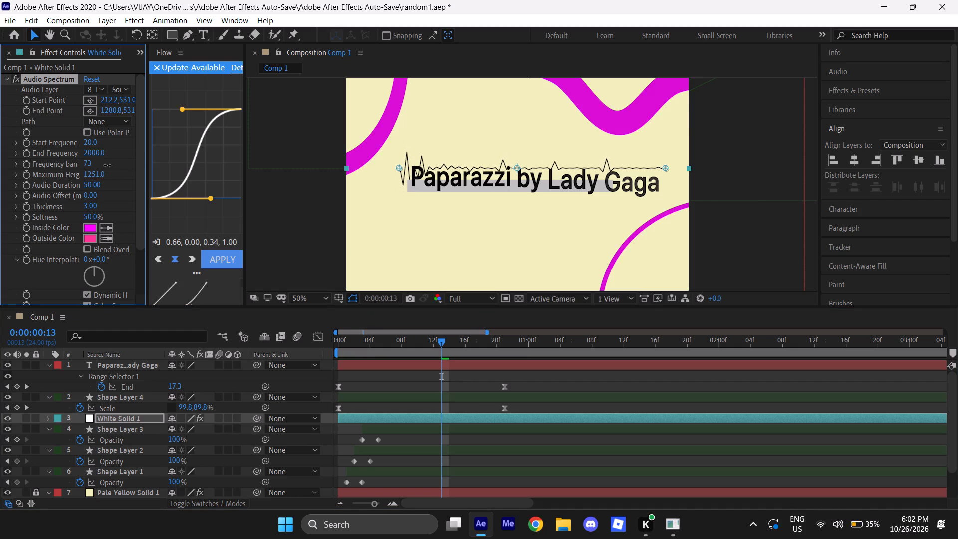
pyautogui.moveTo(107, 165); pyautogui.dragTo(105, 170)
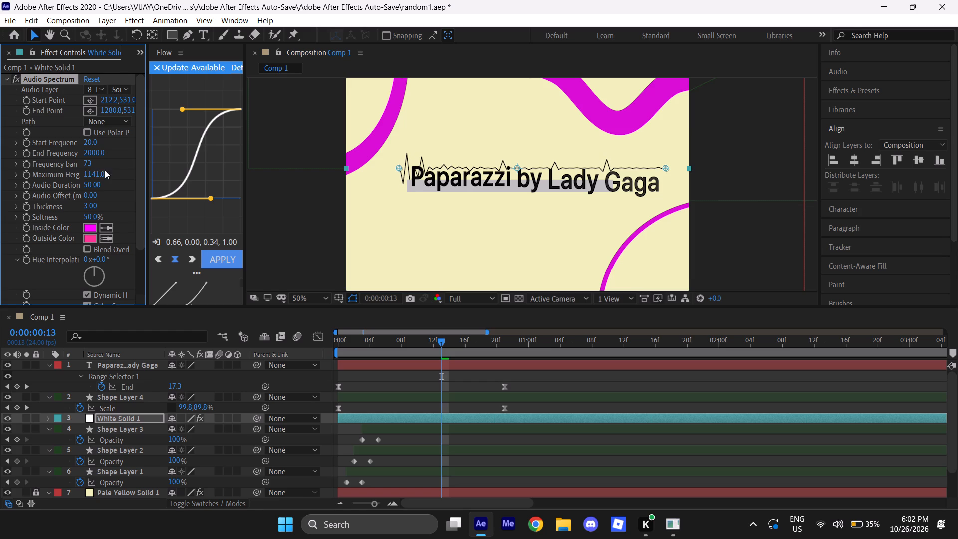
# Set the Audio Spectrum's Softness to 46%.
pyautogui.moveTo(91, 216); pyautogui.dragTo(106, 216)
pyautogui.moveTo(106, 216); pyautogui.dragTo(111, 209)
pyautogui.moveTo(111, 209); pyautogui.dragTo(102, 211)
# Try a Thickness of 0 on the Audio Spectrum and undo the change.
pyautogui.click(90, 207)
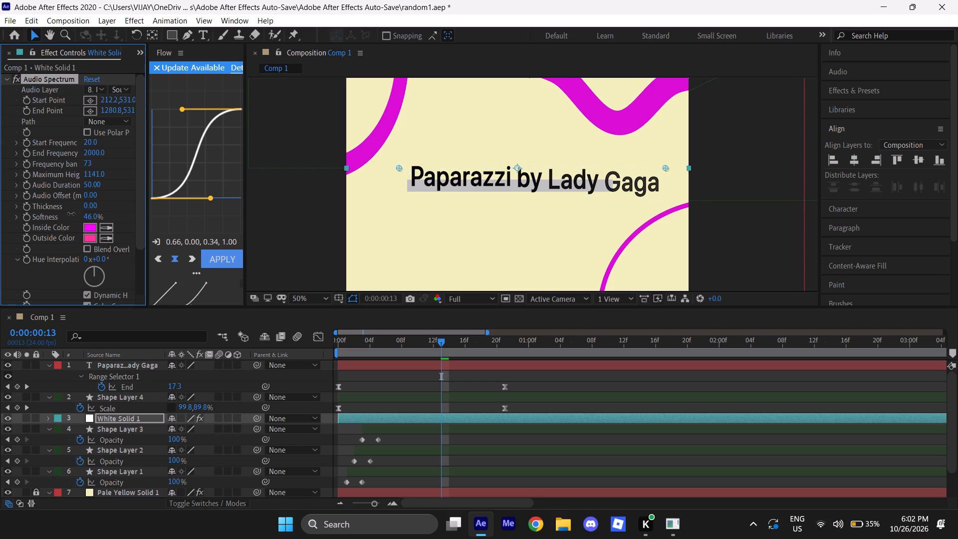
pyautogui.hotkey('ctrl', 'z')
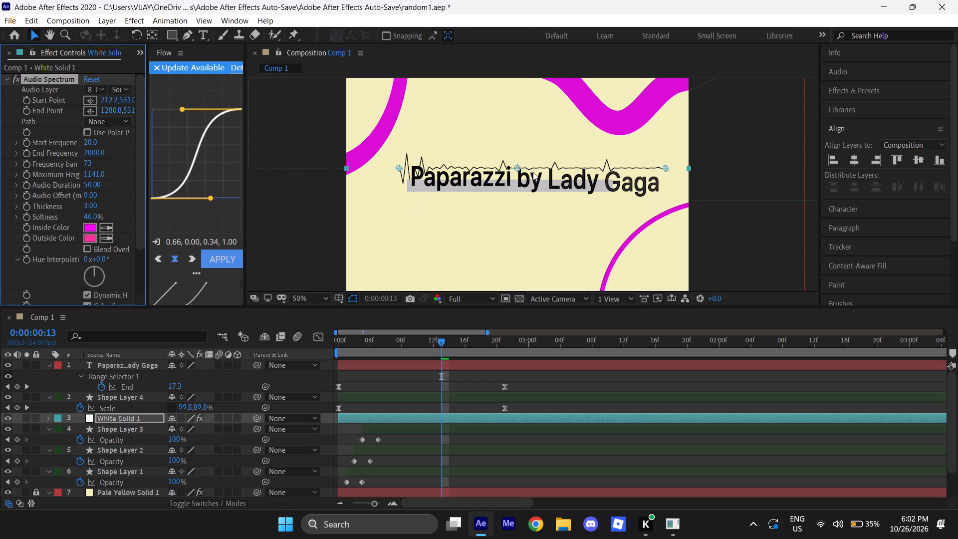
# Move the spectrum line to just below the title's grey bar and set the Audio Spectrum's Maximum Height to 601.
pyautogui.moveTo(516, 166); pyautogui.dragTo(518, 205)
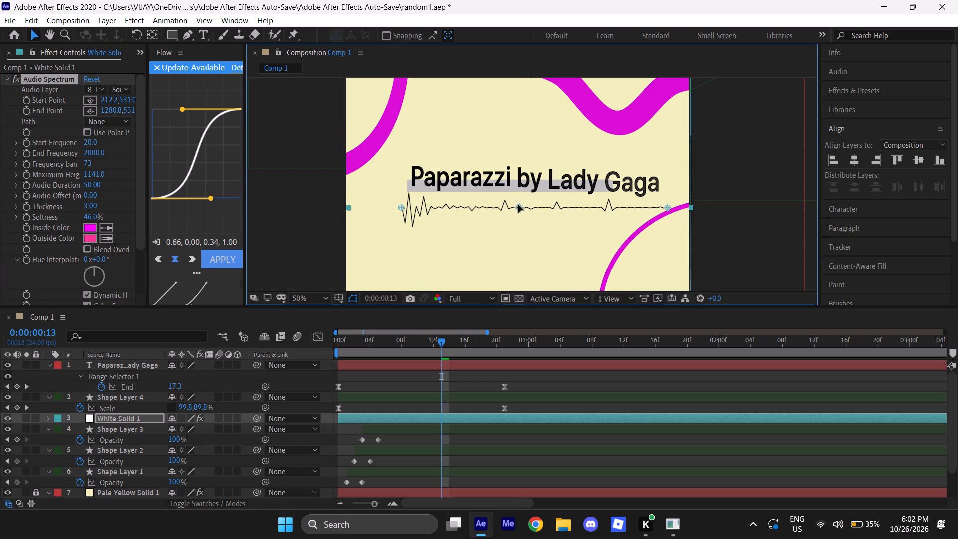
pyautogui.moveTo(518, 205); pyautogui.dragTo(518, 202)
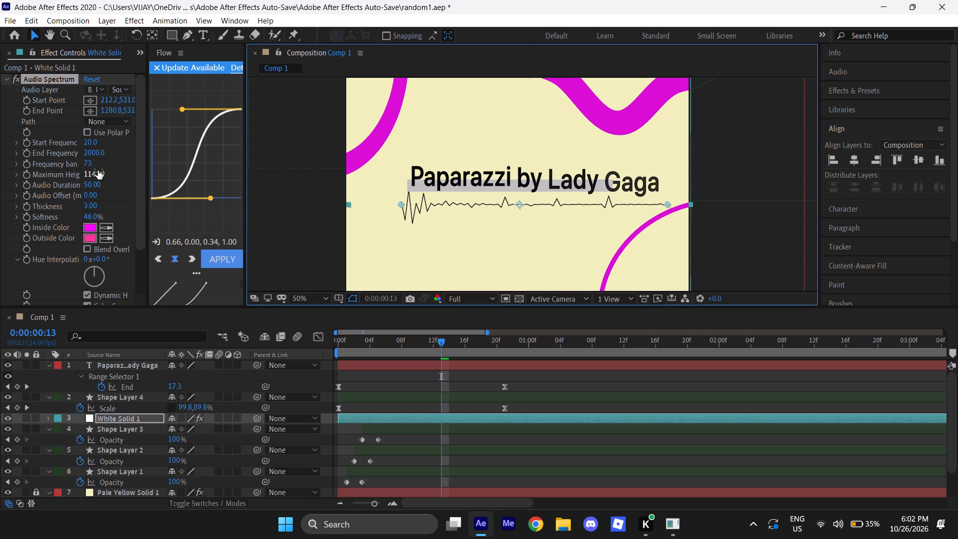
pyautogui.moveTo(98, 172); pyautogui.dragTo(83, 190)
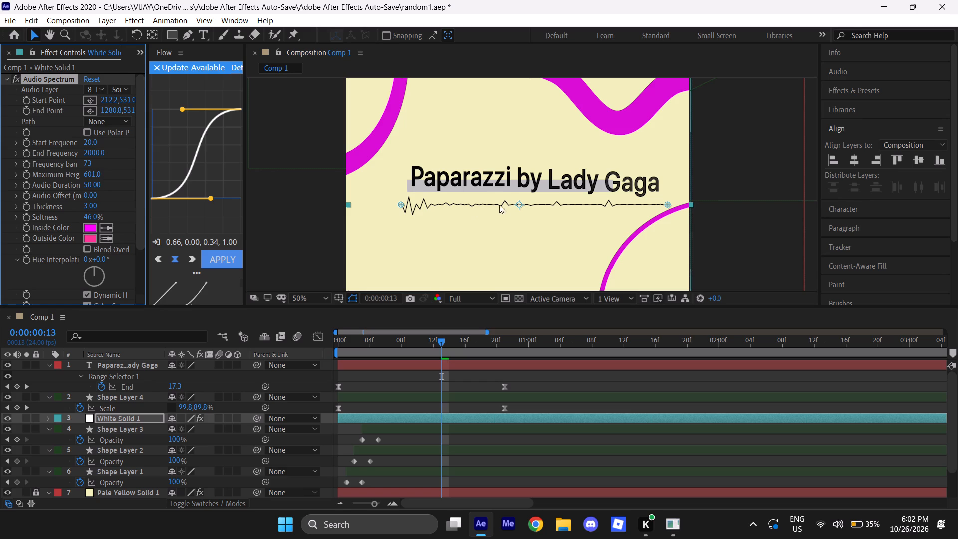
pyautogui.moveTo(519, 203); pyautogui.dragTo(505, 198)
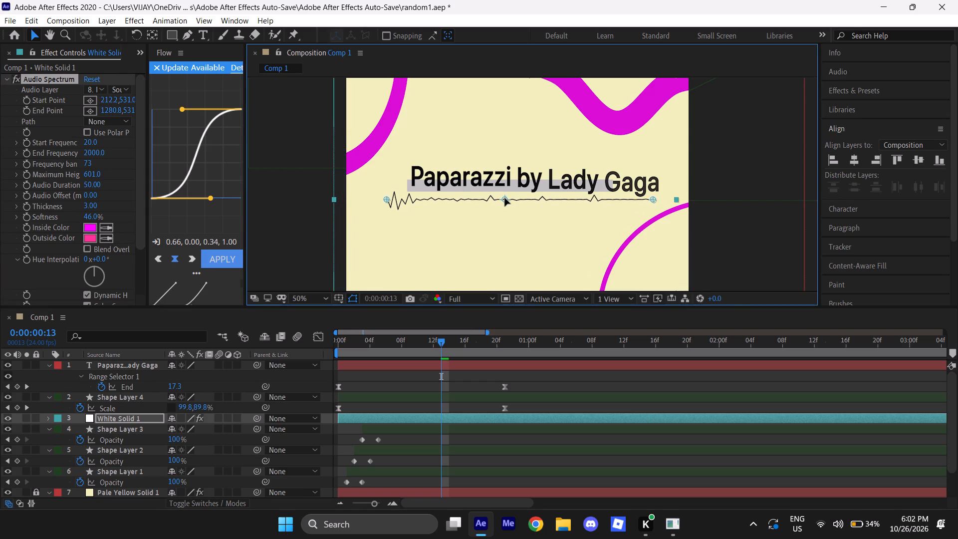
pyautogui.moveTo(505, 198); pyautogui.dragTo(511, 199)
# Keyframe White Solid 1's Opacity from 2% at frame 0 to 100% at frame 2, and preview the fade-in.
pyautogui.moveTo(440, 349); pyautogui.dragTo(291, 347)
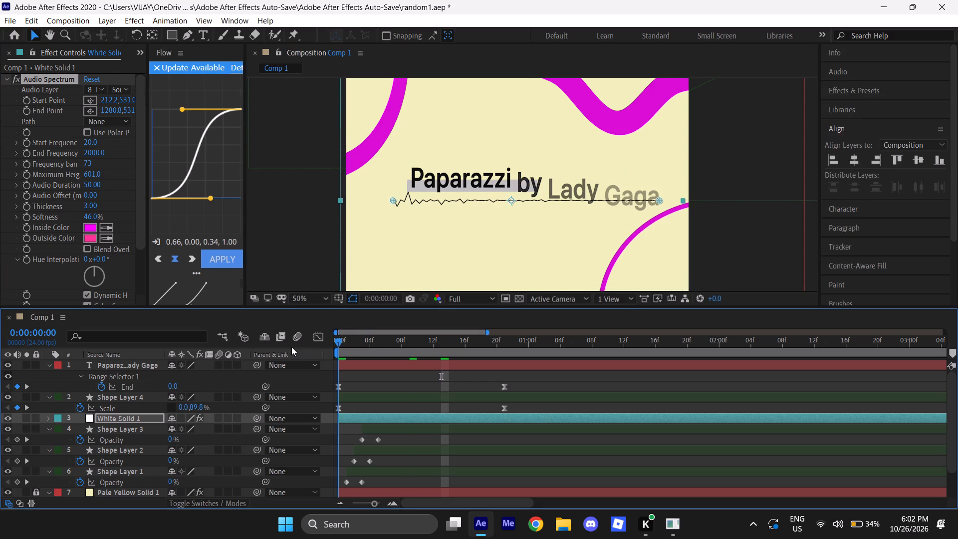
pyautogui.moveTo(291, 347); pyautogui.dragTo(292, 347)
pyautogui.press('t')
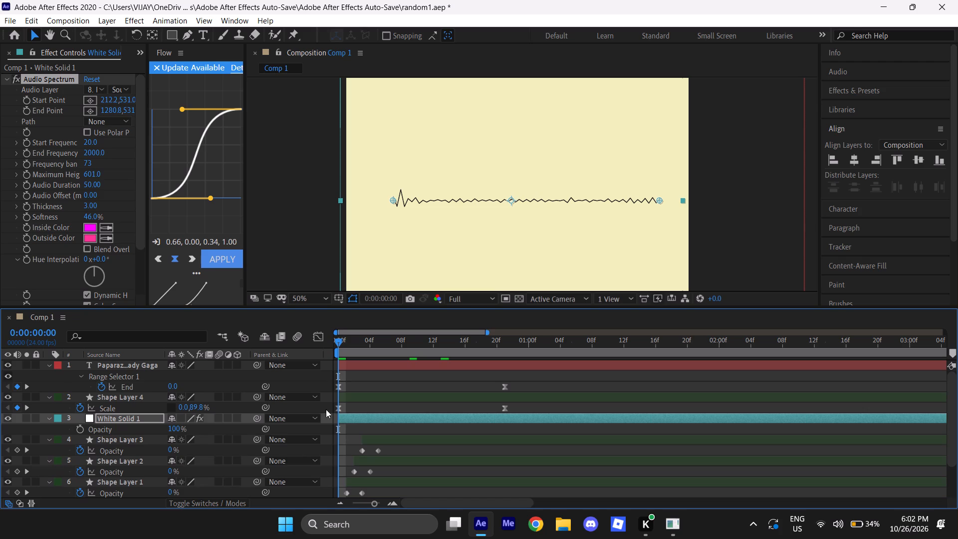
pyautogui.click(77, 429)
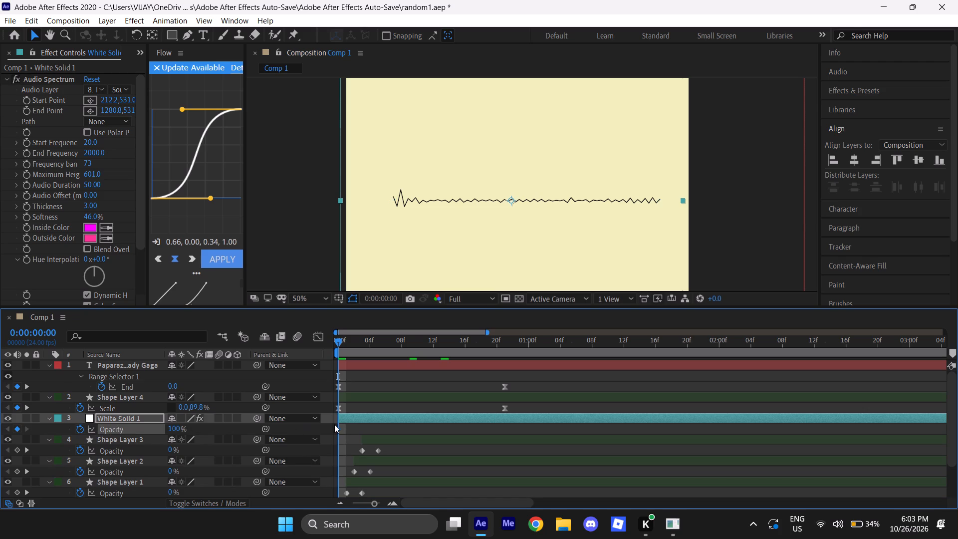
pyautogui.moveTo(337, 427); pyautogui.dragTo(348, 429)
pyautogui.moveTo(176, 429); pyautogui.dragTo(65, 433)
pyautogui.moveTo(340, 342); pyautogui.dragTo(354, 341)
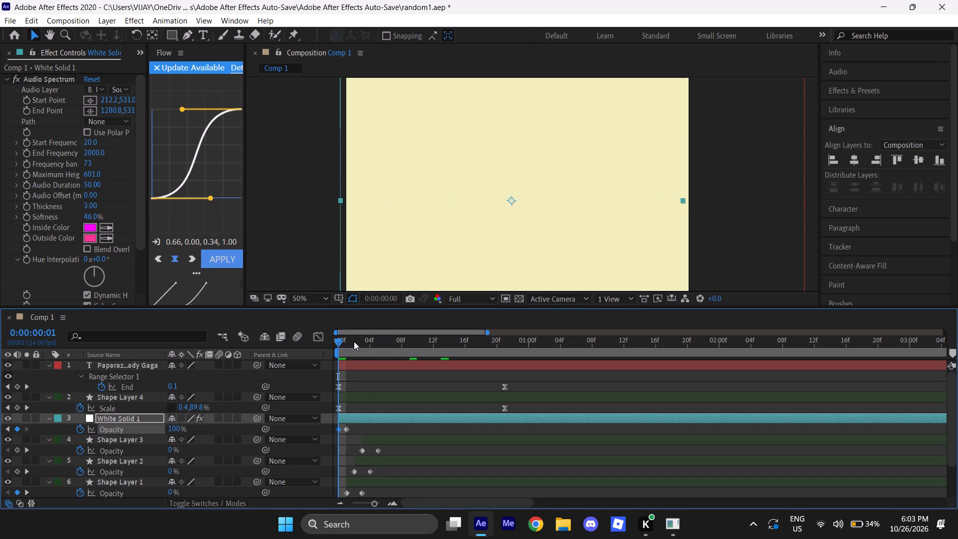
pyautogui.moveTo(354, 341); pyautogui.dragTo(361, 346)
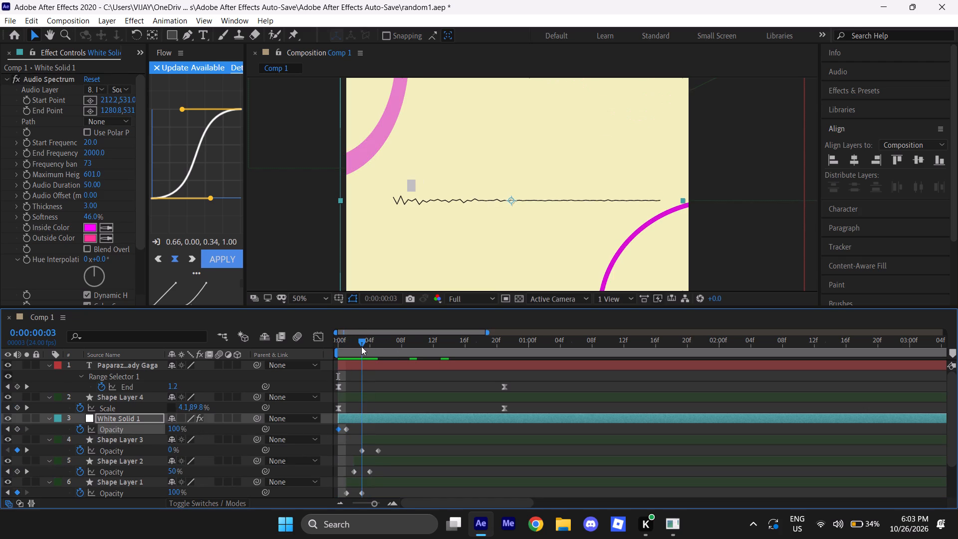
pyautogui.moveTo(361, 346); pyautogui.dragTo(357, 348)
pyautogui.moveTo(347, 430); pyautogui.dragTo(355, 429)
pyautogui.moveTo(352, 340); pyautogui.dragTo(289, 348)
pyautogui.press('space')
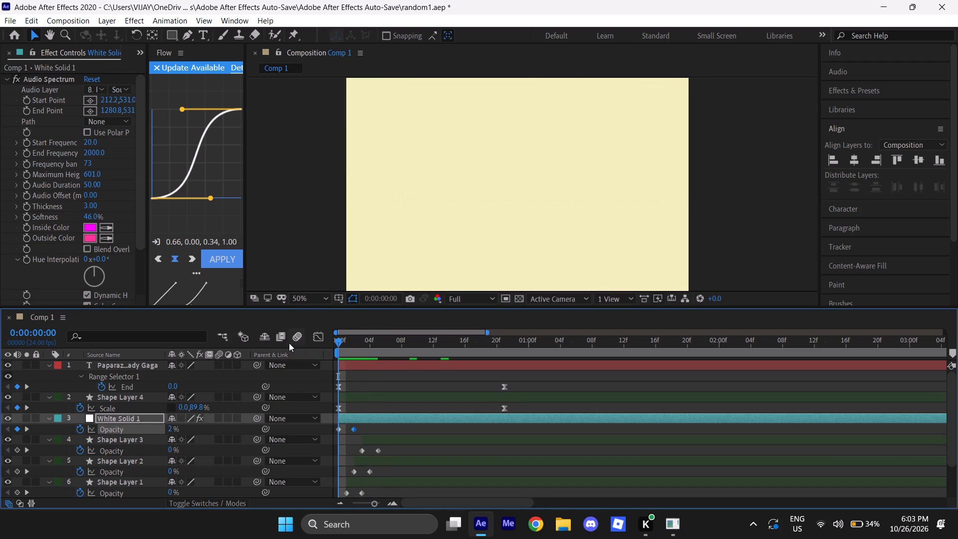
# Shift White Solid 1's Opacity keyframes so the fade starts at frame 1 and ends at frame 4.
pyautogui.moveTo(334, 343); pyautogui.dragTo(348, 343)
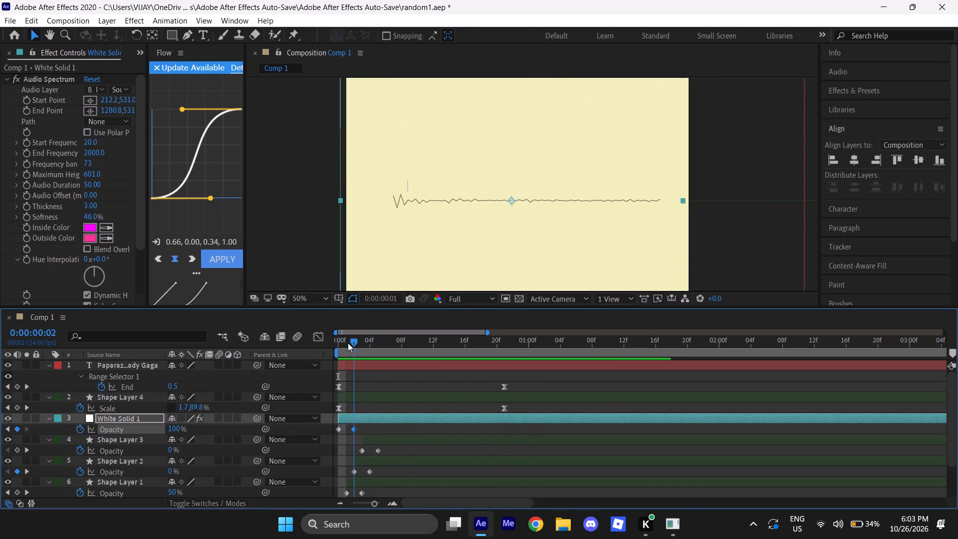
pyautogui.moveTo(348, 343); pyautogui.dragTo(356, 341)
pyautogui.moveTo(339, 430); pyautogui.dragTo(344, 430)
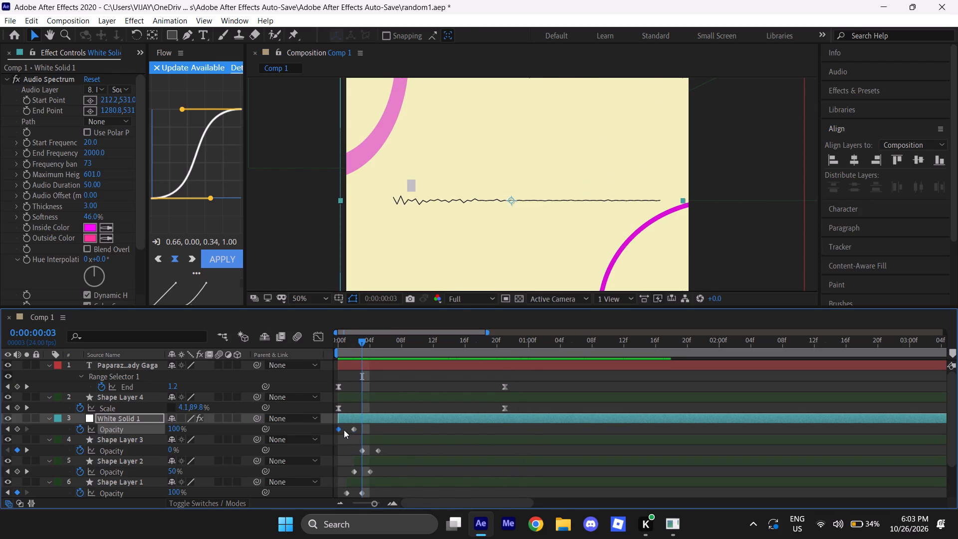
pyautogui.moveTo(344, 430); pyautogui.dragTo(348, 430)
pyautogui.moveTo(355, 430); pyautogui.dragTo(372, 430)
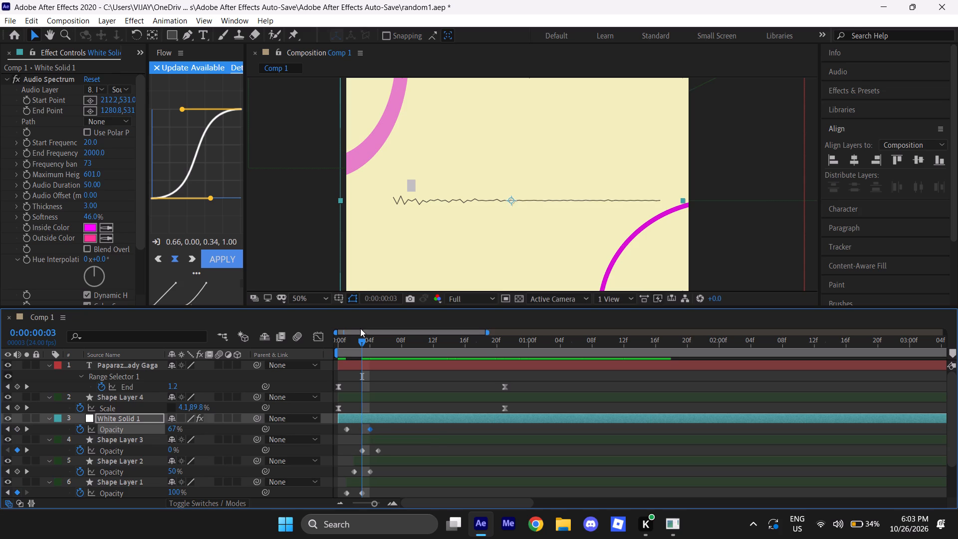
# Play back the opening several times and scrub the first second to check the spectrum line's fade-in and movement.
pyautogui.moveTo(362, 339); pyautogui.dragTo(293, 345)
pyautogui.press('space')
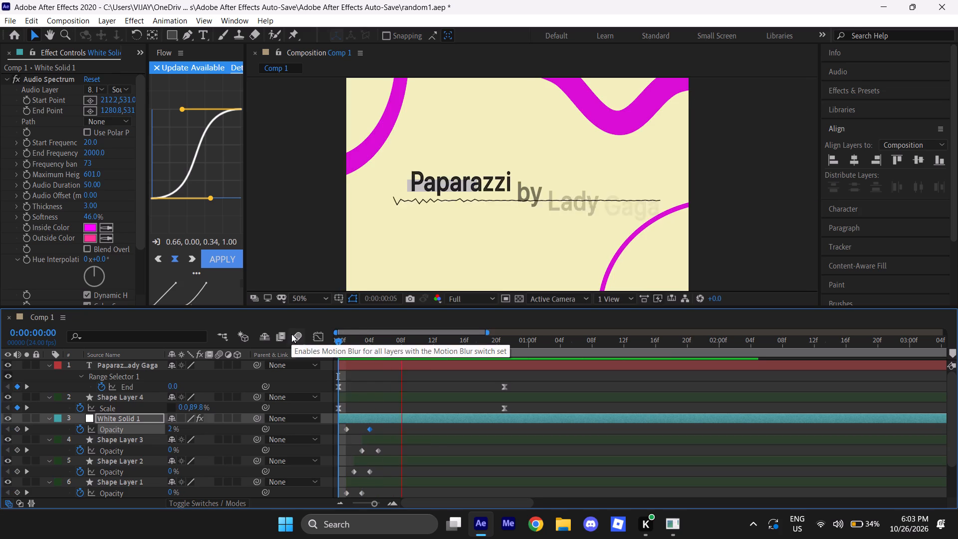
pyautogui.moveTo(340, 341); pyautogui.dragTo(342, 341)
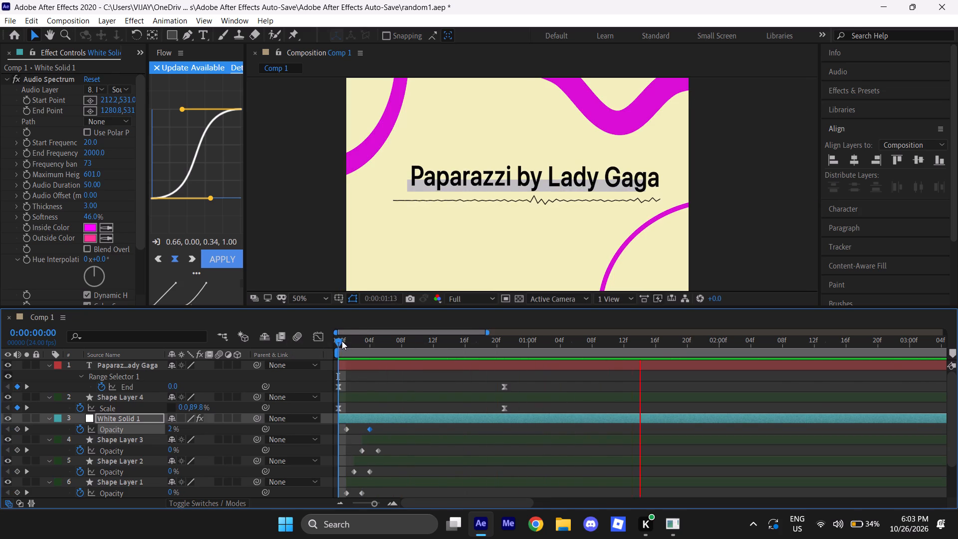
pyautogui.moveTo(342, 341); pyautogui.dragTo(278, 353)
pyautogui.press('space')
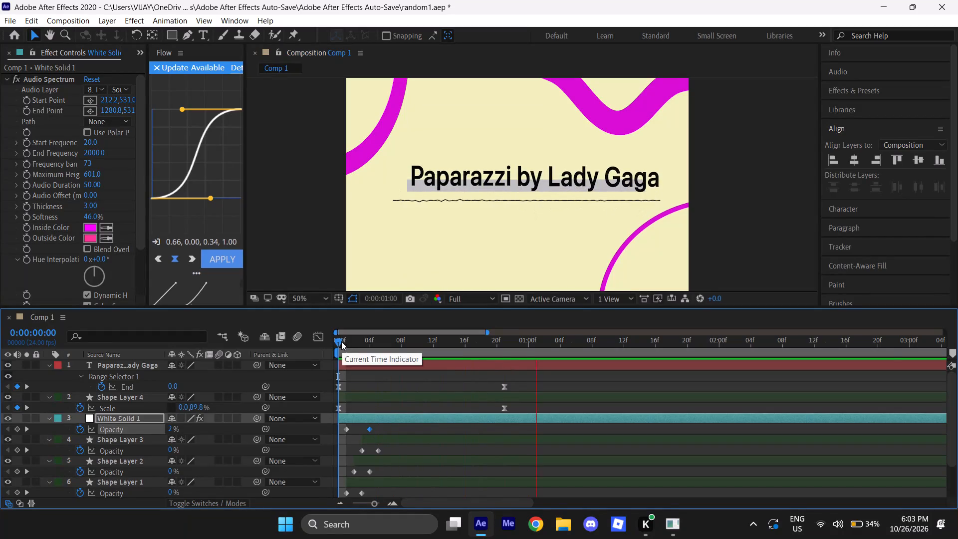
pyautogui.moveTo(341, 341); pyautogui.dragTo(311, 342)
pyautogui.press('space')
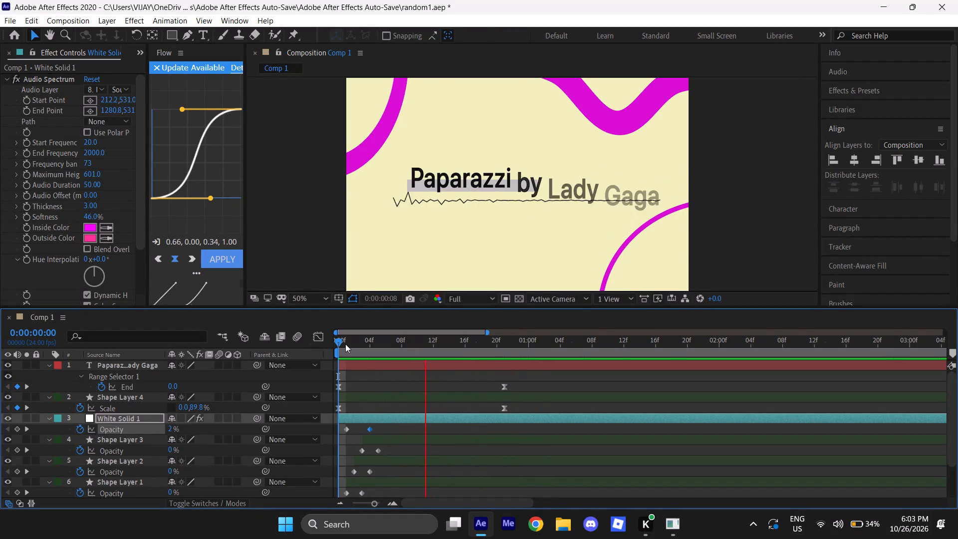
pyautogui.moveTo(337, 341); pyautogui.dragTo(421, 348)
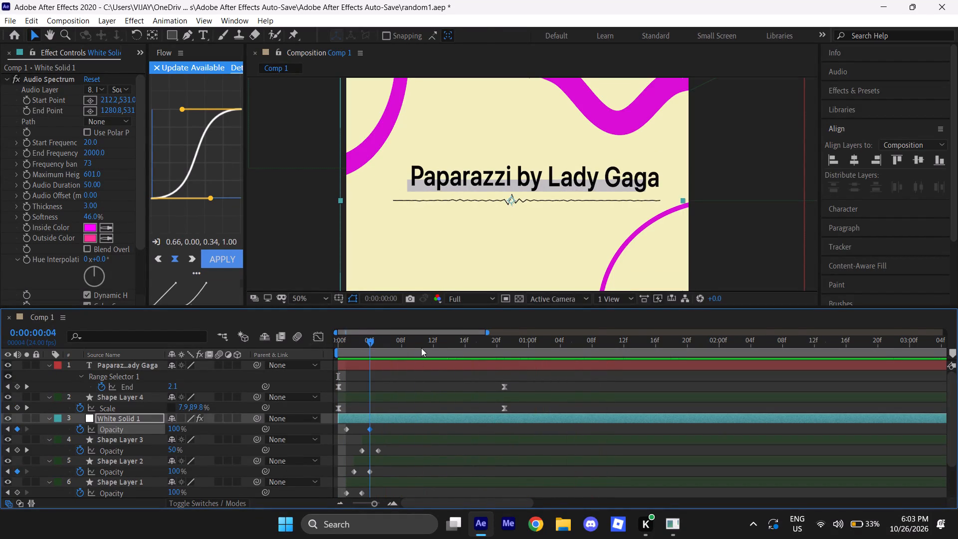
pyautogui.moveTo(421, 348); pyautogui.dragTo(433, 349)
pyautogui.moveTo(438, 346); pyautogui.dragTo(507, 347)
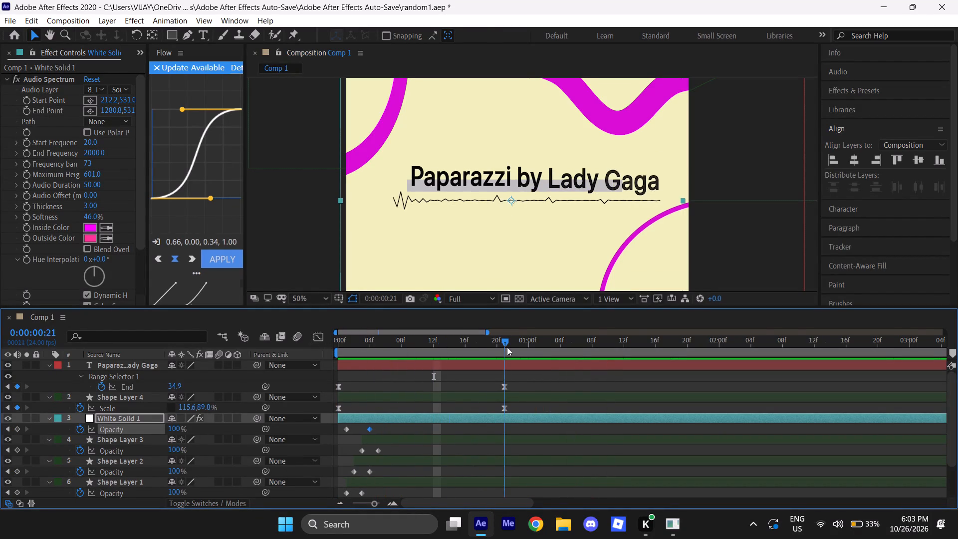
pyautogui.moveTo(507, 347); pyautogui.dragTo(466, 346)
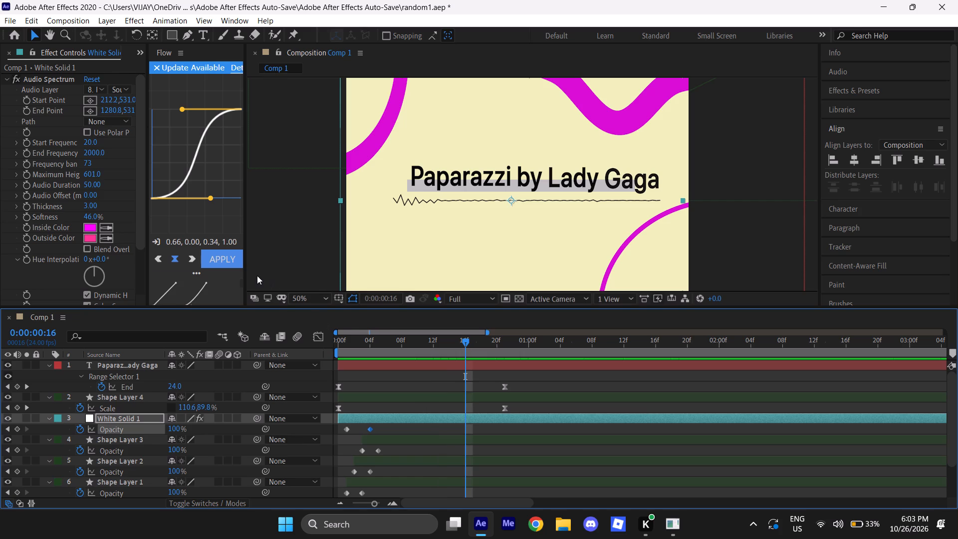
# Set the Audio Spectrum's Thickness to 5.30.
pyautogui.moveTo(87, 205); pyautogui.dragTo(90, 204)
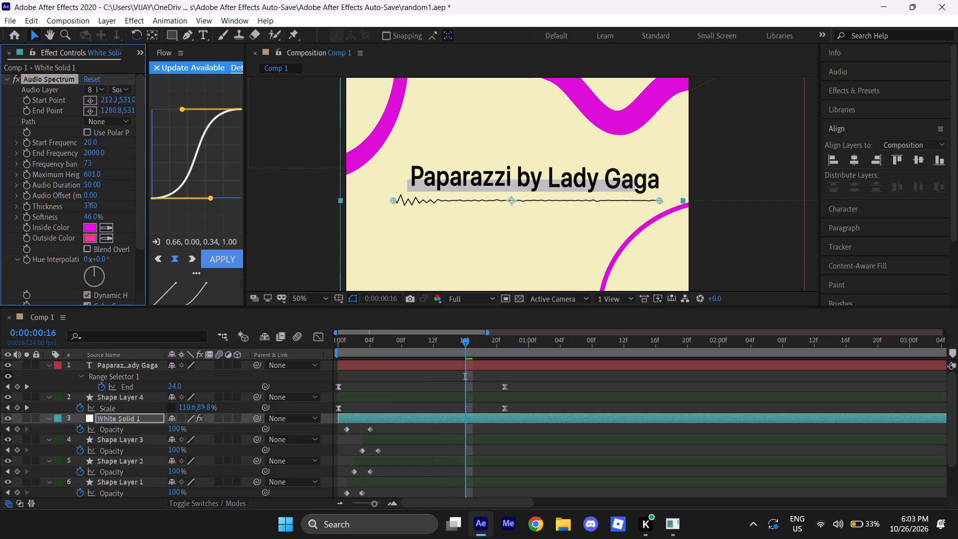
pyautogui.moveTo(90, 204); pyautogui.dragTo(98, 202)
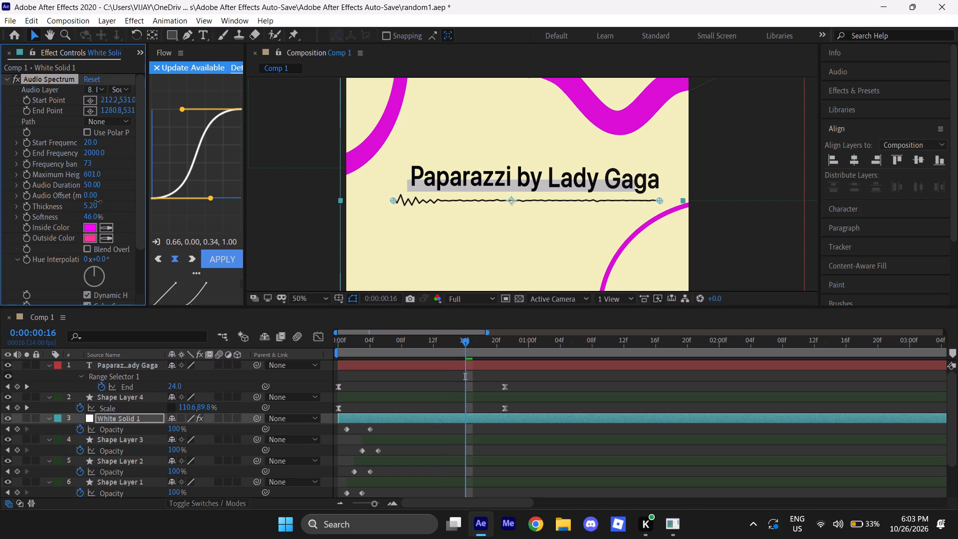
pyautogui.moveTo(98, 202); pyautogui.dragTo(98, 202)
pyautogui.click(92, 197)
pyautogui.click(60, 132)
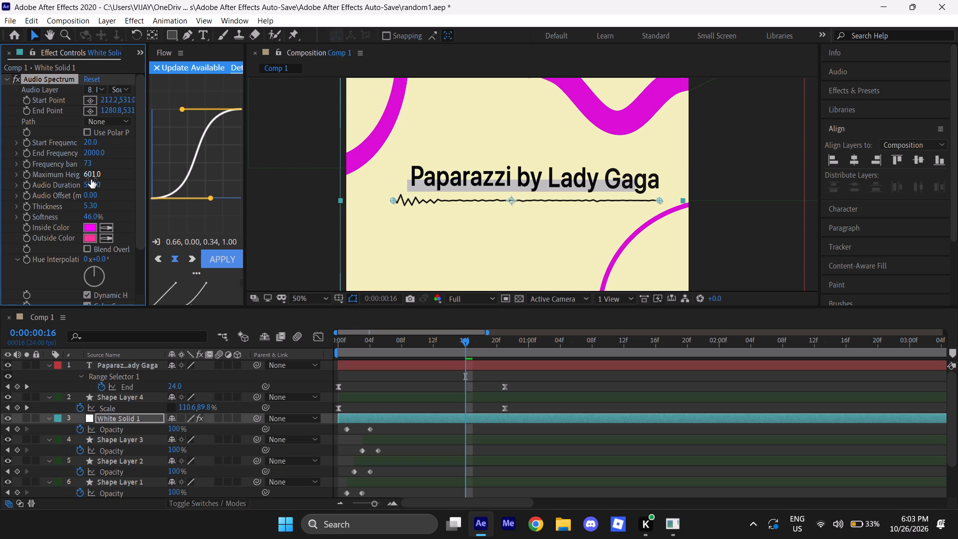
# Scrub and play through the composition to check how the spectrum line reacts beneath the title, with the whole frame in view.
pyautogui.moveTo(467, 343); pyautogui.dragTo(522, 351)
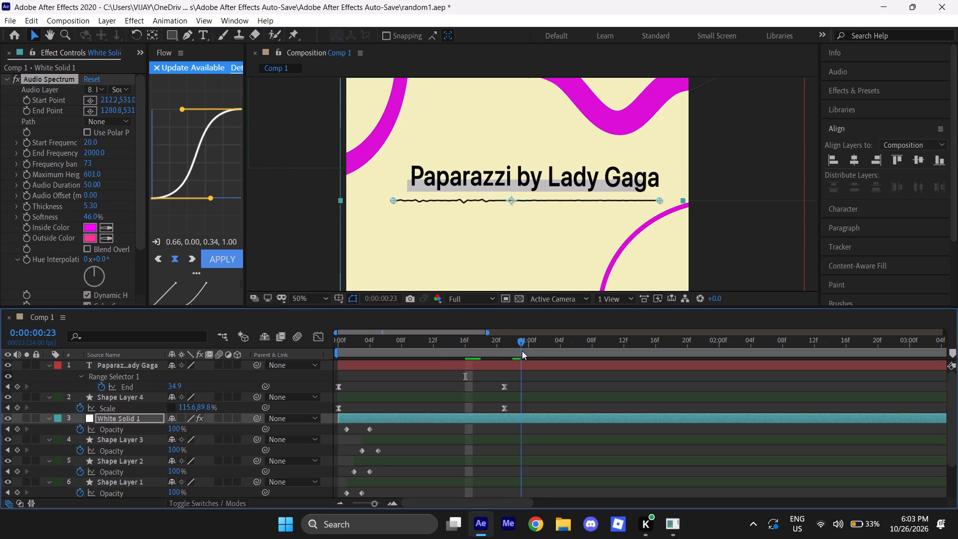
pyautogui.moveTo(522, 351); pyautogui.dragTo(957, 349)
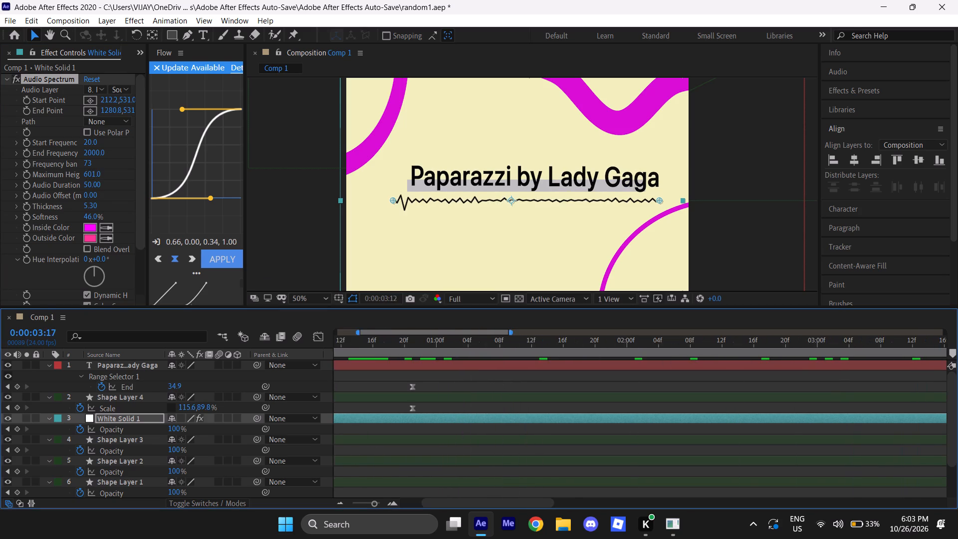
pyautogui.moveTo(957, 349); pyautogui.dragTo(258, 345)
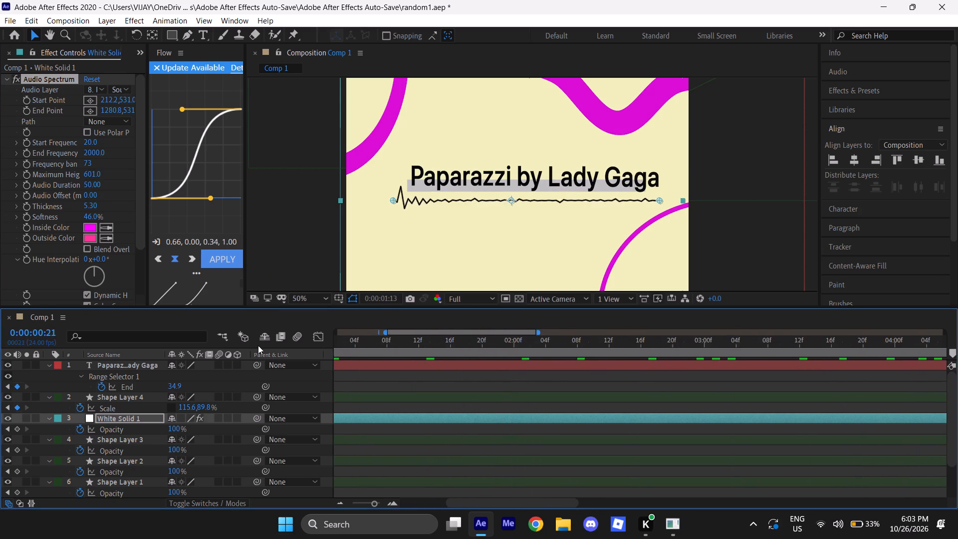
pyautogui.moveTo(258, 345); pyautogui.dragTo(388, 364)
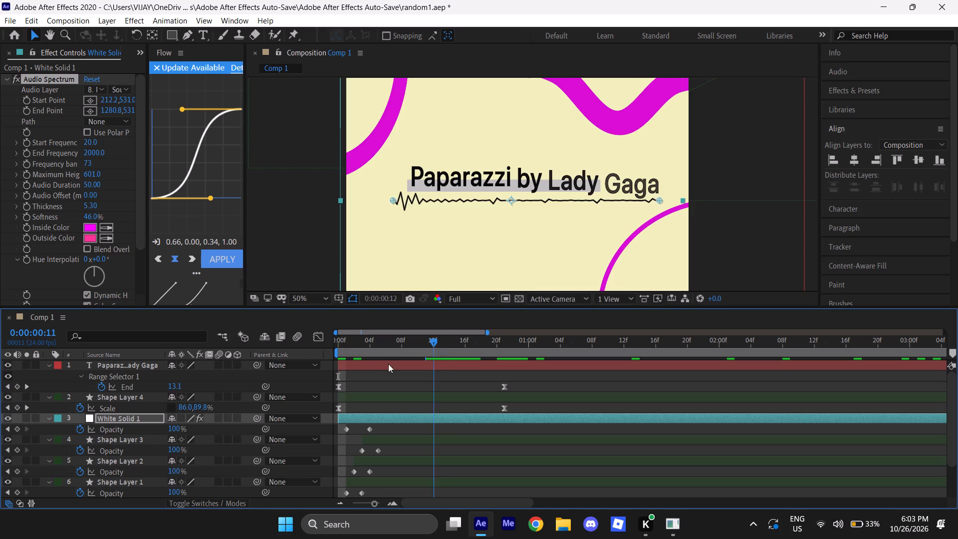
pyautogui.moveTo(388, 364); pyautogui.dragTo(349, 358)
pyautogui.scroll(-1, 490, 185)
pyautogui.press('space')
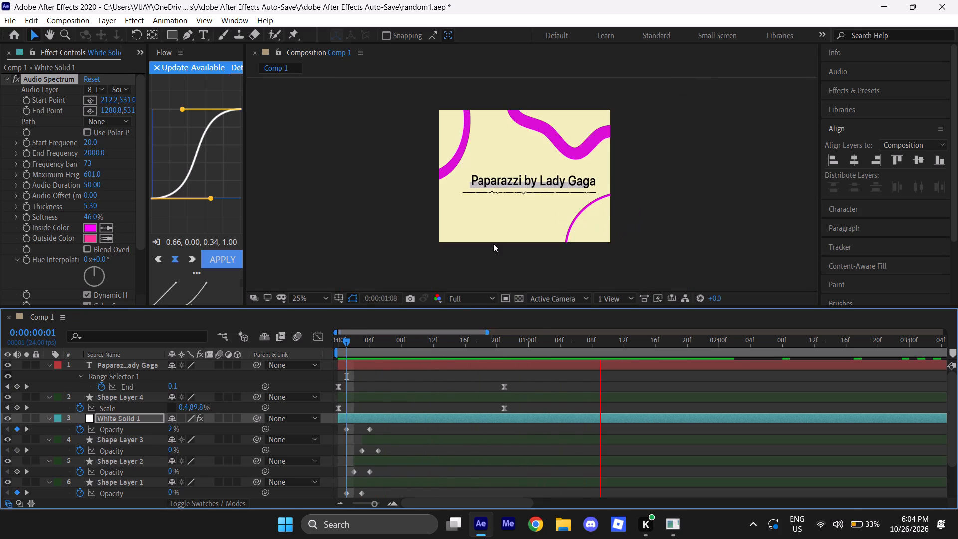
pyautogui.moveTo(348, 344); pyautogui.dragTo(439, 348)
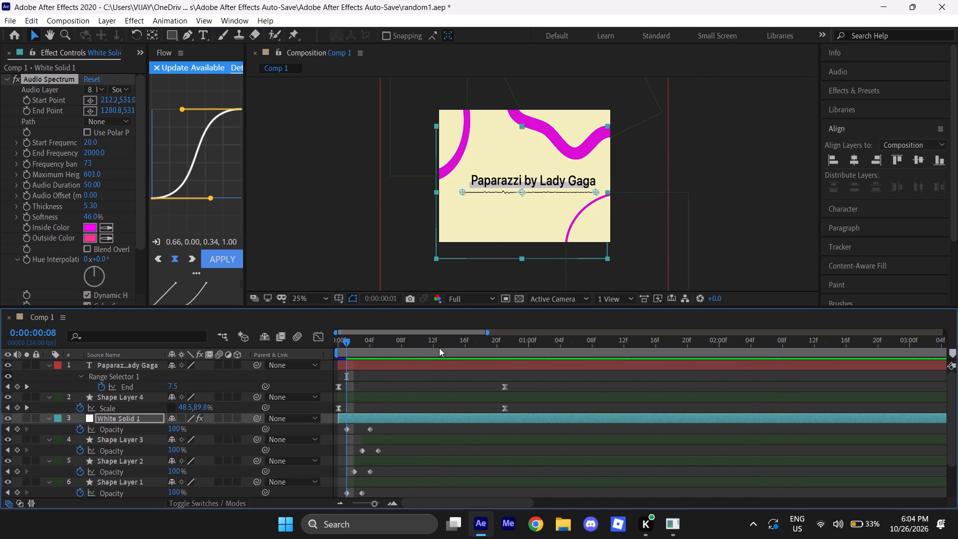
pyautogui.moveTo(439, 348); pyautogui.dragTo(598, 348)
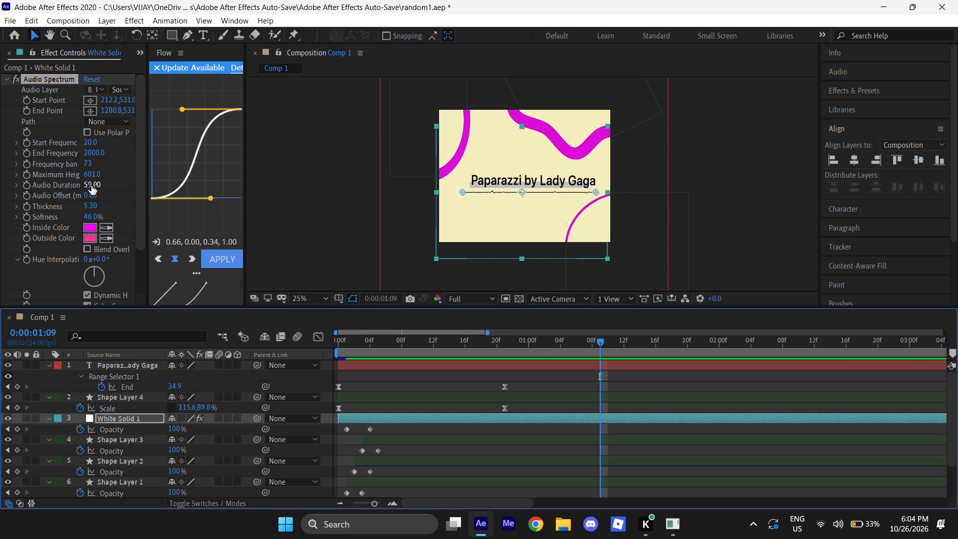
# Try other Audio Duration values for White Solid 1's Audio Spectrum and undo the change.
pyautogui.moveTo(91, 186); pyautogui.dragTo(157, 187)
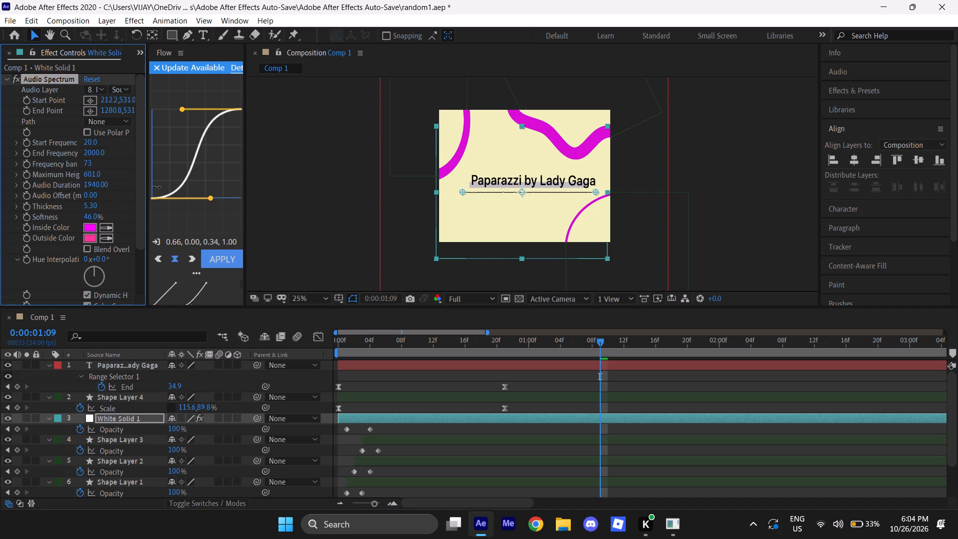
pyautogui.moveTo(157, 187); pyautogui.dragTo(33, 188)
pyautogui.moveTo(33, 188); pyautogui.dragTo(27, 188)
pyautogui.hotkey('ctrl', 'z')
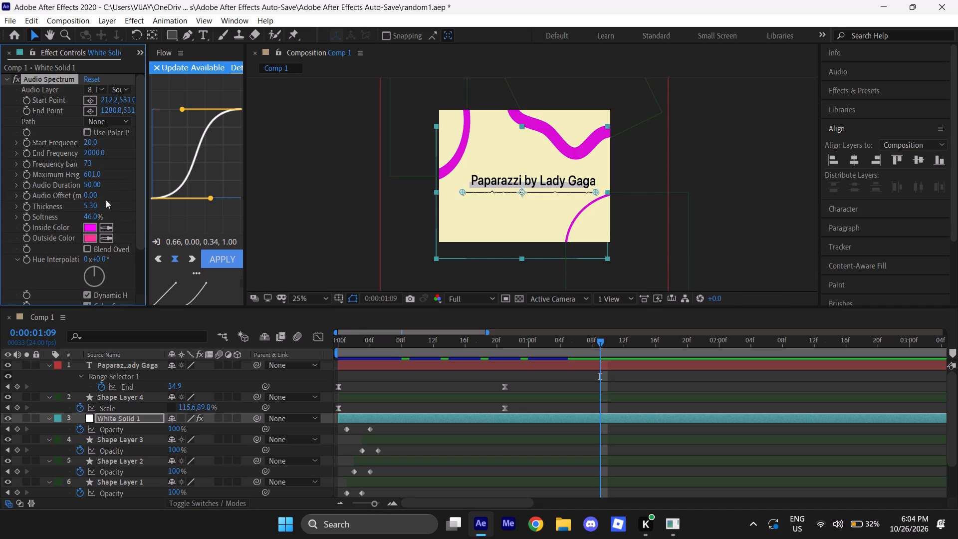
# Set the Audio Spectrum's Audio Offset to 13550.00.
pyautogui.moveTo(94, 193); pyautogui.dragTo(118, 190)
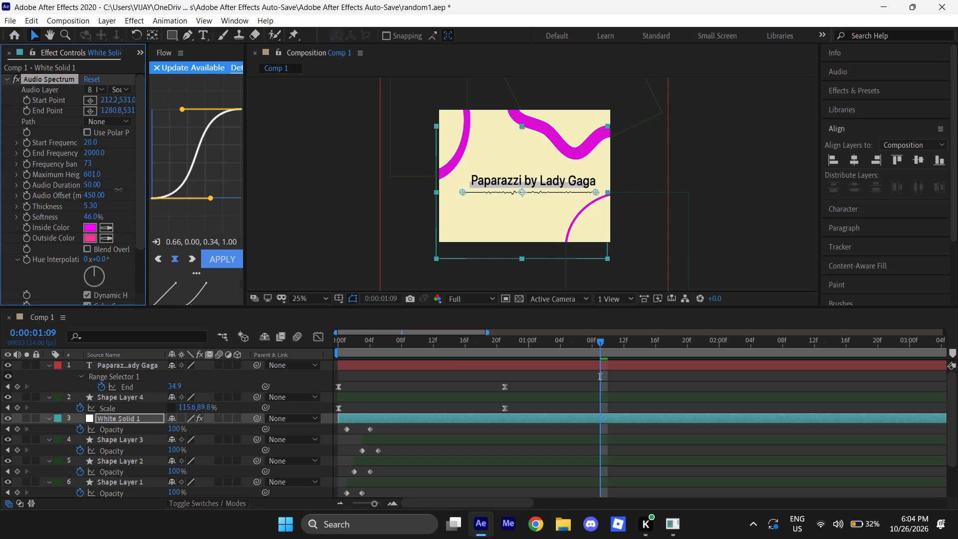
pyautogui.moveTo(118, 190); pyautogui.dragTo(567, 176)
pyautogui.moveTo(567, 176); pyautogui.dragTo(956, 198)
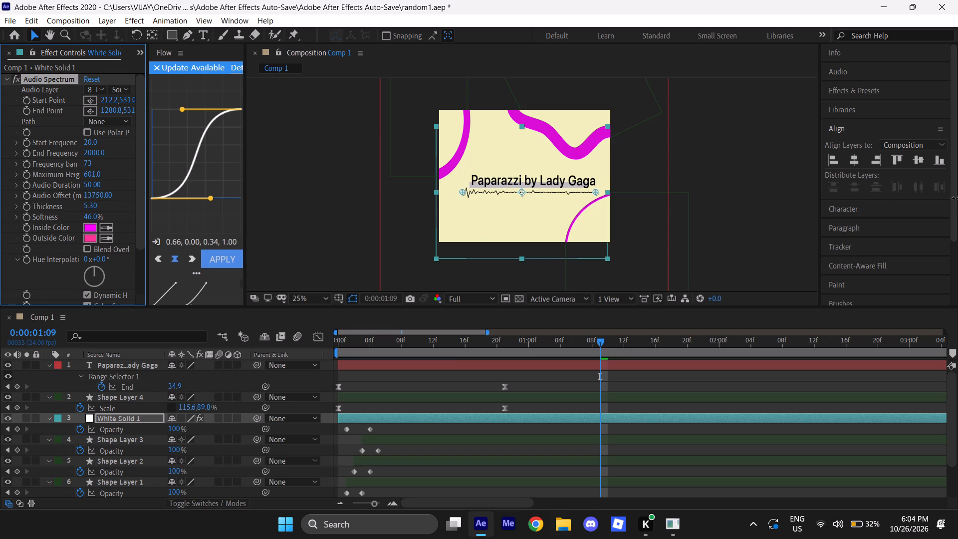
pyautogui.moveTo(956, 198); pyautogui.dragTo(945, 199)
# Play back the composition from the start and examine how the spectrum line moves and fades in beneath the title.
pyautogui.moveTo(605, 349); pyautogui.dragTo(421, 345)
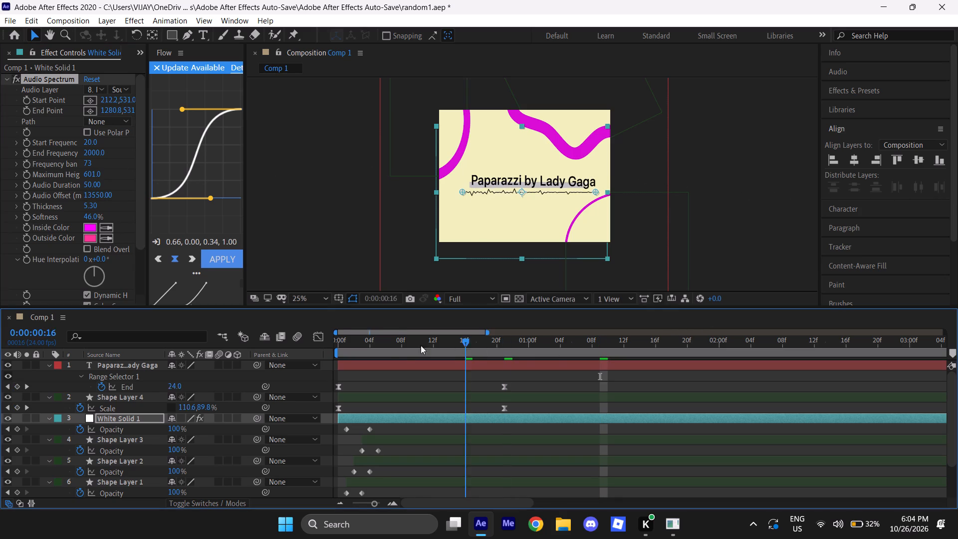
pyautogui.moveTo(421, 345); pyautogui.dragTo(283, 354)
pyautogui.press('space')
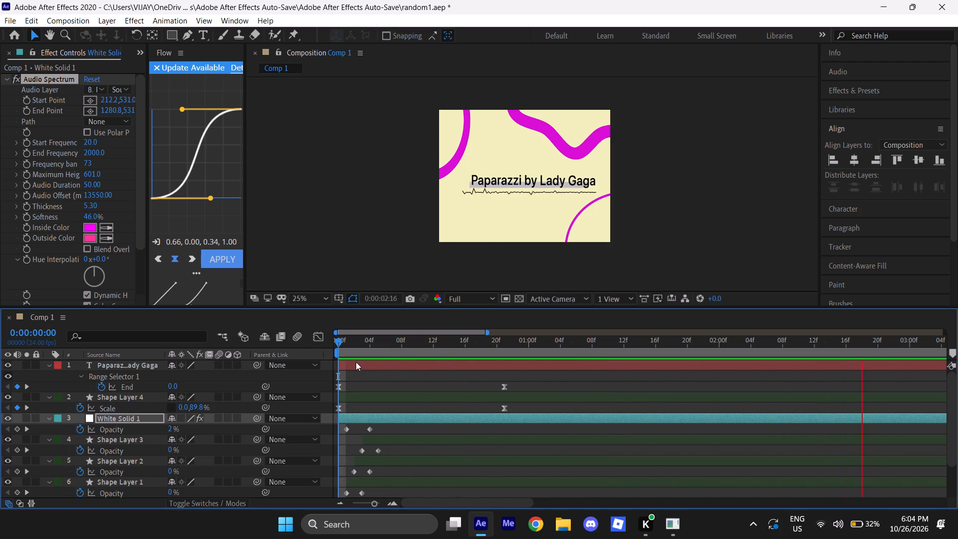
pyautogui.moveTo(335, 342); pyautogui.dragTo(371, 348)
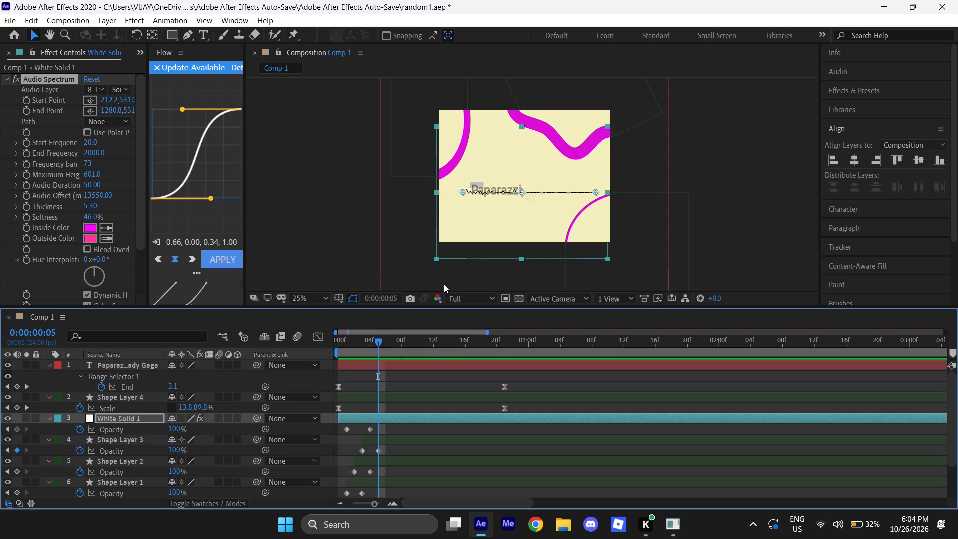
pyautogui.scroll(1, 508, 193)
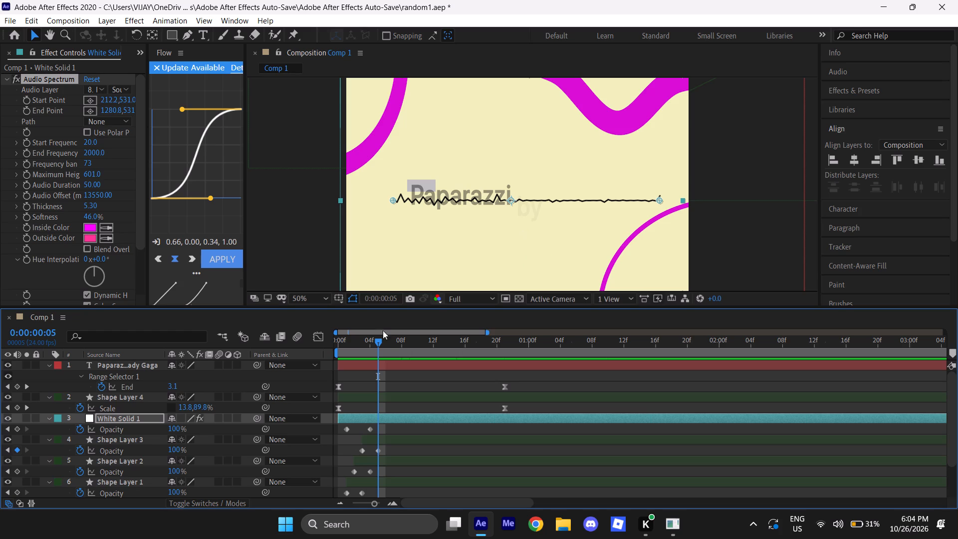
# Shift White Solid 1's Opacity keyframes so the fade starts at frame 5 and ends at frame 12.
pyautogui.moveTo(377, 346); pyautogui.dragTo(394, 344)
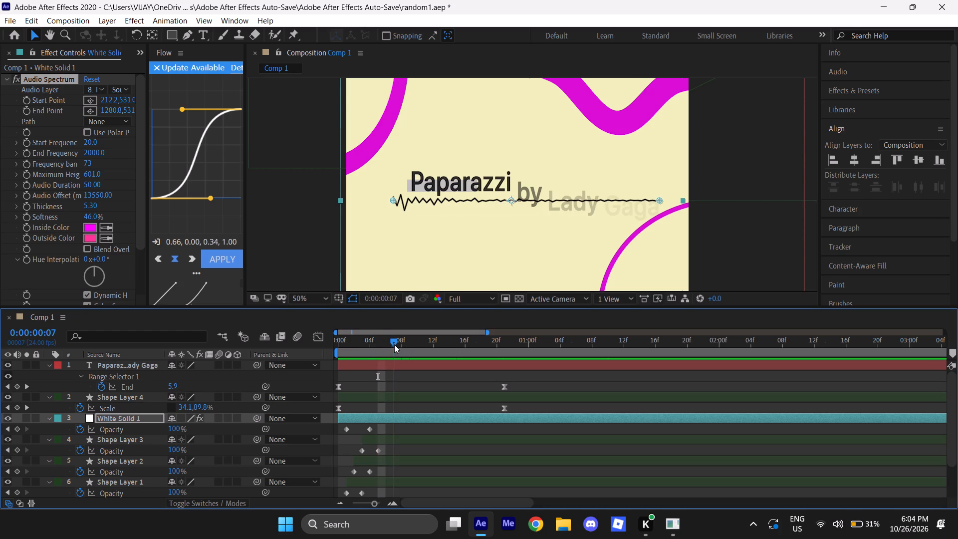
pyautogui.moveTo(394, 344); pyautogui.dragTo(405, 341)
pyautogui.moveTo(380, 426); pyautogui.dragTo(339, 430)
pyautogui.moveTo(346, 431); pyautogui.dragTo(392, 431)
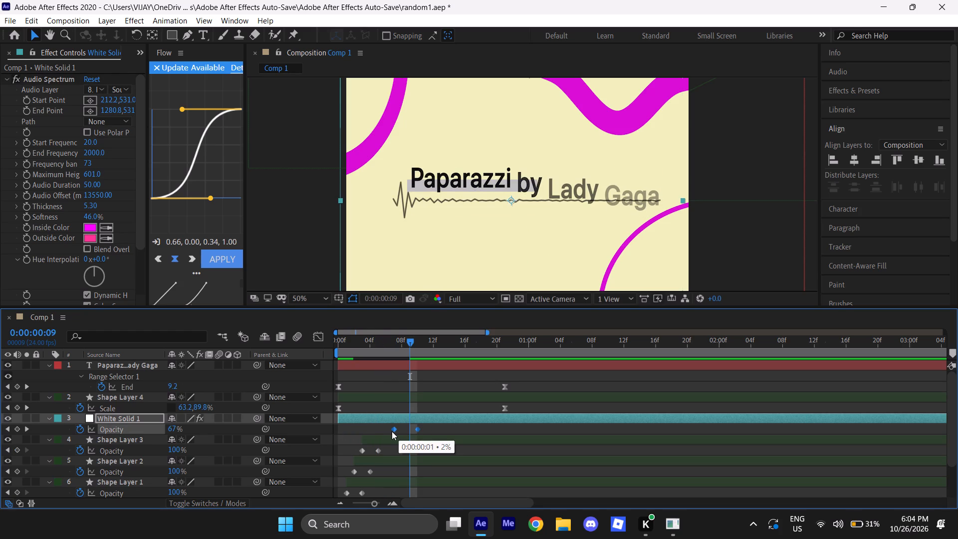
pyautogui.moveTo(392, 431); pyautogui.dragTo(402, 428)
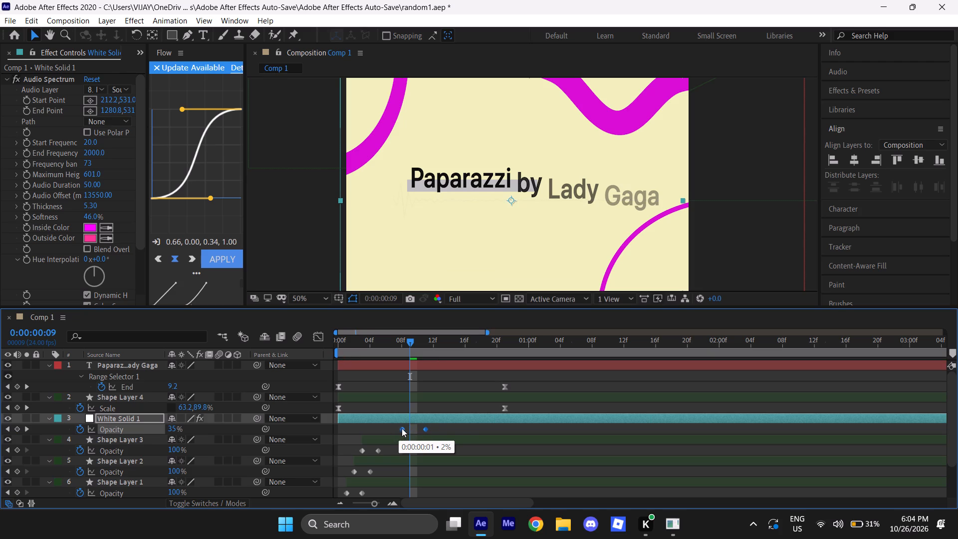
pyautogui.moveTo(402, 428); pyautogui.dragTo(401, 428)
pyautogui.moveTo(406, 341); pyautogui.dragTo(350, 350)
pyautogui.press('space')
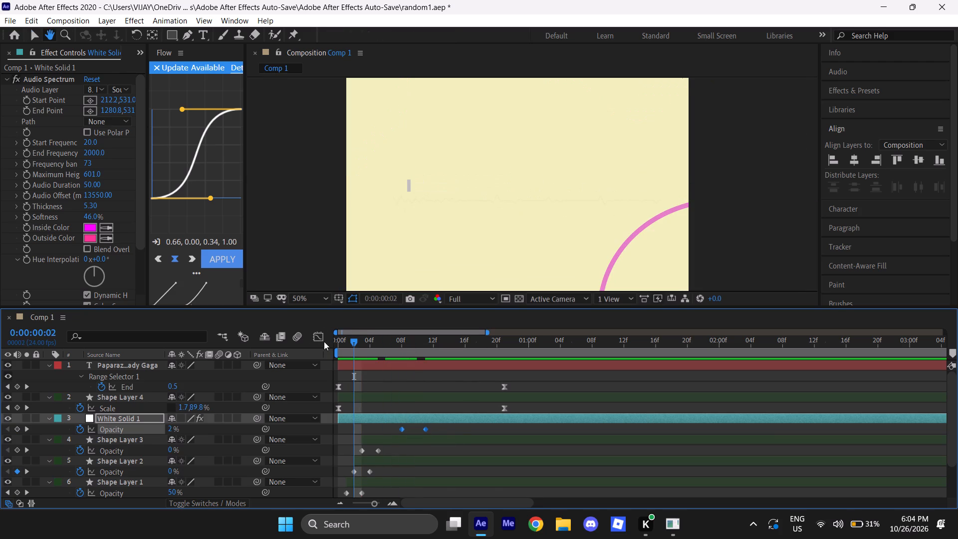
pyautogui.moveTo(357, 342); pyautogui.dragTo(386, 349)
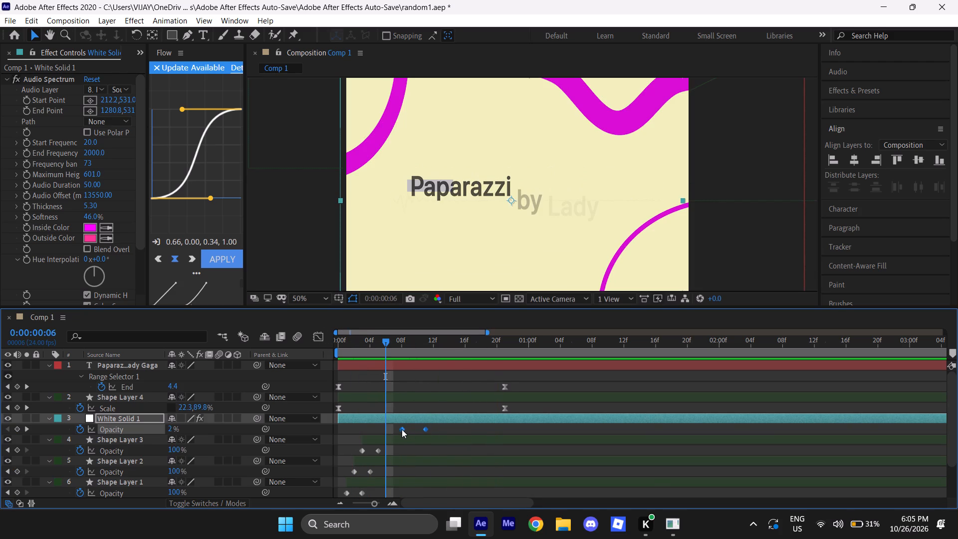
pyautogui.moveTo(400, 428); pyautogui.dragTo(406, 431)
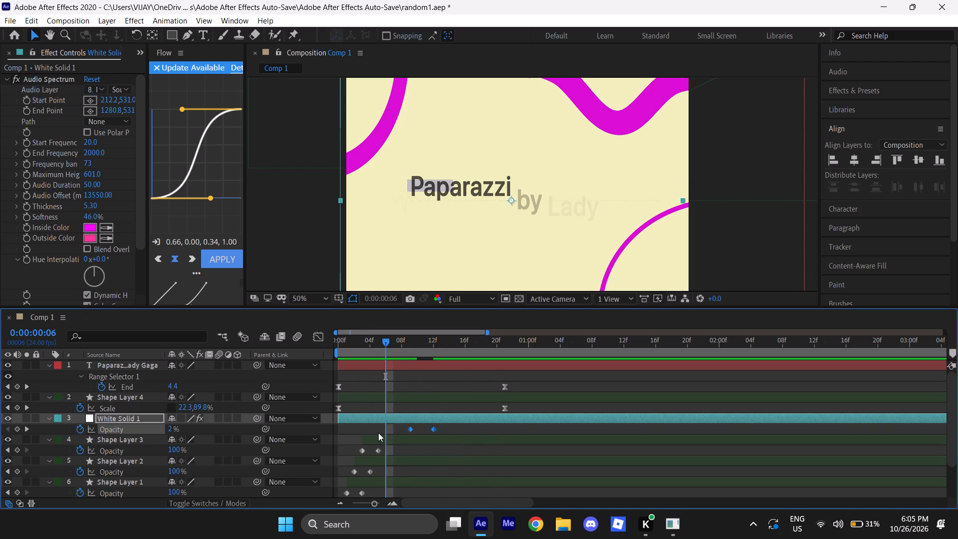
pyautogui.click(373, 431)
pyautogui.moveTo(408, 429); pyautogui.dragTo(373, 427)
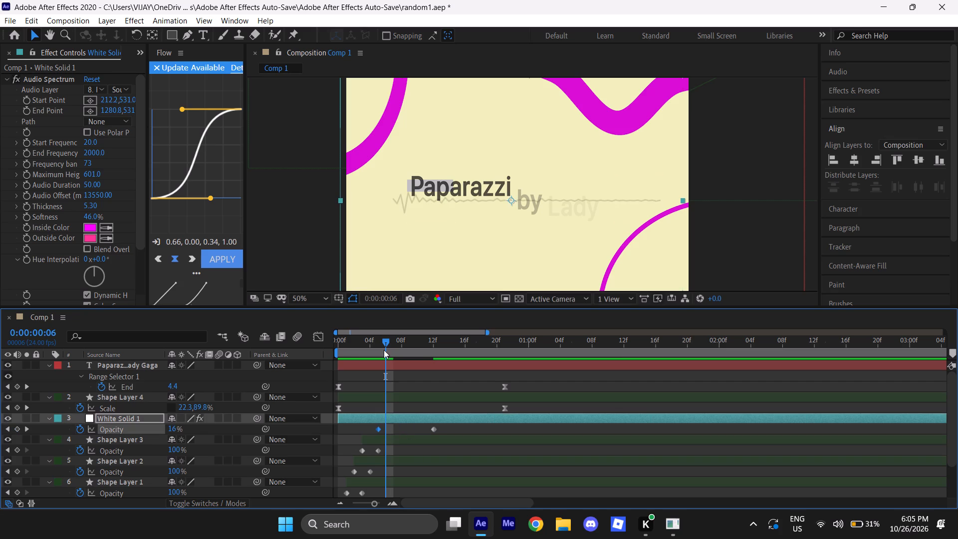
# Play back the opening to check the timing of the spectrum line's fade-in, with the whole frame in view.
pyautogui.moveTo(384, 349); pyautogui.dragTo(344, 355)
pyautogui.press('space')
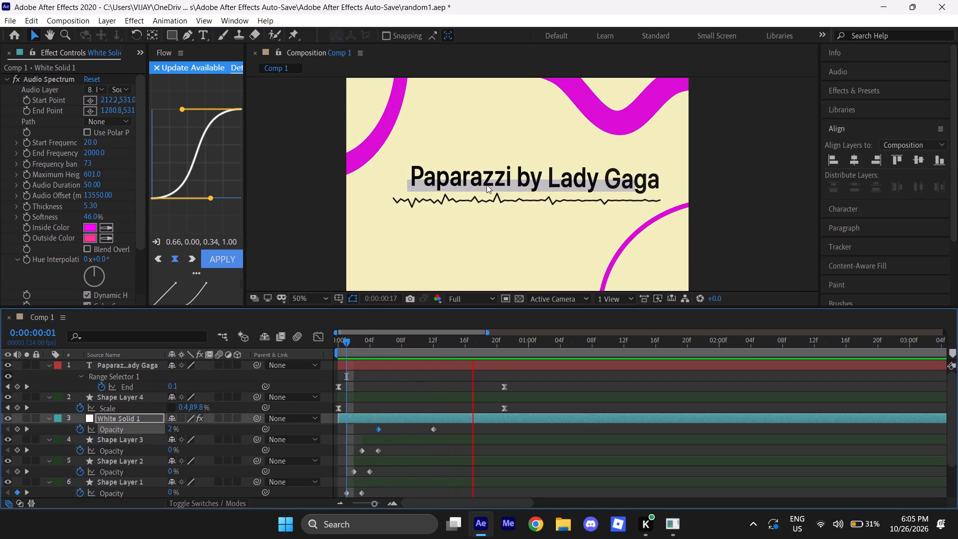
pyautogui.scroll(-2, 486, 185)
pyautogui.scroll(1, 566, 162)
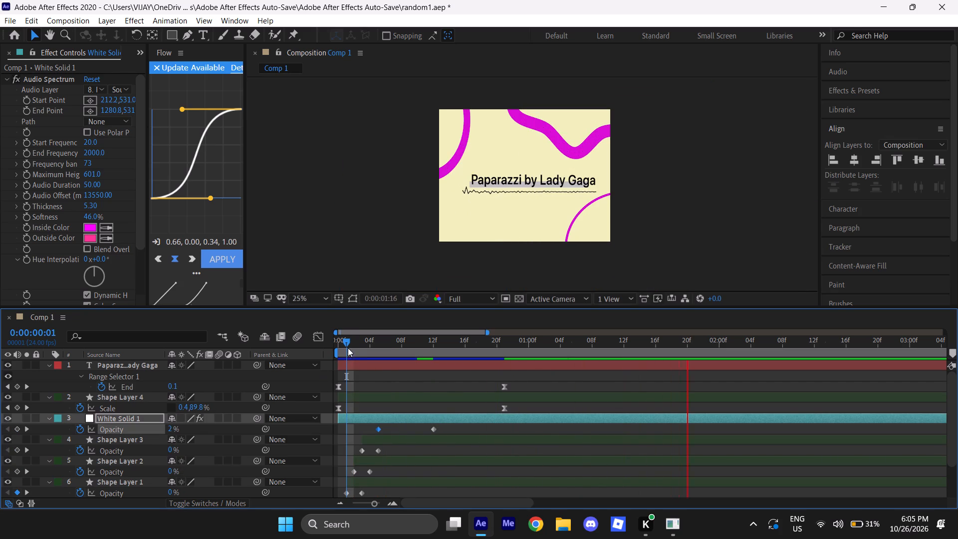
pyautogui.moveTo(347, 347); pyautogui.dragTo(339, 350)
# Show the Scale properties of the title, Shape Layer 4 and White Solid 1 layers.
pyautogui.moveTo(325, 363); pyautogui.dragTo(316, 414)
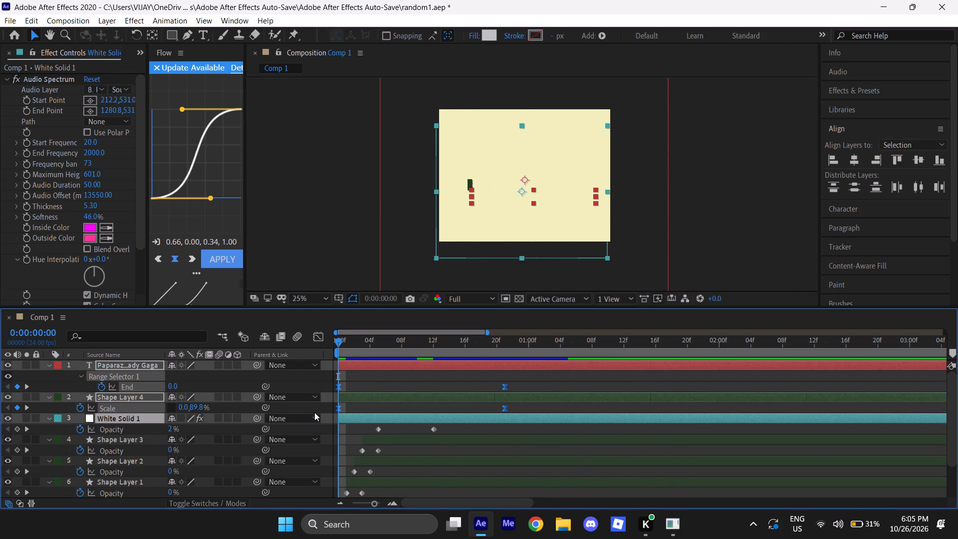
pyautogui.press('s')
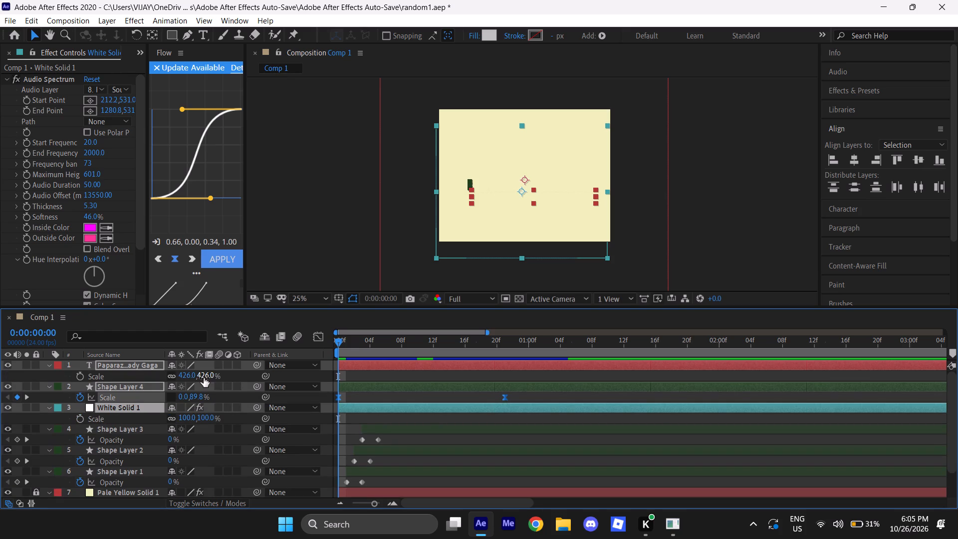
pyautogui.click(204, 377)
pyautogui.click(321, 228)
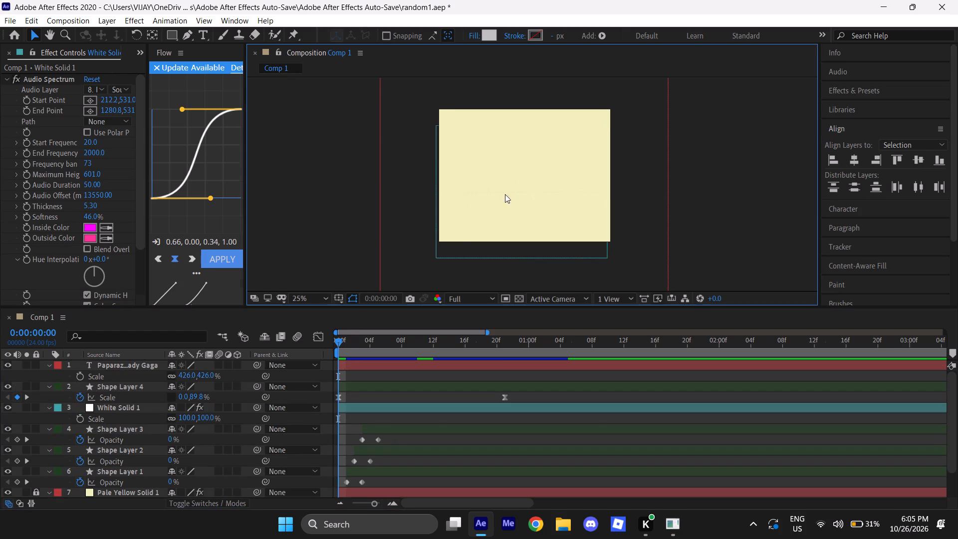
# At frame 18, move the spectrum line slightly up so it sits closer beneath the title's grey bar.
pyautogui.moveTo(340, 347); pyautogui.dragTo(485, 341)
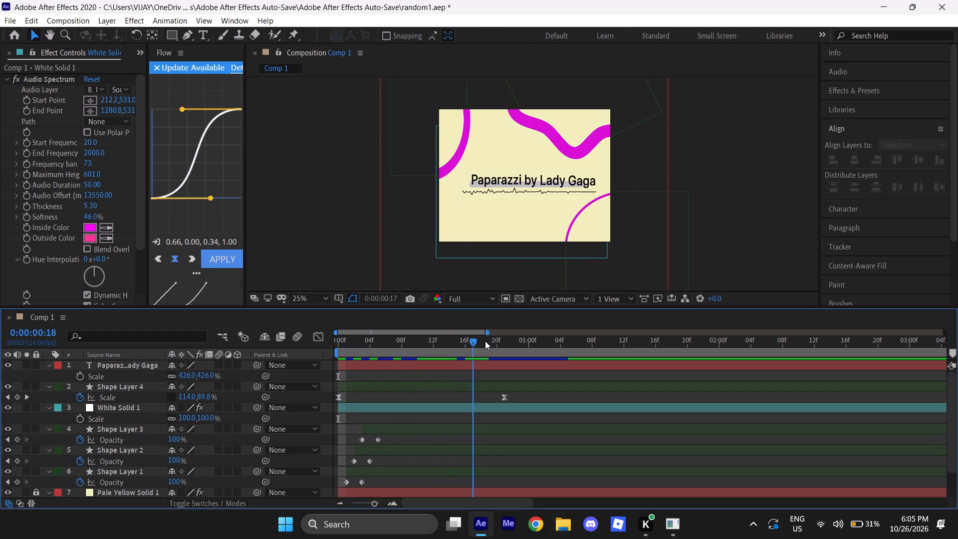
pyautogui.moveTo(485, 341); pyautogui.dragTo(483, 333)
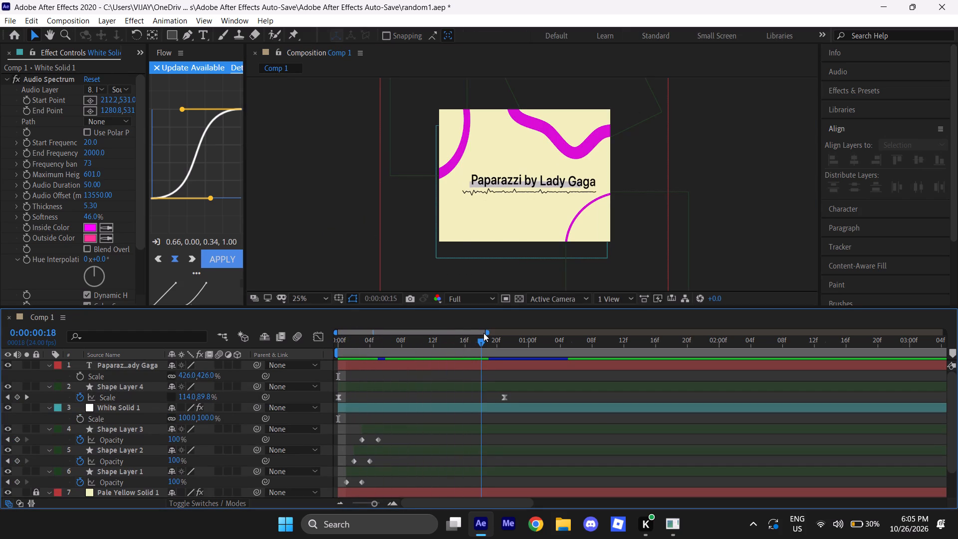
pyautogui.moveTo(483, 333); pyautogui.dragTo(483, 332)
pyautogui.keyDown('alt'); pyautogui.scroll(1, 576, 180); pyautogui.keyUp('alt')
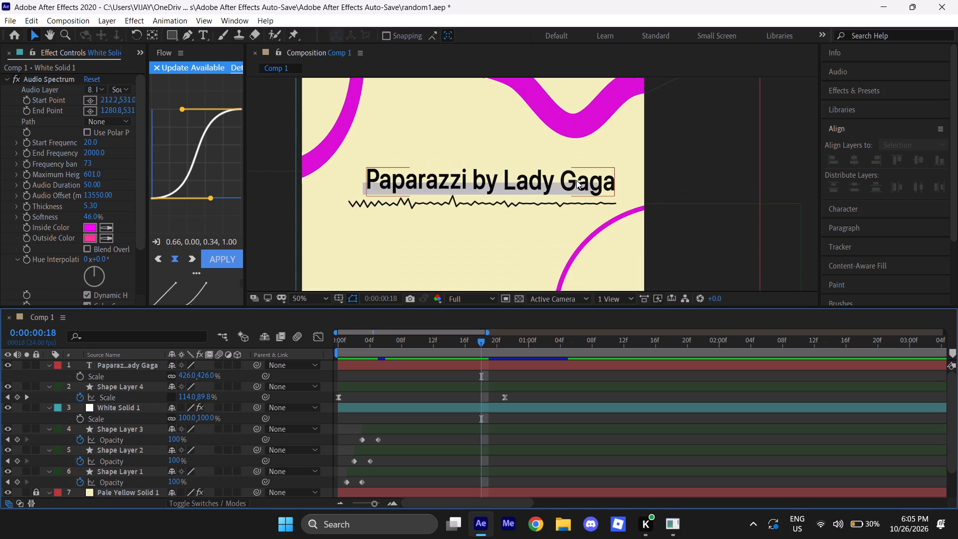
pyautogui.click(491, 204)
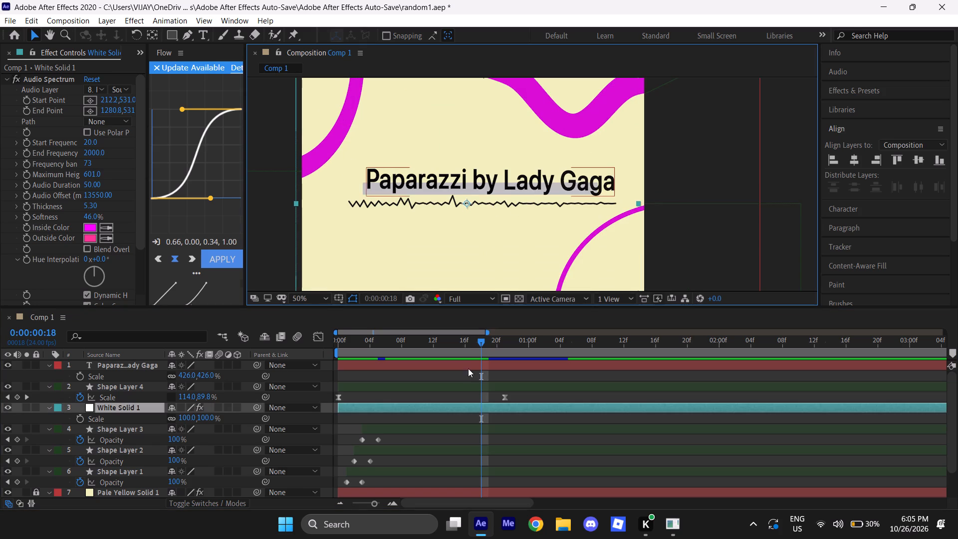
pyautogui.moveTo(478, 202); pyautogui.dragTo(488, 201)
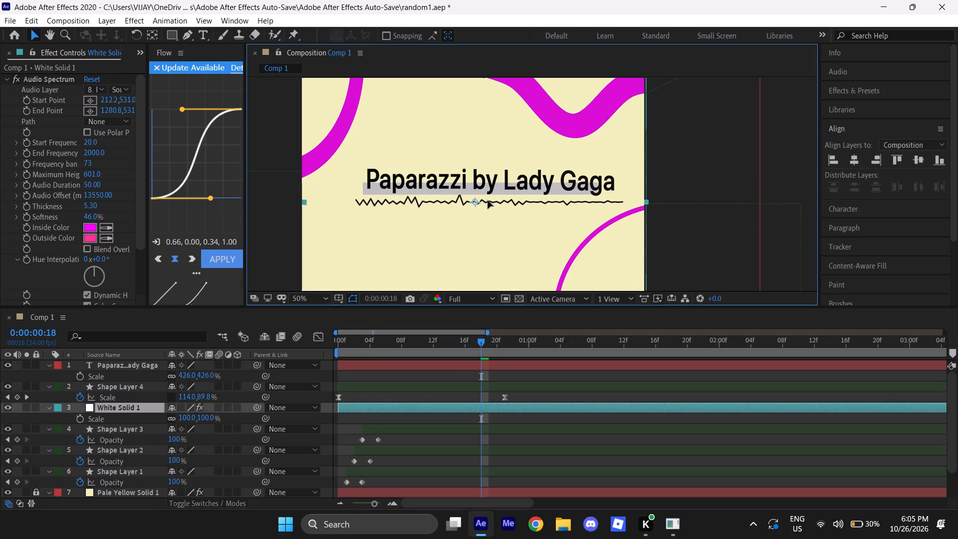
pyautogui.moveTo(488, 201); pyautogui.dragTo(484, 199)
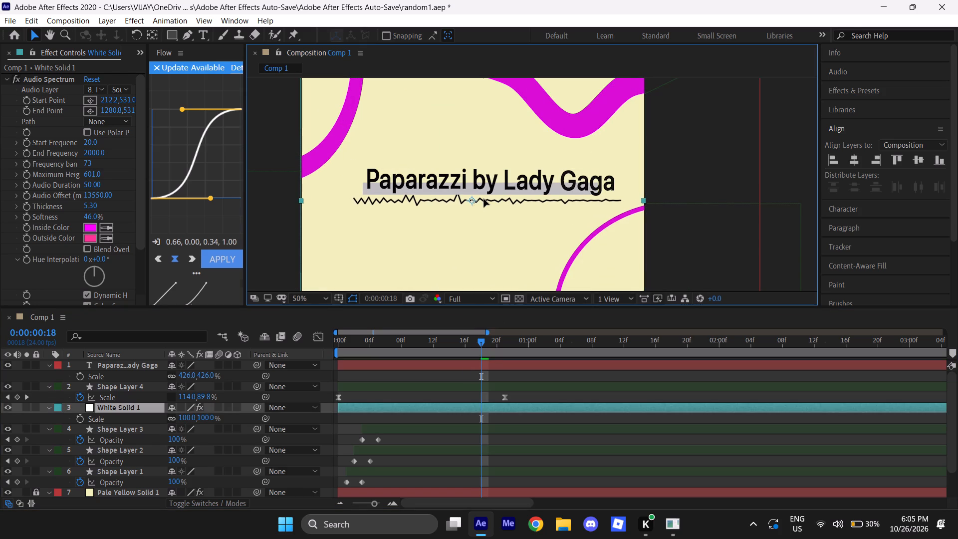
pyautogui.moveTo(484, 199); pyautogui.dragTo(485, 201)
pyautogui.moveTo(485, 201); pyautogui.dragTo(485, 198)
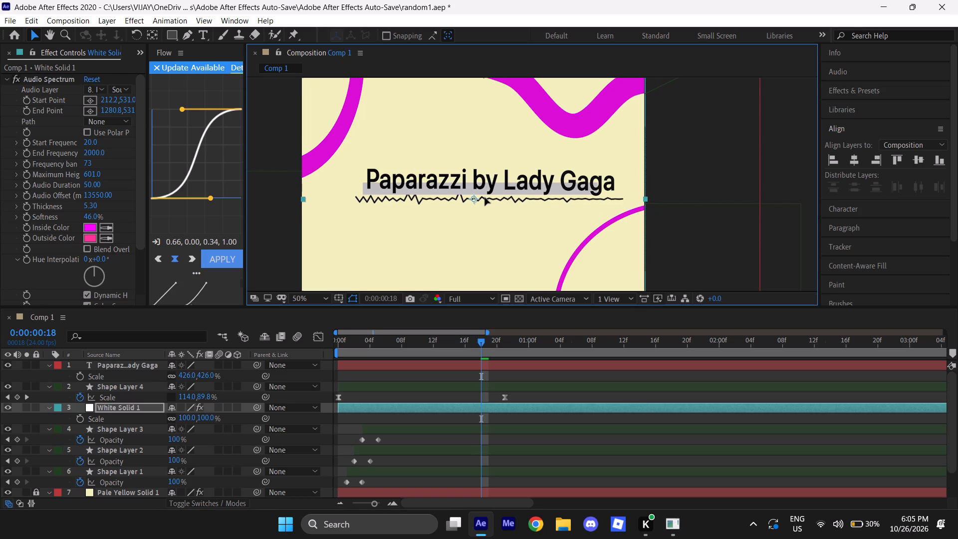
pyautogui.moveTo(485, 198); pyautogui.dragTo(486, 198)
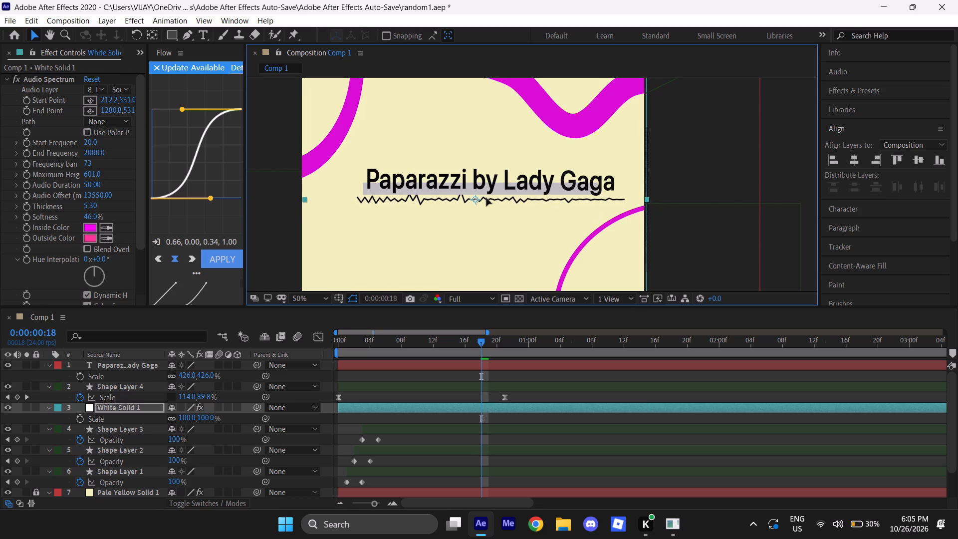
pyautogui.moveTo(486, 198); pyautogui.dragTo(486, 199)
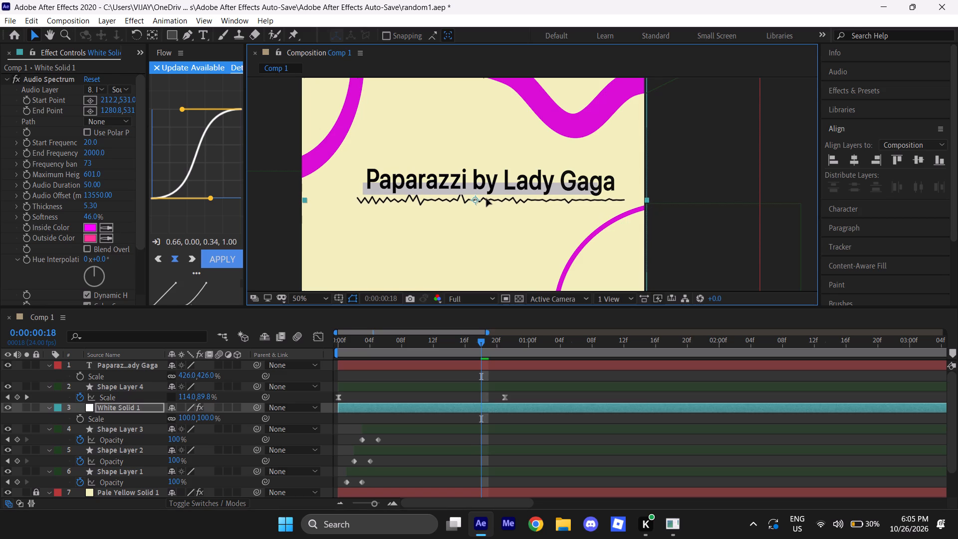
pyautogui.moveTo(486, 199); pyautogui.dragTo(480, 198)
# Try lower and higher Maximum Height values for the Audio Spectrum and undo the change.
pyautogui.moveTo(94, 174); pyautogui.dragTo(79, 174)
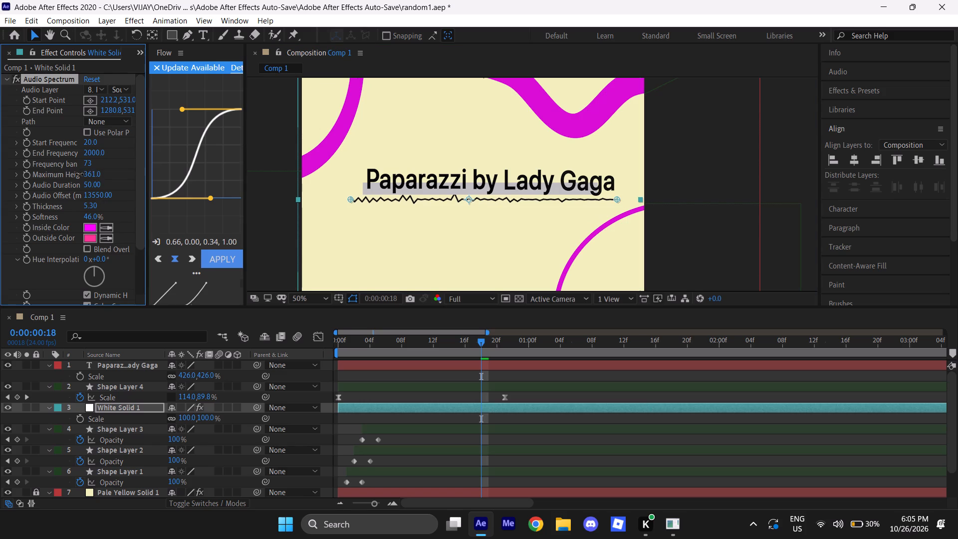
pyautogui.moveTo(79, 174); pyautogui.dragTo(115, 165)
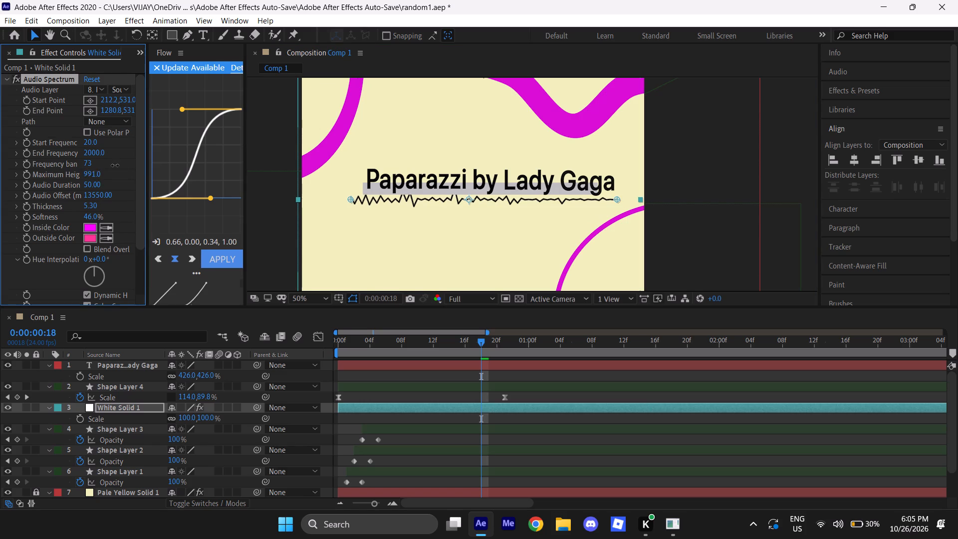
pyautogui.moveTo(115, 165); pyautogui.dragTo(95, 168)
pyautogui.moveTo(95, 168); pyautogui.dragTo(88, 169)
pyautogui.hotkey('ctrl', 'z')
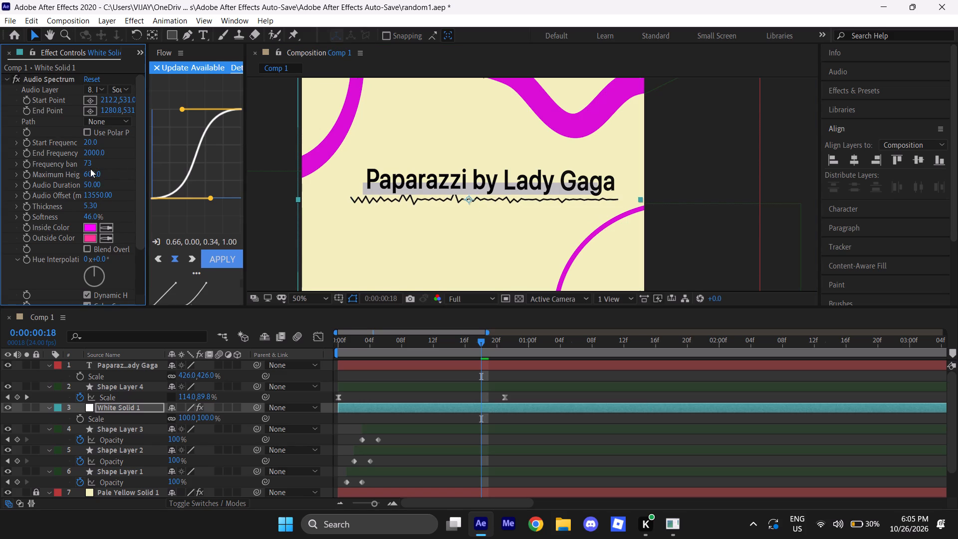
# Undo the last change and place the spectrum line slightly further right beneath the title's grey bar, checking it back at frame 12.
pyautogui.hotkey('ctrl', 'z')
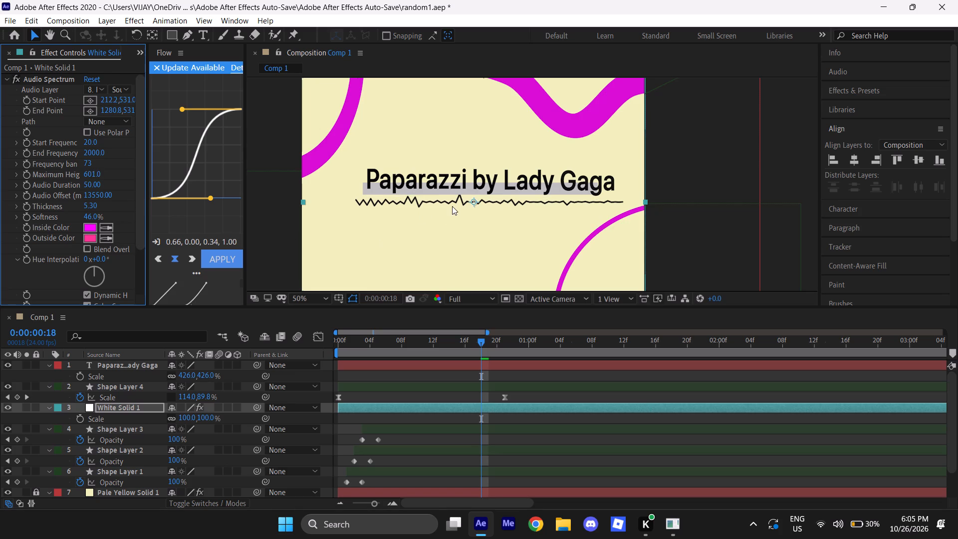
pyautogui.click(454, 205)
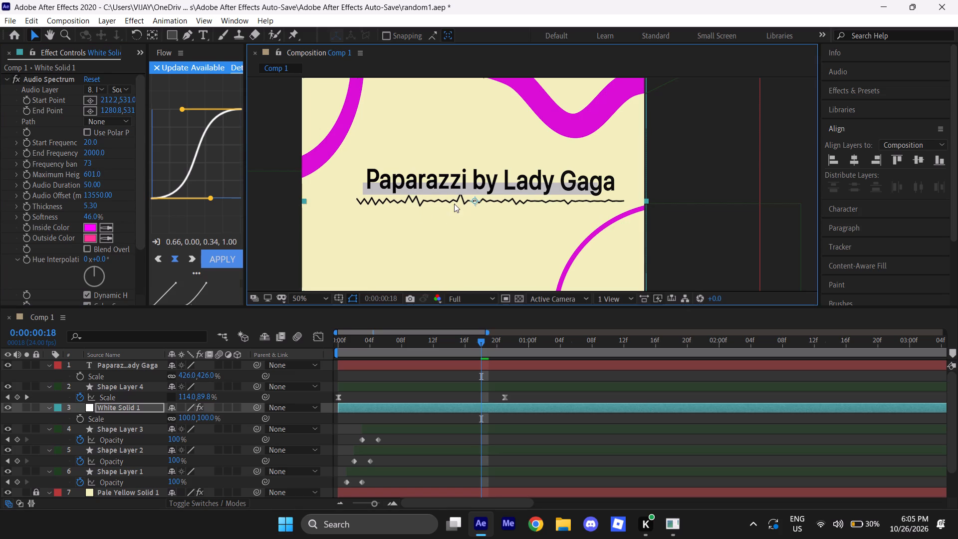
pyautogui.moveTo(484, 342); pyautogui.dragTo(409, 357)
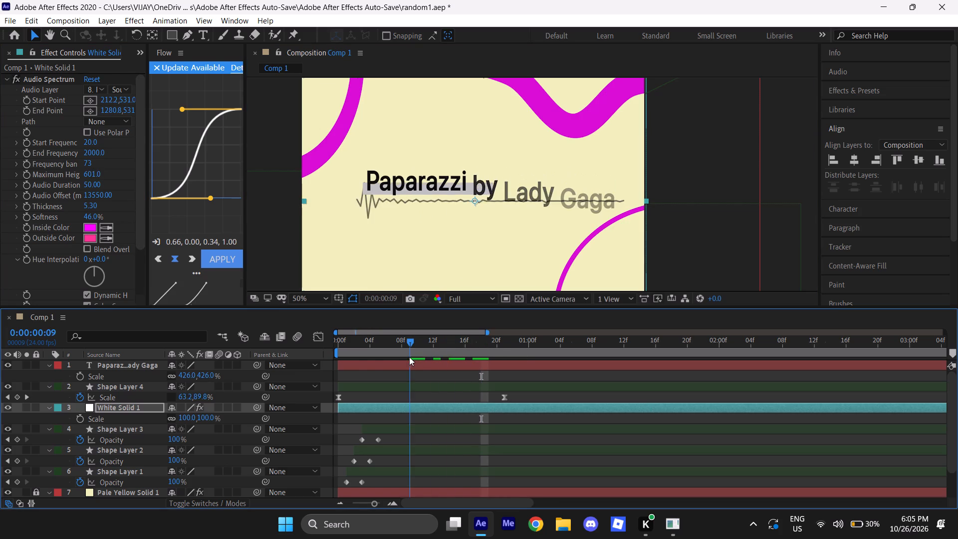
pyautogui.moveTo(409, 357); pyautogui.dragTo(434, 352)
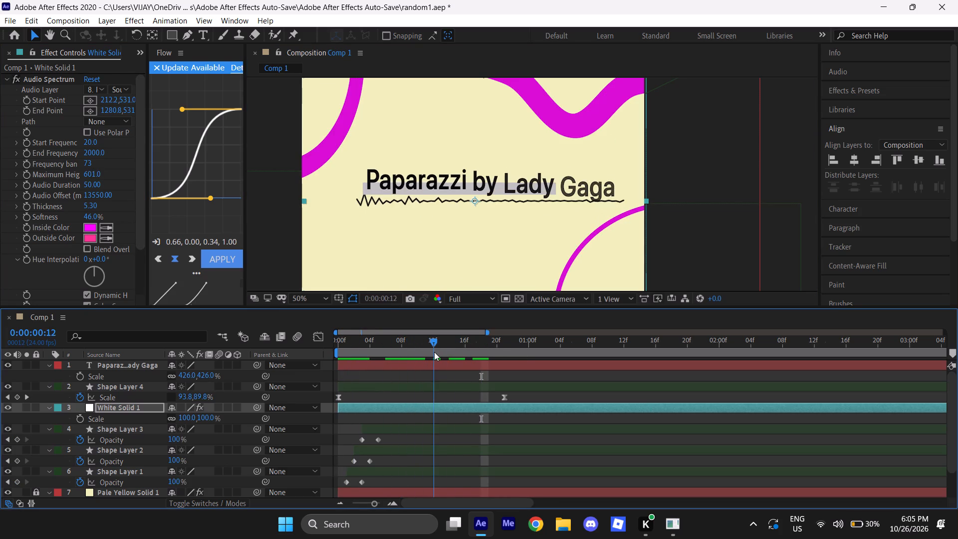
pyautogui.moveTo(434, 352); pyautogui.dragTo(436, 352)
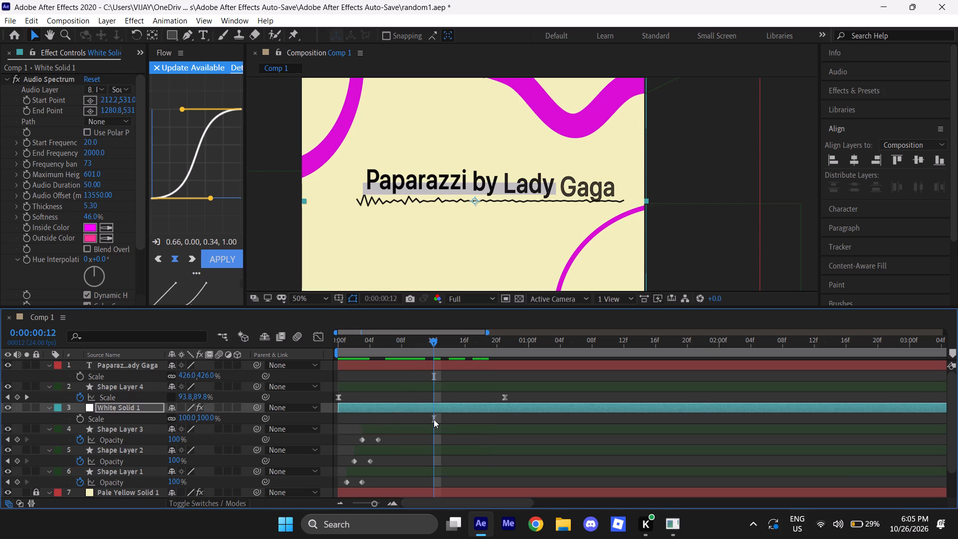
# Delay White Solid 1's fade-in by moving its Opacity keyframes to frames 10 and 14, and play back from the start.
pyautogui.press('u')
pyautogui.moveTo(447, 415); pyautogui.dragTo(437, 418)
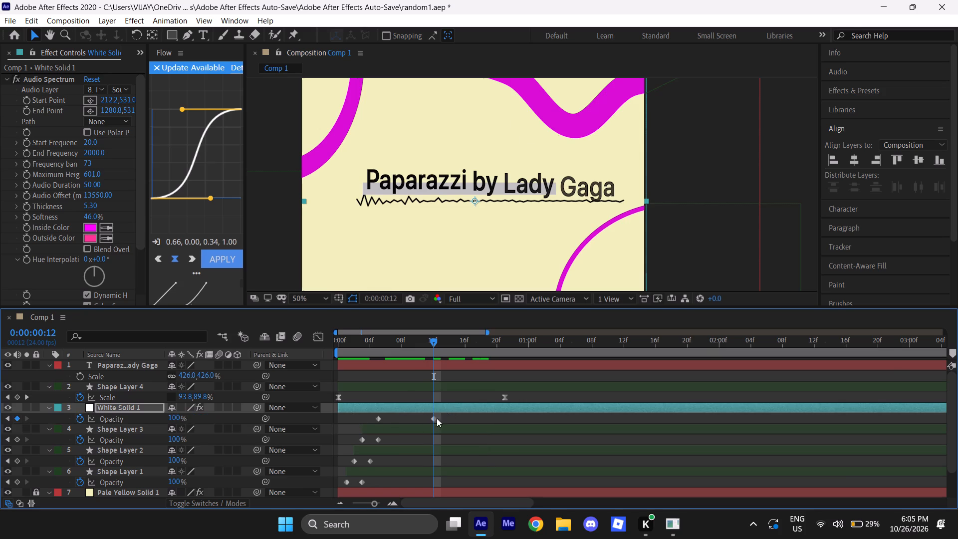
pyautogui.moveTo(437, 418); pyautogui.dragTo(374, 422)
pyautogui.moveTo(377, 420); pyautogui.dragTo(391, 419)
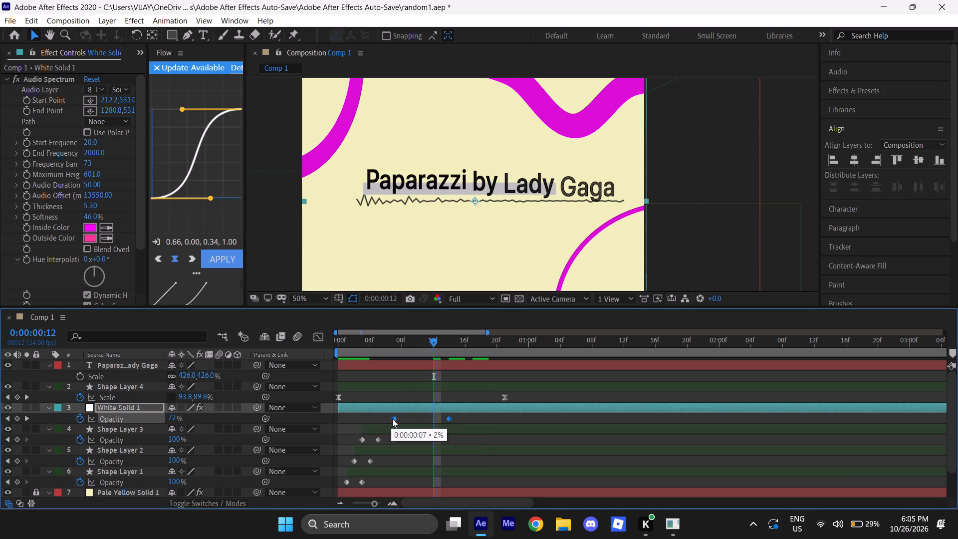
pyautogui.click(410, 415)
pyautogui.moveTo(396, 418); pyautogui.dragTo(415, 417)
pyautogui.moveTo(427, 345); pyautogui.dragTo(389, 357)
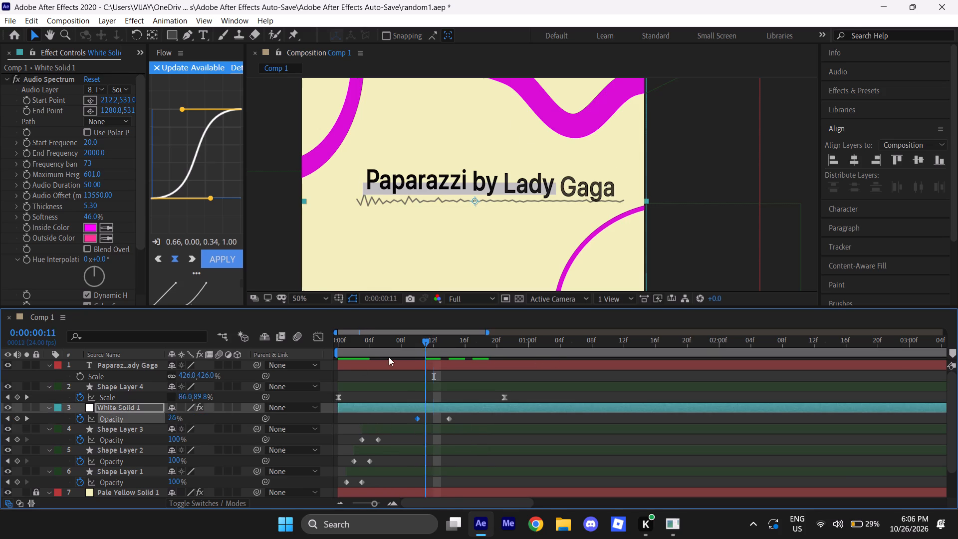
pyautogui.moveTo(389, 357); pyautogui.dragTo(302, 371)
pyautogui.press('space')
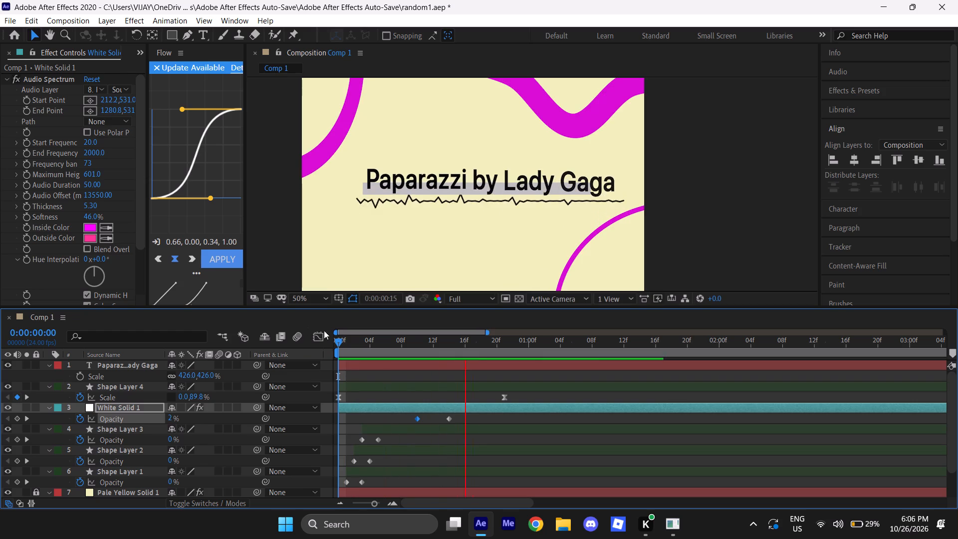
# Shift both White Solid 1 Opacity keyframes earlier to frames 6 and 10, play back, and return to frame 0.
pyautogui.moveTo(337, 344); pyautogui.dragTo(345, 345)
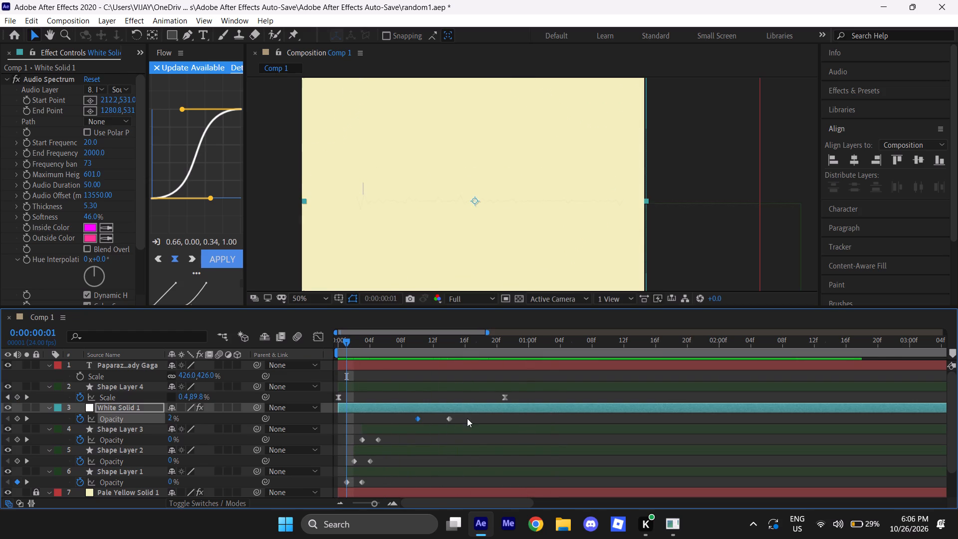
pyautogui.moveTo(467, 418); pyautogui.dragTo(389, 423)
pyautogui.moveTo(413, 420); pyautogui.dragTo(397, 422)
pyautogui.moveTo(464, 418); pyautogui.dragTo(407, 424)
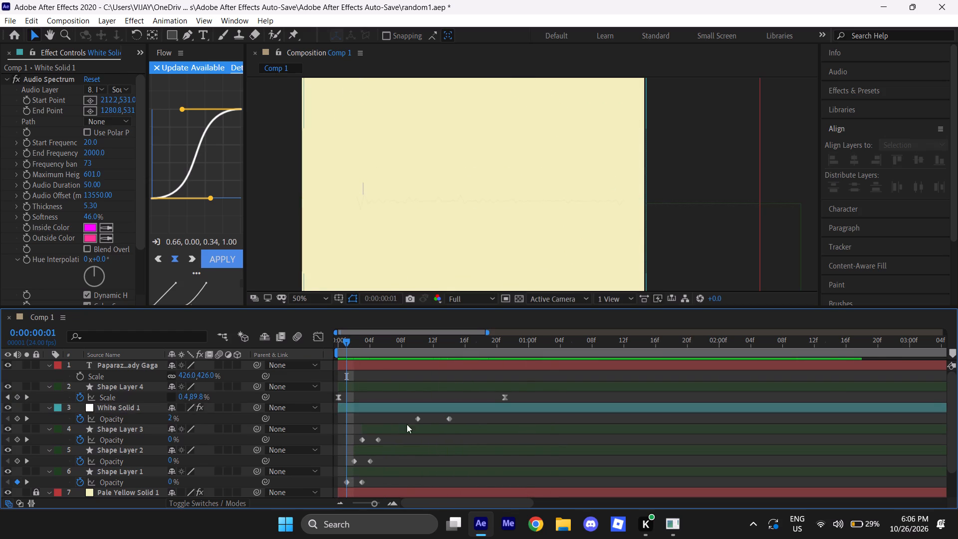
pyautogui.moveTo(407, 424); pyautogui.dragTo(399, 424)
pyautogui.moveTo(420, 418); pyautogui.dragTo(390, 423)
pyautogui.press('space')
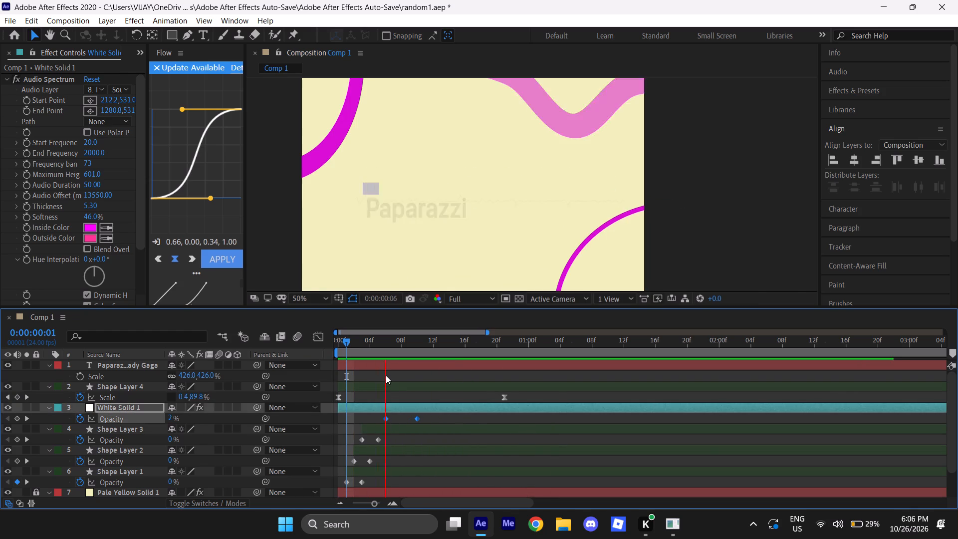
pyautogui.moveTo(348, 346); pyautogui.dragTo(255, 359)
pyautogui.click(257, 358)
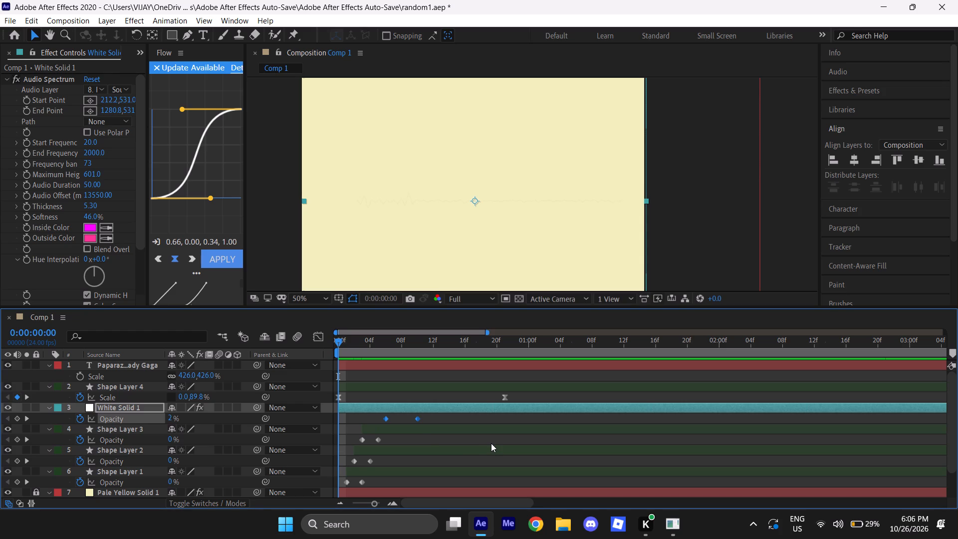
# Collapse the expanded properties of all layers in the timeline.
pyautogui.click(47, 407)
pyautogui.click(46, 421)
pyautogui.click(51, 432)
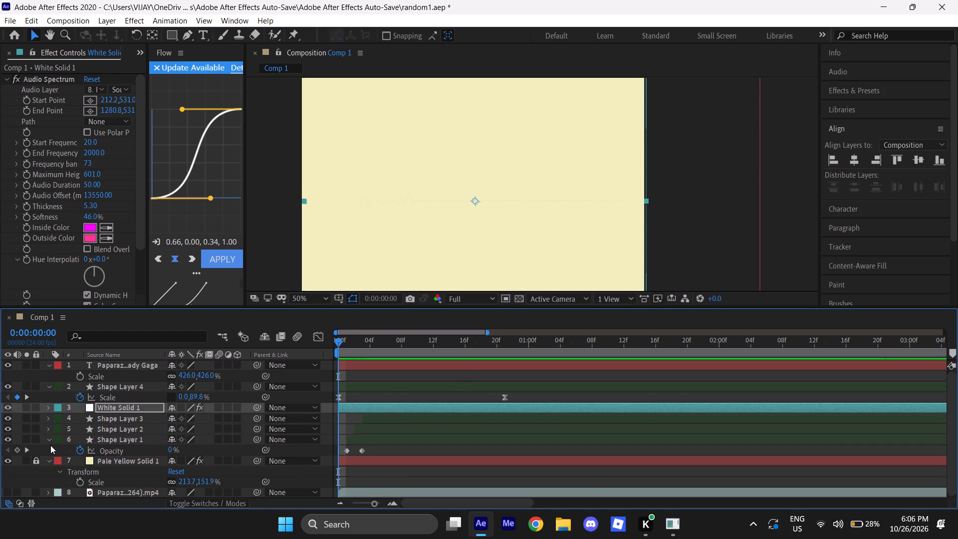
pyautogui.click(49, 441)
pyautogui.click(51, 456)
pyautogui.click(49, 451)
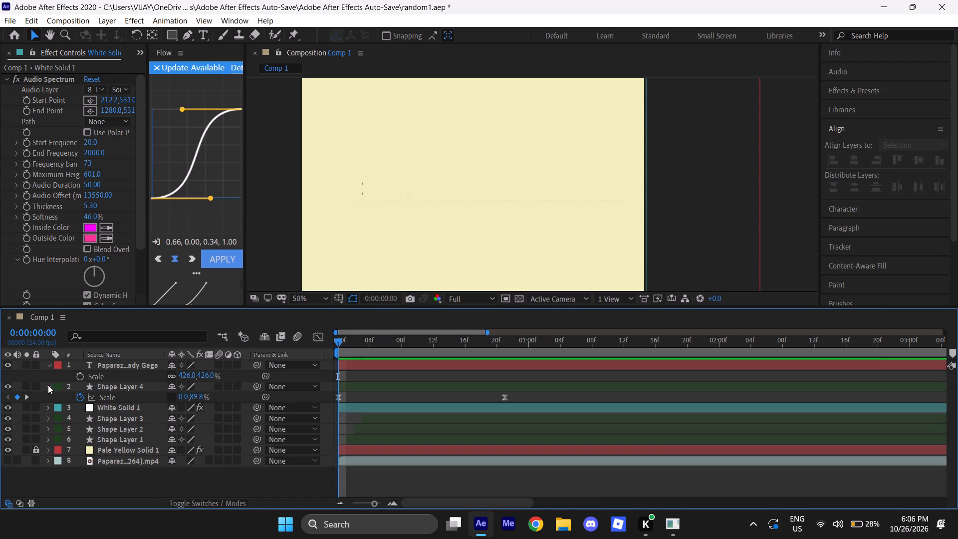
pyautogui.click(47, 386)
pyautogui.click(49, 365)
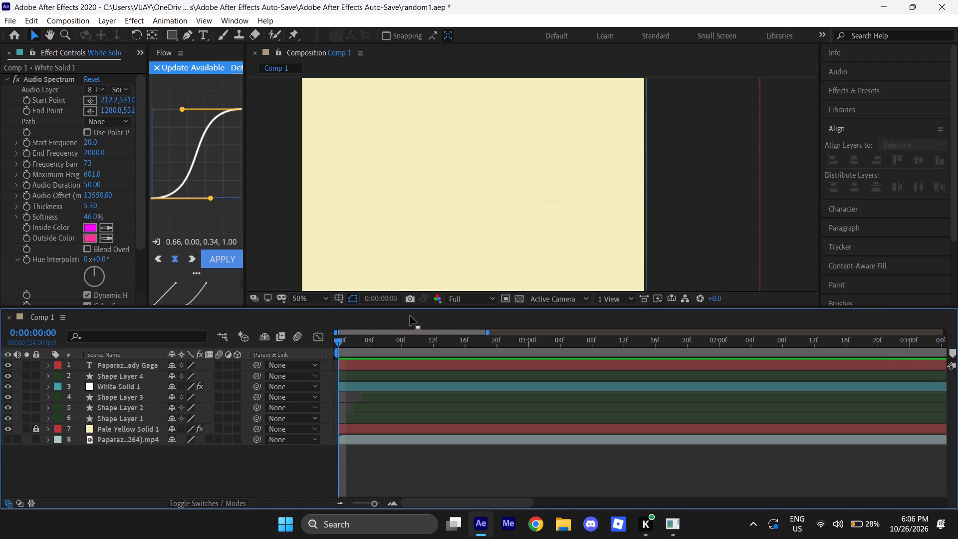
# Add a new null object to the composition.
pyautogui.rightClick(275, 223)
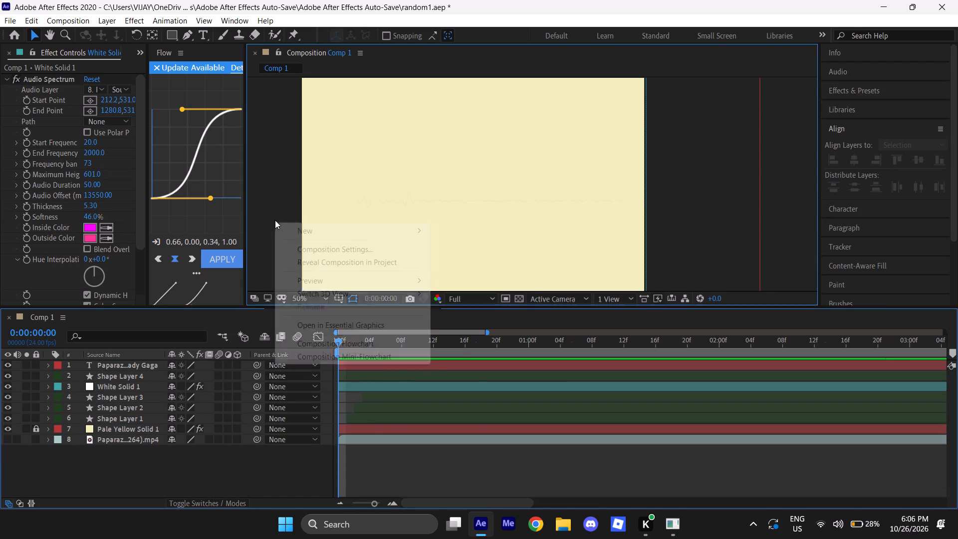
pyautogui.click(323, 231)
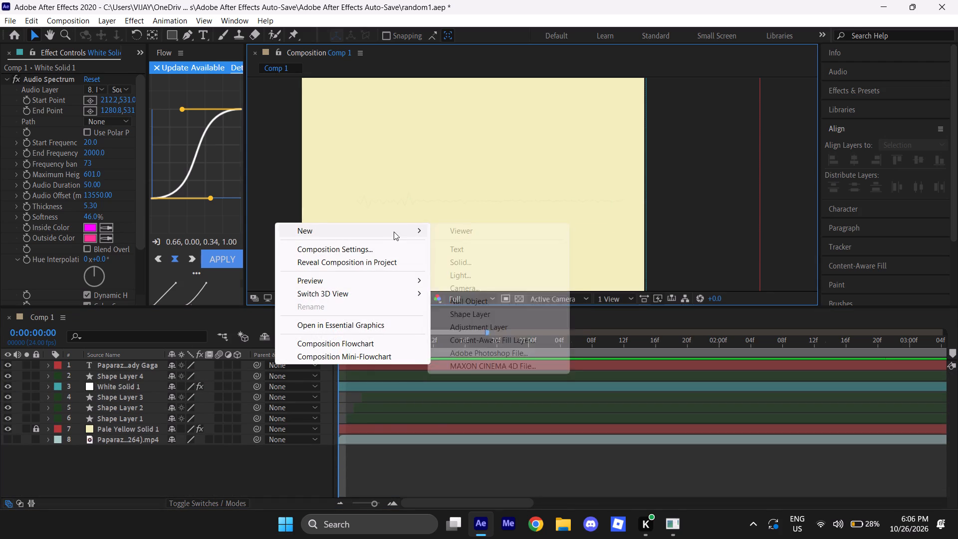
pyautogui.click(399, 232)
pyautogui.click(470, 306)
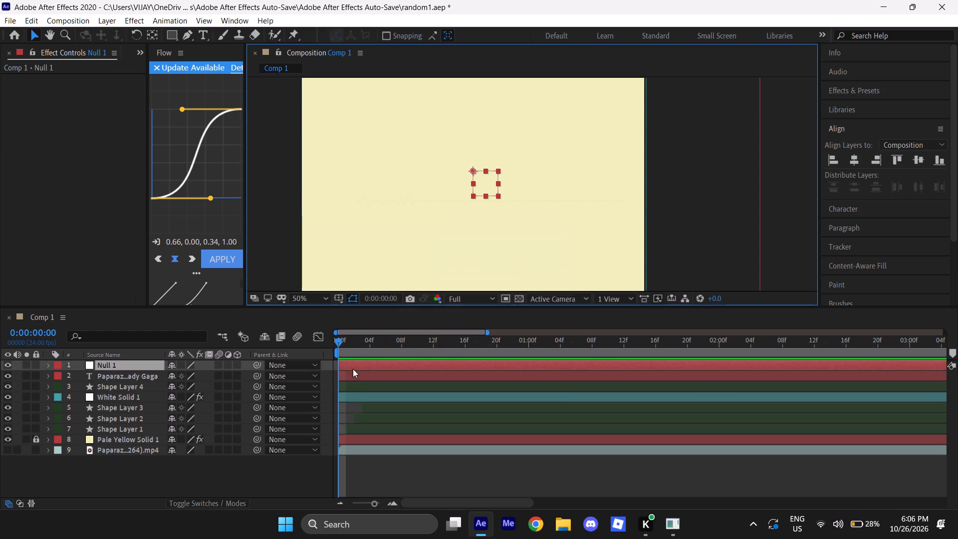
# Parent the title, Shape Layer 4 and White Solid 1 to Null 1, with the whole frame in view.
pyautogui.moveTo(324, 377); pyautogui.dragTo(319, 390)
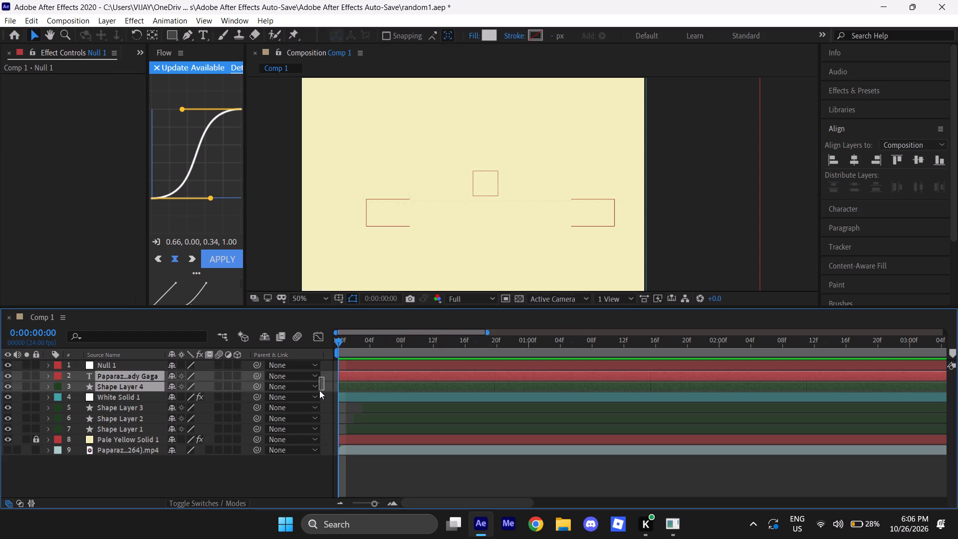
pyautogui.moveTo(319, 390); pyautogui.dragTo(317, 396)
pyautogui.moveTo(255, 376); pyautogui.dragTo(255, 375)
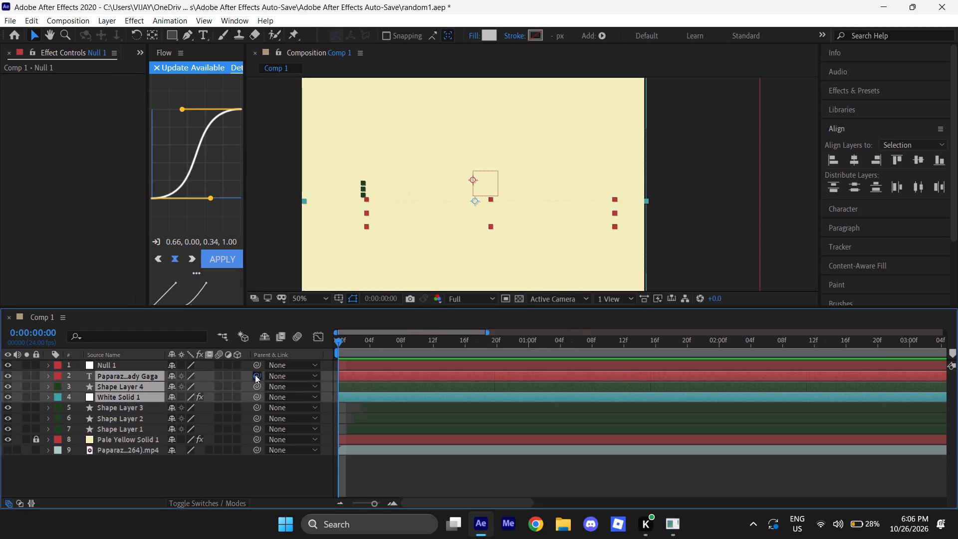
pyautogui.moveTo(255, 375); pyautogui.dragTo(134, 366)
pyautogui.scroll(-2, 503, 224)
pyautogui.scroll(1, 500, 212)
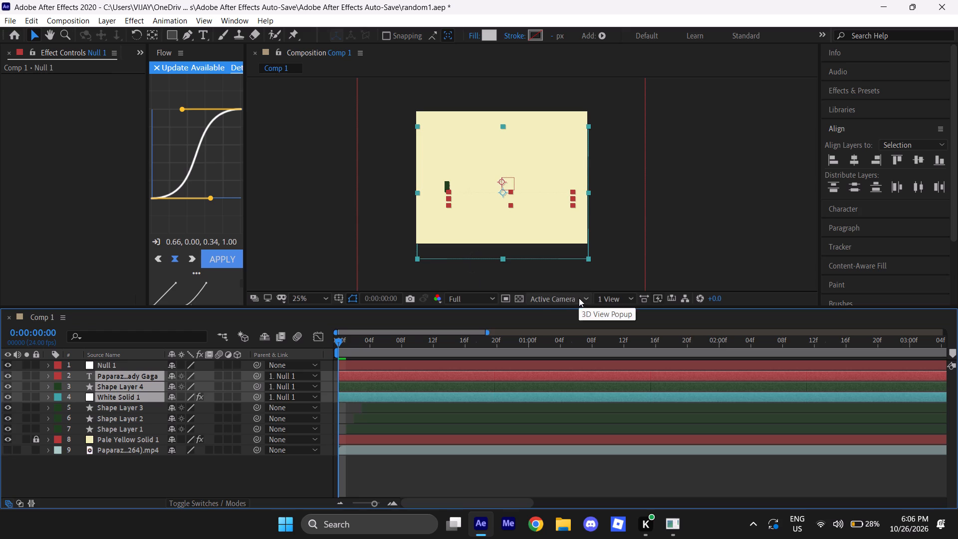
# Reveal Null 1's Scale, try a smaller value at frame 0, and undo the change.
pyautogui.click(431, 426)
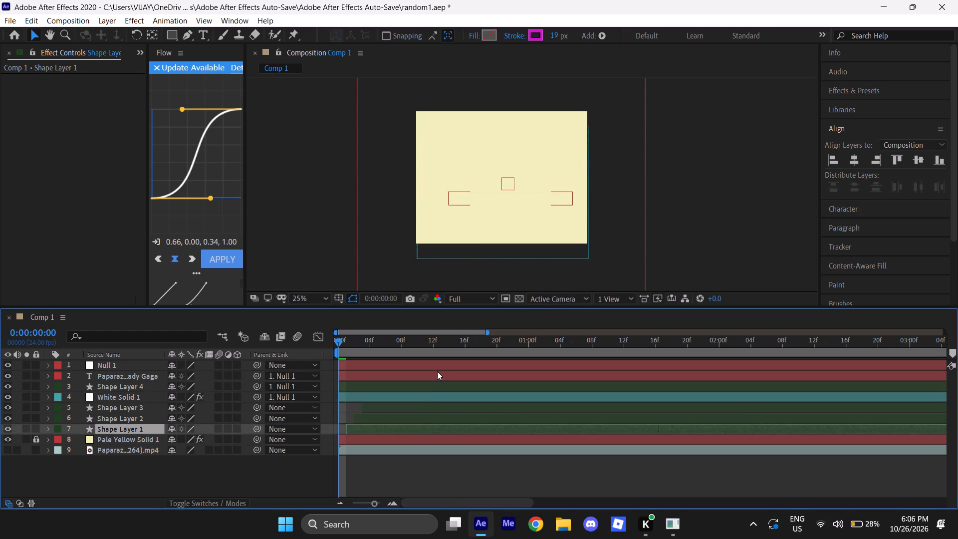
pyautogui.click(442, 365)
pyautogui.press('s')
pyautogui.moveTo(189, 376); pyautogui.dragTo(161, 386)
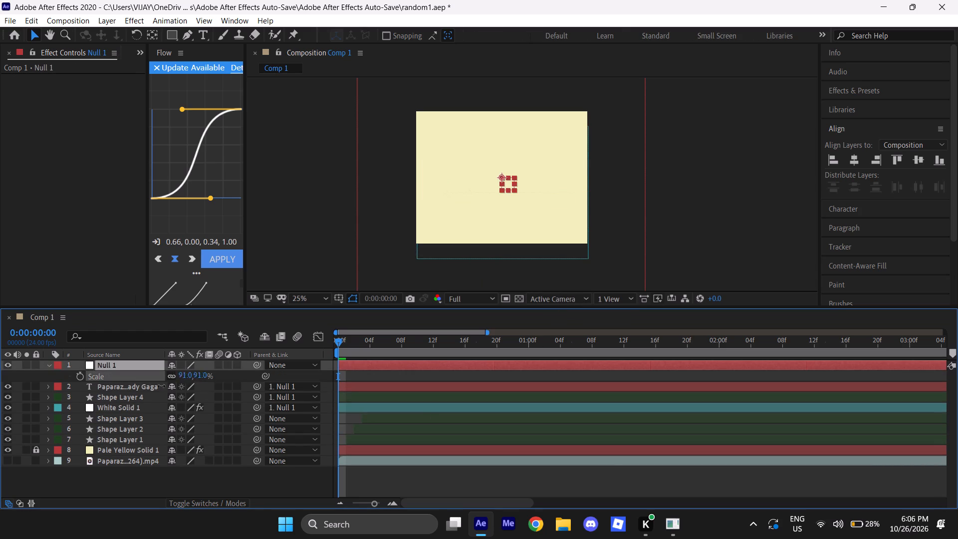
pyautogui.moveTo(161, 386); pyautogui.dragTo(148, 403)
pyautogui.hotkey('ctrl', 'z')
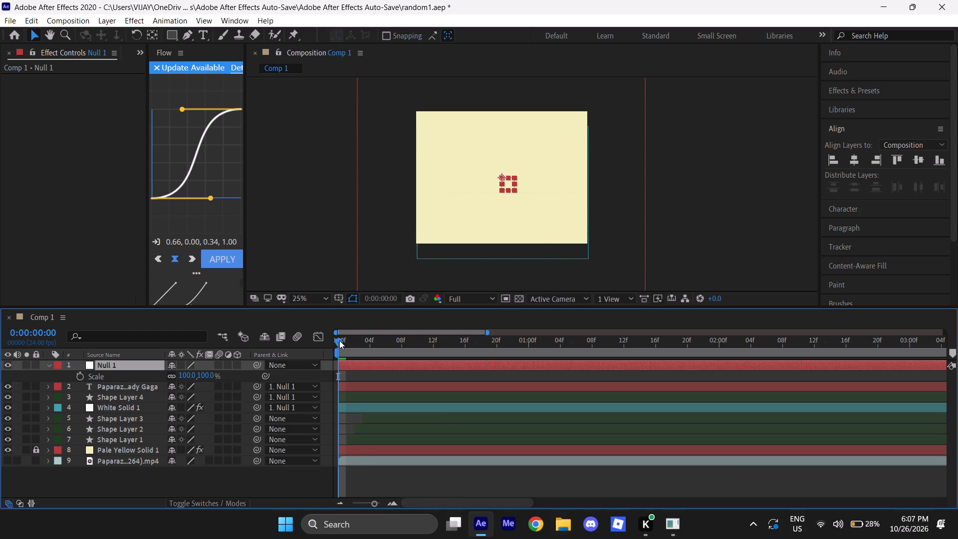
# Shift Shape Layers 1, 2 and 3 together one frame earlier and play back the opening.
pyautogui.moveTo(339, 340); pyautogui.dragTo(359, 332)
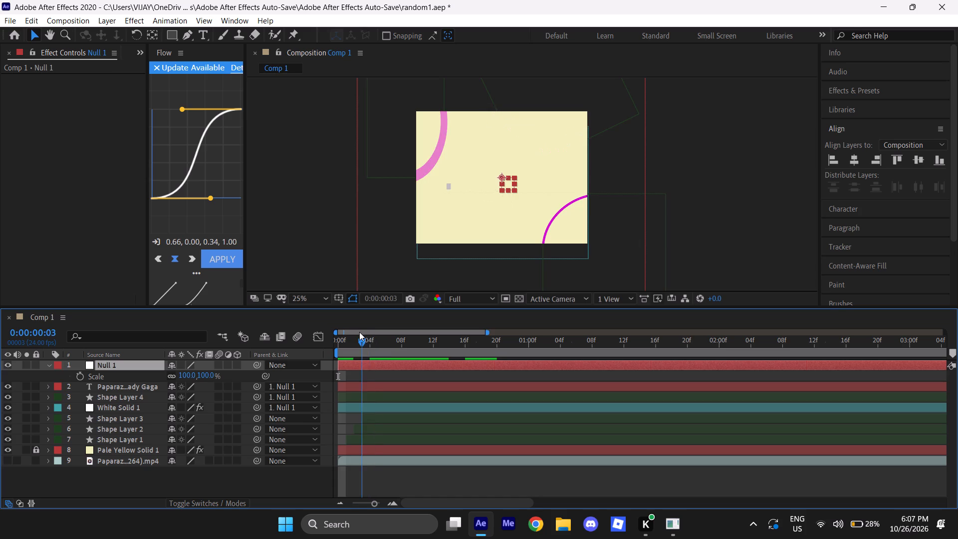
pyautogui.moveTo(359, 332); pyautogui.dragTo(366, 326)
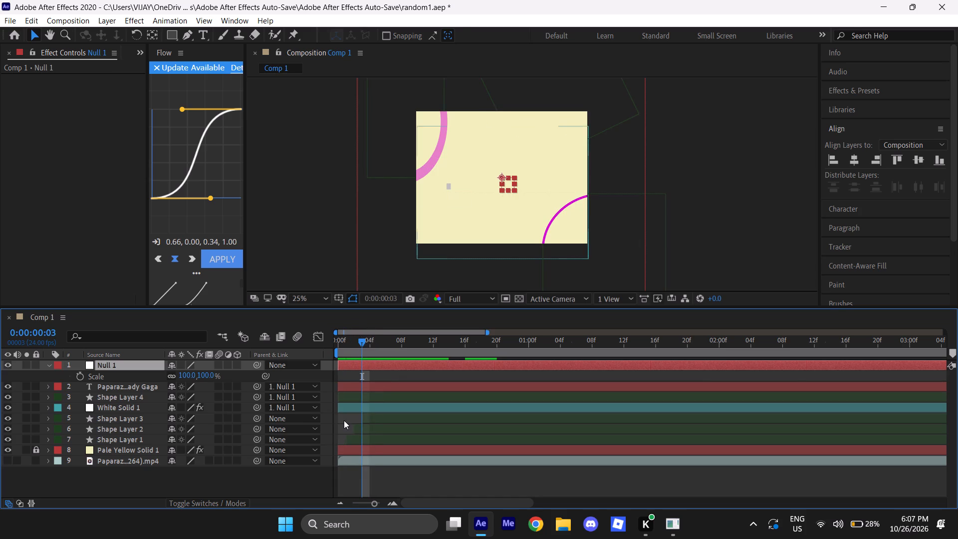
pyautogui.moveTo(330, 417); pyautogui.dragTo(324, 440)
pyautogui.moveTo(371, 423); pyautogui.dragTo(360, 422)
pyautogui.moveTo(356, 336); pyautogui.dragTo(272, 329)
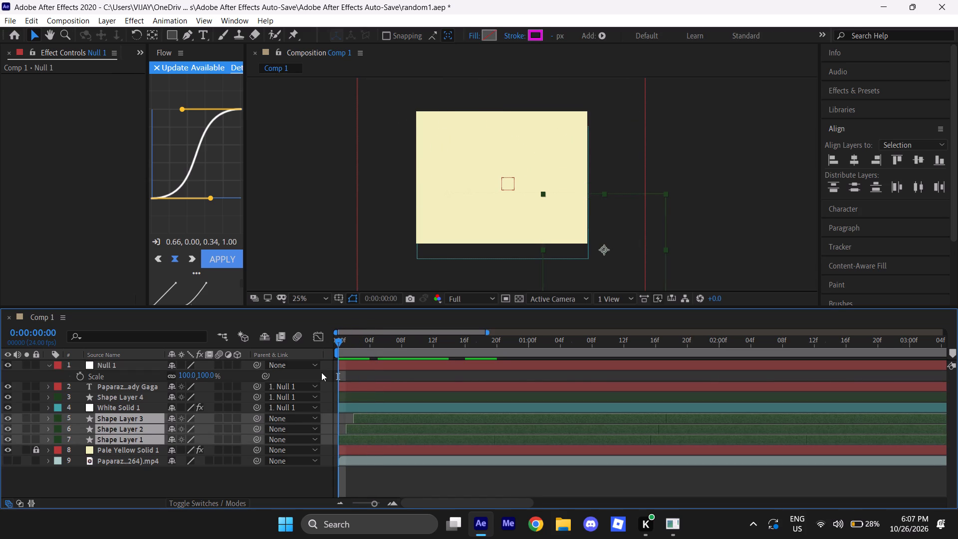
pyautogui.press('space')
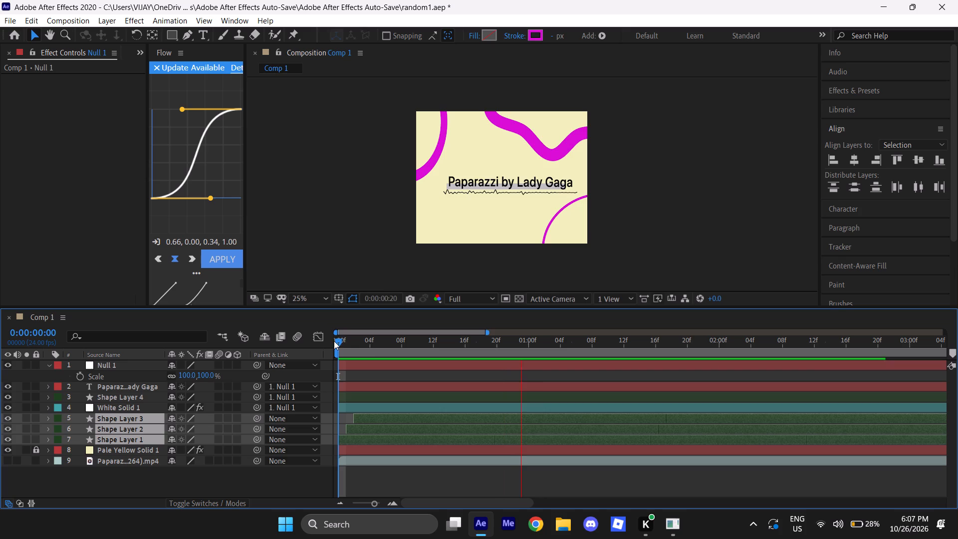
# Go to frame 5, select Null 1 and save the project.
pyautogui.moveTo(339, 341); pyautogui.dragTo(367, 348)
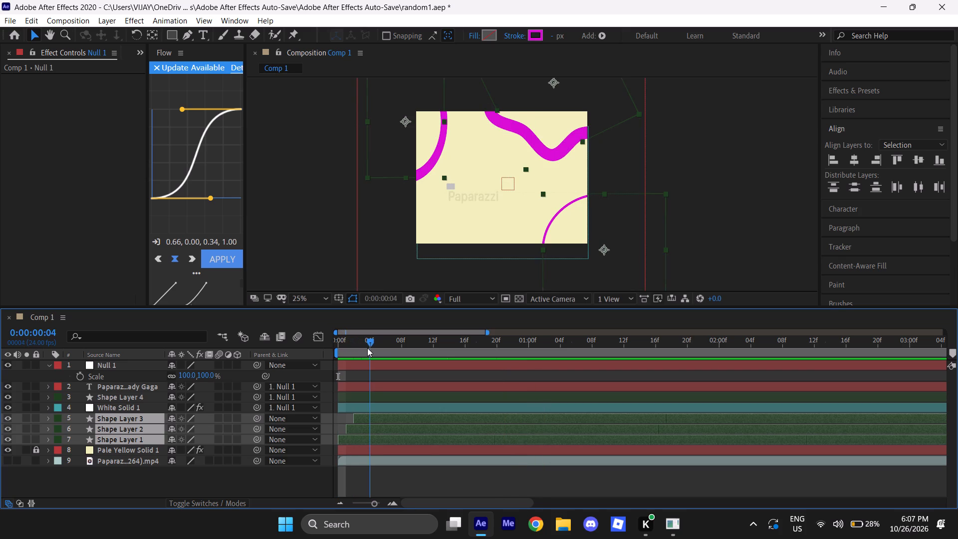
pyautogui.moveTo(367, 348); pyautogui.dragTo(378, 347)
pyautogui.click(375, 359)
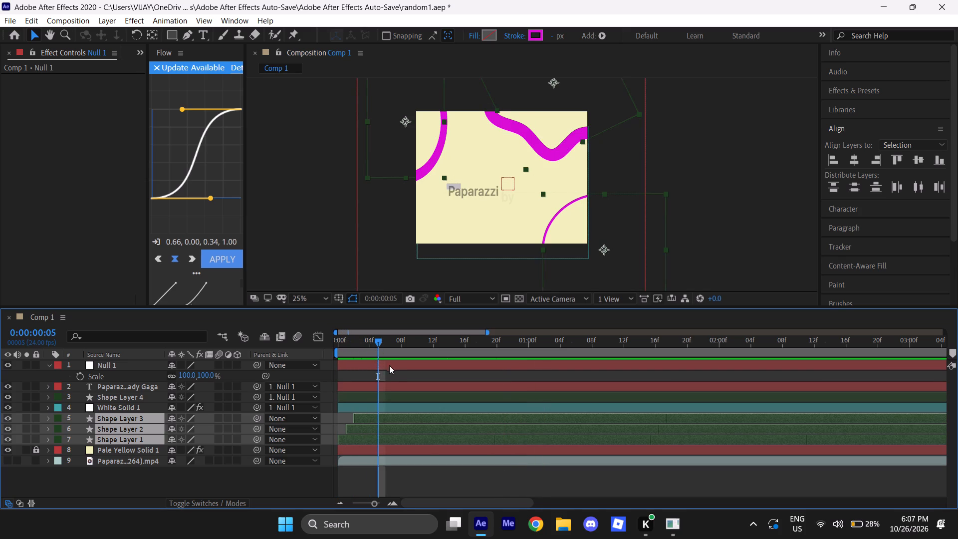
pyautogui.click(392, 364)
pyautogui.hotkey('ctrl', 's')
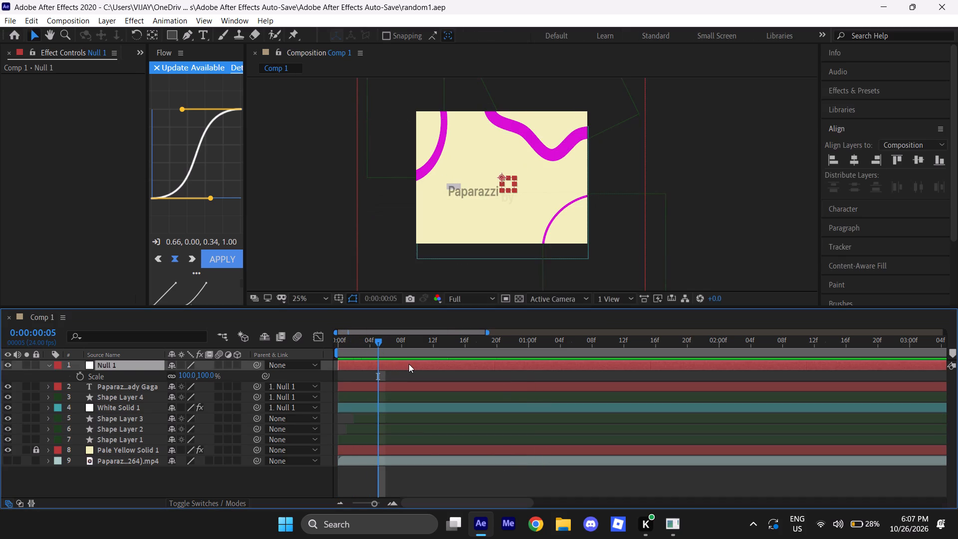
# At frame 5, set Null 1's Scale to 70% to shrink the title group, and scrub forward to check it.
pyautogui.press('s')
pyautogui.press('s')
pyautogui.moveTo(181, 373); pyautogui.dragTo(167, 377)
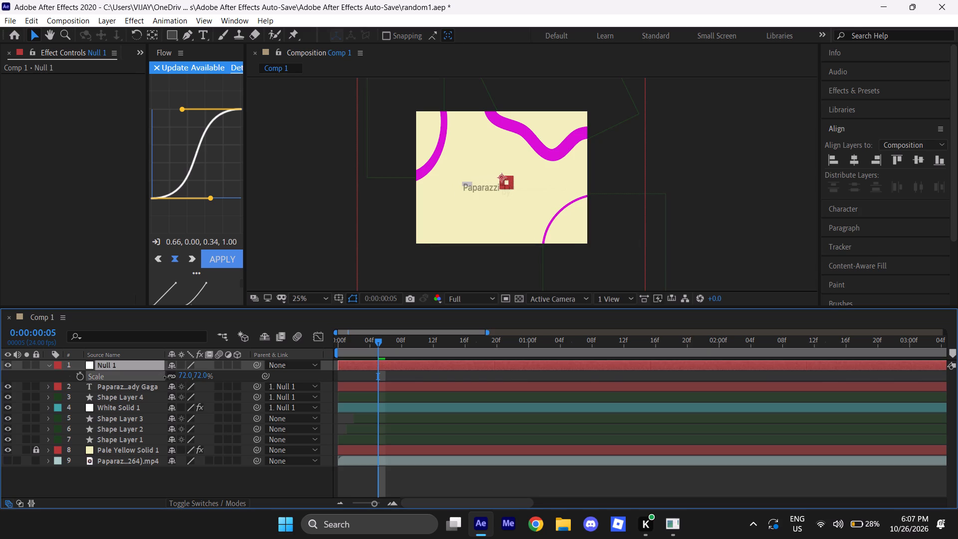
pyautogui.moveTo(167, 377); pyautogui.dragTo(166, 377)
pyautogui.moveTo(383, 345); pyautogui.dragTo(447, 349)
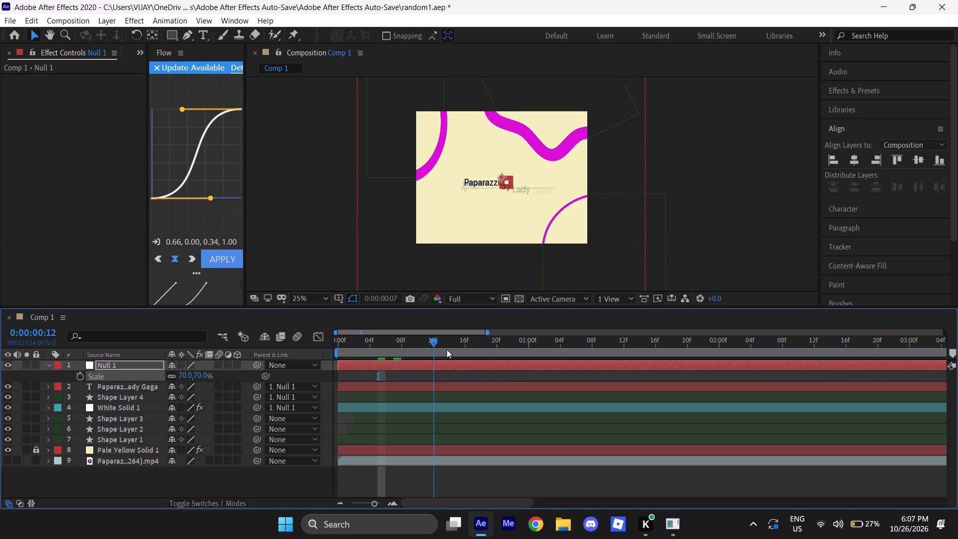
# Fit the composition in its viewer and reduce Null 1's Scale to 41% at frame 17.
pyautogui.moveTo(447, 349); pyautogui.dragTo(472, 350)
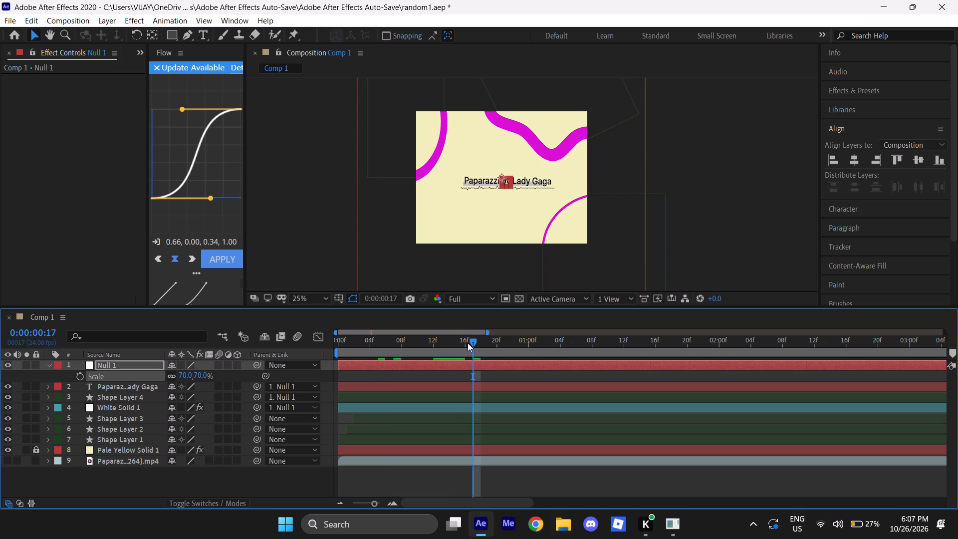
pyautogui.click(312, 295)
pyautogui.click(320, 76)
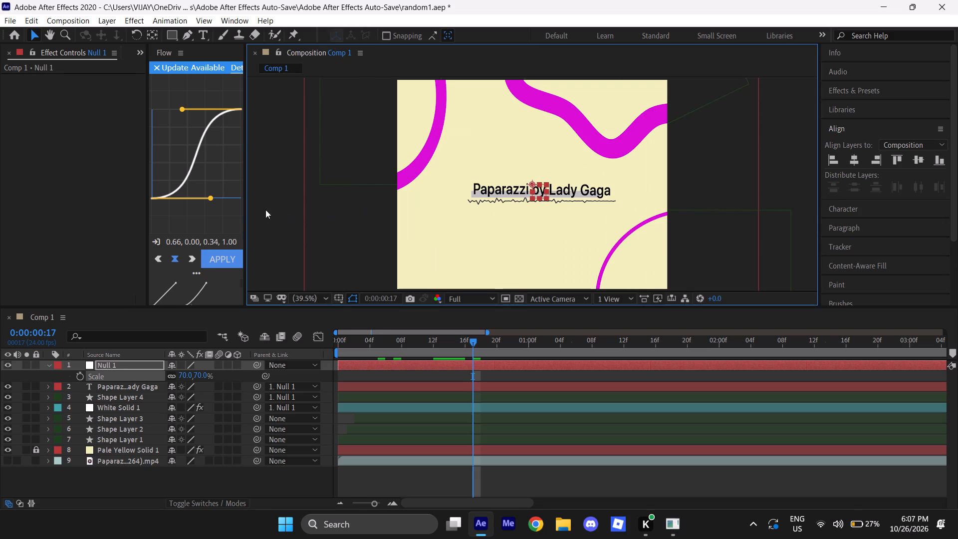
pyautogui.moveTo(245, 189); pyautogui.dragTo(277, 178)
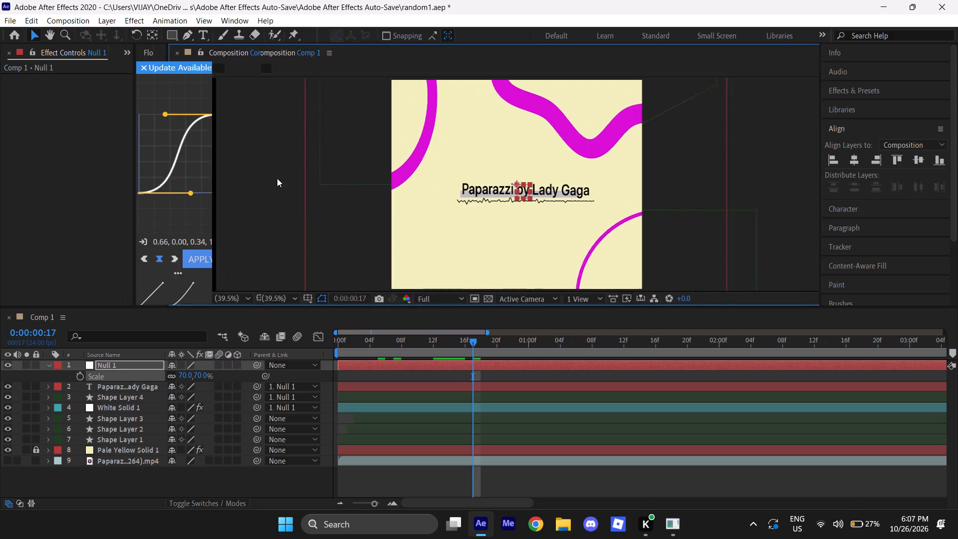
pyautogui.moveTo(277, 178); pyautogui.dragTo(289, 174)
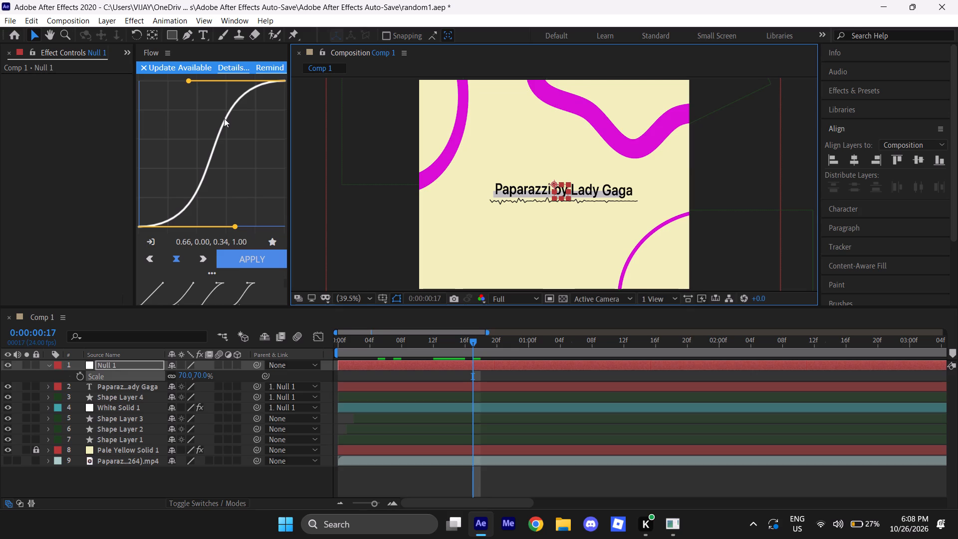
pyautogui.moveTo(186, 376); pyautogui.dragTo(149, 376)
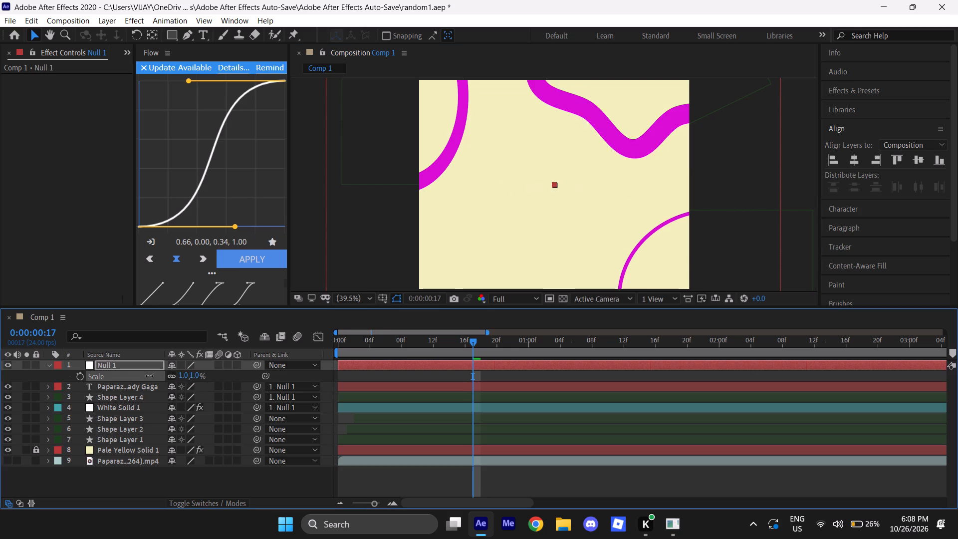
pyautogui.moveTo(149, 376); pyautogui.dragTo(164, 372)
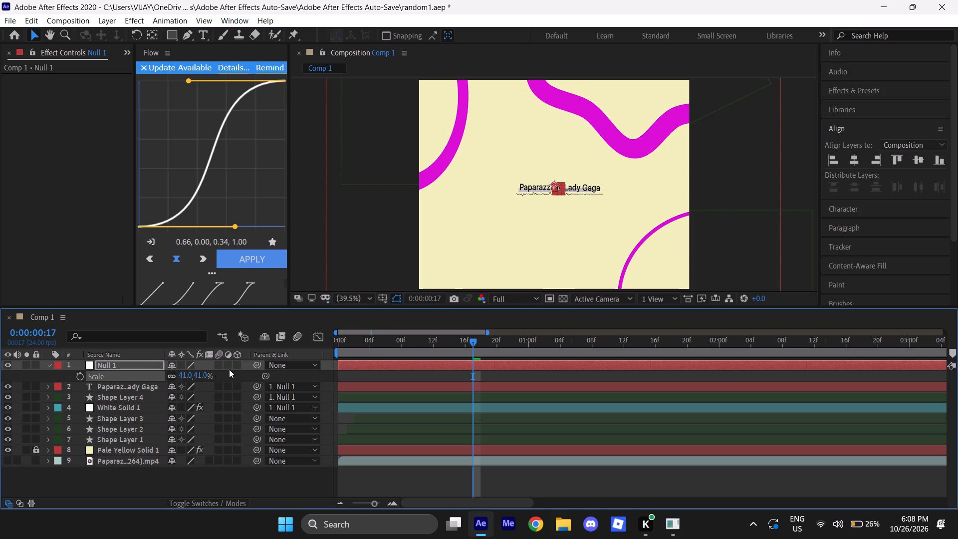
# Move Null 1 to Position 236, 95 in the composition's upper-left corner and play back the opening to check it.
pyautogui.press('x')
pyautogui.press('p')
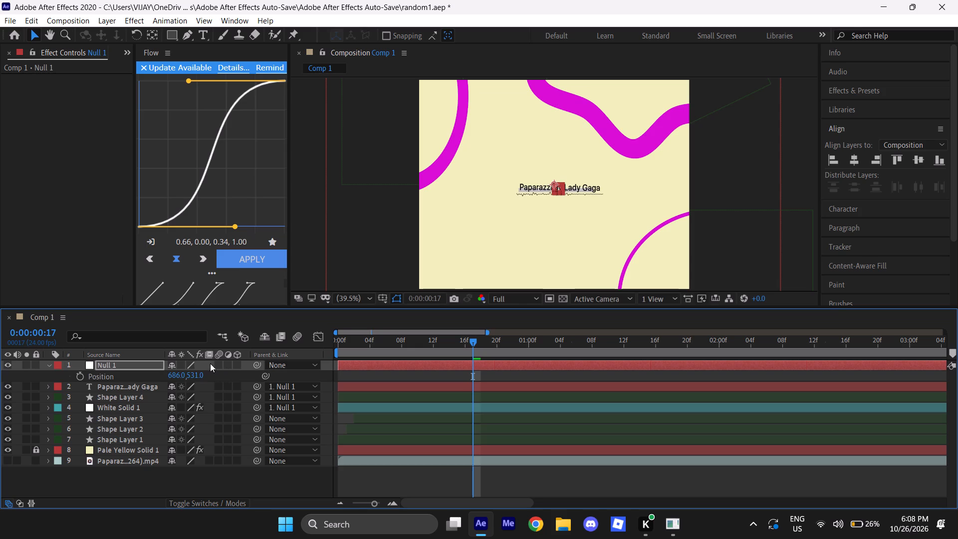
pyautogui.moveTo(200, 380); pyautogui.dragTo(267, 37)
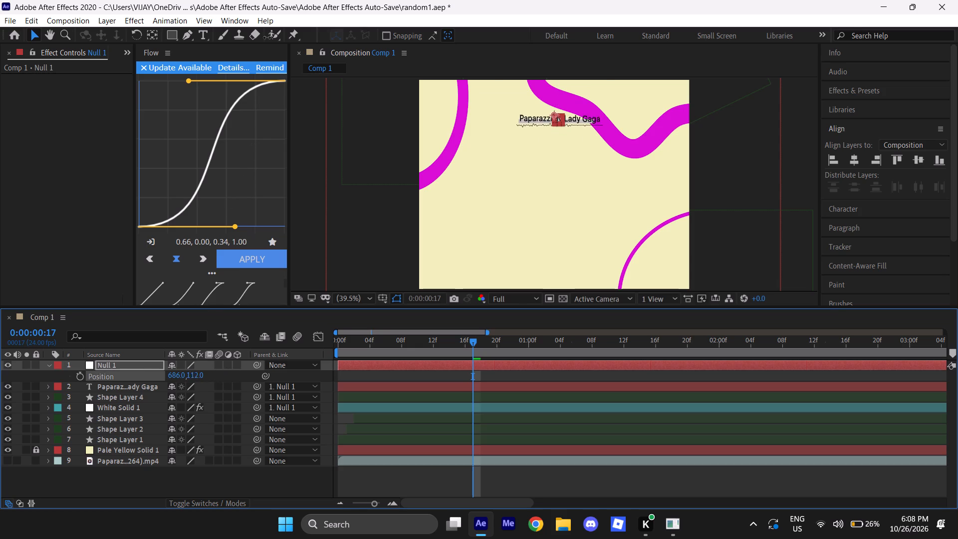
pyautogui.moveTo(267, 37); pyautogui.dragTo(266, 42)
pyautogui.moveTo(179, 375); pyautogui.dragTo(0, 359)
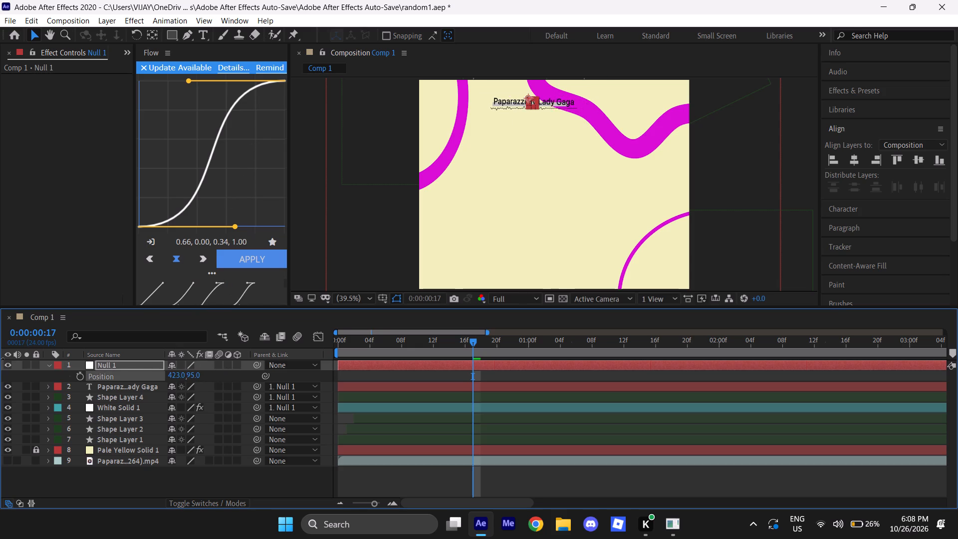
pyautogui.moveTo(0, 359); pyautogui.dragTo(0, 358)
pyautogui.moveTo(176, 376); pyautogui.dragTo(39, 378)
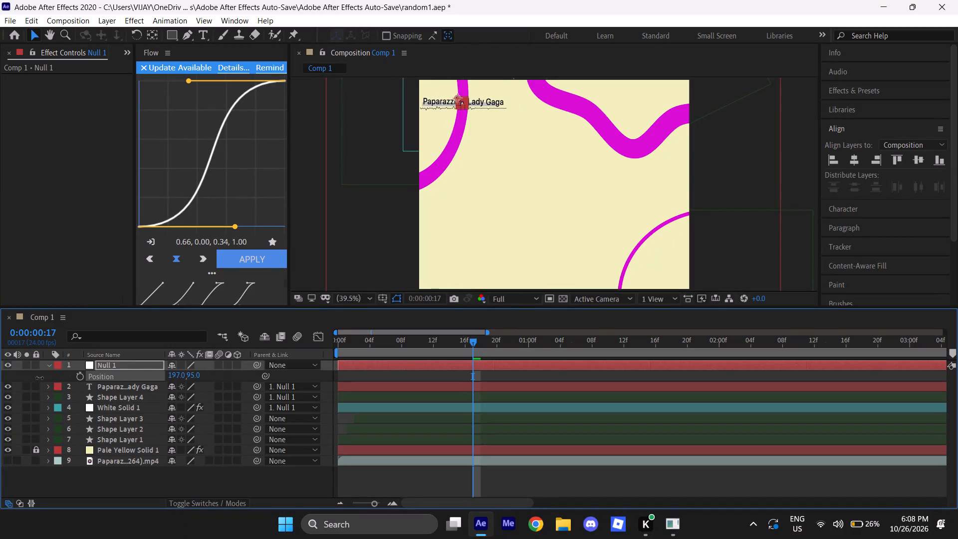
pyautogui.moveTo(39, 378); pyautogui.dragTo(55, 375)
pyautogui.moveTo(469, 348); pyautogui.dragTo(437, 351)
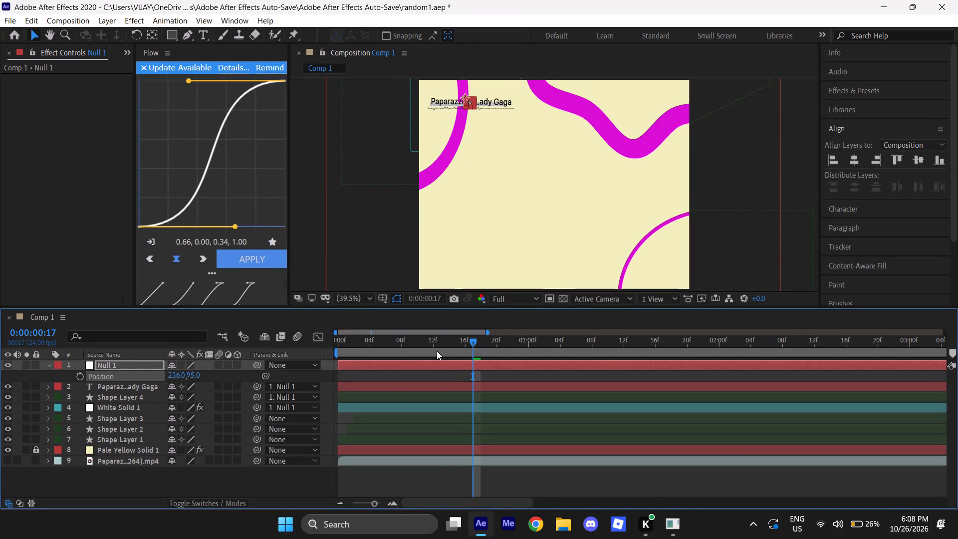
pyautogui.moveTo(437, 351); pyautogui.dragTo(227, 372)
pyautogui.press('space')
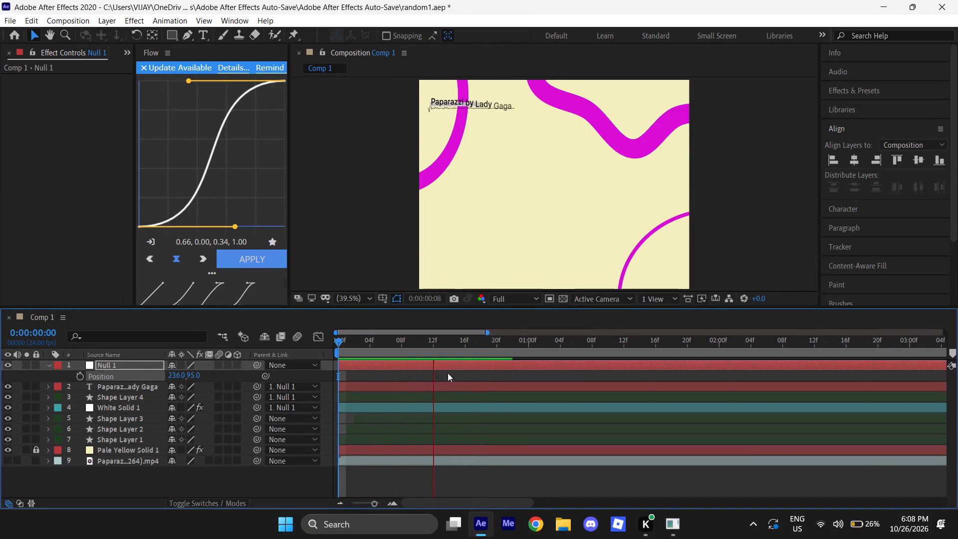
pyautogui.moveTo(340, 341); pyautogui.dragTo(310, 345)
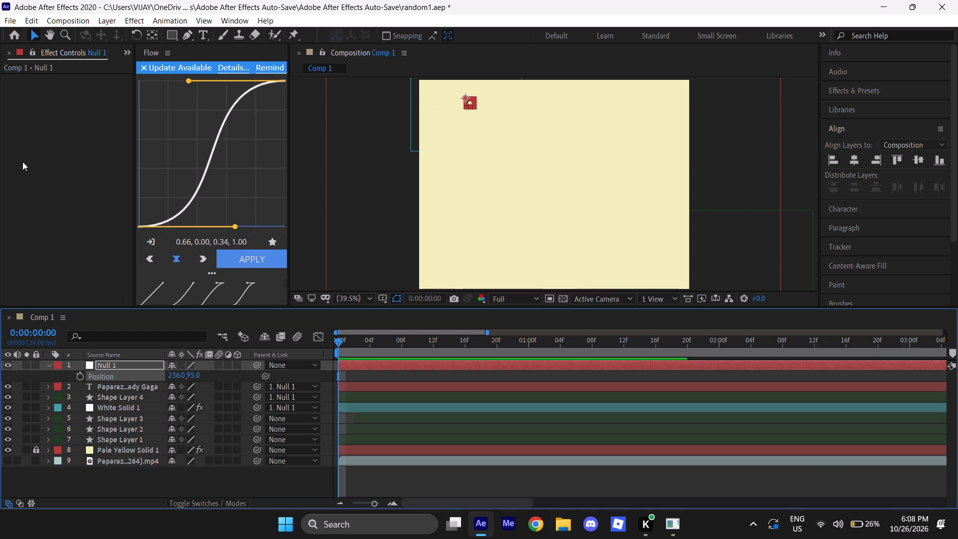
pyautogui.moveTo(334, 342); pyautogui.dragTo(410, 338)
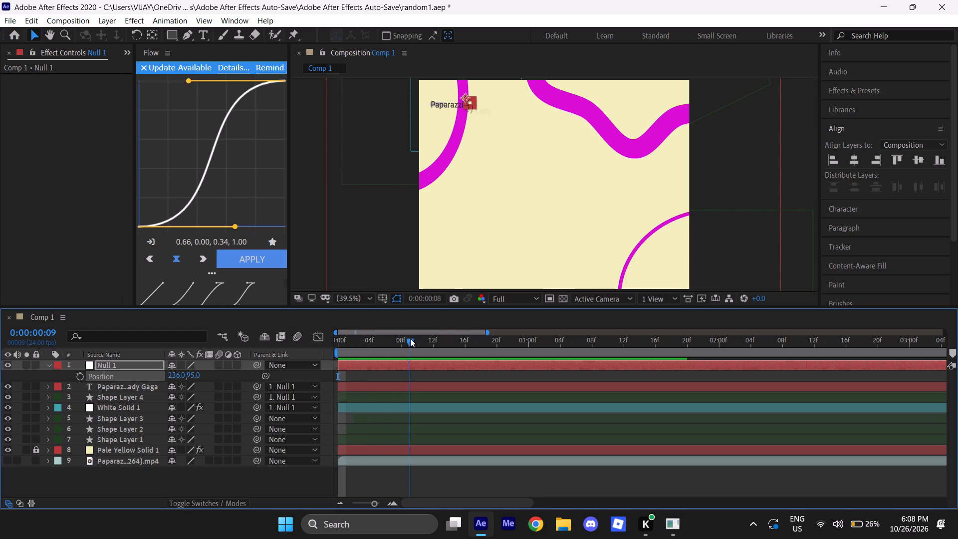
pyautogui.moveTo(410, 338); pyautogui.dragTo(462, 325)
# Nudge Null 1 slightly further up and left in the composition, with its X position at 227.
pyautogui.click(559, 375)
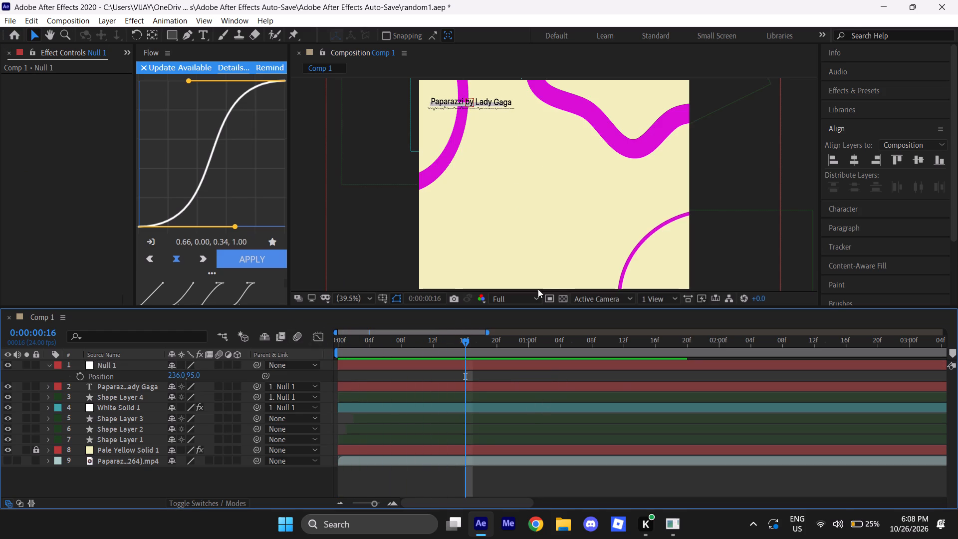
pyautogui.click(490, 357)
pyautogui.click(486, 362)
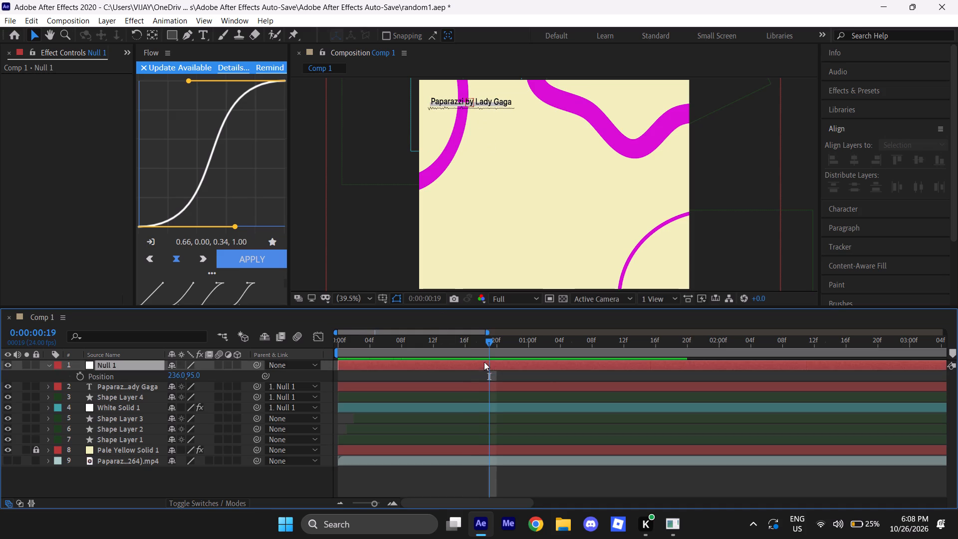
pyautogui.moveTo(190, 376); pyautogui.dragTo(194, 358)
pyautogui.click(194, 358)
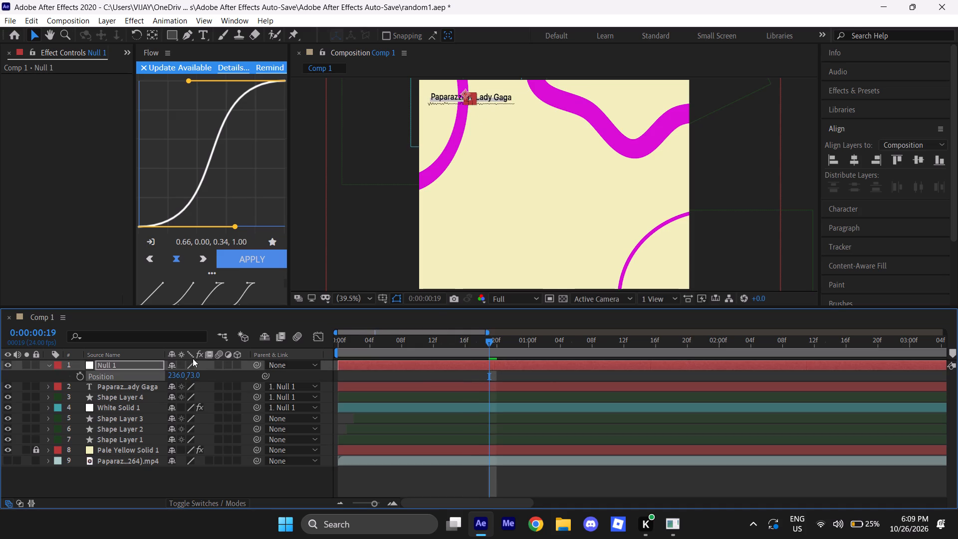
pyautogui.moveTo(176, 374); pyautogui.dragTo(169, 372)
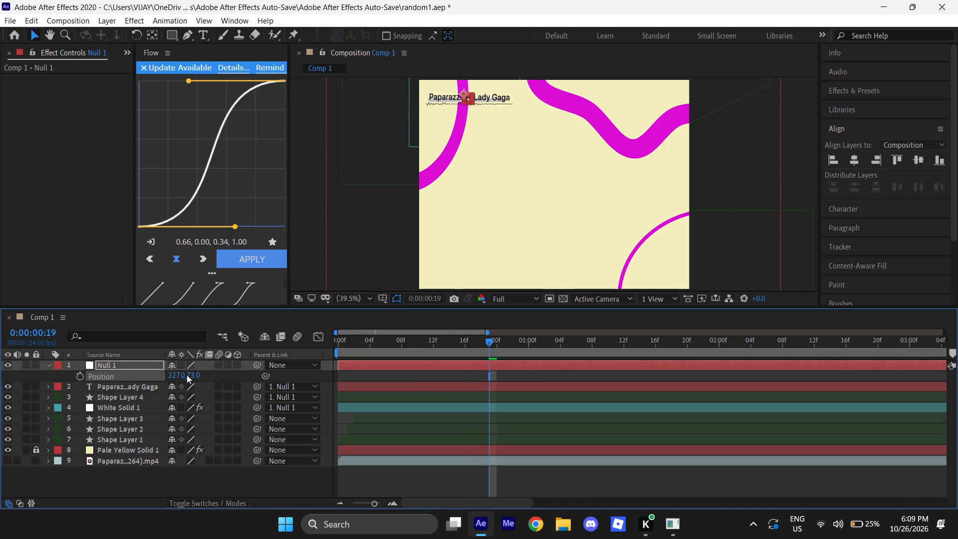
pyautogui.moveTo(189, 375); pyautogui.dragTo(190, 367)
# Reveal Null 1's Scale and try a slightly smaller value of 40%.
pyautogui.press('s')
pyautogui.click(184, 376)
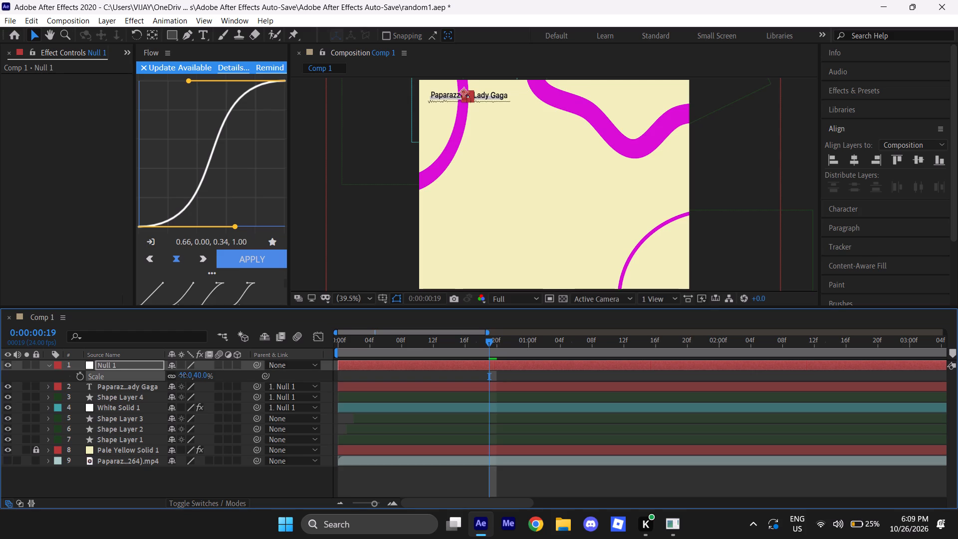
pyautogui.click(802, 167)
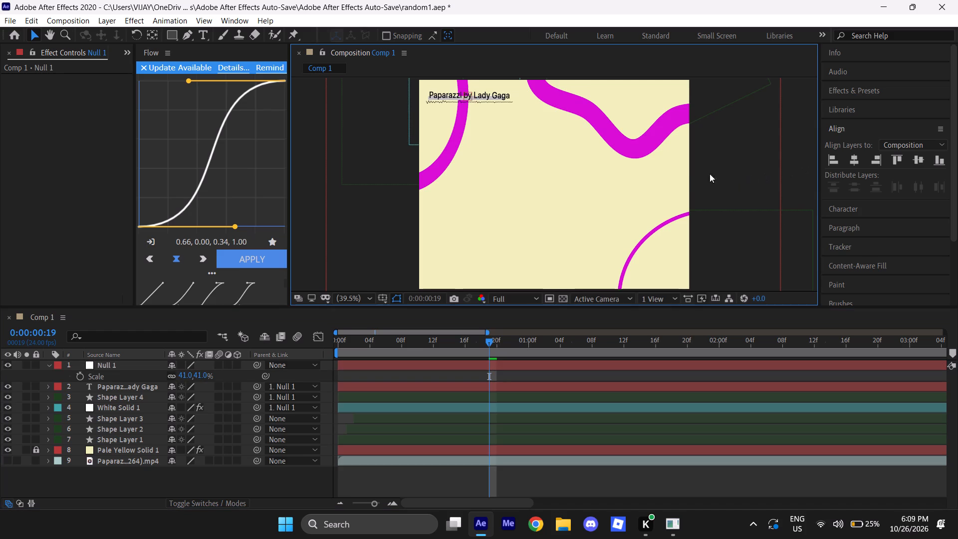
# Play back the opening from frame 0 to check the title group's new size and corner placement.
pyautogui.scroll(-1, 689, 169)
pyautogui.press('space')
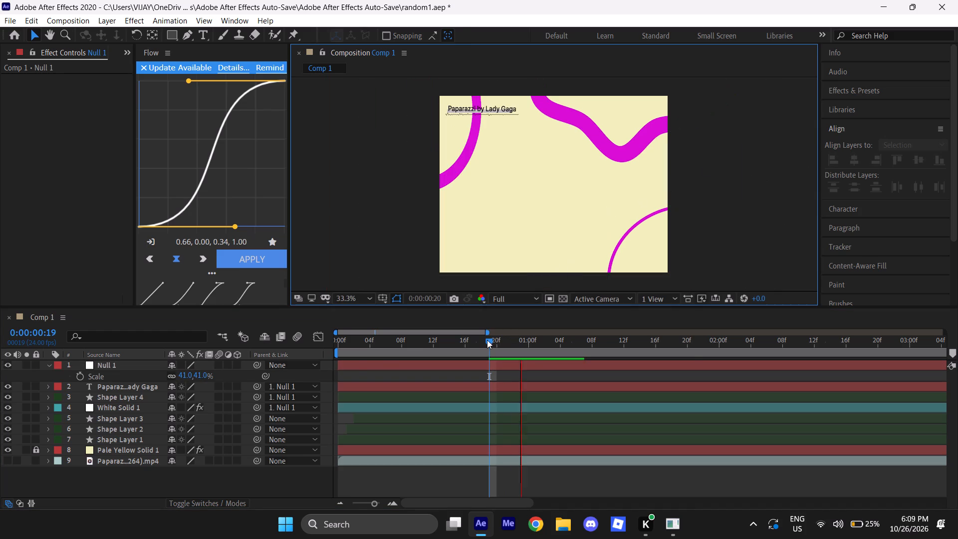
pyautogui.moveTo(487, 340); pyautogui.dragTo(298, 381)
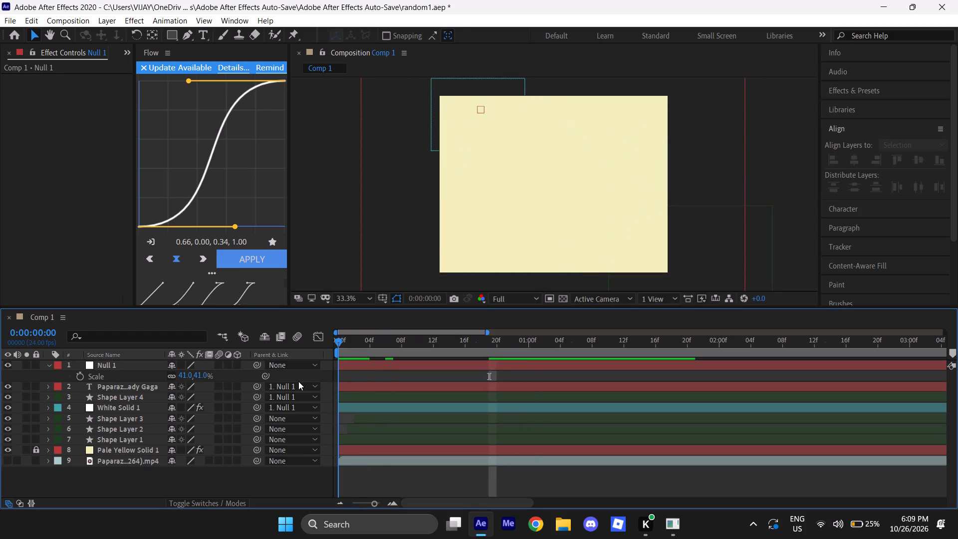
pyautogui.moveTo(298, 381); pyautogui.dragTo(297, 382)
pyautogui.press('space')
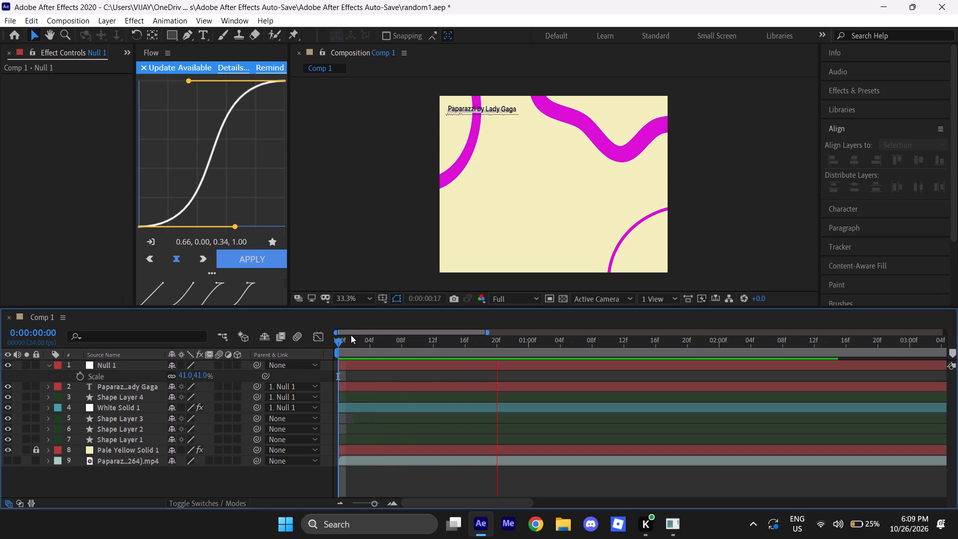
pyautogui.moveTo(335, 341); pyautogui.dragTo(327, 341)
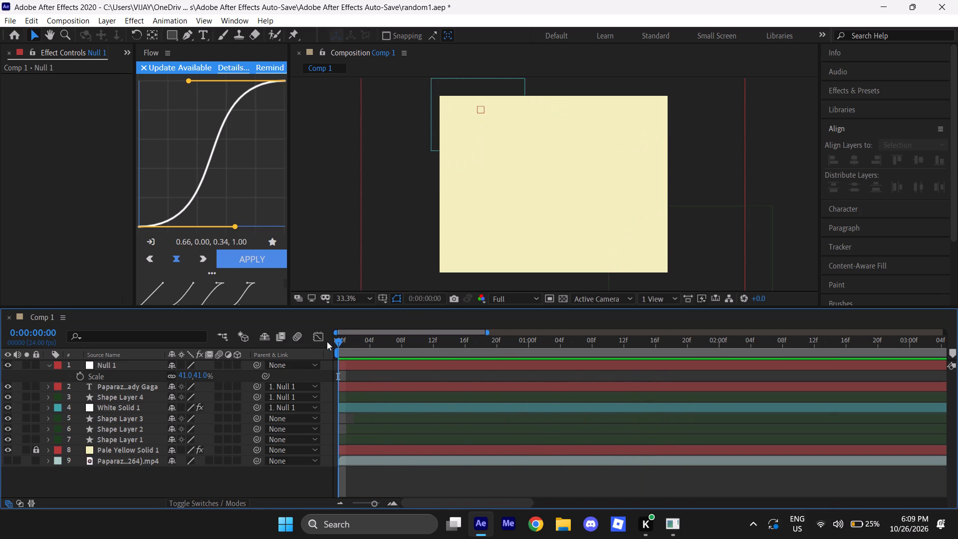
pyautogui.moveTo(327, 341); pyautogui.dragTo(314, 341)
pyautogui.press('space')
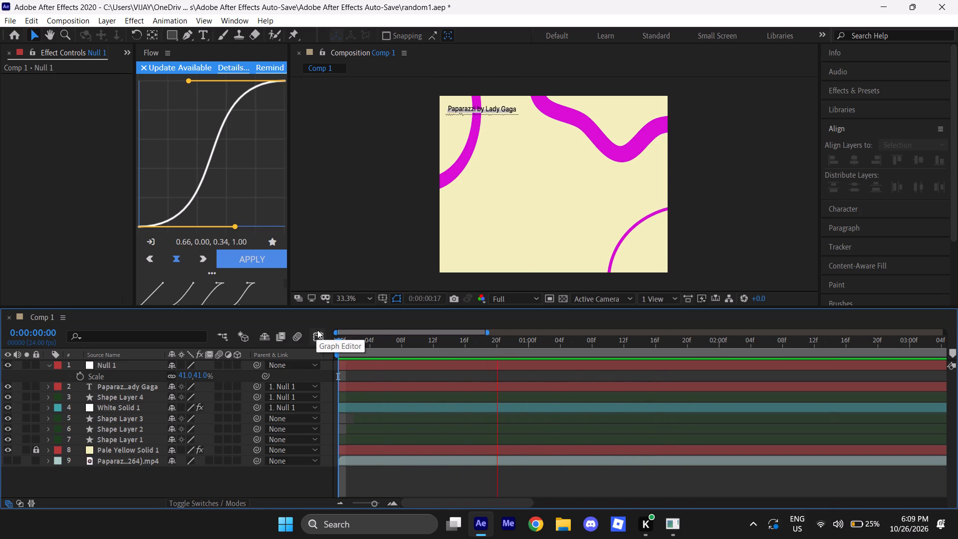
pyautogui.press('space')
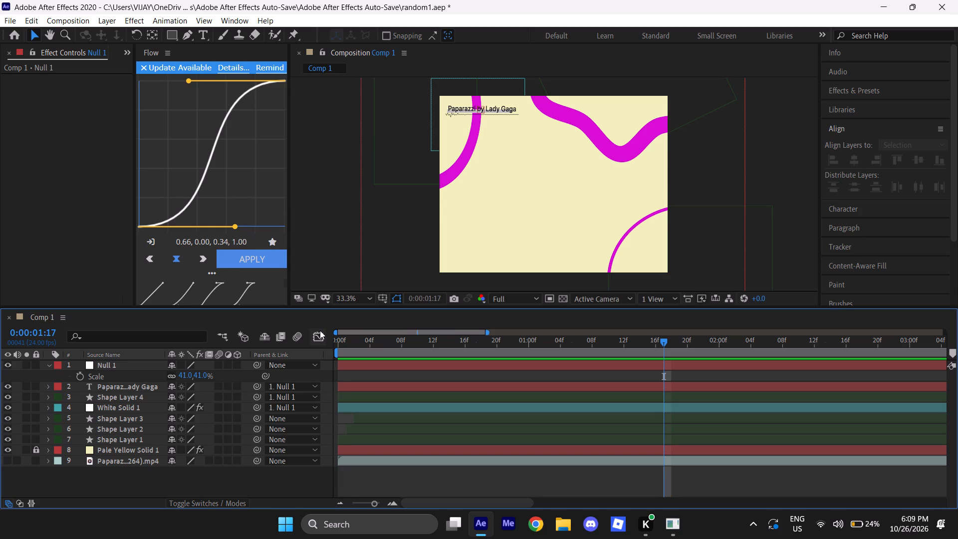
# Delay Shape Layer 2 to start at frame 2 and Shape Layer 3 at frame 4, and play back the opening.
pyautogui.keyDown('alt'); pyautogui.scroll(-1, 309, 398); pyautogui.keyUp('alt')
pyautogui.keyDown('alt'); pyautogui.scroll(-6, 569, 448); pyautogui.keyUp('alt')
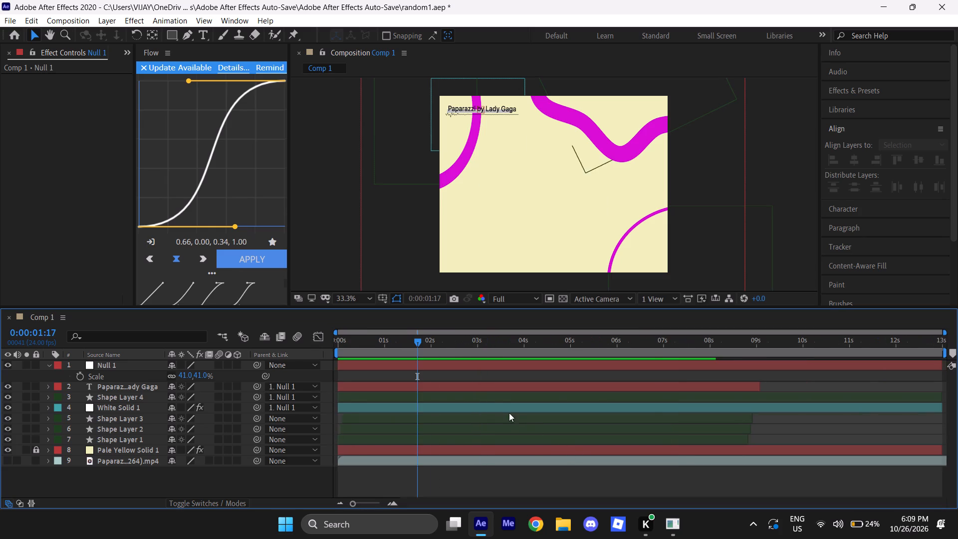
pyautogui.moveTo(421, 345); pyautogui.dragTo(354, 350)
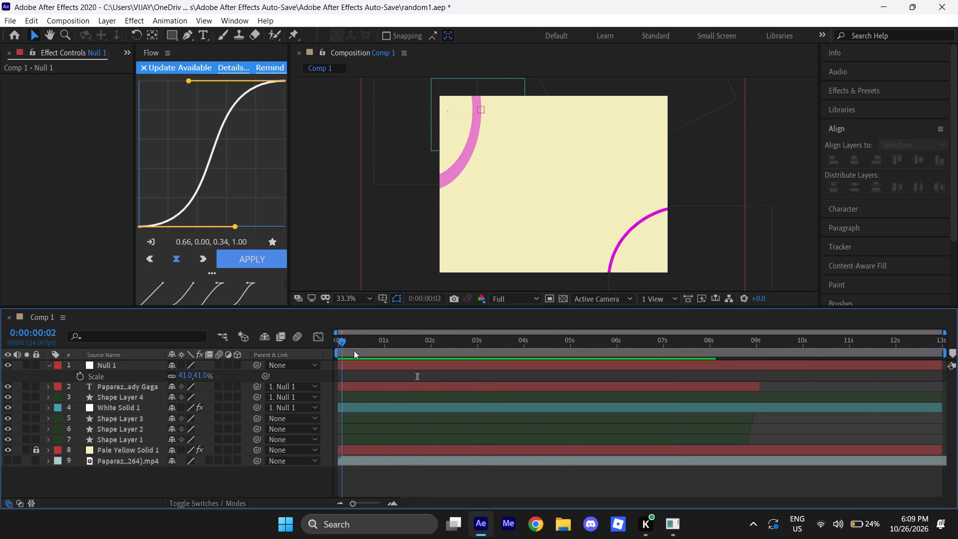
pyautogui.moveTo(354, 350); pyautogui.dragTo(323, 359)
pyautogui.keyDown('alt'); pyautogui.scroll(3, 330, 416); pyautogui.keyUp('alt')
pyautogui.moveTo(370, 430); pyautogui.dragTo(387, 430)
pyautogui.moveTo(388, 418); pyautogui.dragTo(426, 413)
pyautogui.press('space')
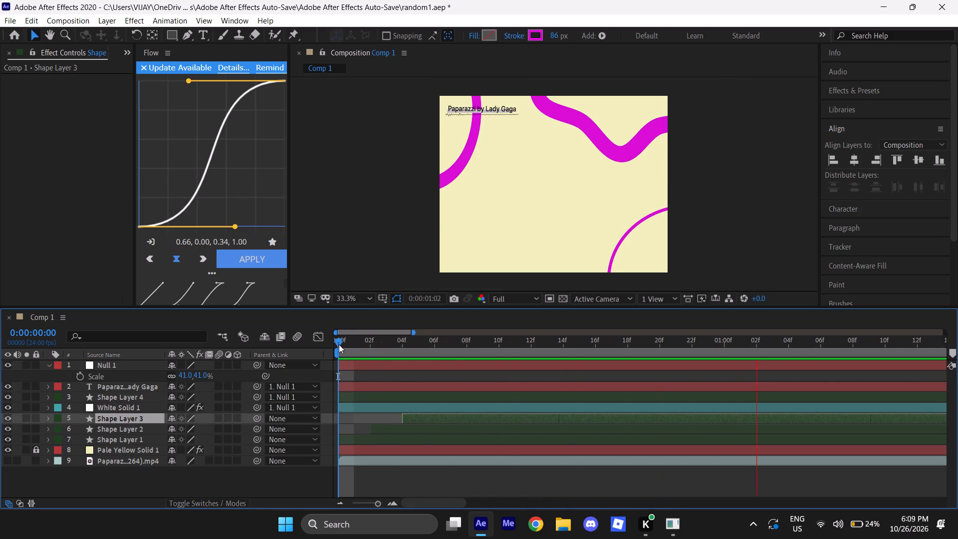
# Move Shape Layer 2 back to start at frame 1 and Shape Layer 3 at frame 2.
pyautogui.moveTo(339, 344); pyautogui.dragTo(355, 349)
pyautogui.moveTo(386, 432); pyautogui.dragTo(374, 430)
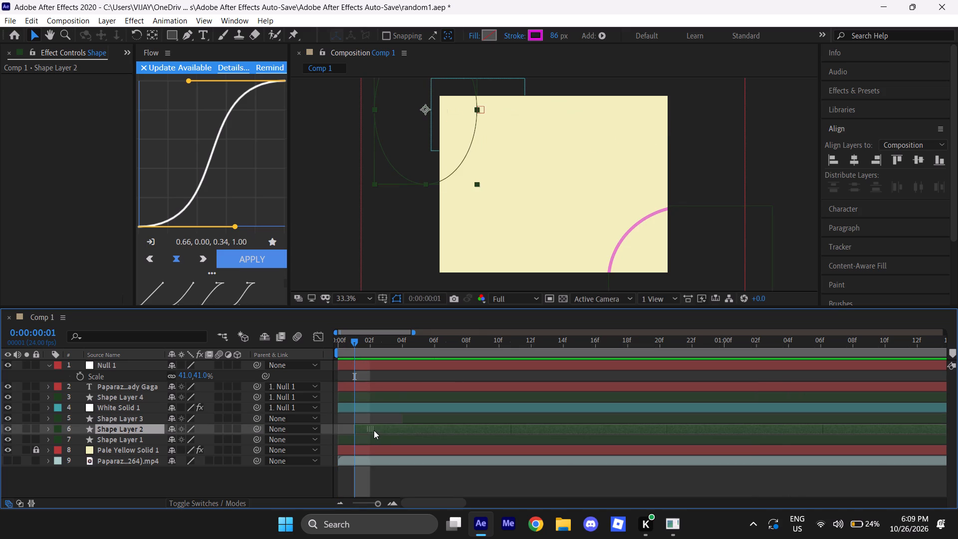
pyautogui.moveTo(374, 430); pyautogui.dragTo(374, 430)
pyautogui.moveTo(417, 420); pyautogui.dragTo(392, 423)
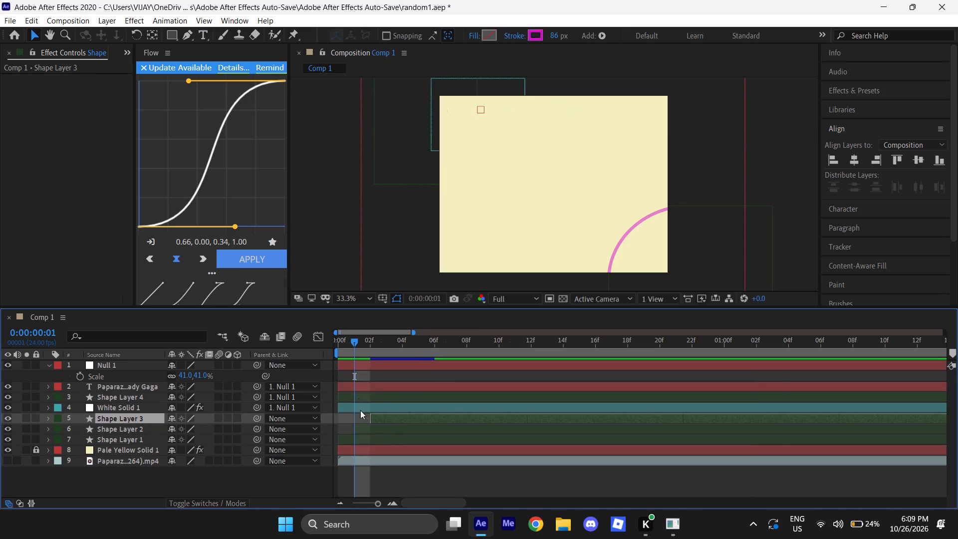
# Reveal Shape Layer 3's Rotation and start a keyframe for it at frame 2, keeping -26°.
pyautogui.moveTo(328, 418); pyautogui.dragTo(321, 434)
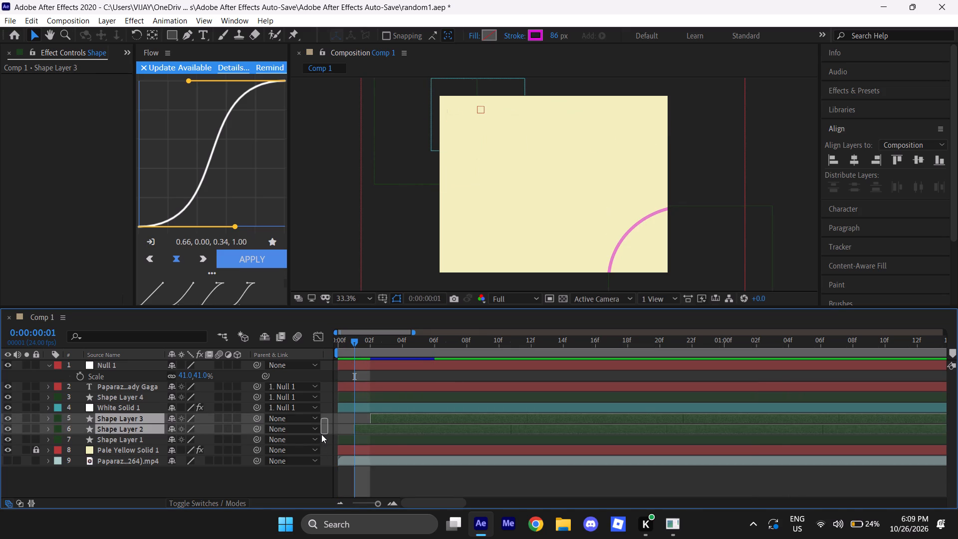
pyautogui.moveTo(321, 434); pyautogui.dragTo(324, 428)
pyautogui.click(404, 421)
pyautogui.click(354, 418)
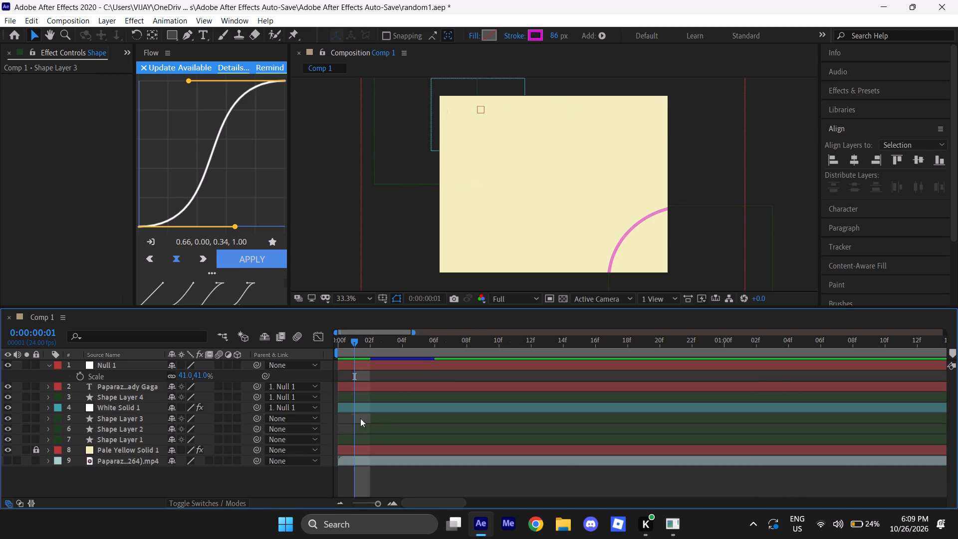
pyautogui.click(384, 418)
pyautogui.press('t')
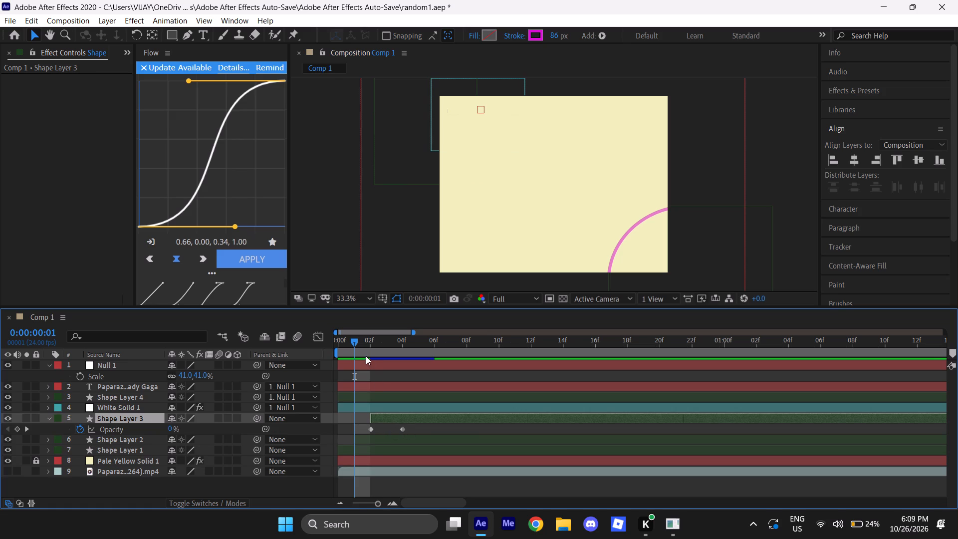
pyautogui.press('r')
pyautogui.moveTo(355, 344); pyautogui.dragTo(372, 344)
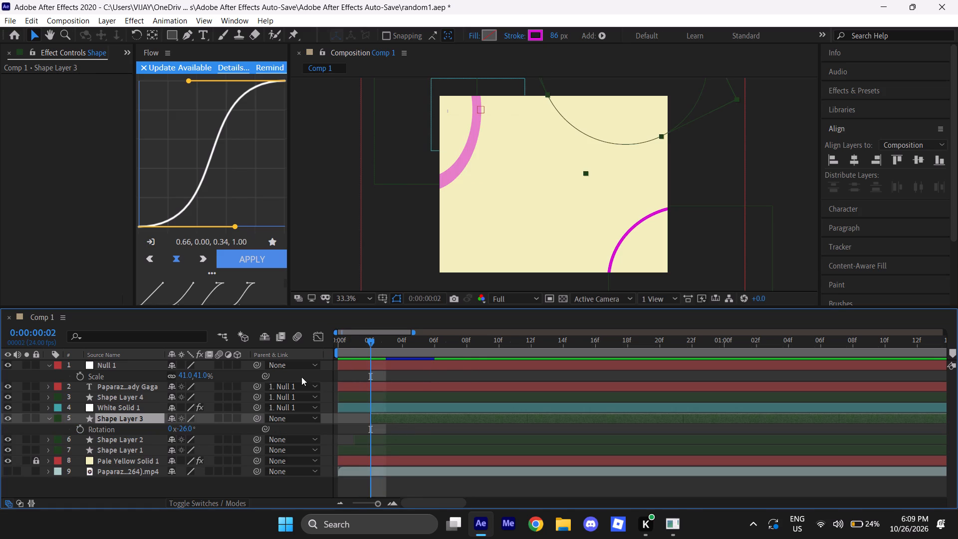
pyautogui.click(81, 429)
# Set Shape Layer 3's Rotation to 177° at 0:00:08:21 and play back the animation from frame 0.
pyautogui.keyDown('alt'); pyautogui.scroll(-1, 482, 418); pyautogui.keyUp('alt')
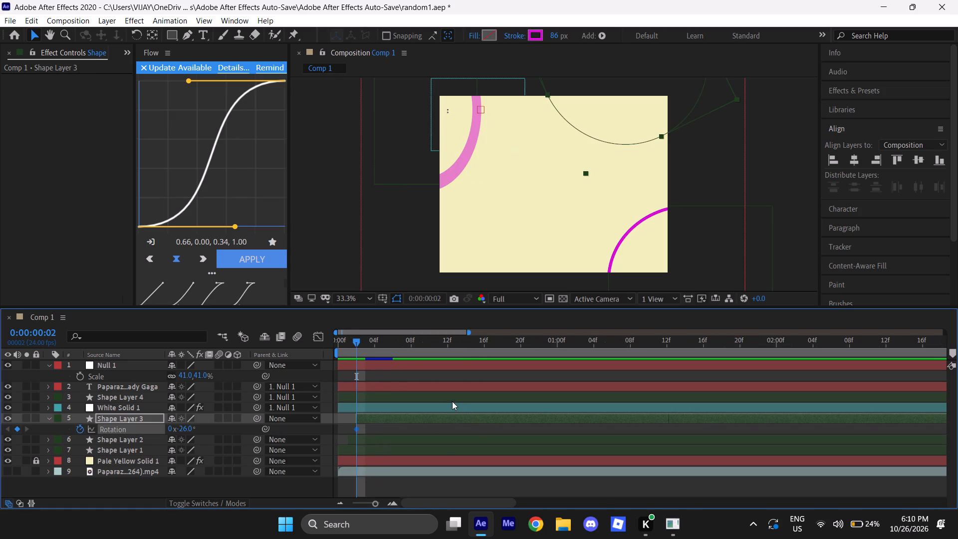
pyautogui.keyDown('alt'); pyautogui.scroll(-1, 452, 401); pyautogui.keyUp('alt')
pyautogui.moveTo(353, 344); pyautogui.dragTo(827, 384)
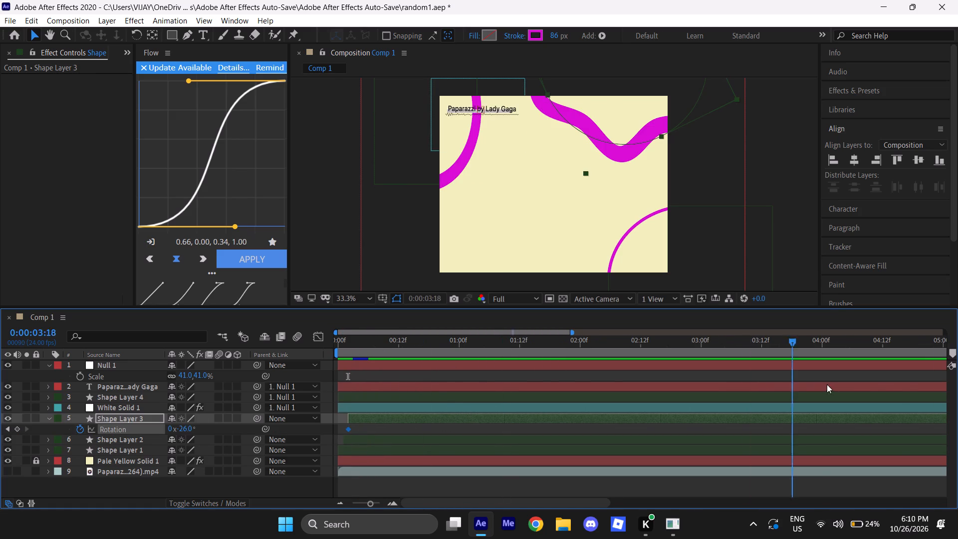
pyautogui.moveTo(827, 384); pyautogui.dragTo(897, 392)
pyautogui.keyDown('alt'); pyautogui.scroll(-3, 897, 391); pyautogui.keyUp('alt')
pyautogui.keyDown('alt'); pyautogui.scroll(-2, 812, 374); pyautogui.keyUp('alt')
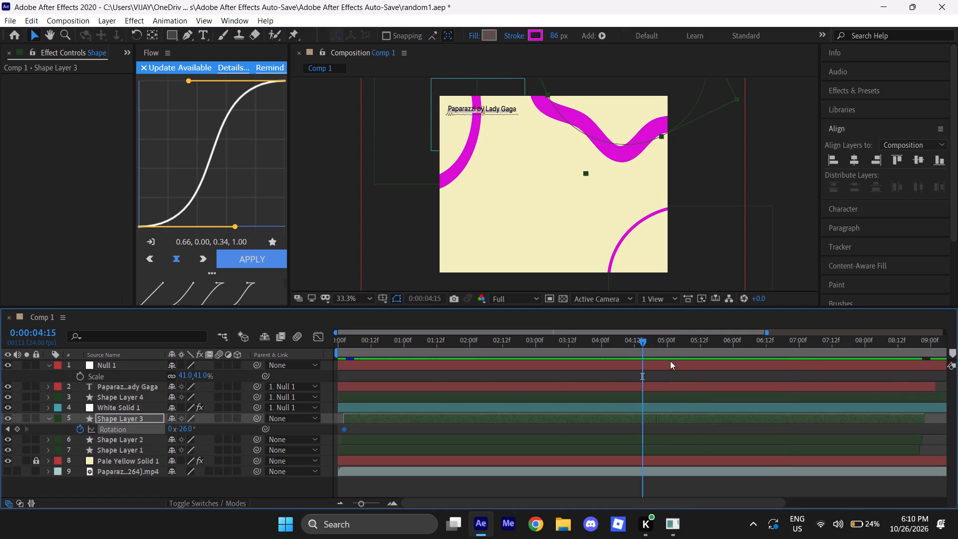
pyautogui.keyDown('alt'); pyautogui.scroll(-2, 670, 361); pyautogui.keyUp('alt')
pyautogui.moveTo(553, 343); pyautogui.dragTo(749, 376)
pyautogui.moveTo(182, 428); pyautogui.dragTo(202, 429)
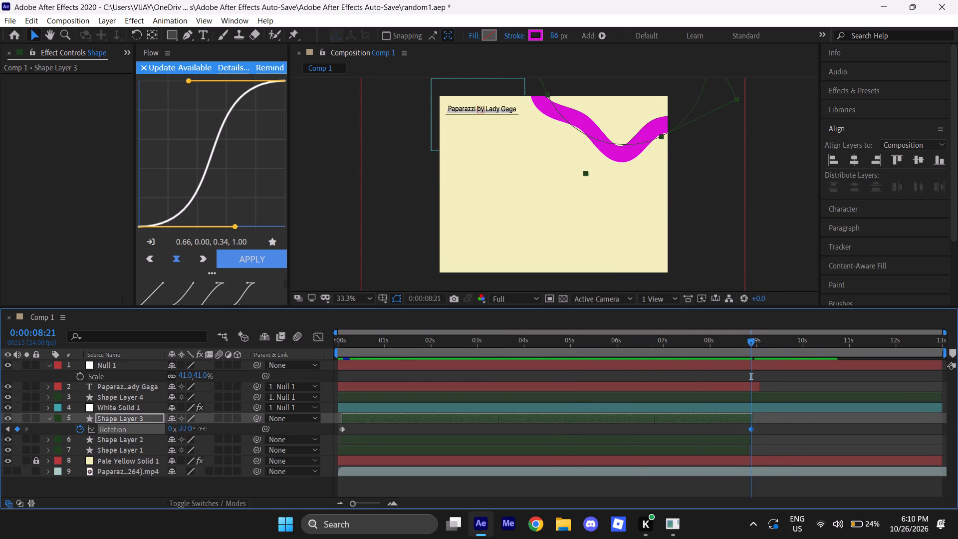
pyautogui.moveTo(202, 429); pyautogui.dragTo(304, 423)
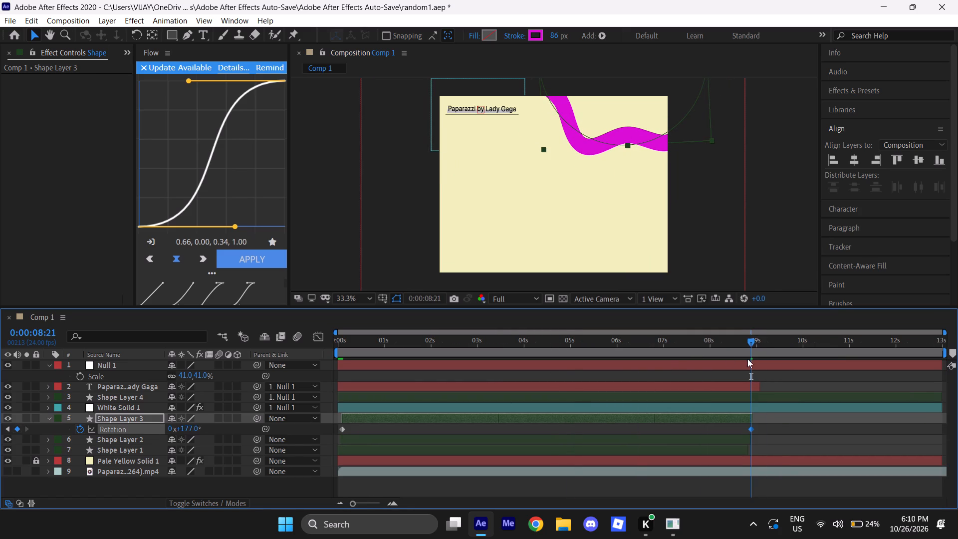
pyautogui.moveTo(751, 344); pyautogui.dragTo(347, 360)
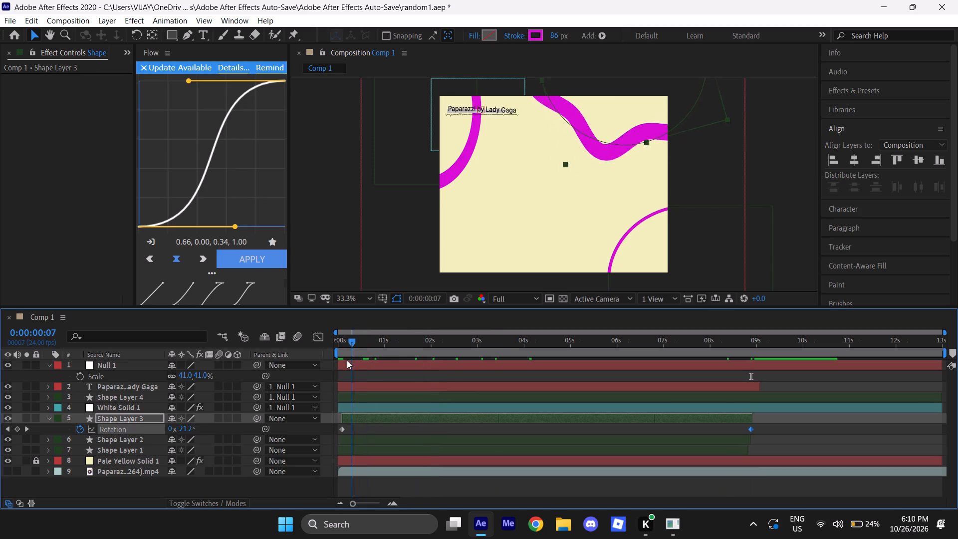
pyautogui.moveTo(347, 360); pyautogui.dragTo(335, 362)
pyautogui.press('space')
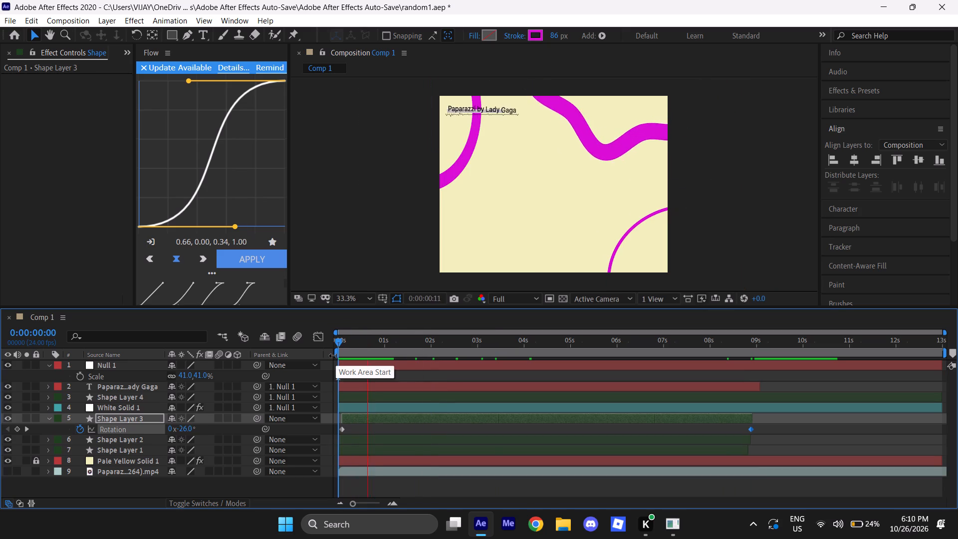
# Reduce Shape Layer 3's end Rotation at 0:00:08:21 to 48° and play back the animation from frame 0.
pyautogui.moveTo(340, 341); pyautogui.dragTo(672, 362)
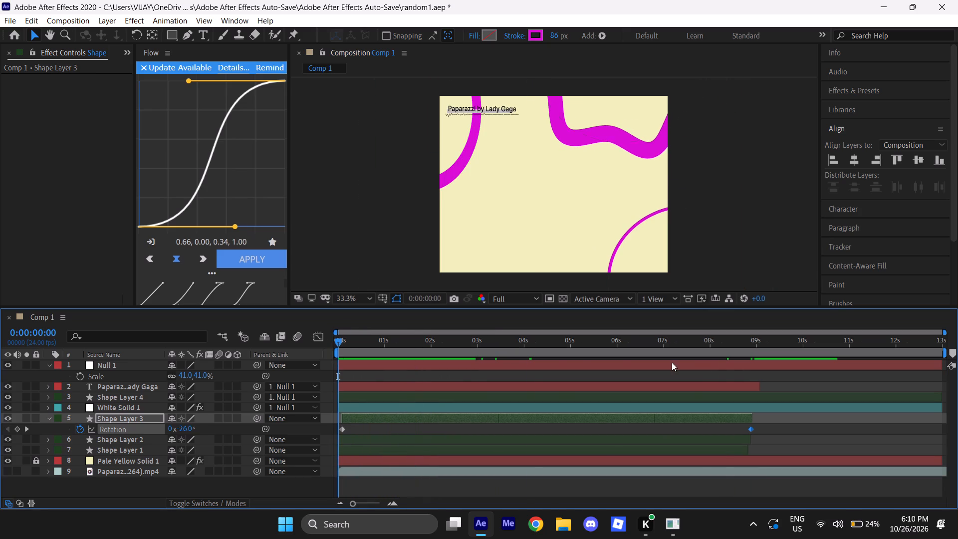
pyautogui.moveTo(672, 362); pyautogui.dragTo(752, 360)
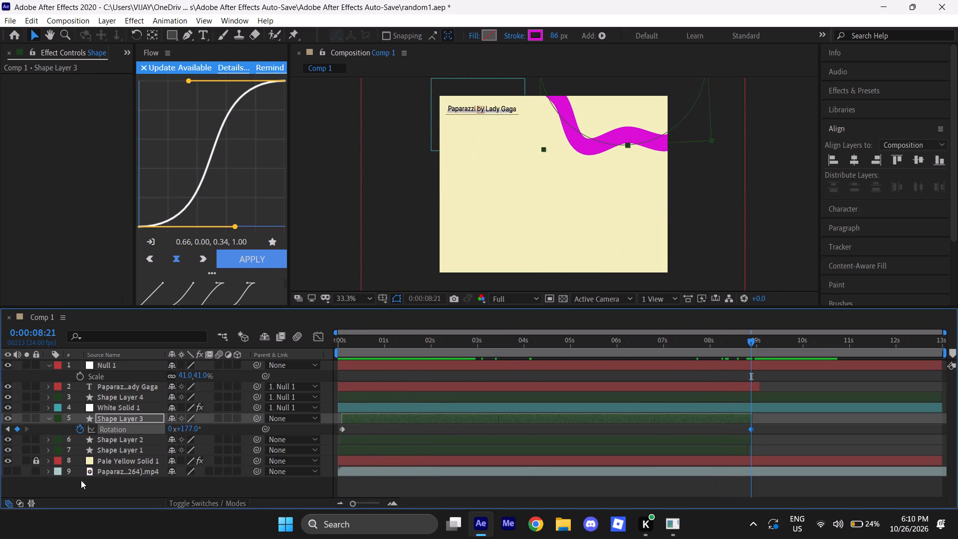
pyautogui.moveTo(187, 427); pyautogui.dragTo(156, 431)
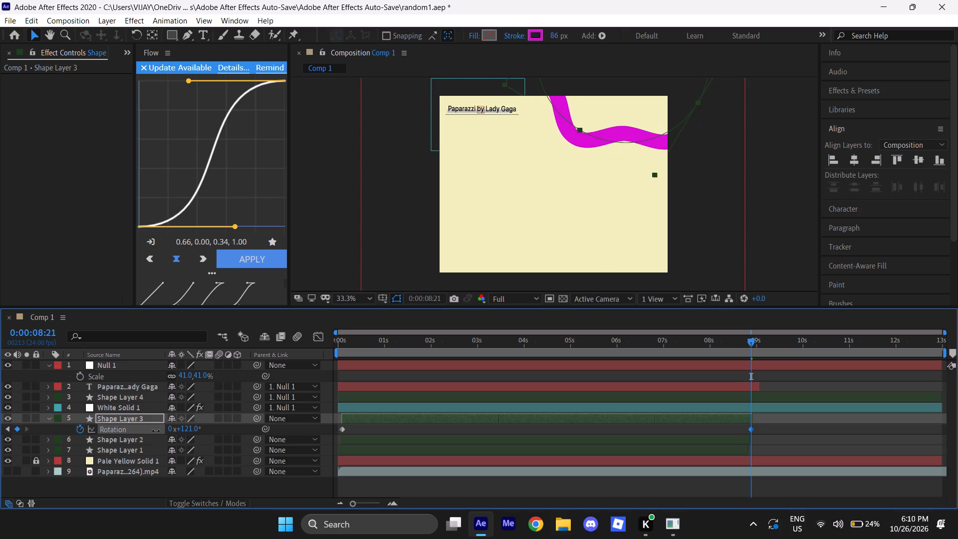
pyautogui.moveTo(156, 431); pyautogui.dragTo(153, 429)
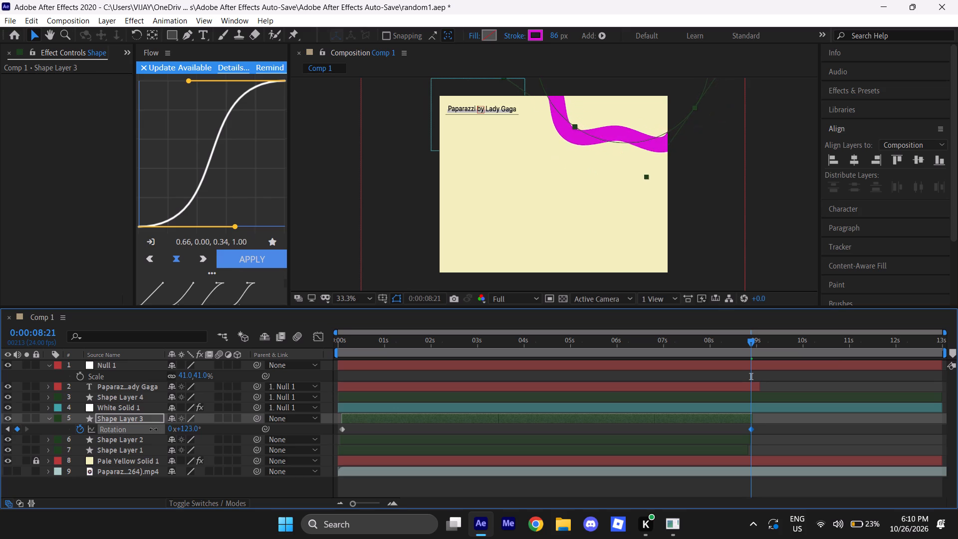
pyautogui.moveTo(153, 429); pyautogui.dragTo(89, 434)
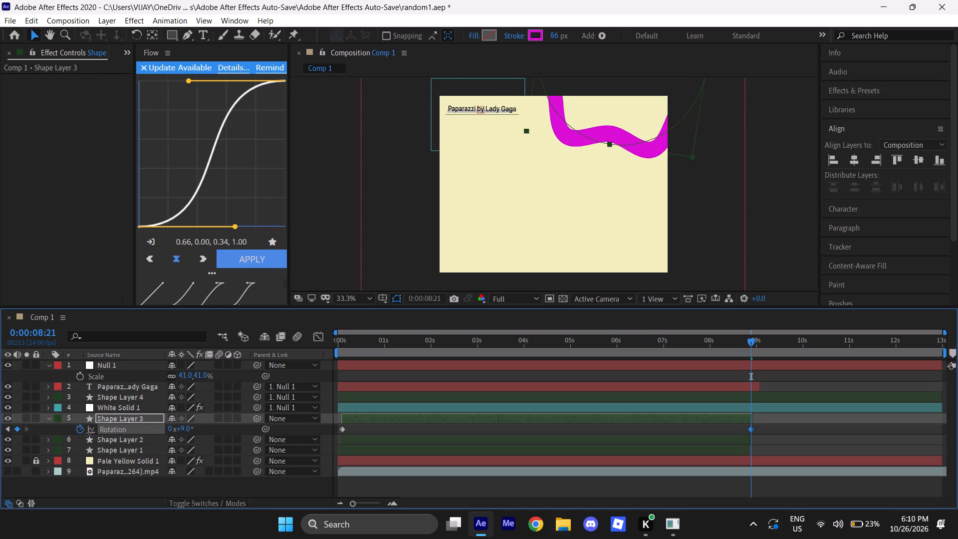
pyautogui.moveTo(89, 434); pyautogui.dragTo(111, 432)
pyautogui.moveTo(751, 344); pyautogui.dragTo(706, 342)
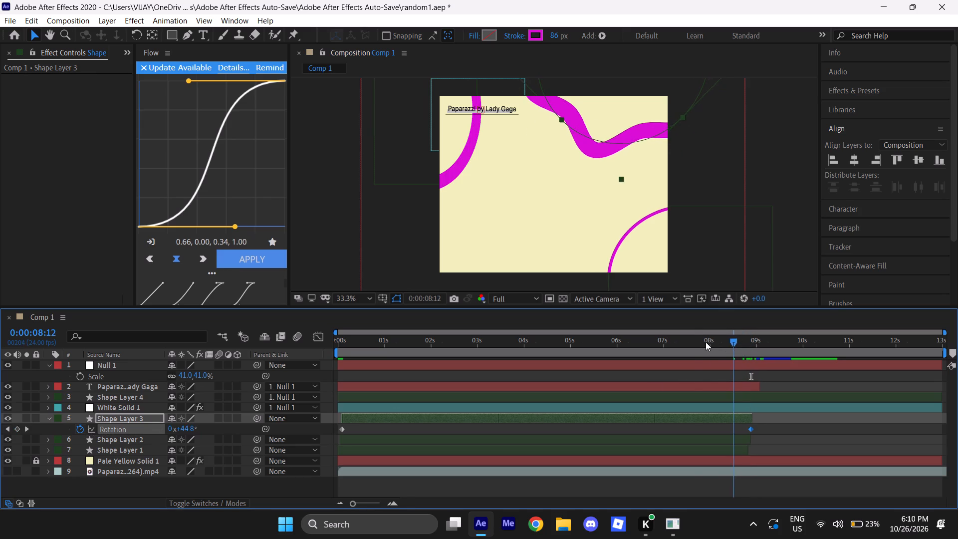
pyautogui.moveTo(706, 342); pyautogui.dragTo(332, 382)
pyautogui.press('space')
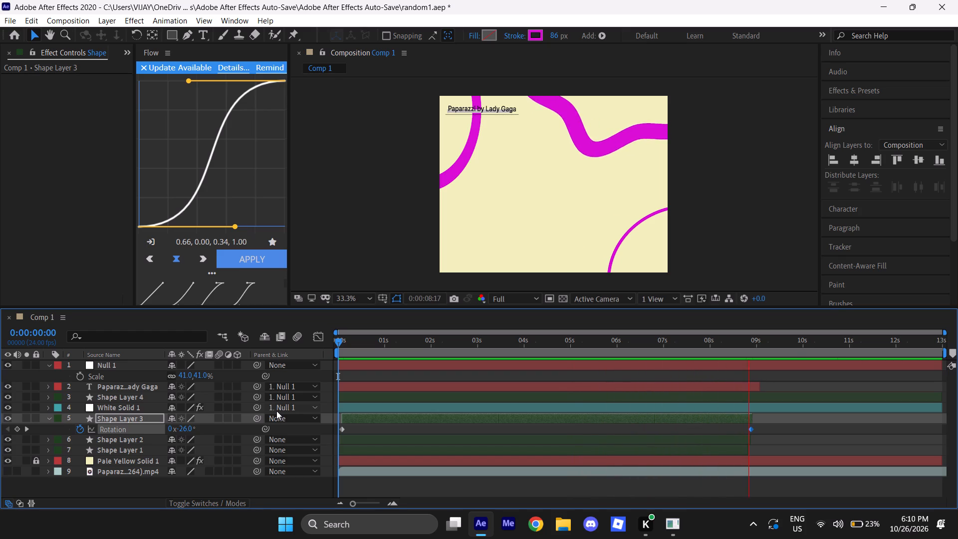
pyautogui.moveTo(340, 341); pyautogui.dragTo(334, 341)
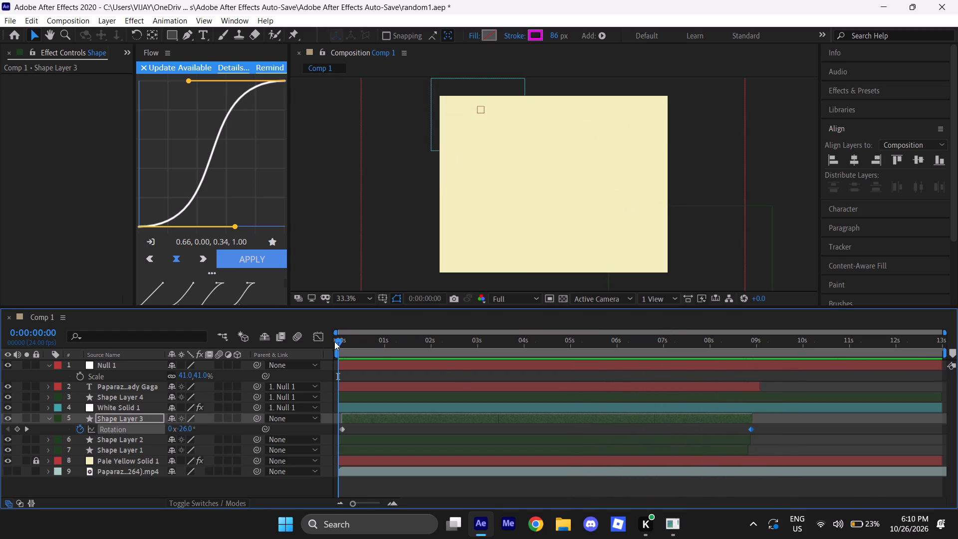
pyautogui.moveTo(334, 341); pyautogui.dragTo(333, 351)
# Start a Rotation keyframe of 0° on Shape Layer 2 at frame 1.
pyautogui.keyDown('alt'); pyautogui.scroll(2, 321, 448); pyautogui.keyUp('alt')
pyautogui.keyDown('alt'); pyautogui.scroll(-2, 335, 435); pyautogui.keyUp('alt')
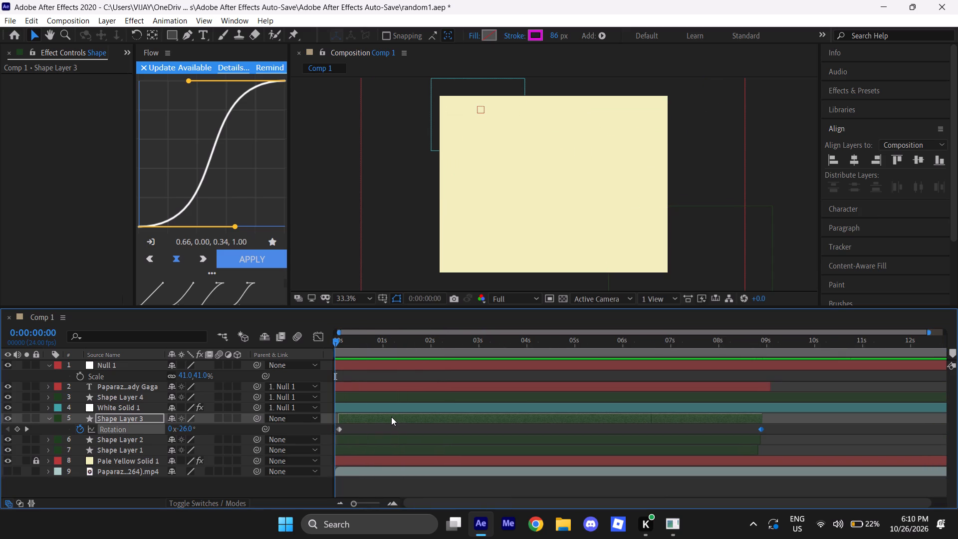
pyautogui.click(352, 435)
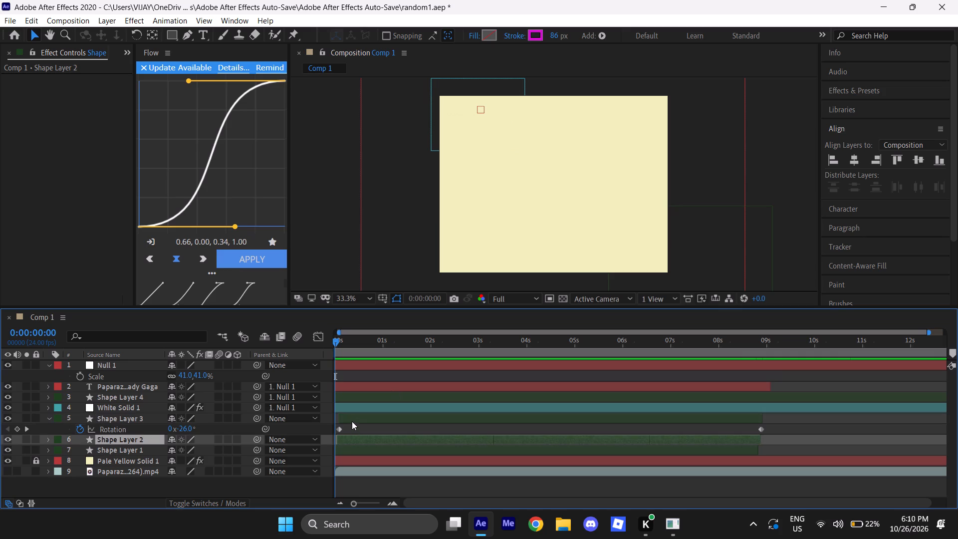
pyautogui.moveTo(336, 341); pyautogui.dragTo(340, 341)
pyautogui.press('r')
pyautogui.click(77, 451)
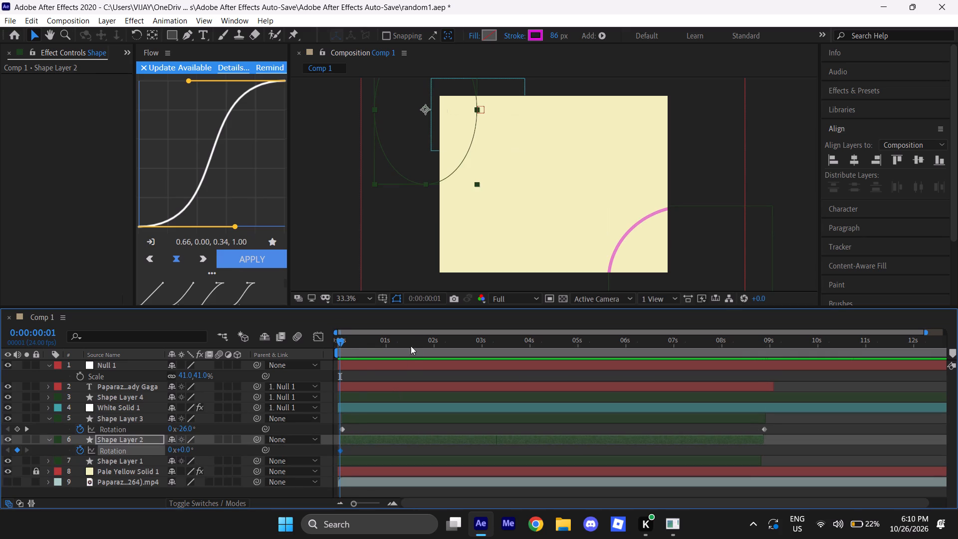
# Set Shape Layer 2's Rotation to -90° at frame 4.
pyautogui.moveTo(341, 340); pyautogui.dragTo(347, 339)
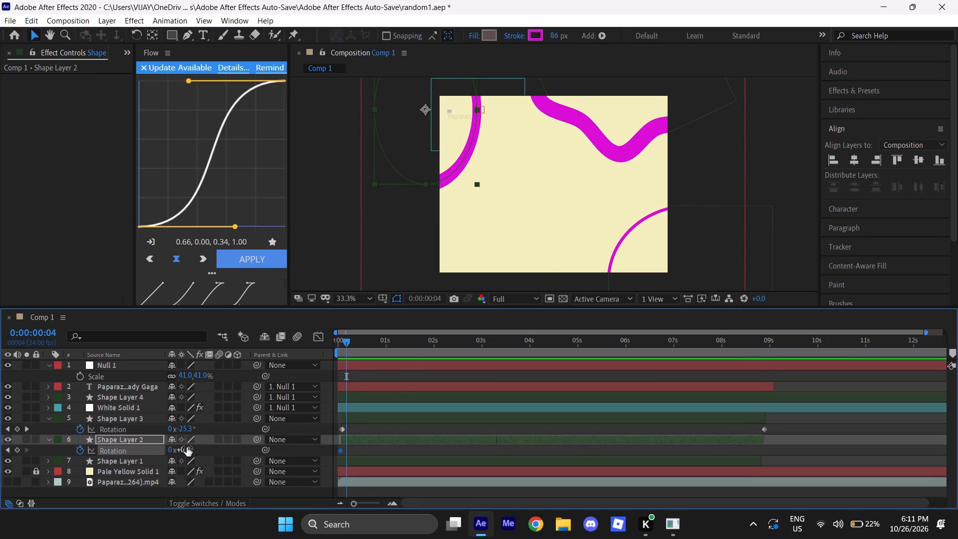
pyautogui.moveTo(186, 450); pyautogui.dragTo(131, 451)
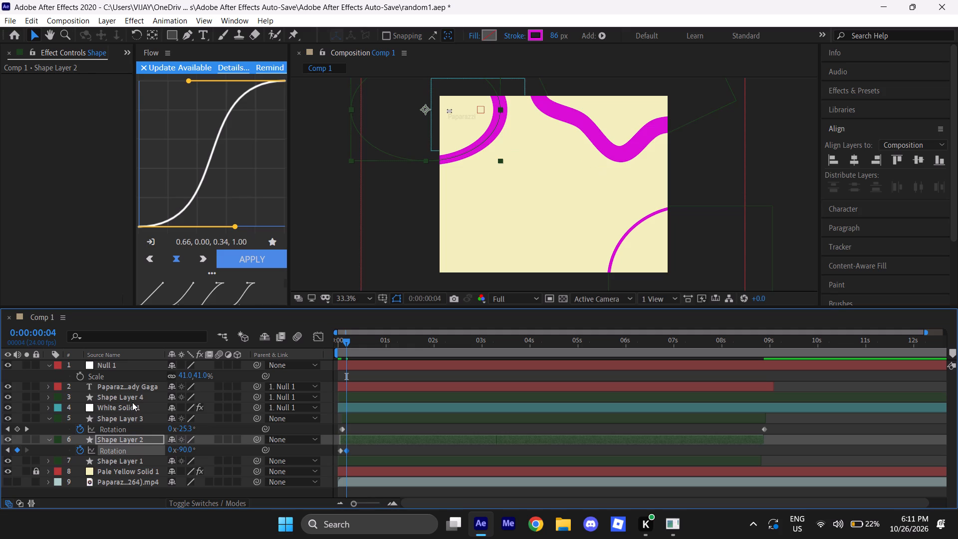
# Stretch Shape Layer 2's ellipse vertically into a nearly round shape and nudge it slightly left and down in the composition.
pyautogui.moveTo(426, 159); pyautogui.dragTo(426, 163)
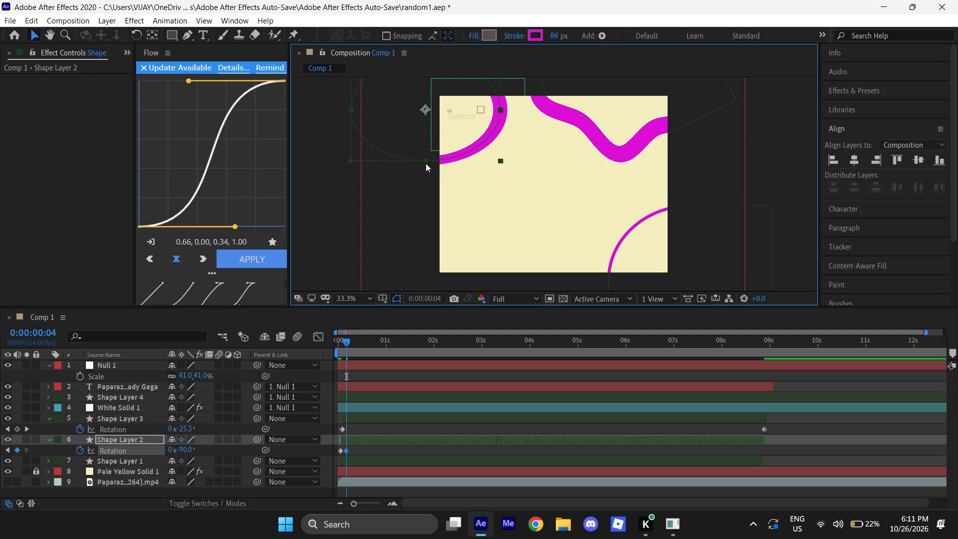
pyautogui.moveTo(426, 163); pyautogui.dragTo(425, 174)
pyautogui.moveTo(453, 163); pyautogui.dragTo(448, 165)
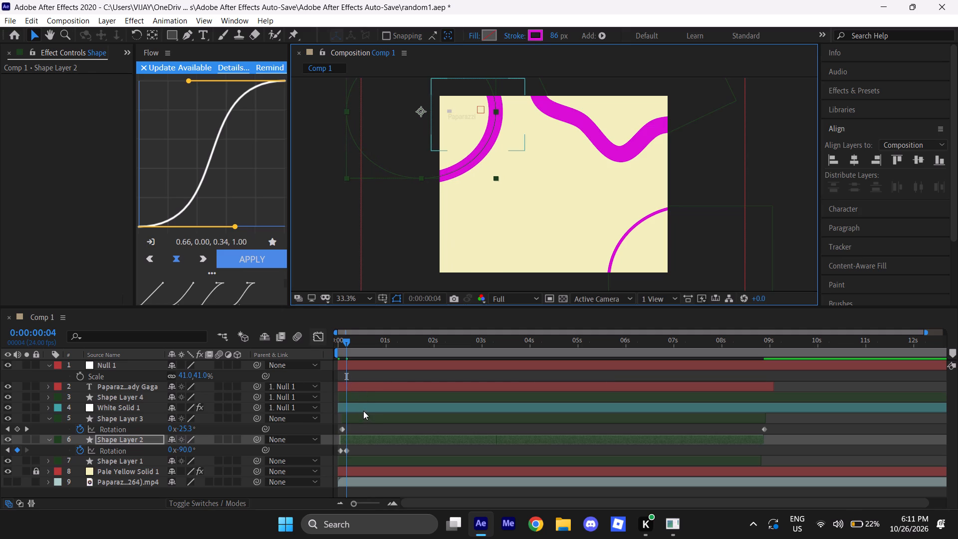
# Set the value of Shape Layer 2's second Rotation keyframe at frame 4 to -29°.
pyautogui.press('u')
pyautogui.press('u')
pyautogui.press('u')
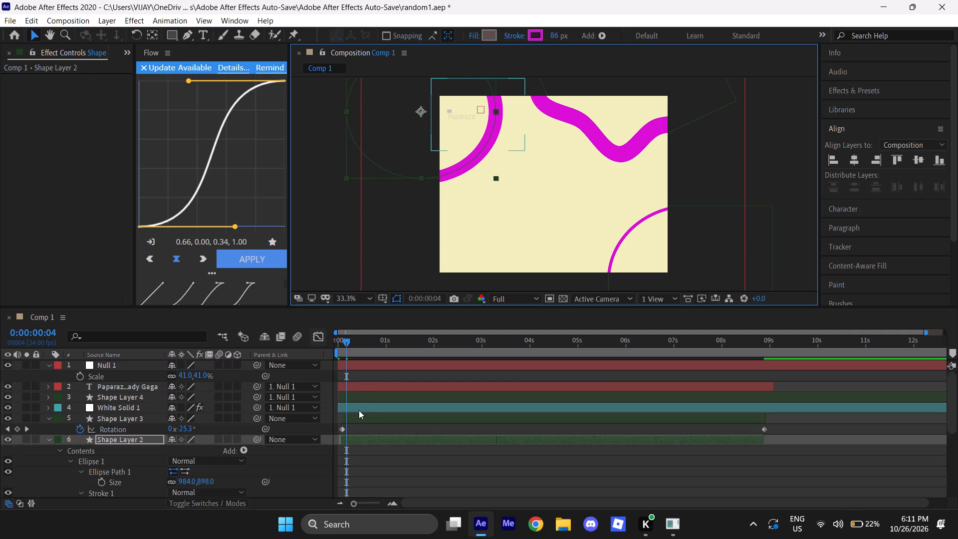
pyautogui.press('r')
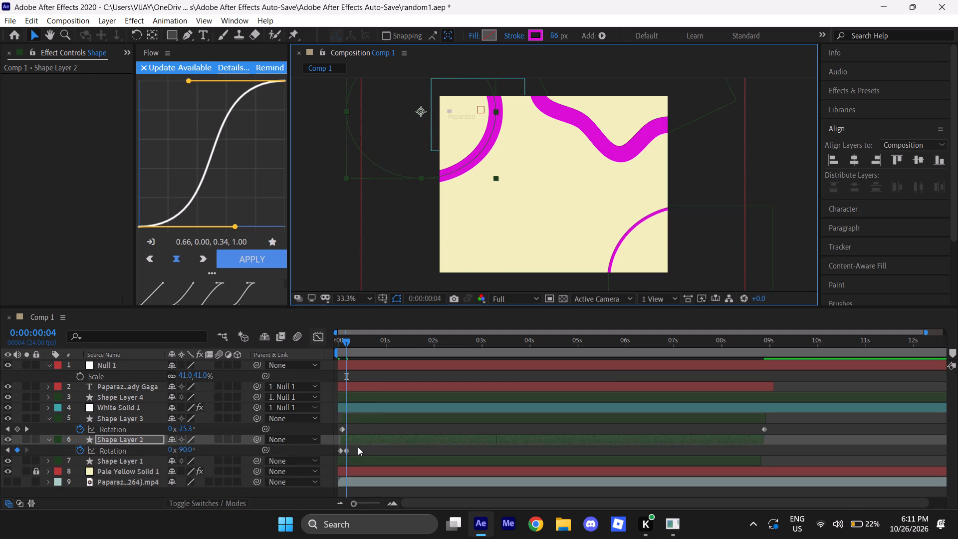
pyautogui.click(347, 450)
pyautogui.moveTo(184, 454); pyautogui.dragTo(185, 454)
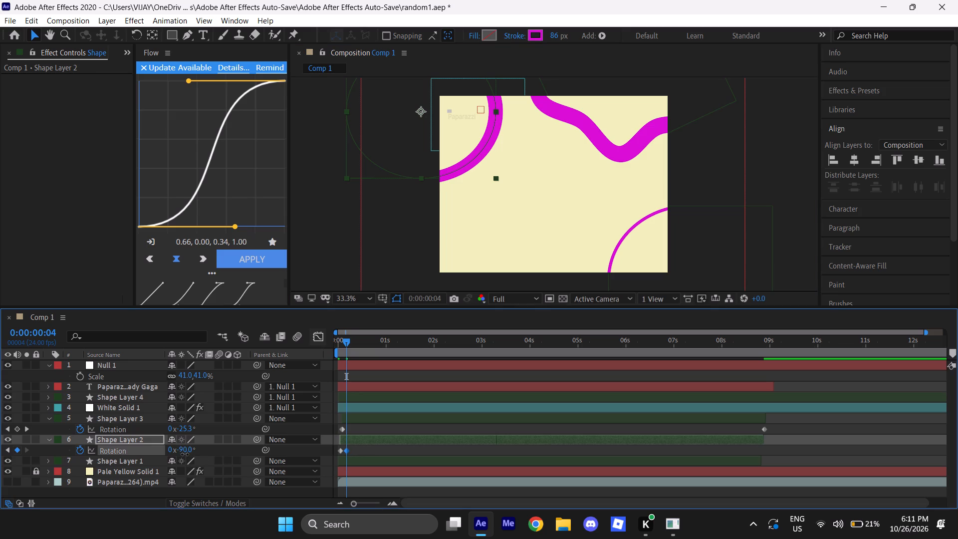
pyautogui.moveTo(185, 454); pyautogui.dragTo(215, 447)
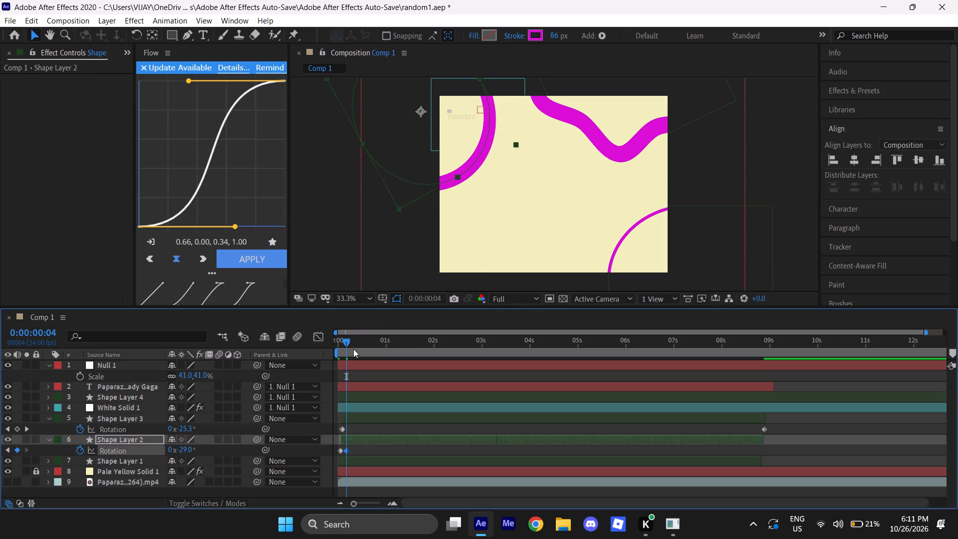
# Move Shape Layer 2's second Rotation keyframe to about 0:00:09:02 and play back the opening from frame 0.
pyautogui.moveTo(346, 449); pyautogui.dragTo(774, 412)
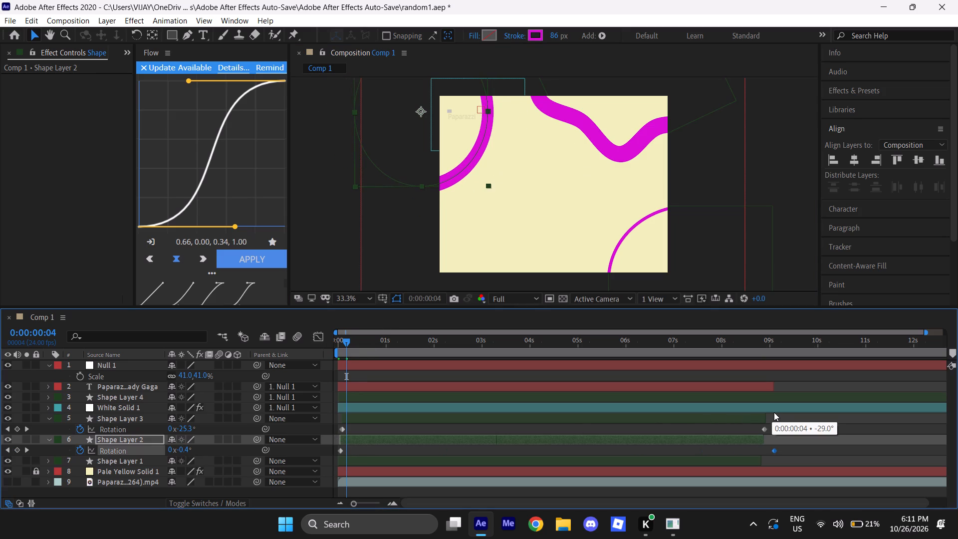
pyautogui.moveTo(774, 412); pyautogui.dragTo(774, 411)
pyautogui.moveTo(354, 345); pyautogui.dragTo(338, 347)
pyautogui.press('space')
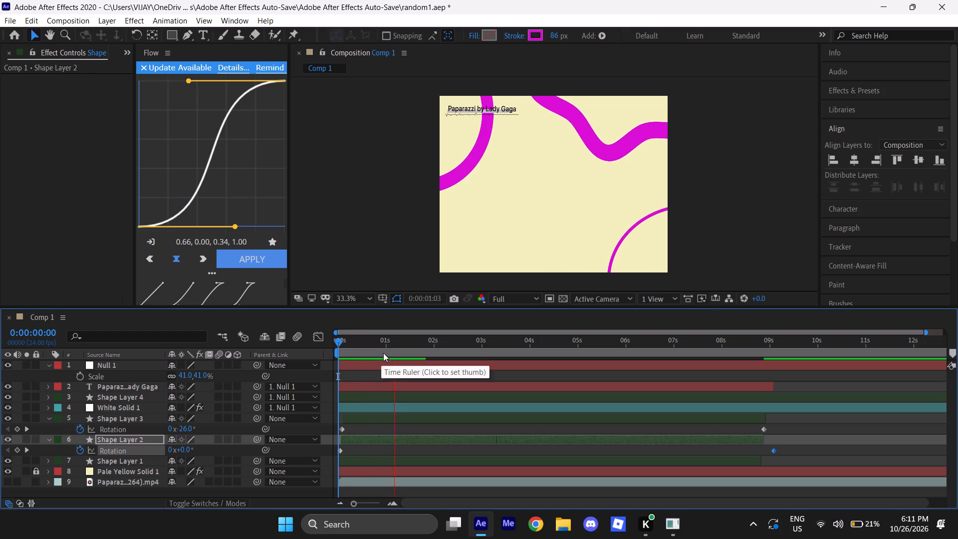
# Set Shape Layer 2's Rotation keyframe at 0:00:09:02 to -140° and play back the animation from frame 0.
pyautogui.moveTo(339, 341); pyautogui.dragTo(772, 363)
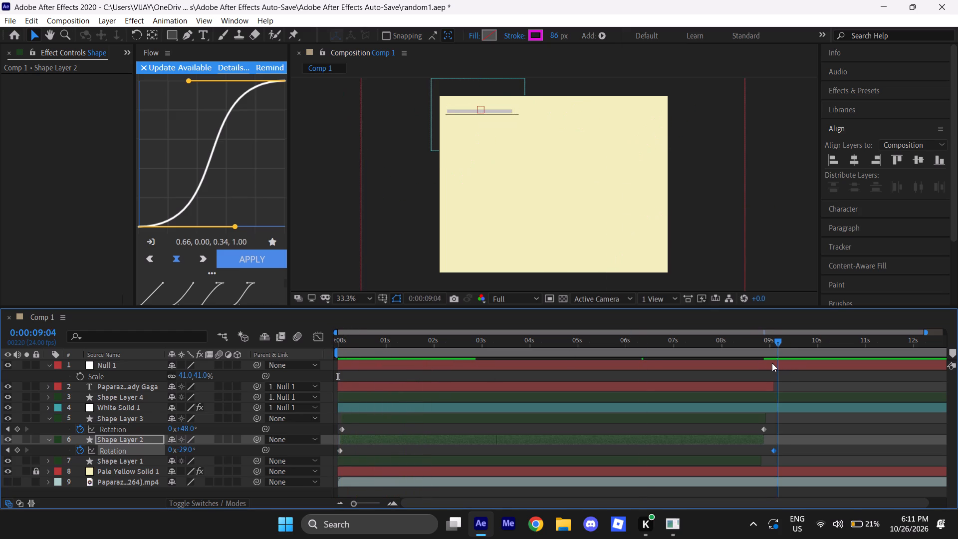
pyautogui.moveTo(772, 363); pyautogui.dragTo(774, 359)
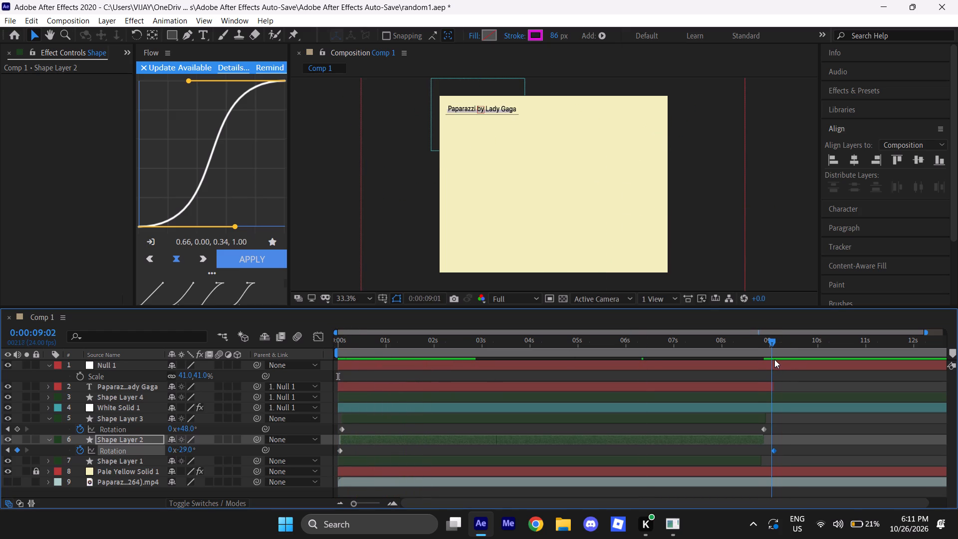
pyautogui.moveTo(774, 359); pyautogui.dragTo(774, 358)
pyautogui.moveTo(186, 448); pyautogui.dragTo(247, 424)
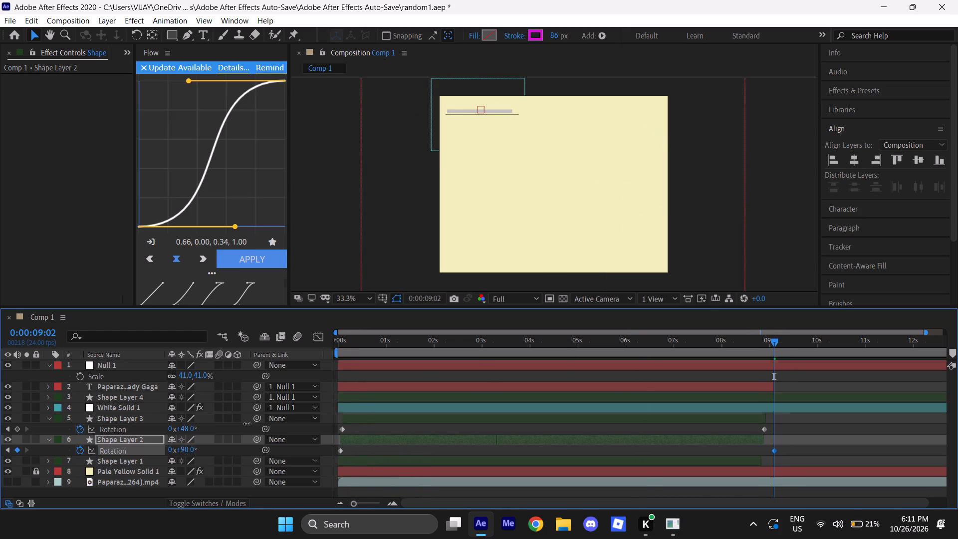
pyautogui.moveTo(247, 424); pyautogui.dragTo(124, 456)
pyautogui.moveTo(771, 343); pyautogui.dragTo(293, 367)
pyautogui.press('space')
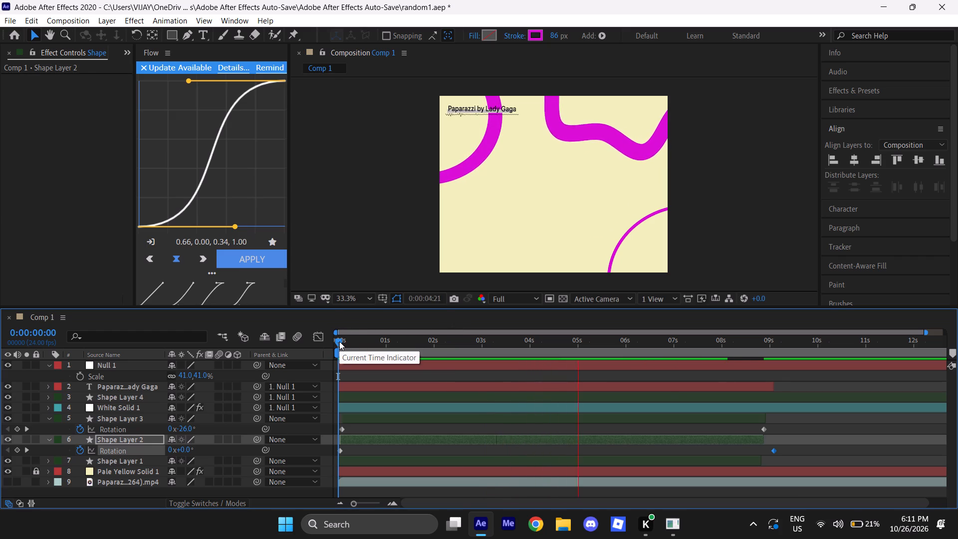
# Add a Position keyframe to Shape Layer 2's Ellipse Path 1 with value 27, 0 and place it at about frame 1.
pyautogui.moveTo(339, 341); pyautogui.dragTo(356, 339)
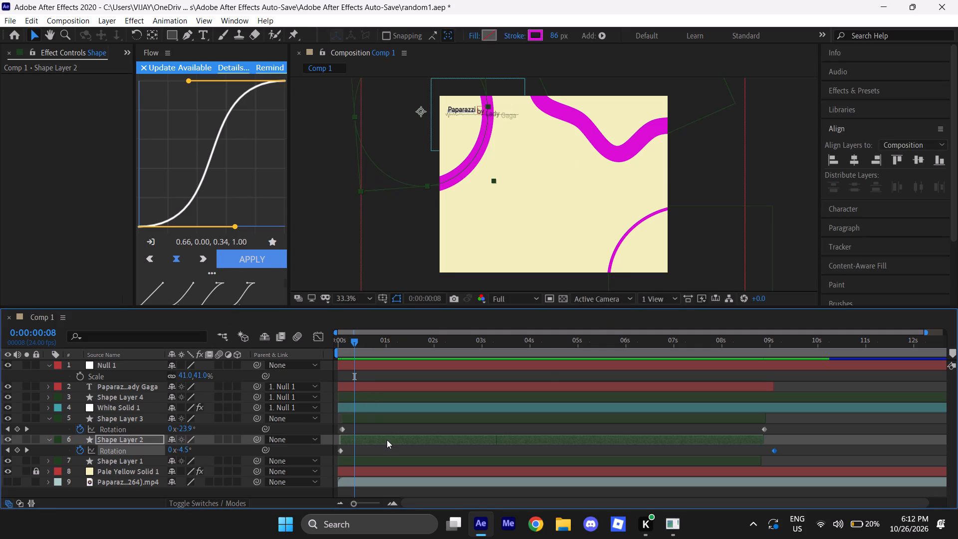
pyautogui.click(50, 439)
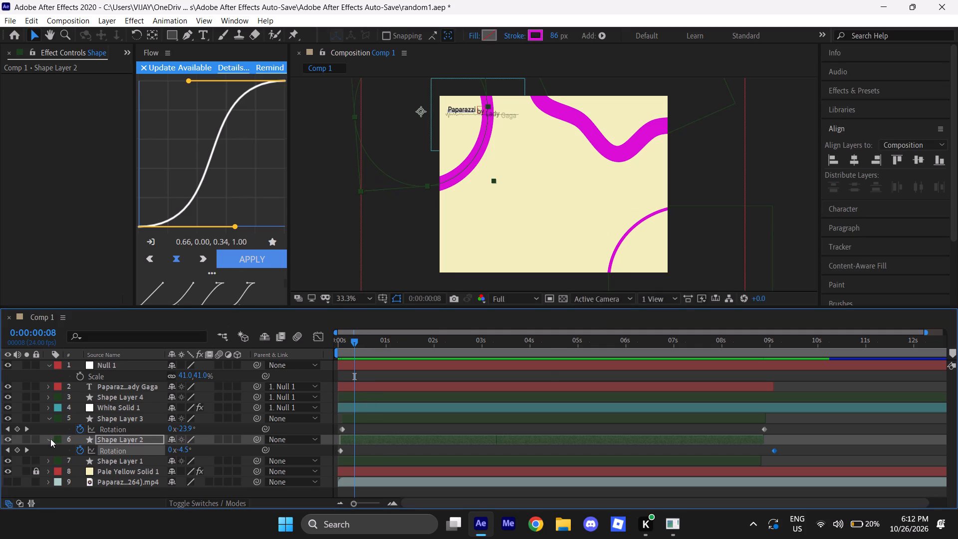
pyautogui.click(46, 438)
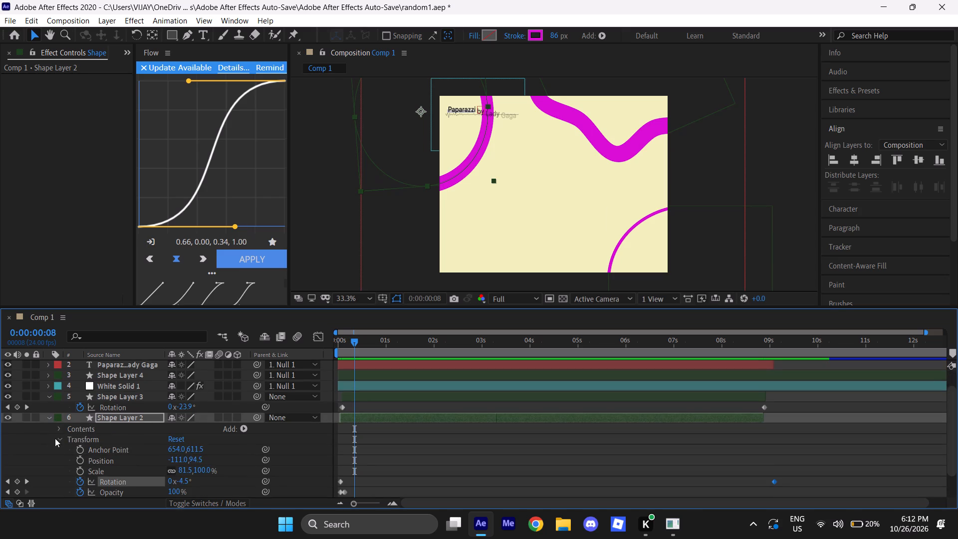
pyautogui.click(57, 427)
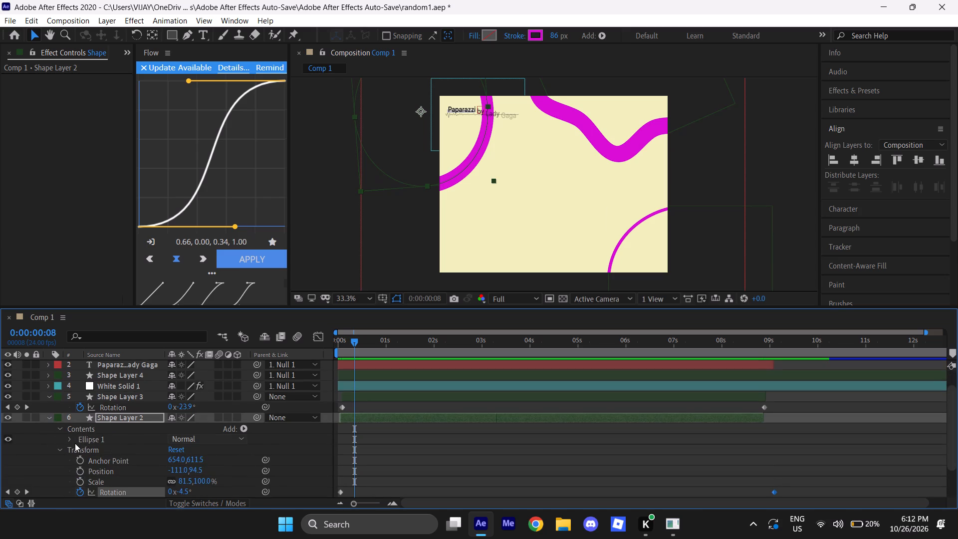
pyautogui.click(67, 440)
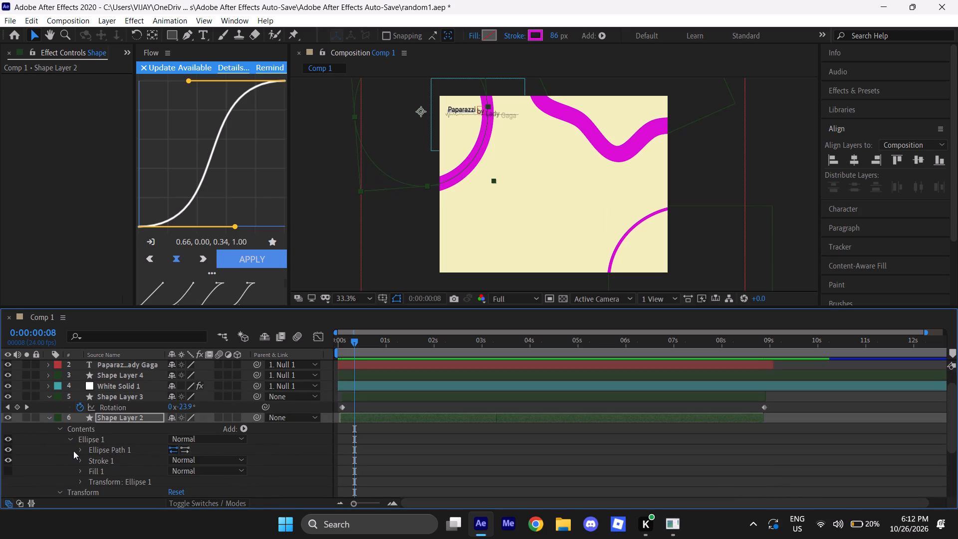
pyautogui.click(76, 450)
pyautogui.scroll(-1, 176, 446)
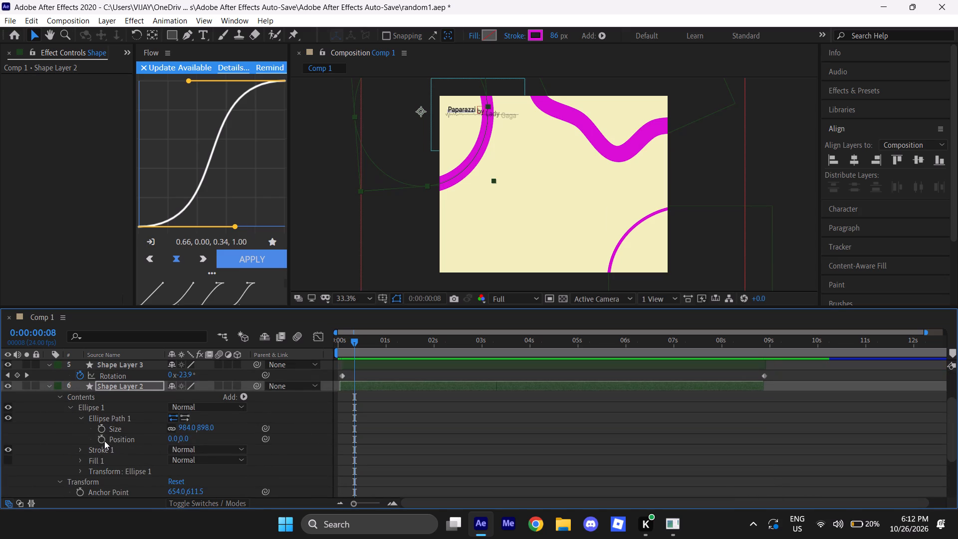
pyautogui.click(101, 440)
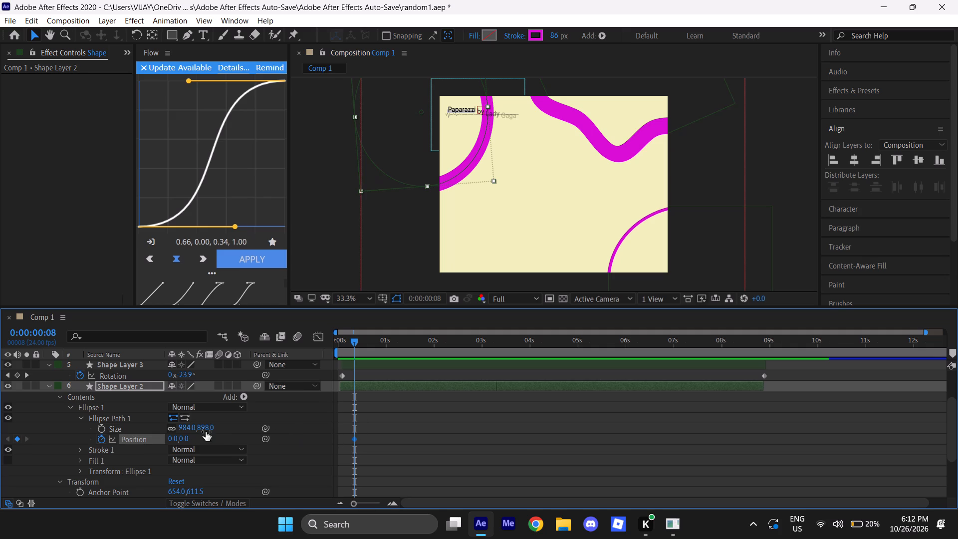
pyautogui.moveTo(172, 441); pyautogui.dragTo(181, 440)
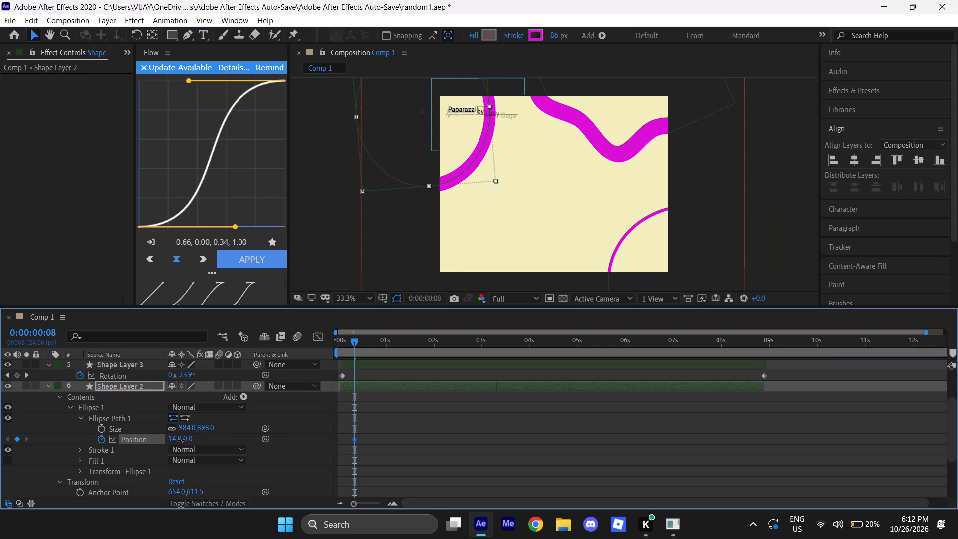
pyautogui.moveTo(181, 440); pyautogui.dragTo(189, 440)
pyautogui.moveTo(354, 438); pyautogui.dragTo(342, 441)
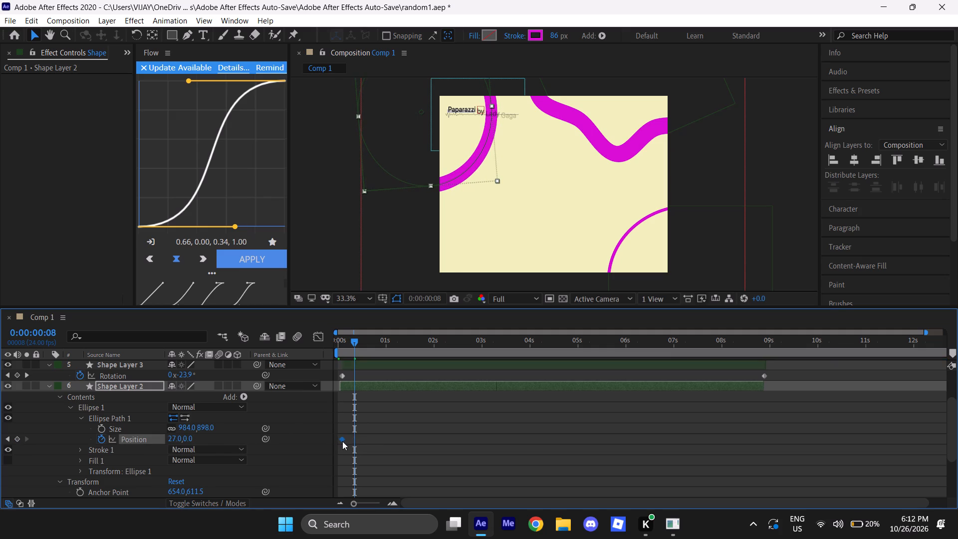
pyautogui.moveTo(342, 441); pyautogui.dragTo(341, 442)
# Keyframe Shape Layer 2's Ellipse Path 1 Position to 27, -165 at 0:00:08:20, shift that keyframe to about 0:00:09:01, and play from frame 0.
pyautogui.moveTo(354, 342); pyautogui.dragTo(722, 331)
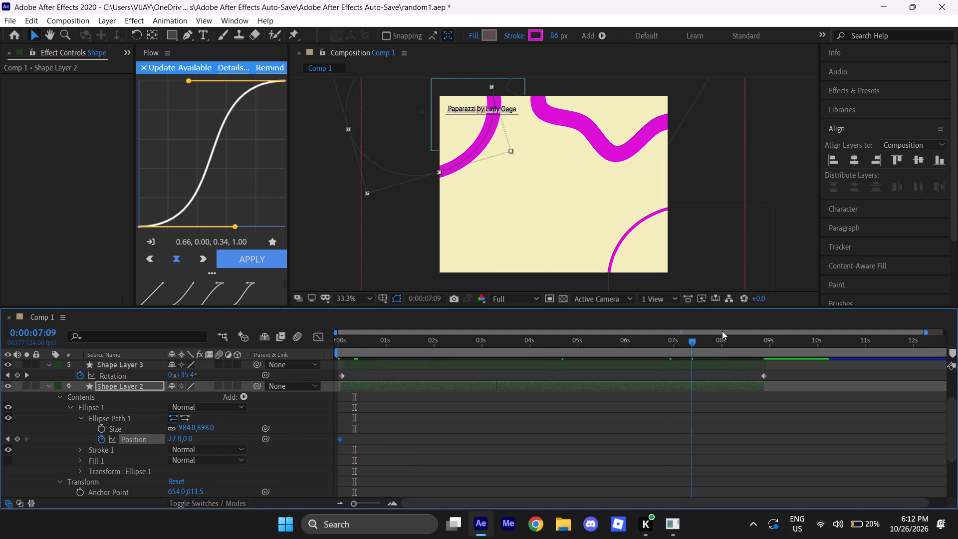
pyautogui.moveTo(722, 331); pyautogui.dragTo(762, 325)
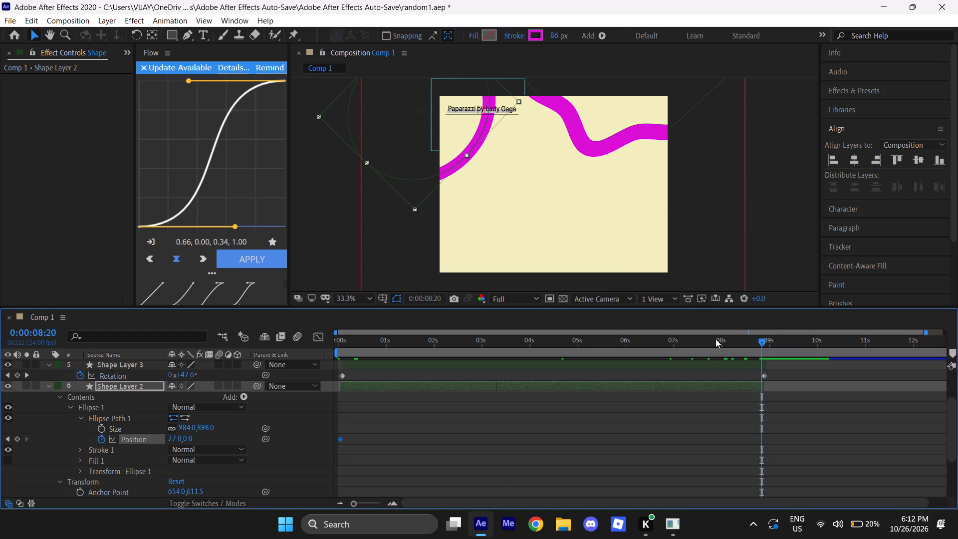
pyautogui.moveTo(172, 441); pyautogui.dragTo(131, 440)
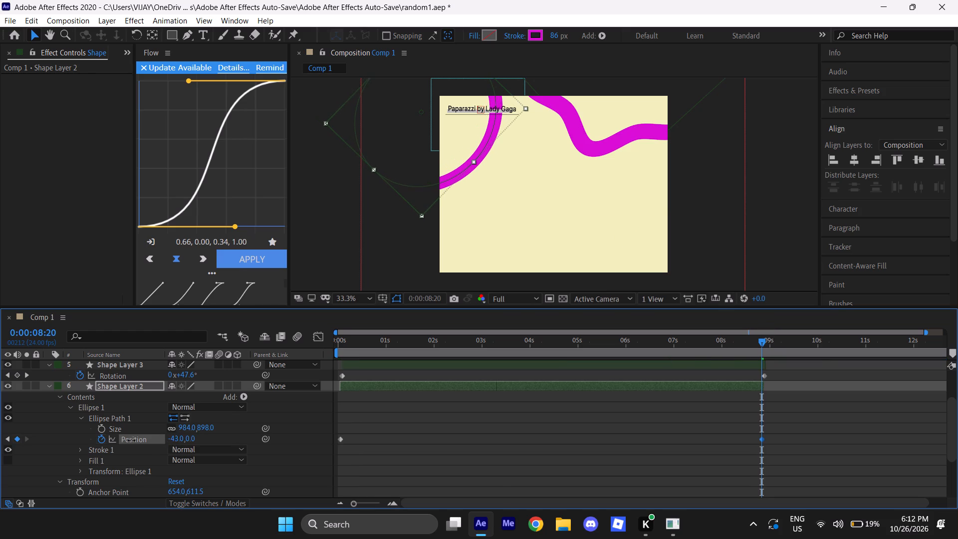
pyautogui.moveTo(131, 440); pyautogui.dragTo(140, 436)
pyautogui.hotkey('ctrl', 'z')
pyautogui.moveTo(189, 438); pyautogui.dragTo(0, 515)
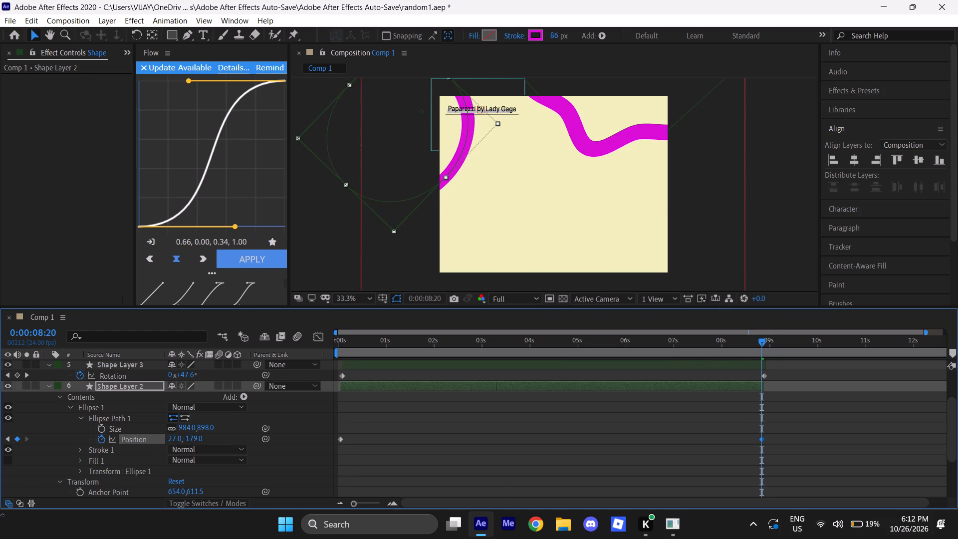
pyautogui.moveTo(0, 515); pyautogui.dragTo(0, 524)
pyautogui.moveTo(760, 438); pyautogui.dragTo(769, 437)
pyautogui.moveTo(759, 347); pyautogui.dragTo(256, 365)
pyautogui.press('space')
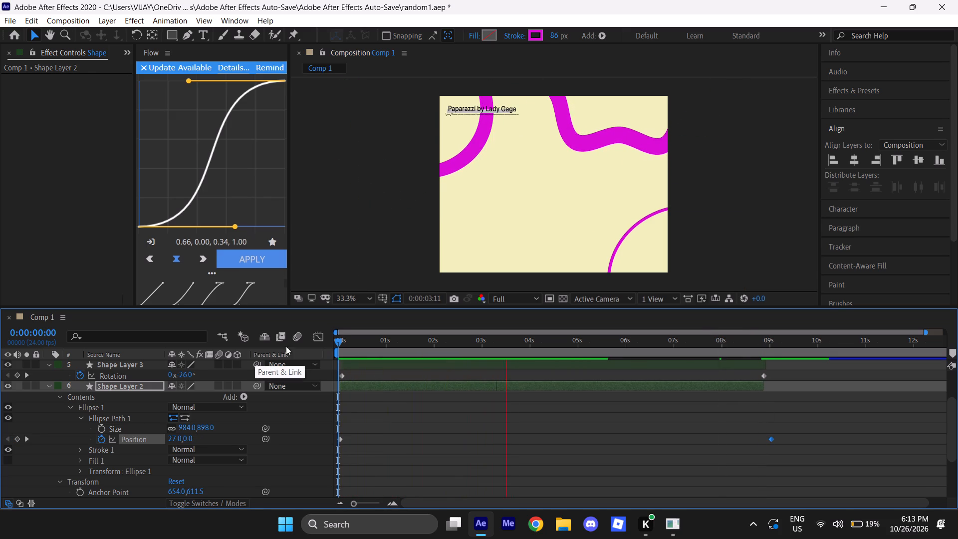
# Move Shape Layer 3's last Rotation keyframe and Shape Layer 2's last ellipse Position keyframe together about 2 seconds later and play from frame 0.
pyautogui.moveTo(340, 345); pyautogui.dragTo(375, 349)
pyautogui.keyDown('alt'); pyautogui.scroll(-2, 565, 418); pyautogui.keyUp('alt')
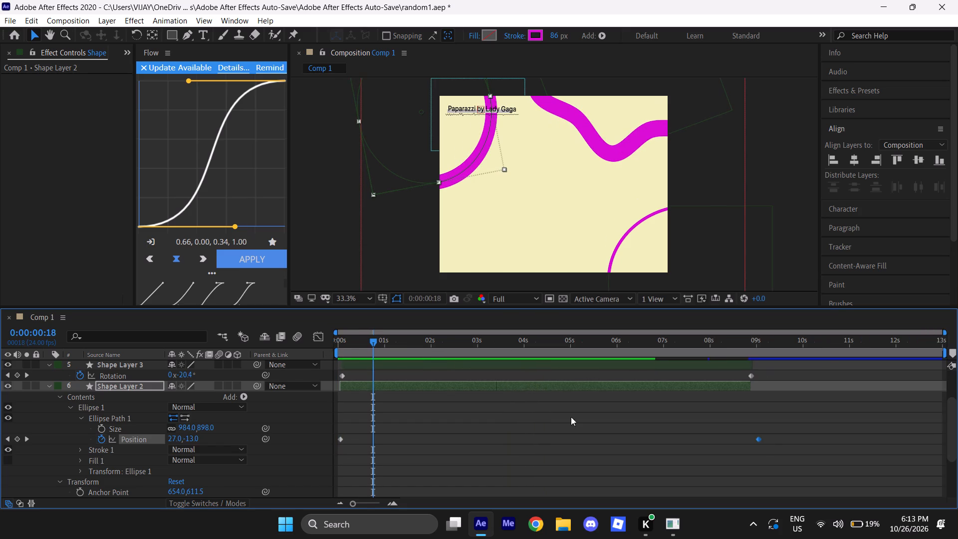
pyautogui.moveTo(777, 372); pyautogui.dragTo(744, 447)
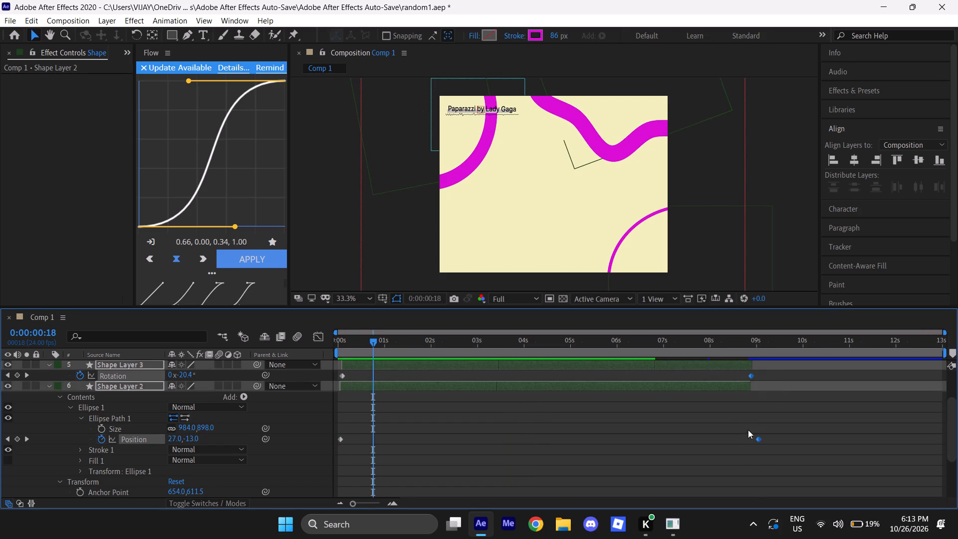
pyautogui.moveTo(751, 373); pyautogui.dragTo(845, 372)
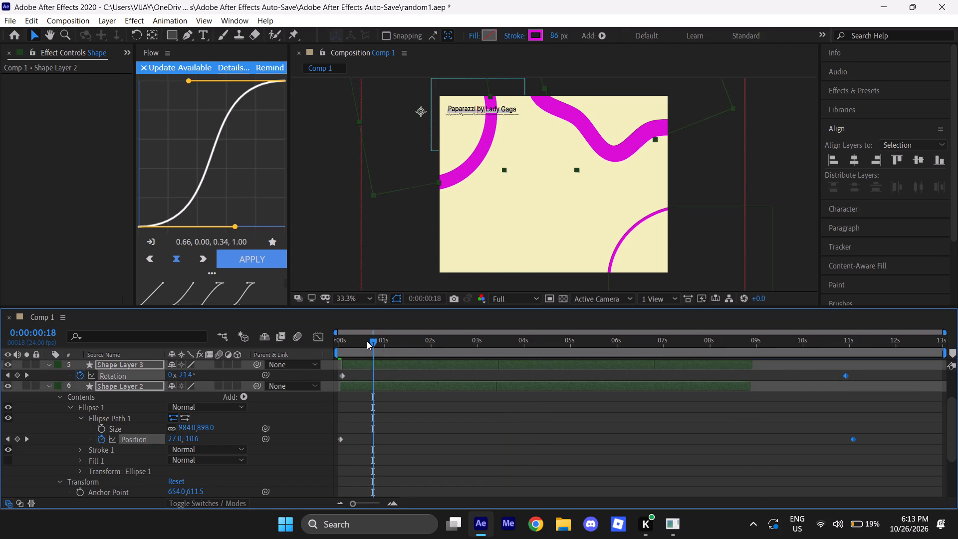
pyautogui.moveTo(367, 339); pyautogui.dragTo(296, 351)
pyautogui.press('space')
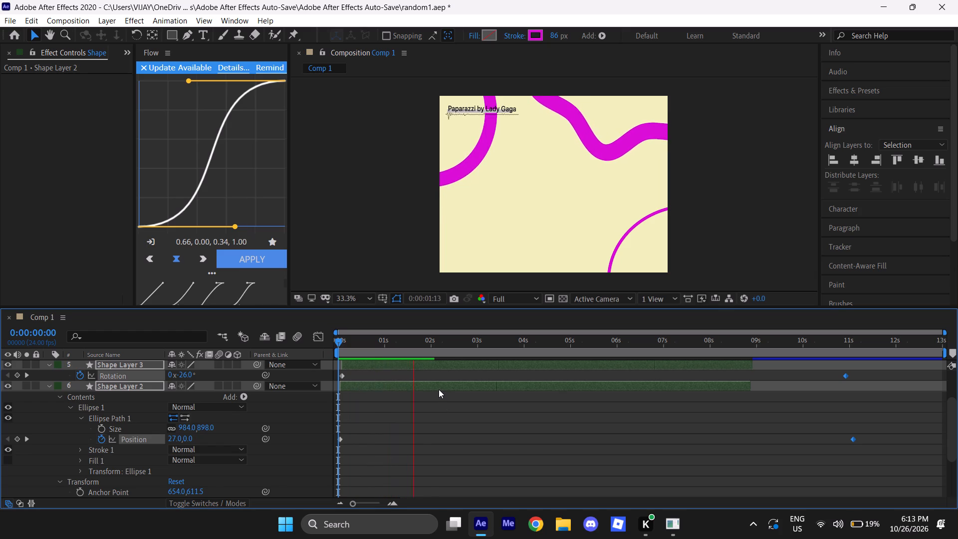
# Move only Shape Layer 3's last Rotation keyframe to about 0:00:12:13.
pyautogui.click(555, 421)
pyautogui.moveTo(849, 377); pyautogui.dragTo(931, 373)
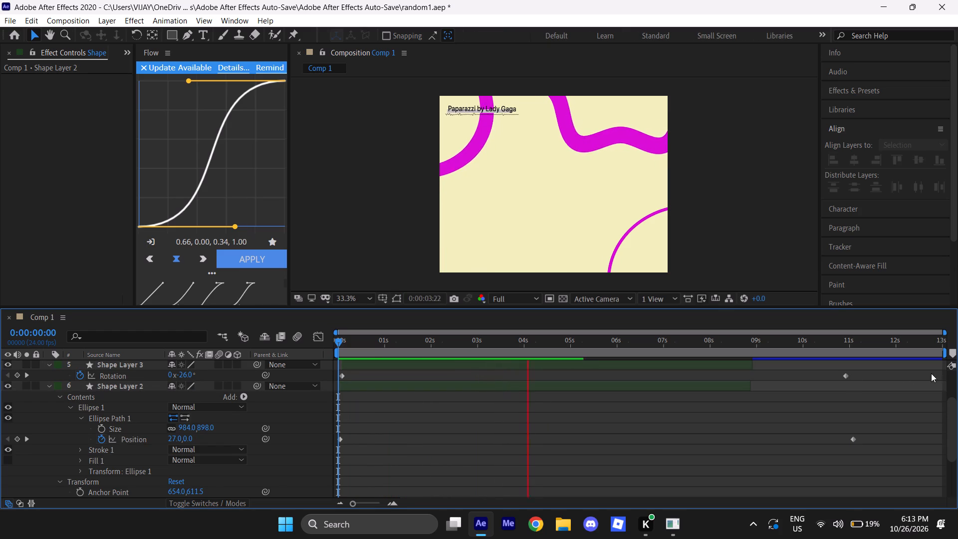
pyautogui.moveTo(931, 373); pyautogui.dragTo(904, 374)
pyautogui.moveTo(846, 376); pyautogui.dragTo(922, 376)
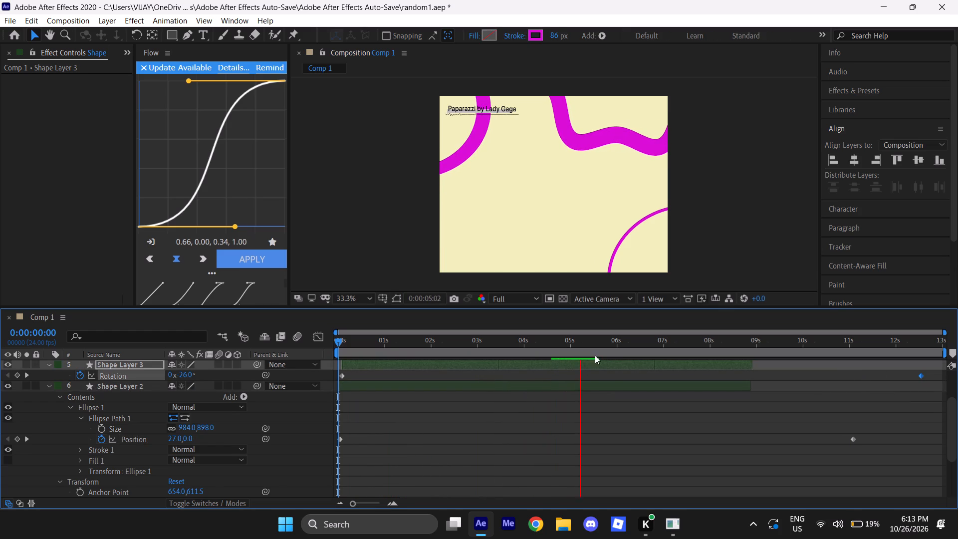
# Lower Shape Layer 3's Rotation at 0:00:12:12 and play back the animation from frame 0.
pyautogui.moveTo(342, 341); pyautogui.dragTo(912, 351)
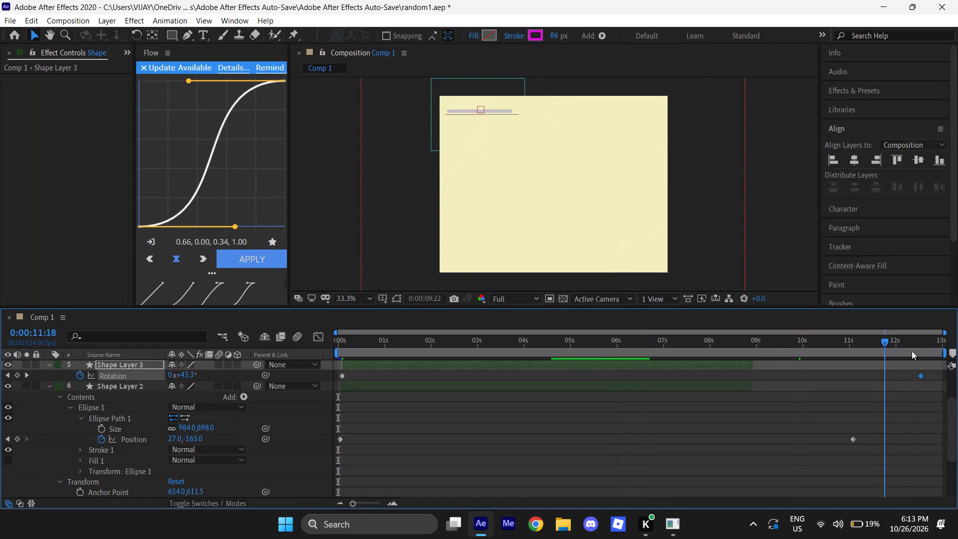
pyautogui.moveTo(912, 351); pyautogui.dragTo(923, 344)
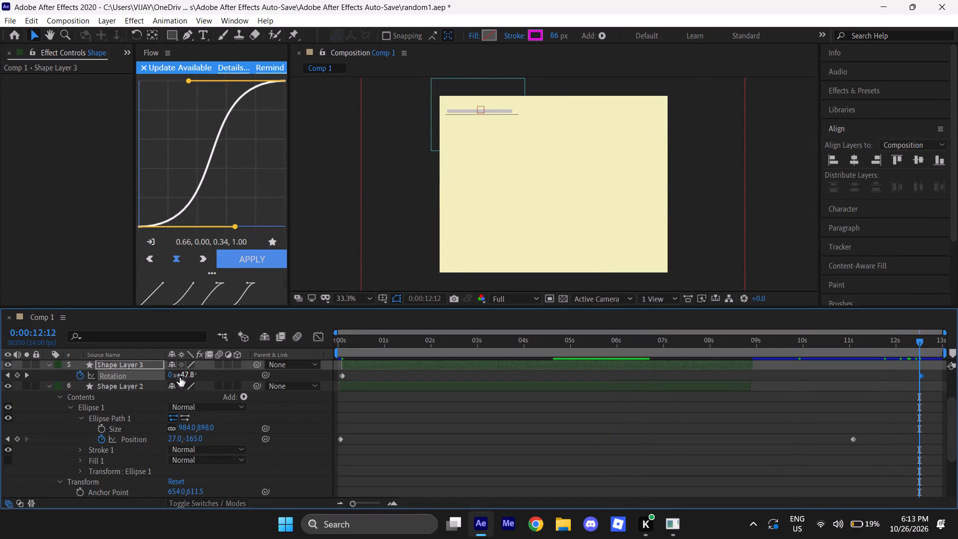
pyautogui.moveTo(181, 377); pyautogui.dragTo(169, 377)
pyautogui.moveTo(923, 340); pyautogui.dragTo(700, 356)
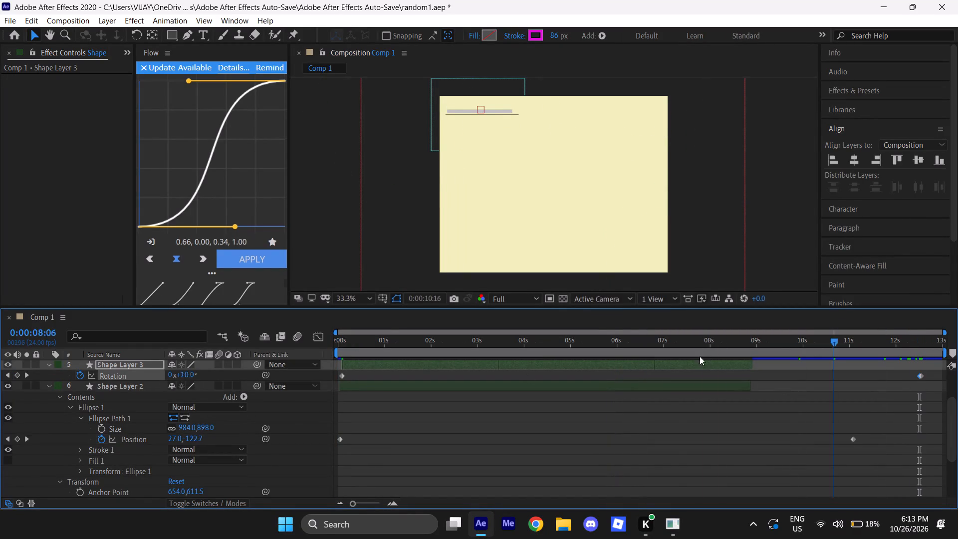
pyautogui.moveTo(700, 356); pyautogui.dragTo(205, 380)
pyautogui.press('space')
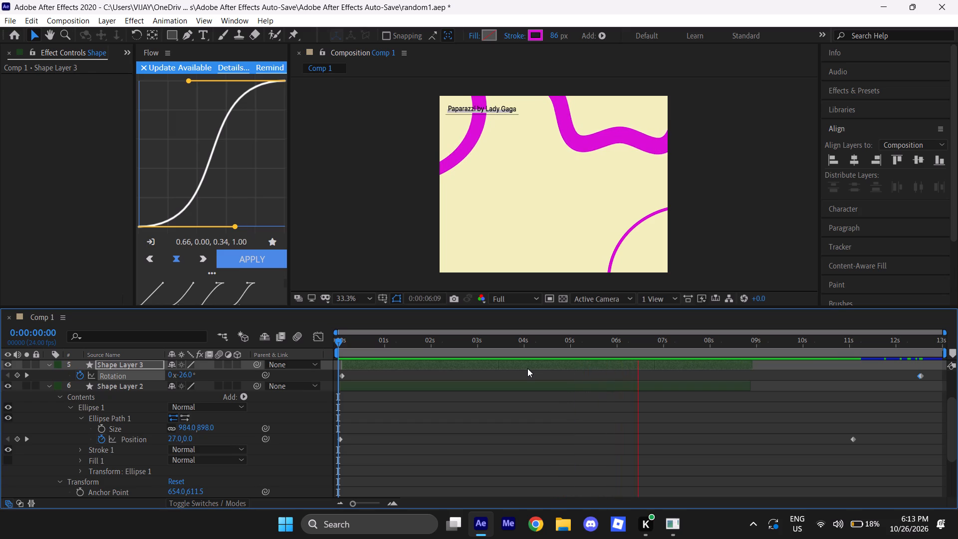
pyautogui.press('space')
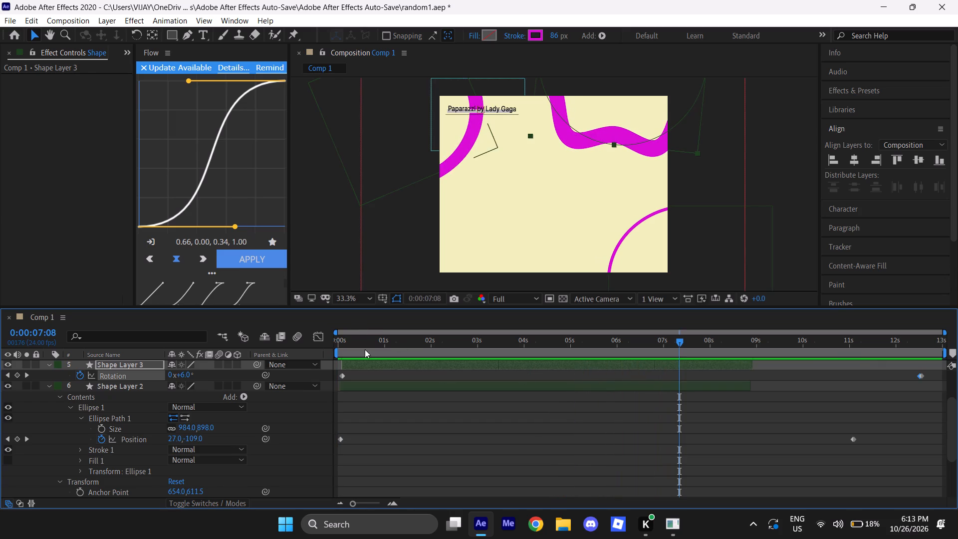
# Set Shape Layer 2's second ellipse Position keyframe to 28, -267 at 0:00:08:20, move it to about 0:00:11:00, and play from frame 0.
pyautogui.moveTo(685, 339); pyautogui.dragTo(856, 346)
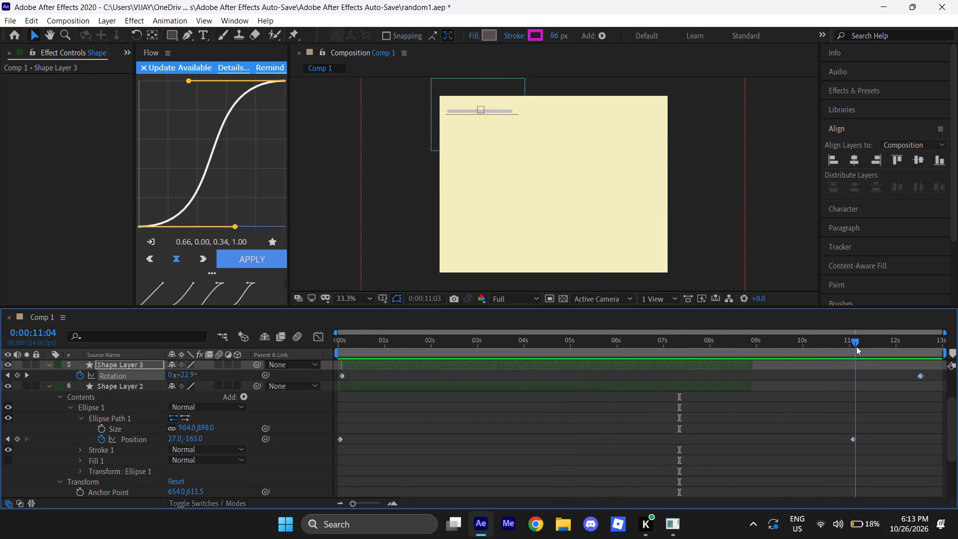
pyautogui.moveTo(856, 346); pyautogui.dragTo(854, 346)
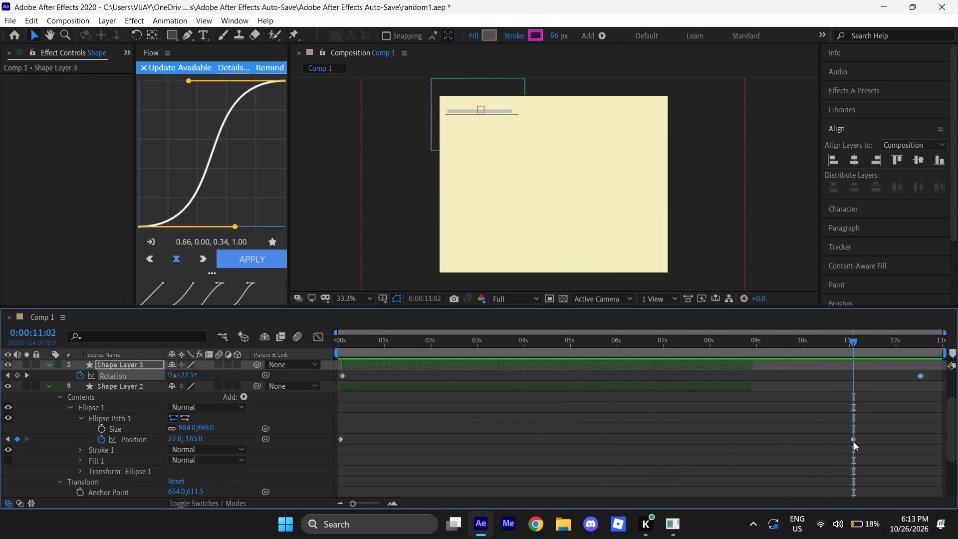
pyautogui.moveTo(854, 441); pyautogui.dragTo(750, 437)
pyautogui.moveTo(849, 345); pyautogui.dragTo(817, 349)
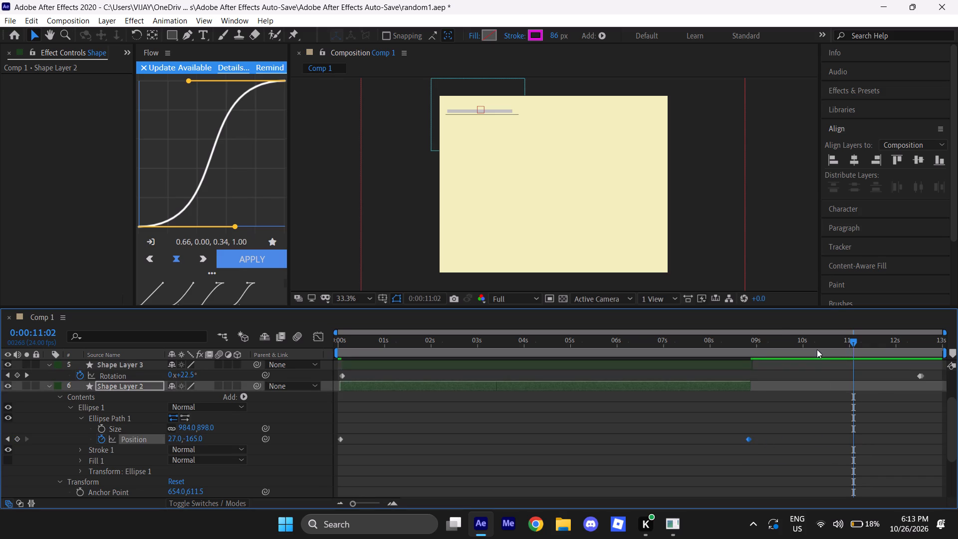
pyautogui.moveTo(817, 349); pyautogui.dragTo(750, 367)
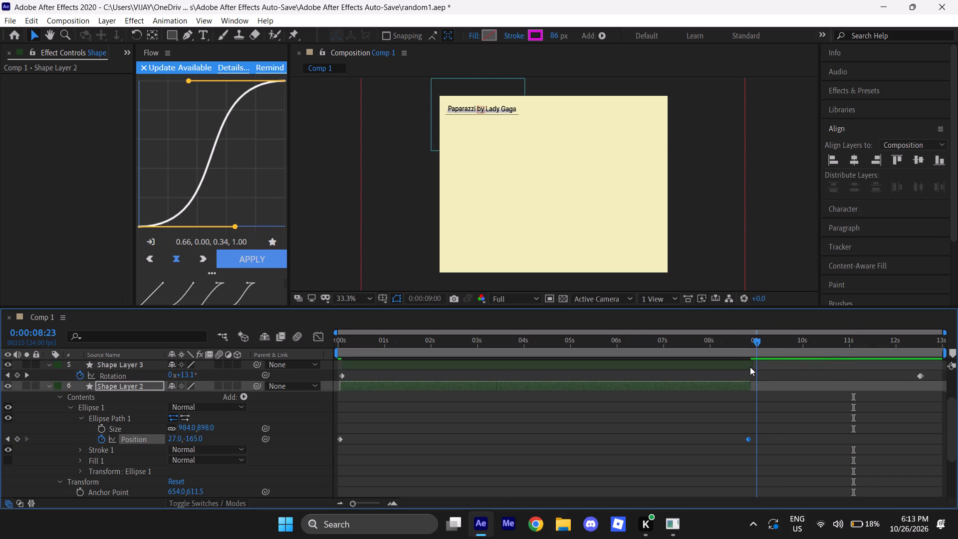
pyautogui.moveTo(750, 367); pyautogui.dragTo(745, 369)
pyautogui.click(177, 438)
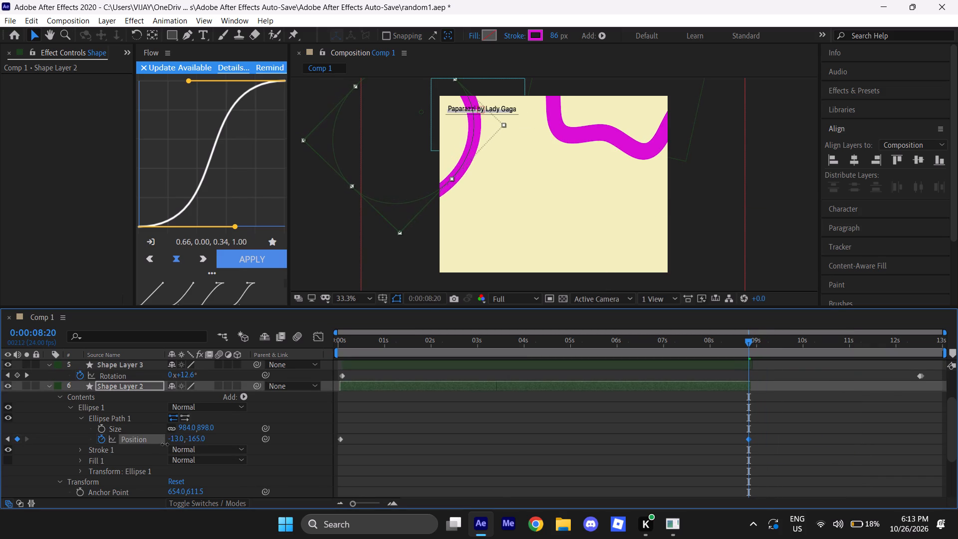
pyautogui.moveTo(195, 440); pyautogui.dragTo(152, 456)
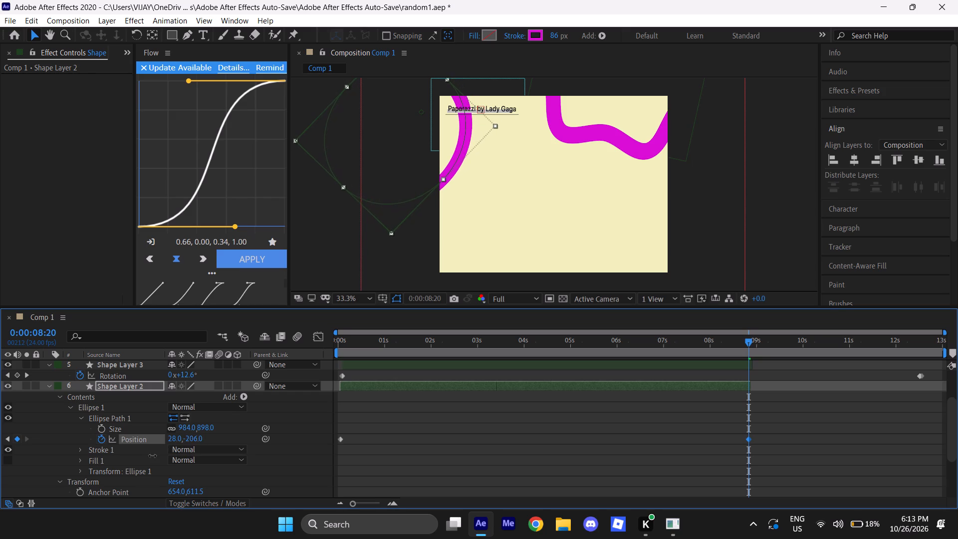
pyautogui.moveTo(152, 456); pyautogui.dragTo(89, 485)
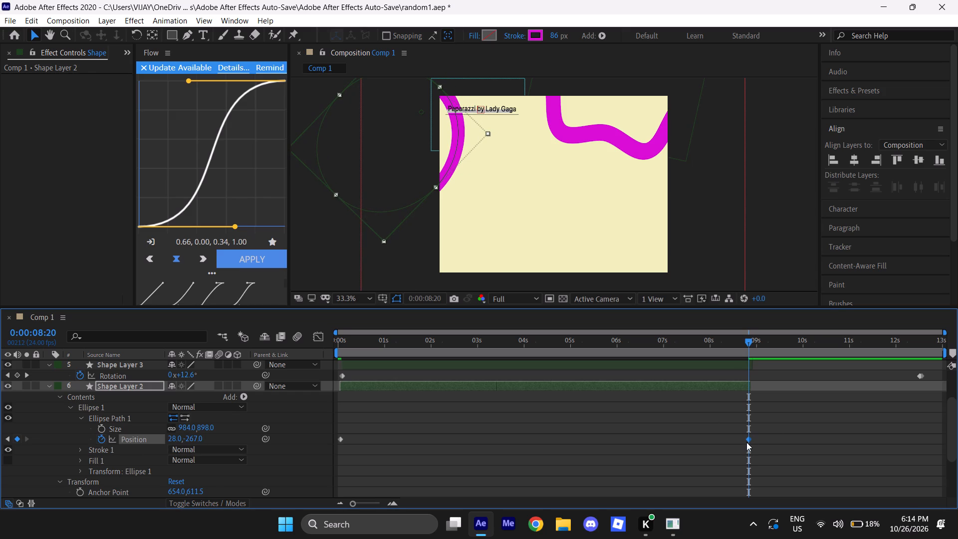
pyautogui.moveTo(749, 440); pyautogui.dragTo(856, 440)
pyautogui.moveTo(746, 345); pyautogui.dragTo(234, 341)
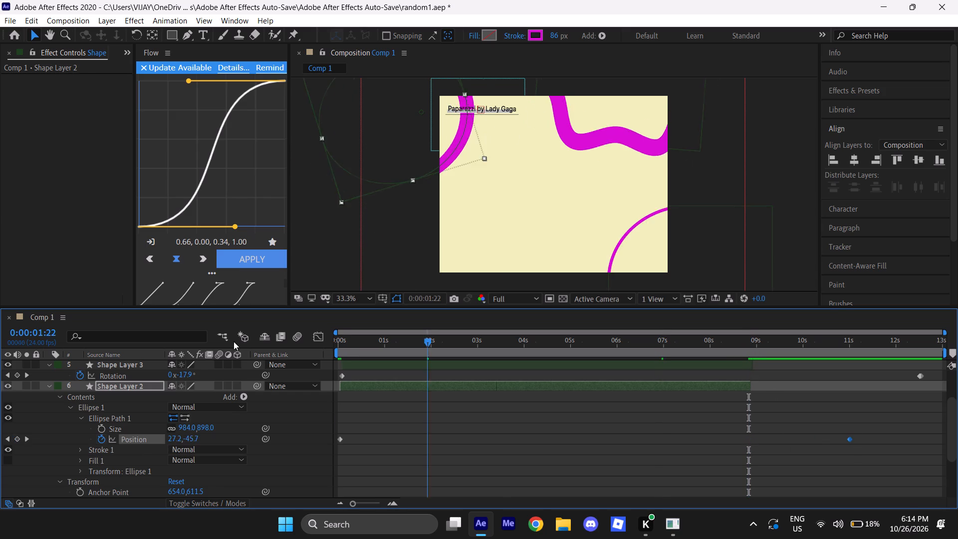
pyautogui.moveTo(234, 341); pyautogui.dragTo(234, 340)
pyautogui.press('space')
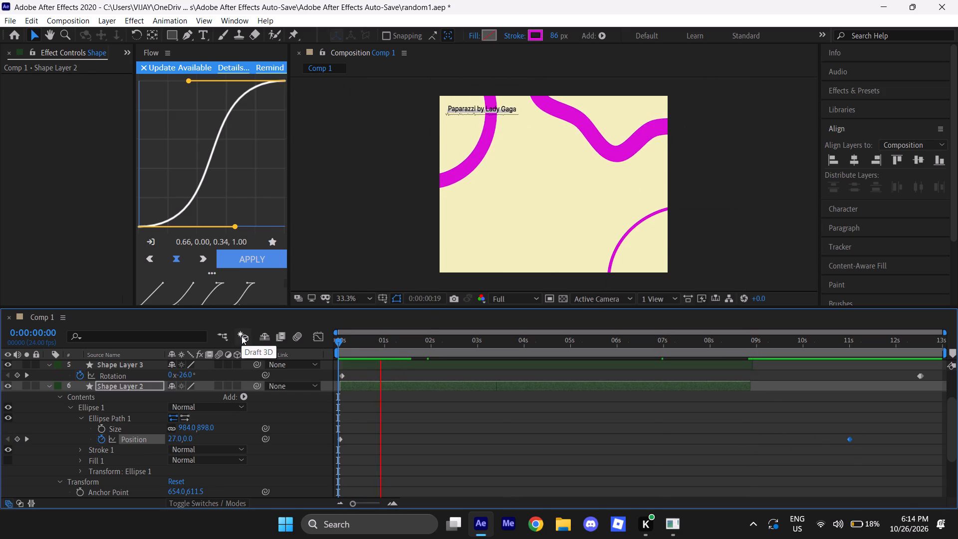
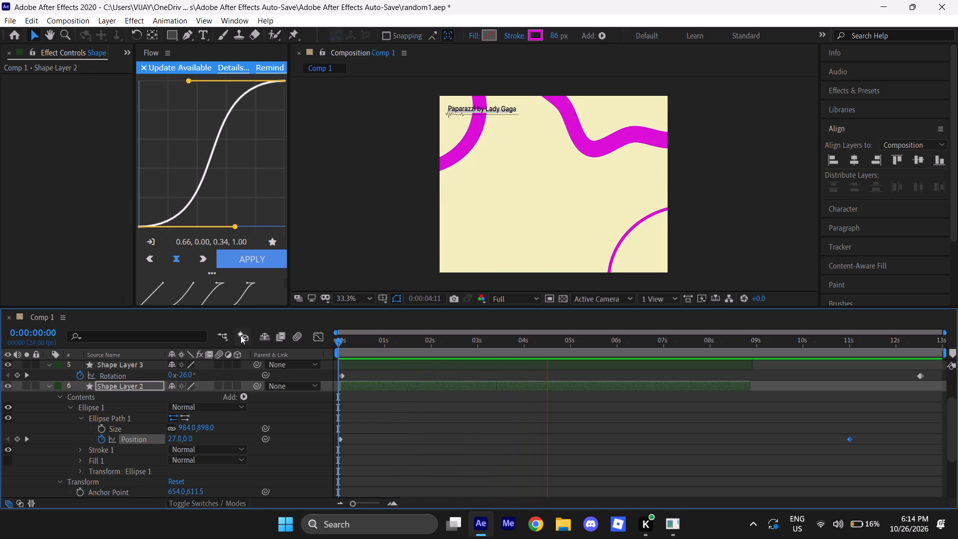
# Start animating Shape Layer 1's position with a keyframe of 1508, 1110.5 at the very beginning of the timeline.
pyautogui.moveTo(335, 342); pyautogui.dragTo(340, 341)
pyautogui.press('u')
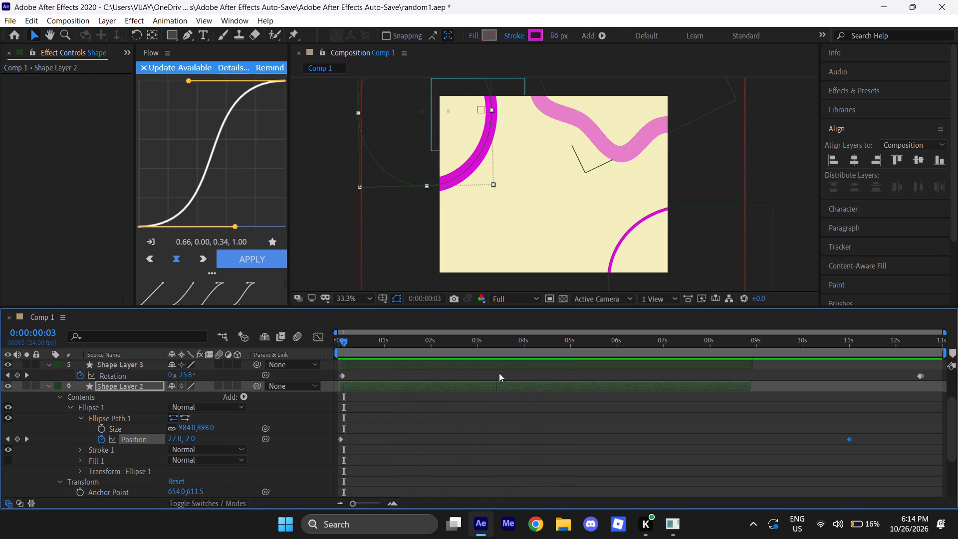
pyautogui.click(410, 469)
pyautogui.scroll(-2, 419, 449)
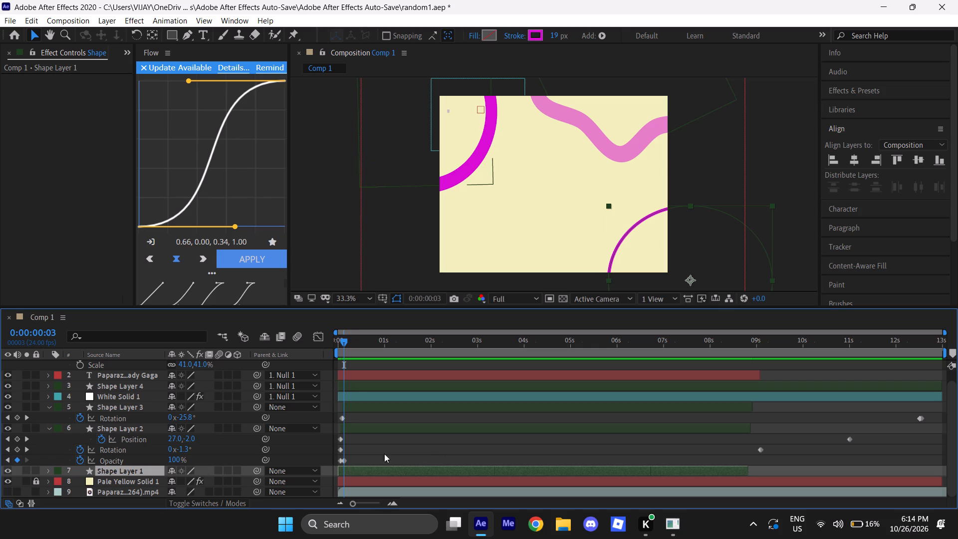
pyautogui.moveTo(342, 337); pyautogui.dragTo(336, 335)
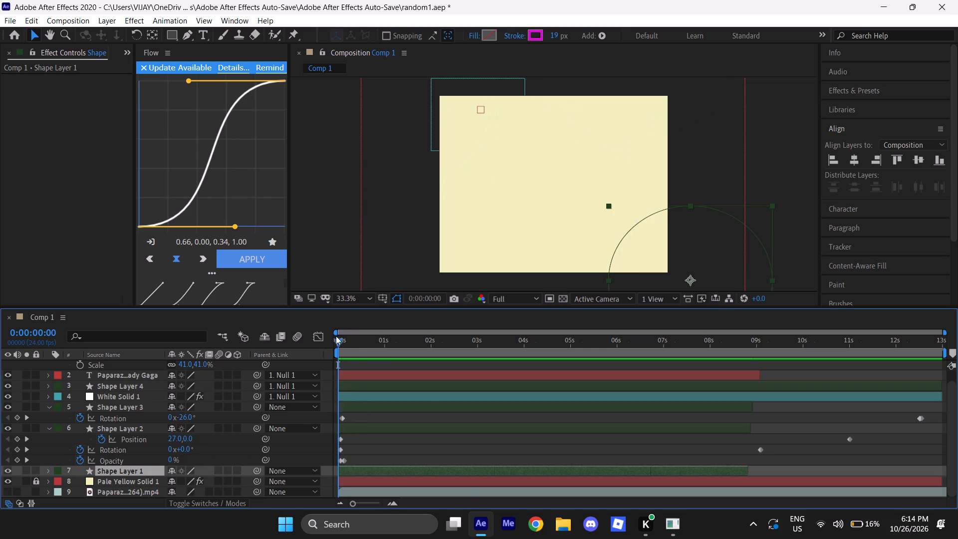
pyautogui.click(338, 342)
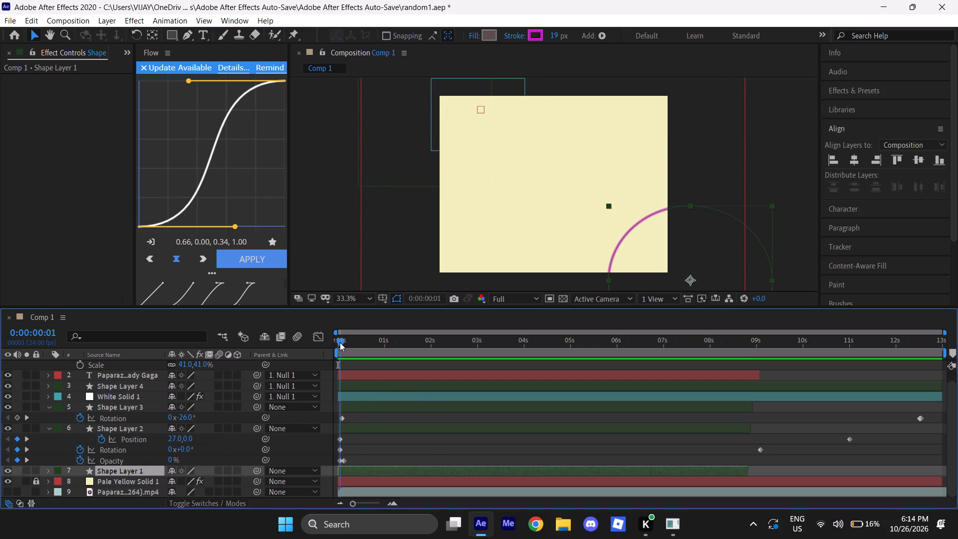
pyautogui.press('p')
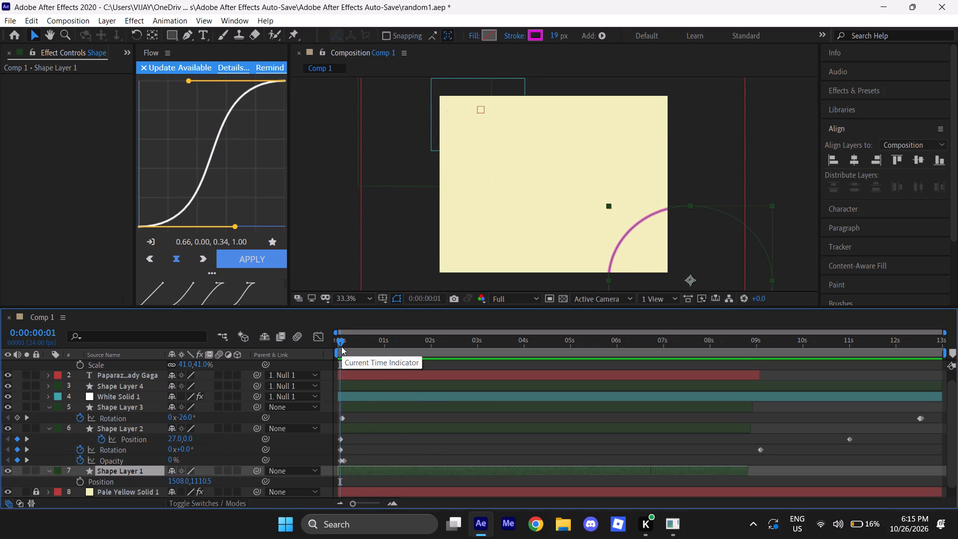
pyautogui.click(78, 479)
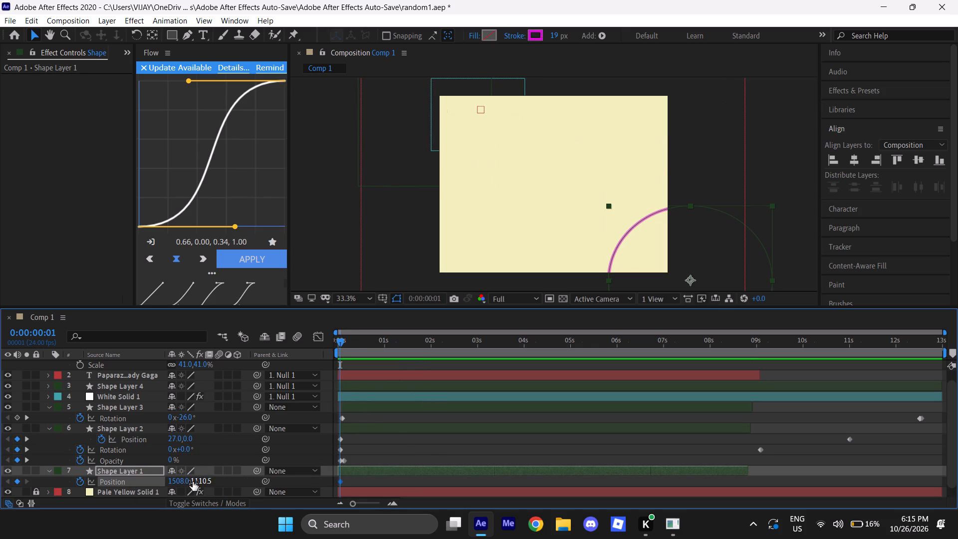
pyautogui.moveTo(193, 482); pyautogui.dragTo(209, 487)
pyautogui.hotkey('ctrl', 'z')
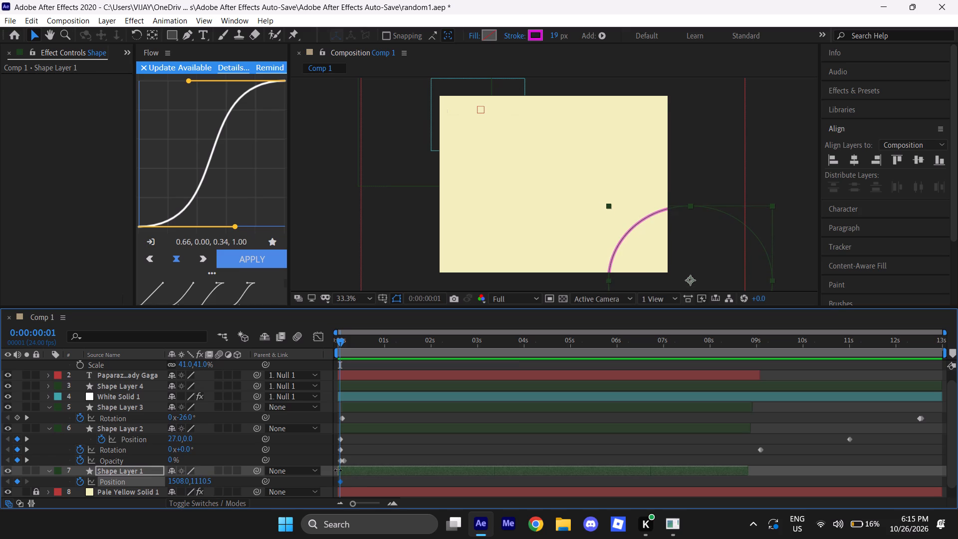
pyautogui.click(341, 479)
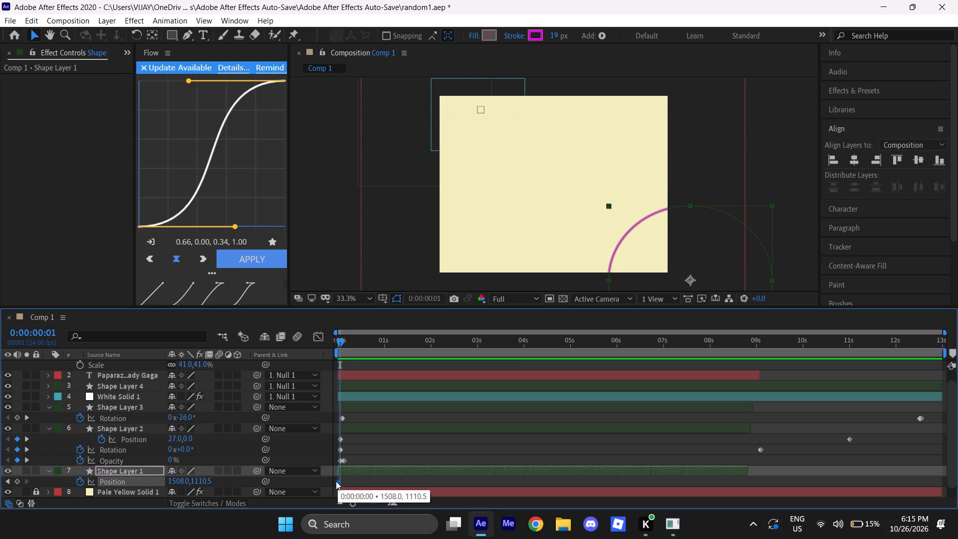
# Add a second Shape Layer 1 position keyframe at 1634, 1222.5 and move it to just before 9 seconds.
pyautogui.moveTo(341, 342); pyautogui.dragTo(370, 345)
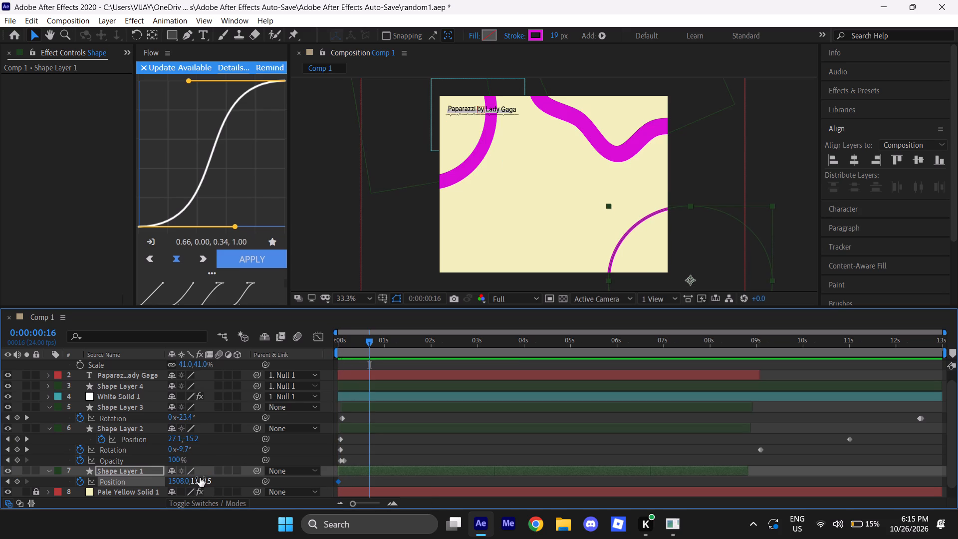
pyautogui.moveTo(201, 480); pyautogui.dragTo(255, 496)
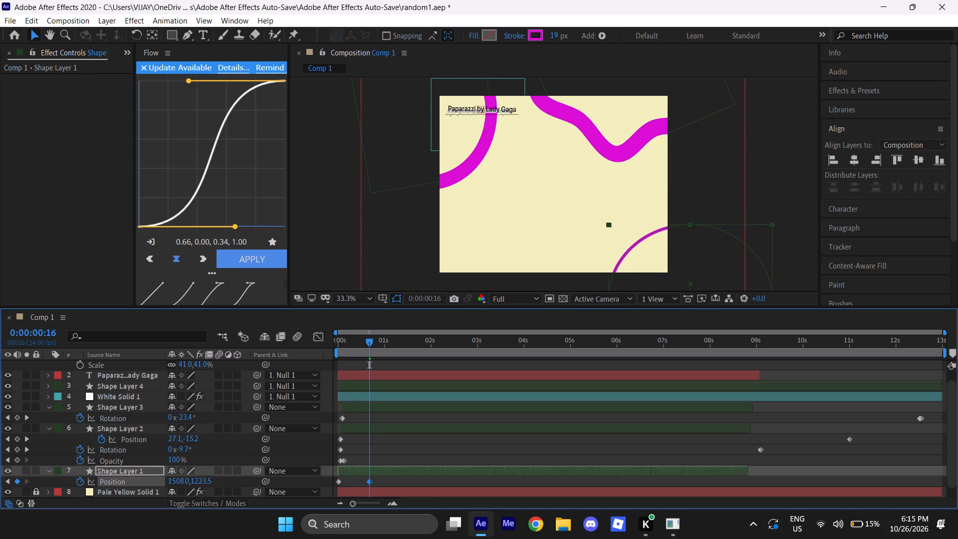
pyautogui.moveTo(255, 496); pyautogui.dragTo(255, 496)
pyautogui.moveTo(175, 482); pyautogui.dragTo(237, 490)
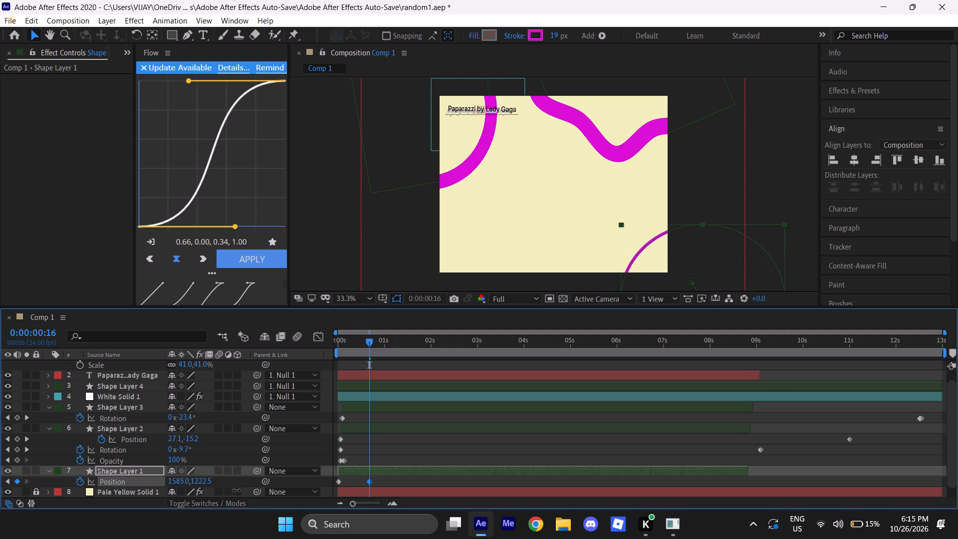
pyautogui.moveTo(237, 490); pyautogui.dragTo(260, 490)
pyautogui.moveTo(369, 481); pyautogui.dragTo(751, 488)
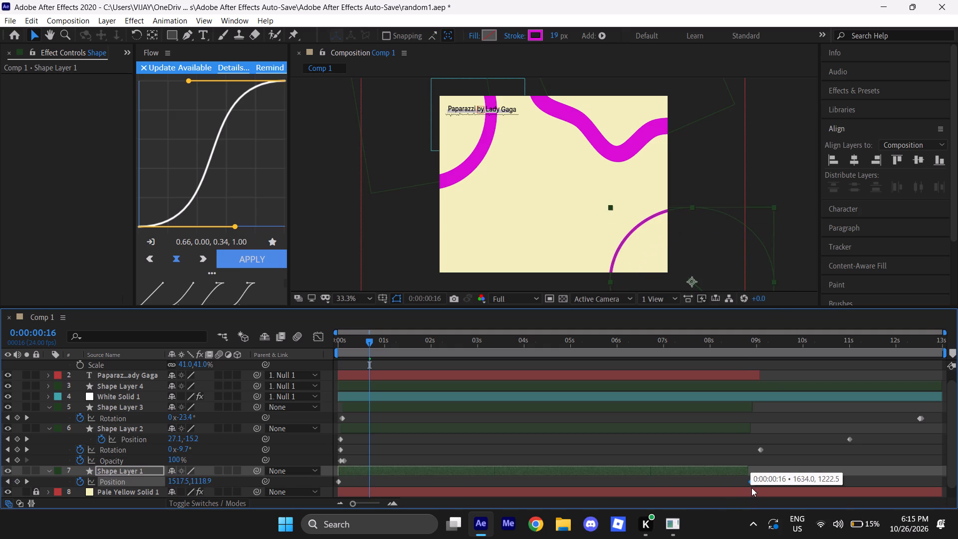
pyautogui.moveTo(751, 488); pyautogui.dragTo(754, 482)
# Preview the motion, then replace Shape Layer 1's end position keyframe with one of 1593, 1182.5, placed at about 9 seconds.
pyautogui.press('space')
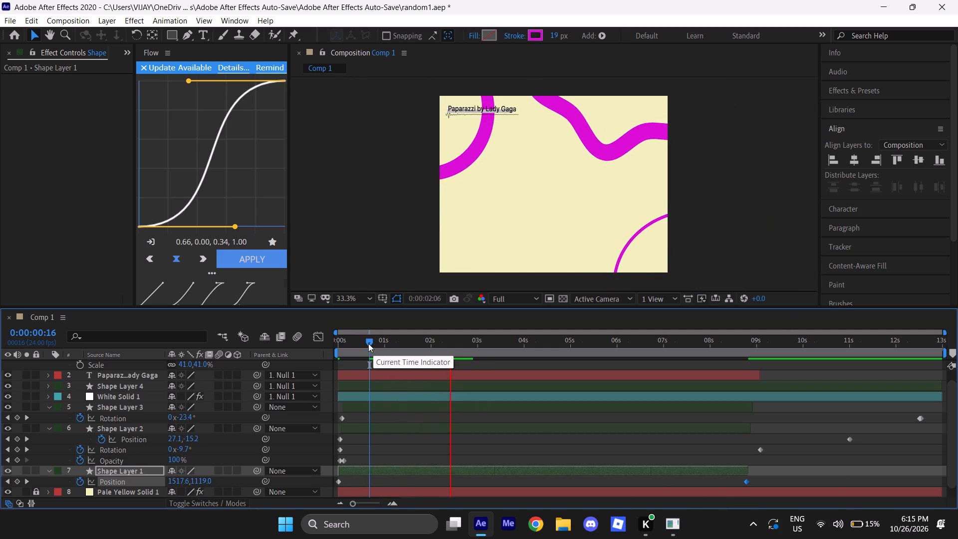
pyautogui.moveTo(369, 343); pyautogui.dragTo(712, 382)
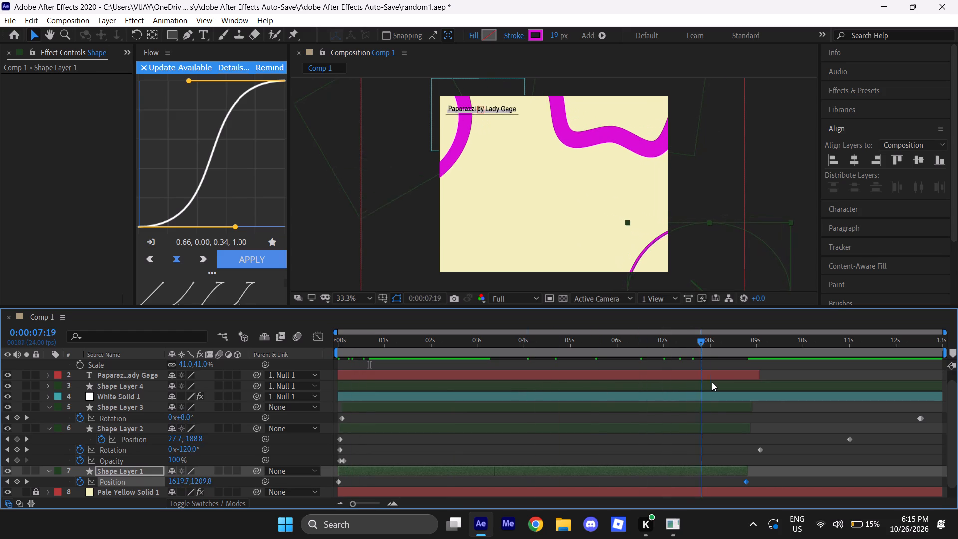
pyautogui.moveTo(712, 382); pyautogui.dragTo(713, 381)
pyautogui.moveTo(747, 482); pyautogui.dragTo(737, 481)
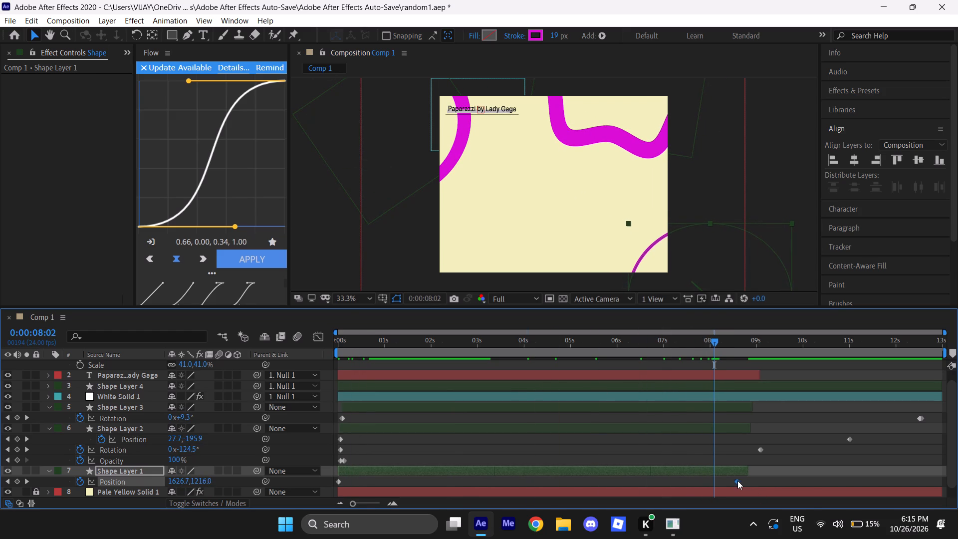
pyautogui.moveTo(737, 481); pyautogui.dragTo(713, 481)
pyautogui.moveTo(199, 481); pyautogui.dragTo(176, 479)
pyautogui.moveTo(174, 482); pyautogui.dragTo(153, 482)
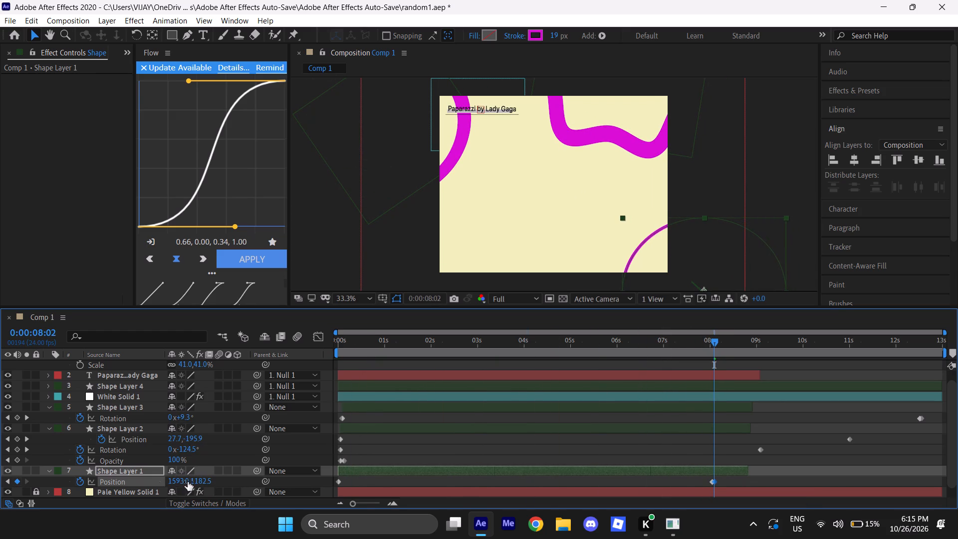
pyautogui.click(712, 483)
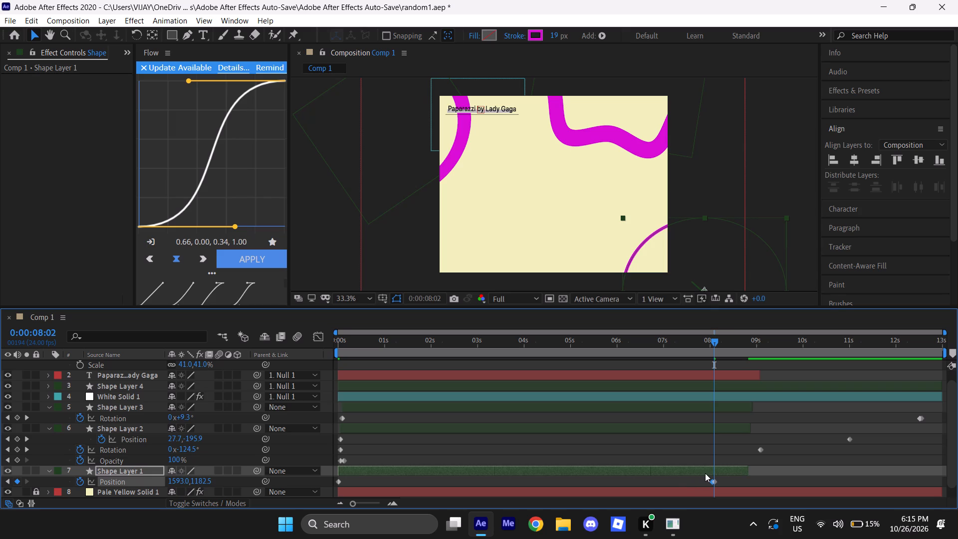
pyautogui.press('BackSpace')
pyautogui.moveTo(715, 480); pyautogui.dragTo(755, 476)
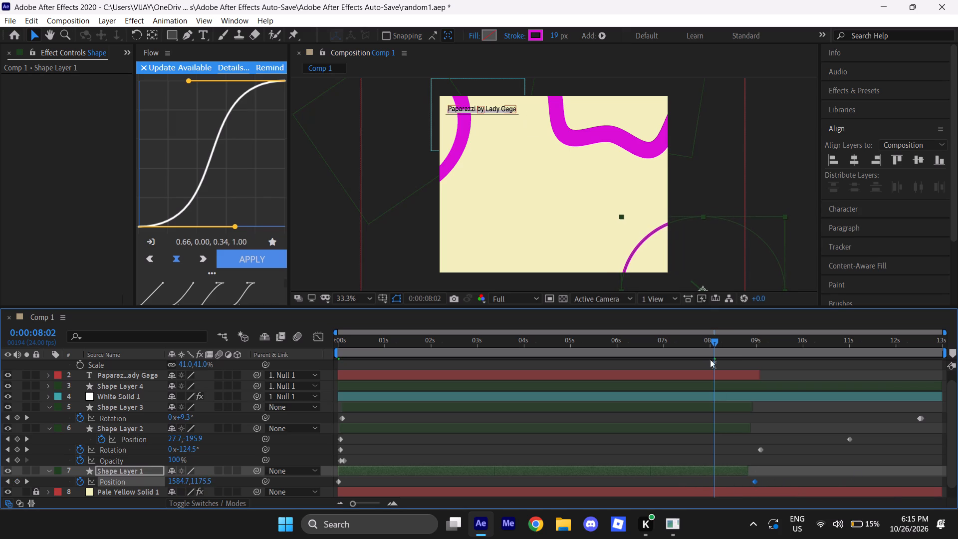
# Apply Gaussian Blur with a blurriness of 15 to Shape Layer 1 and preview the composition from the start.
pyautogui.moveTo(715, 342); pyautogui.dragTo(355, 416)
pyautogui.hotkey('ctrl', 'space')
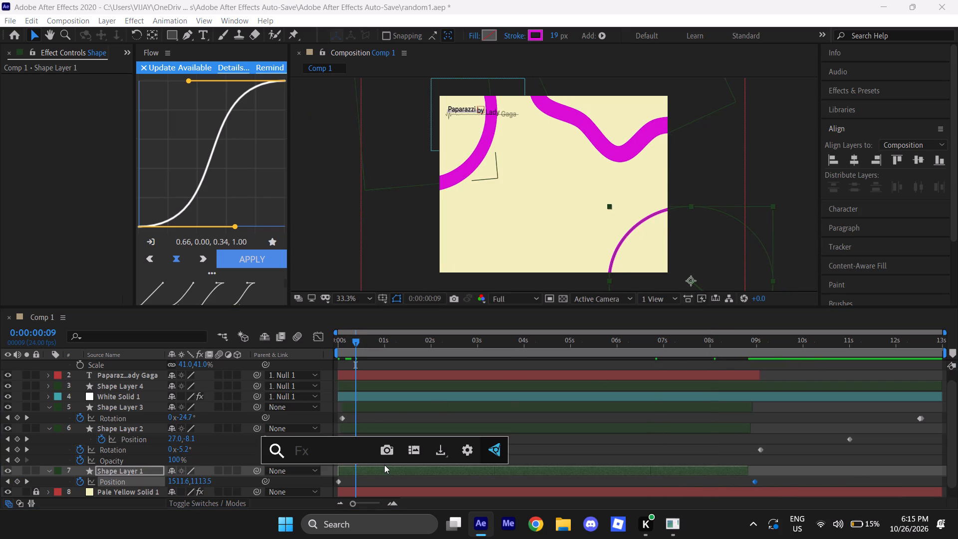
pyautogui.write('ga')
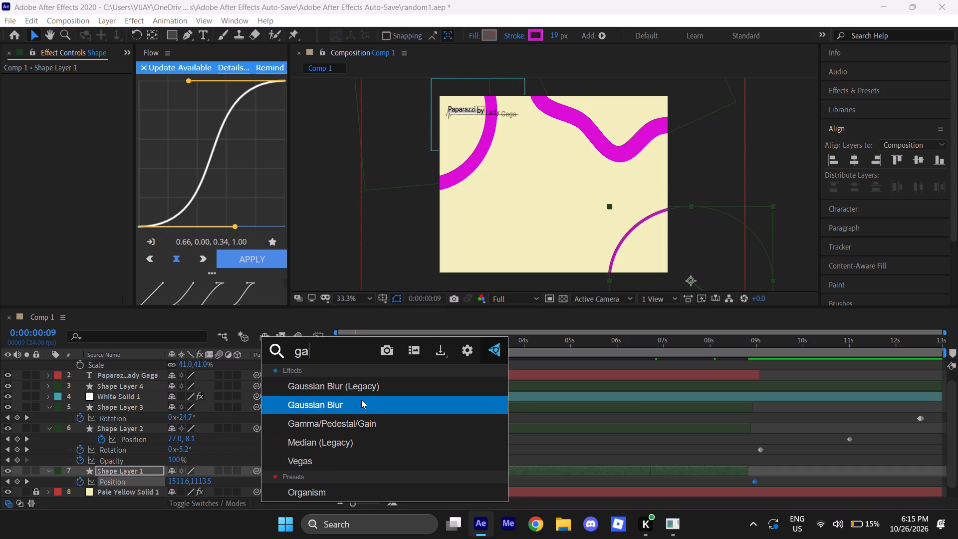
pyautogui.click(354, 400)
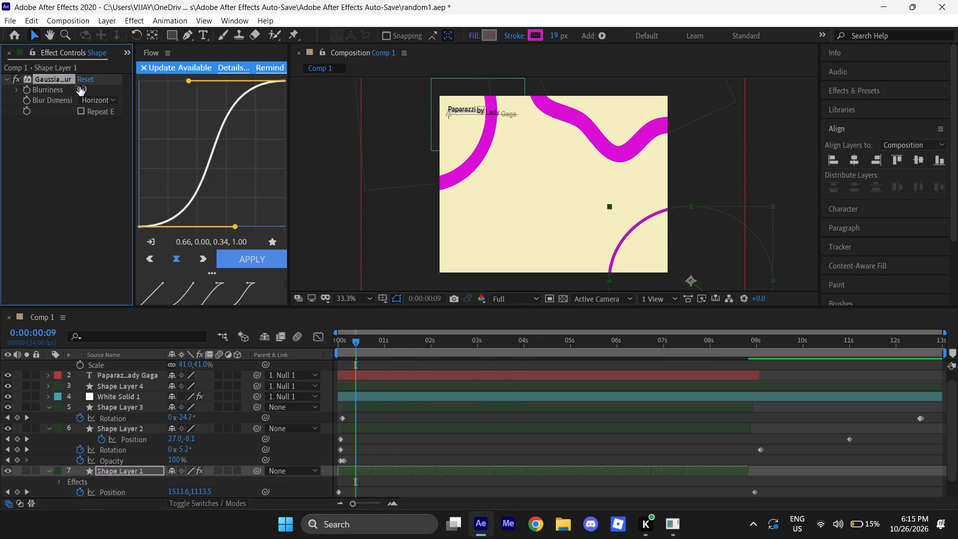
pyautogui.click(79, 86)
pyautogui.write('15')
pyautogui.press('Return')
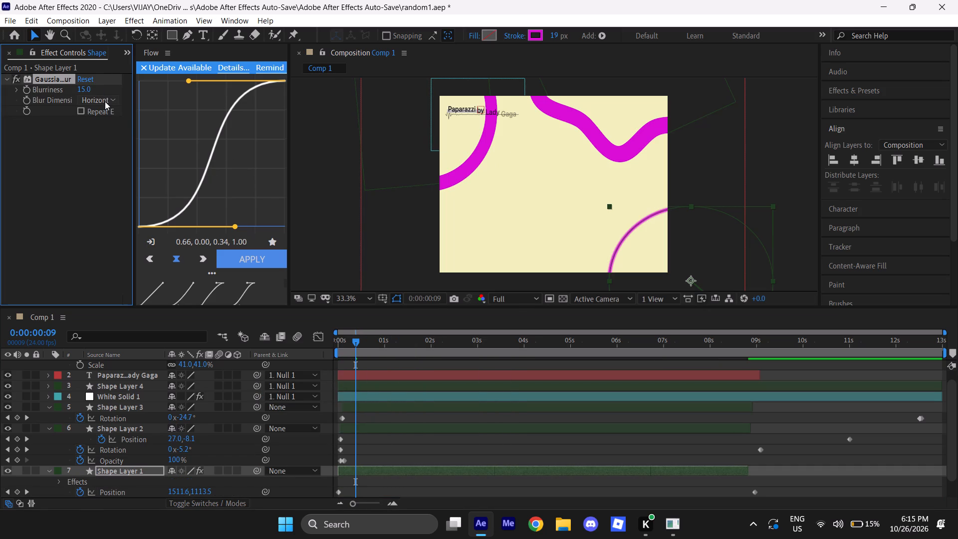
pyautogui.click(458, 450)
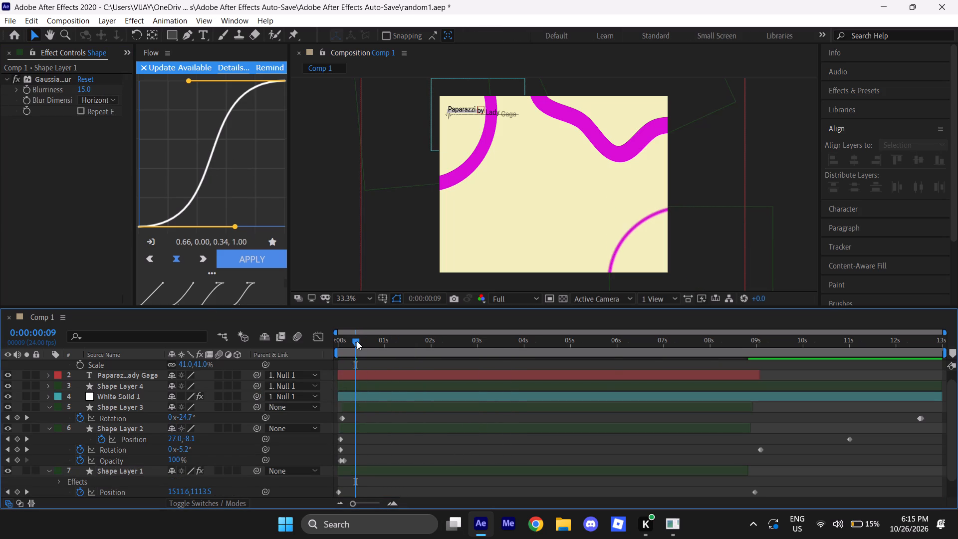
pyautogui.moveTo(357, 341); pyautogui.dragTo(227, 336)
pyautogui.press('space')
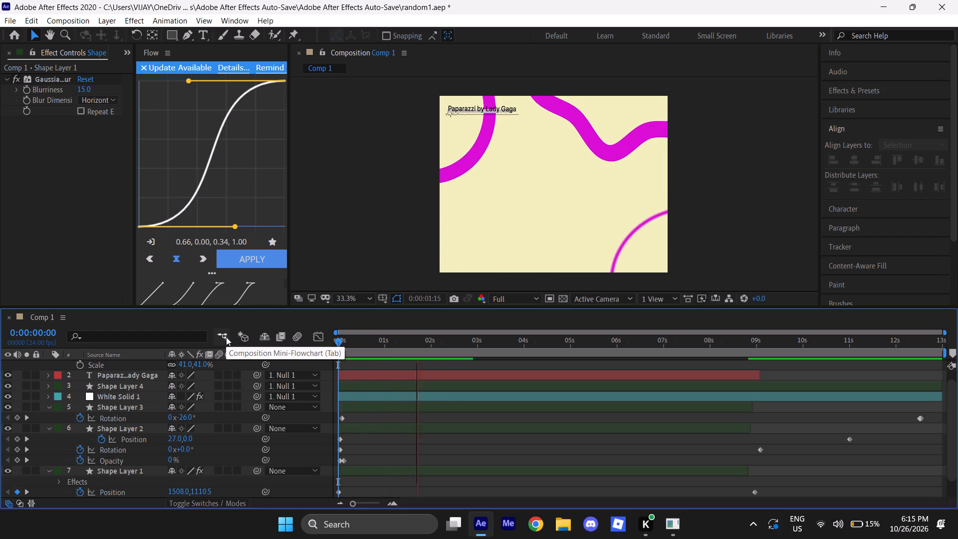
pyautogui.press('space')
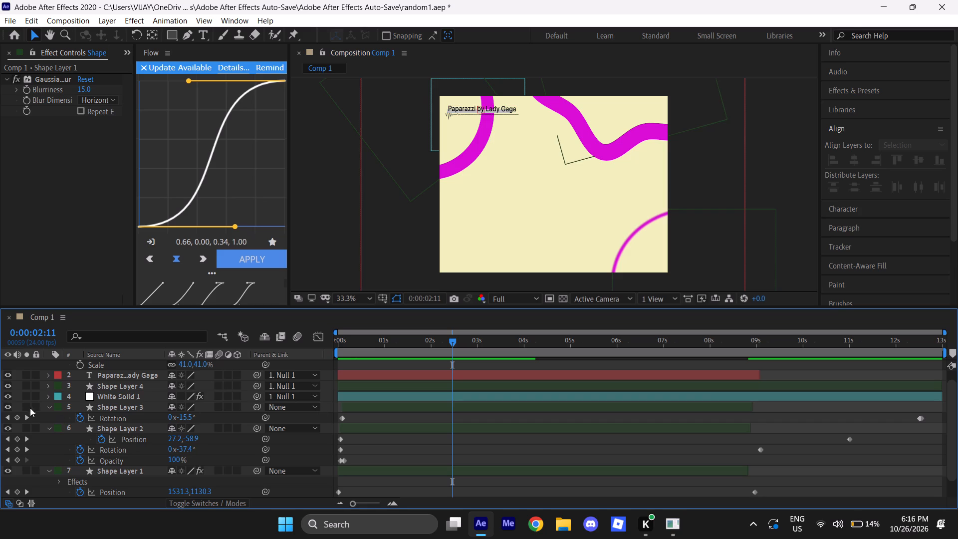
# Collapse all expanded layers and lock Null 1, the Paparazzi title text, Shape Layer 4 and White Solid 1.
pyautogui.click(50, 407)
pyautogui.click(50, 418)
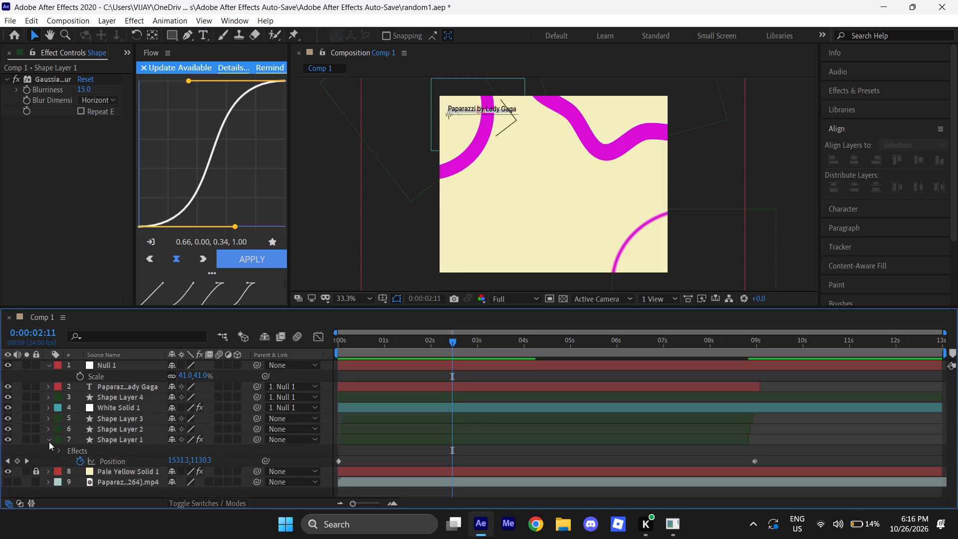
pyautogui.click(48, 441)
pyautogui.click(45, 362)
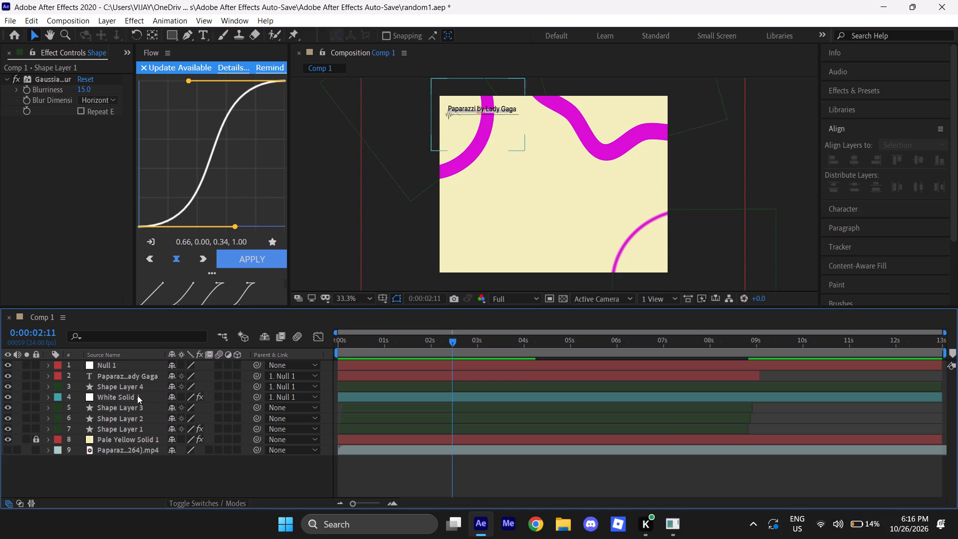
pyautogui.moveTo(36, 364); pyautogui.dragTo(36, 385)
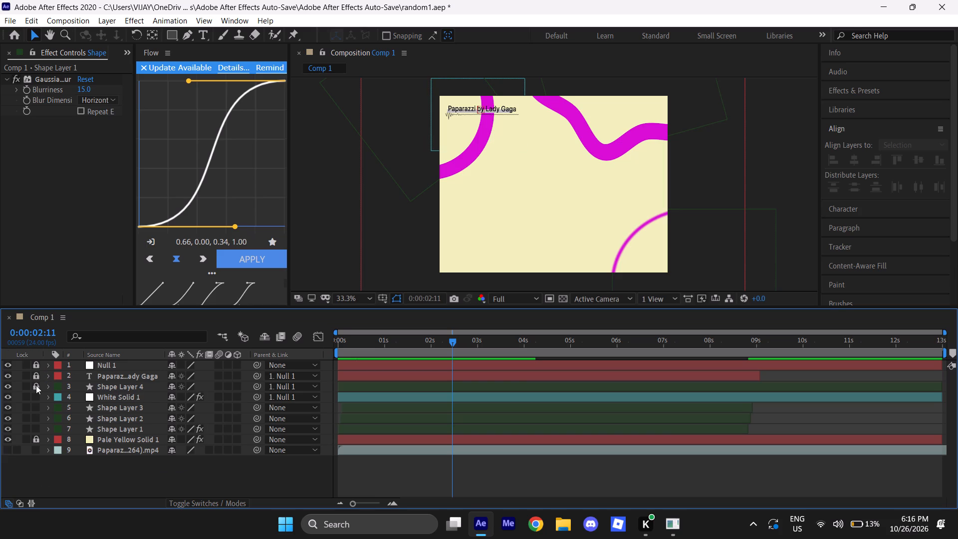
pyautogui.moveTo(36, 385); pyautogui.dragTo(36, 395)
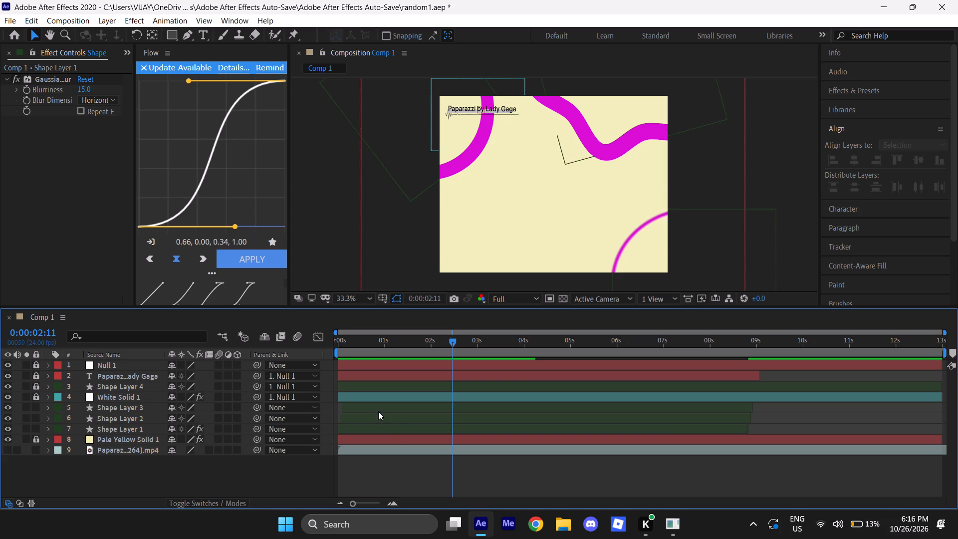
# Create a new empty text layer directly above Shape Layer 3.
pyautogui.click(383, 407)
pyautogui.rightClick(324, 258)
pyautogui.click(402, 265)
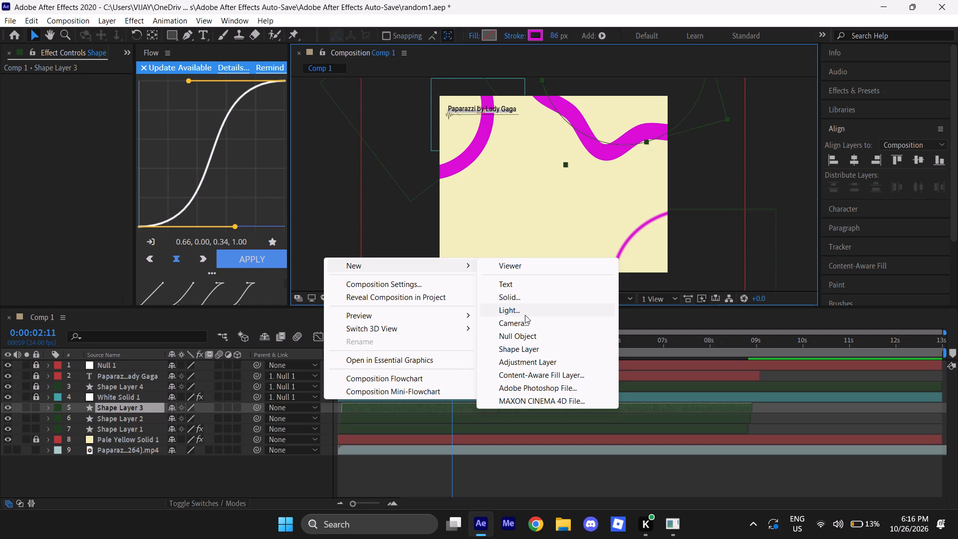
pyautogui.click(526, 283)
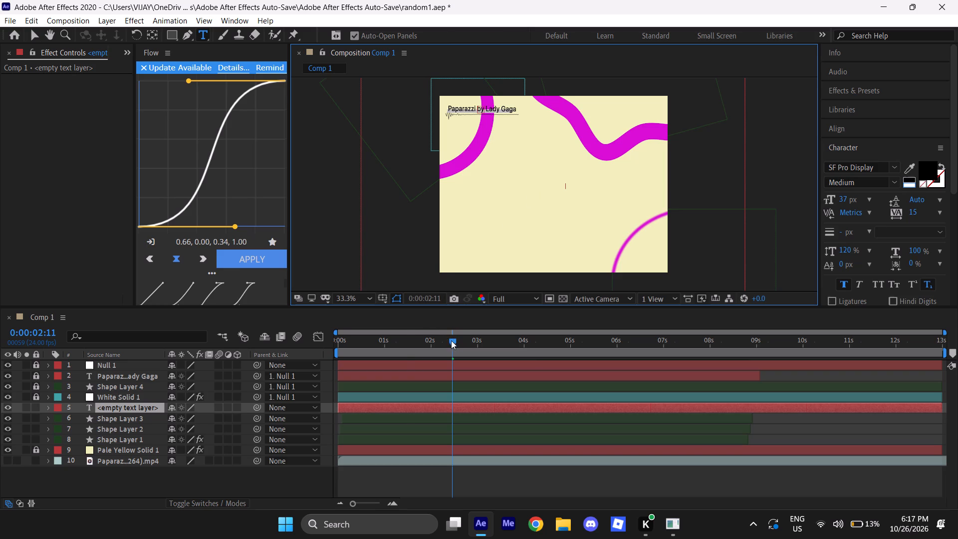
# Return to the start of the timeline and turn on the audio and visibility of the Paparazzi reference video layer.
pyautogui.moveTo(452, 340); pyautogui.dragTo(242, 366)
pyautogui.click(14, 463)
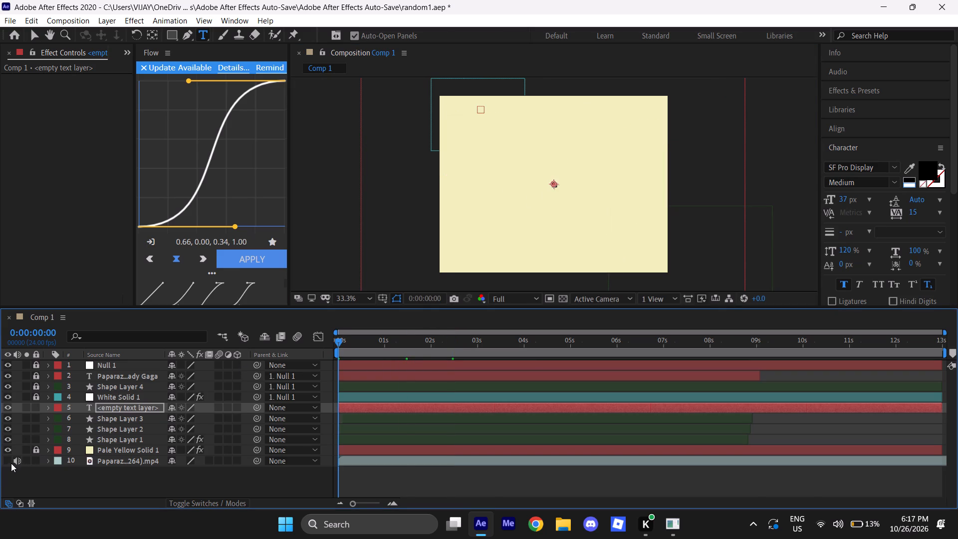
pyautogui.click(2, 463)
pyautogui.click(9, 458)
# Open the Paparazzi reference video in its own layer viewer and play its opening moments.
pyautogui.doubleClick(376, 462)
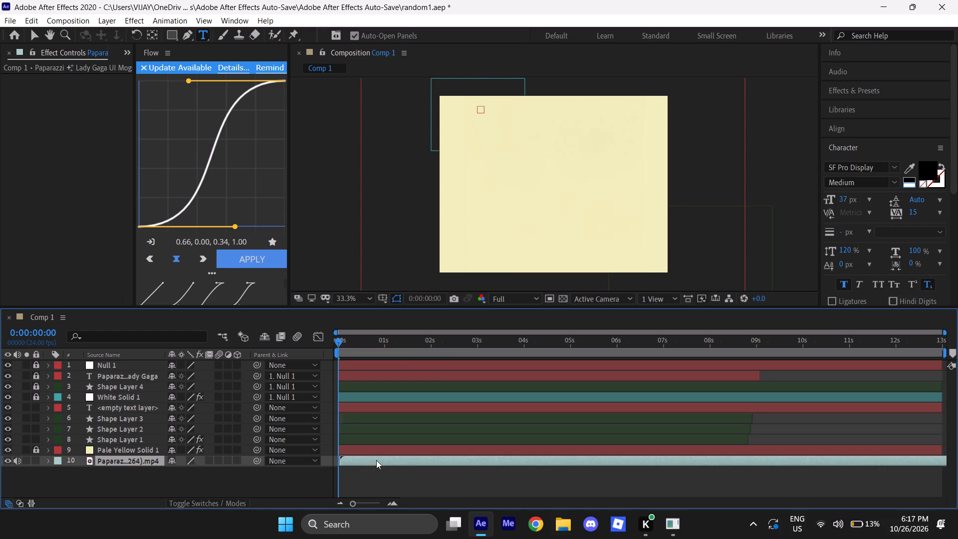
pyautogui.hotkey('ctrl', 'z')
pyautogui.doubleClick(357, 462)
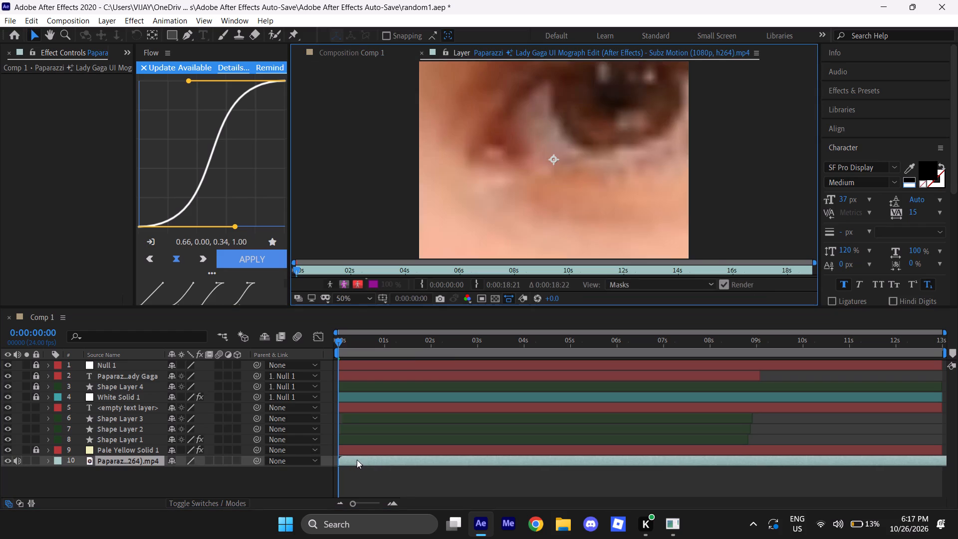
pyautogui.press('space')
pyautogui.press('space')
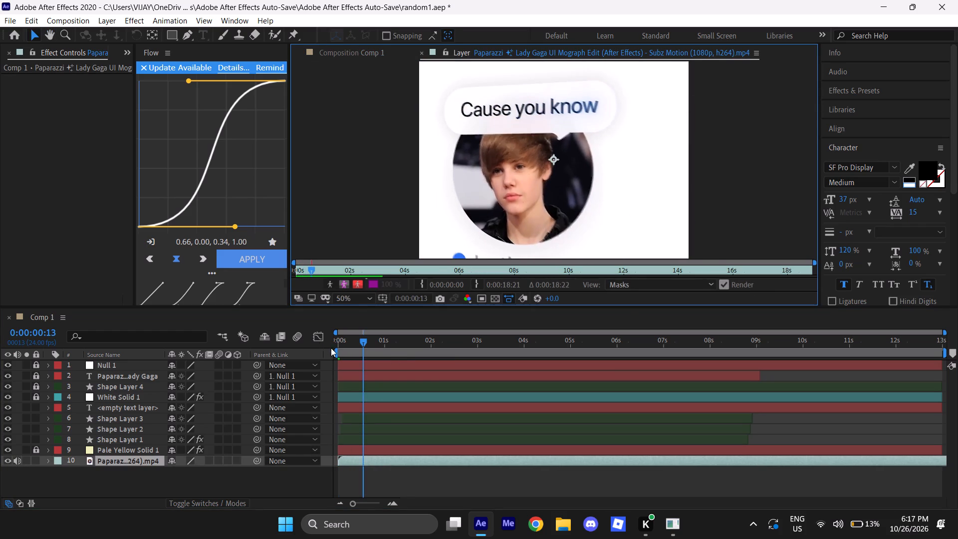
# Close the reference video's layer viewer, return to the start of Comp 1, and turn off that layer's audio and visibility.
pyautogui.click(423, 55)
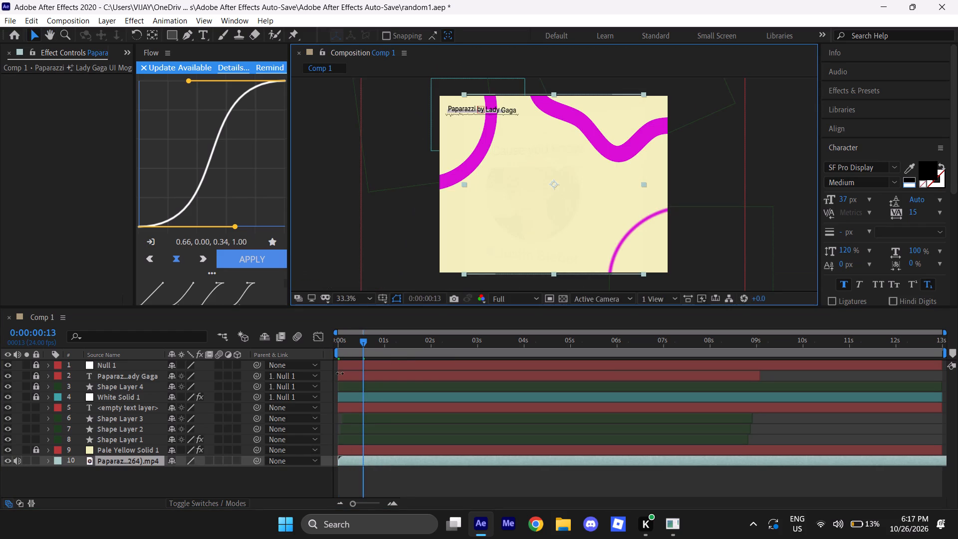
pyautogui.moveTo(360, 344); pyautogui.dragTo(368, 313)
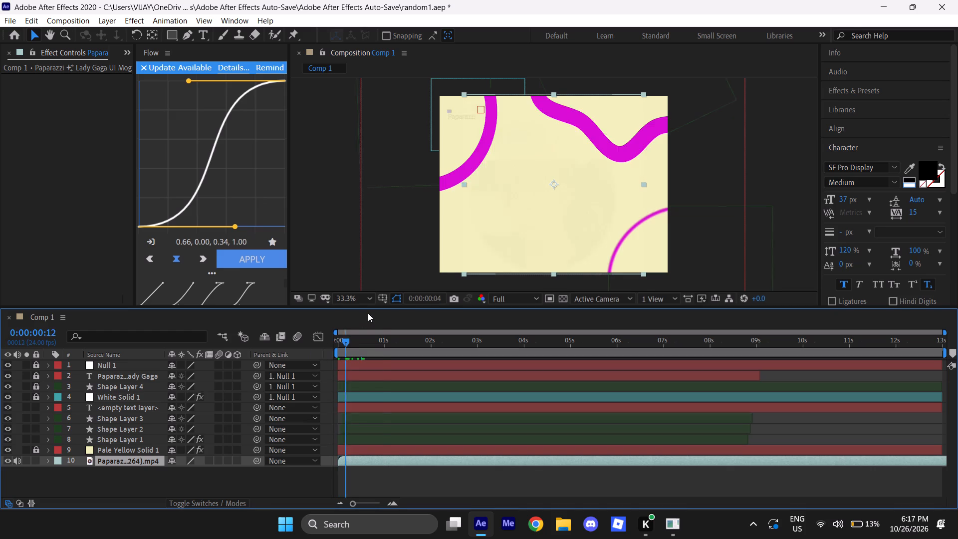
pyautogui.moveTo(368, 313); pyautogui.dragTo(369, 343)
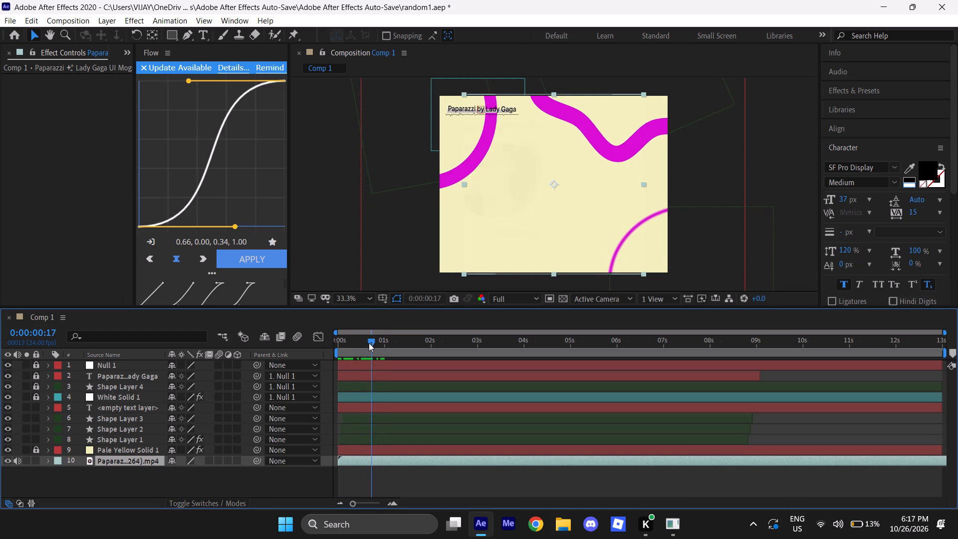
pyautogui.moveTo(369, 343); pyautogui.dragTo(331, 359)
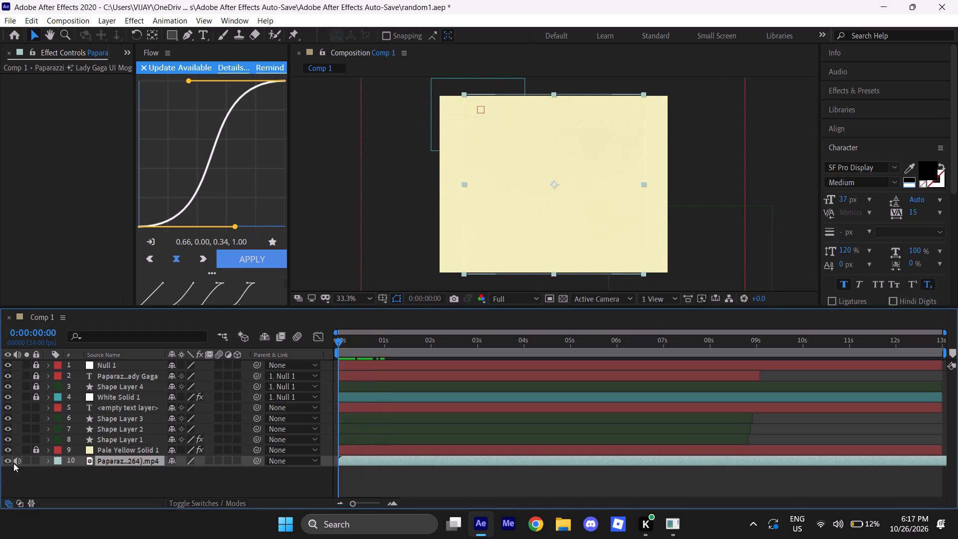
pyautogui.moveTo(14, 463); pyautogui.dragTo(0, 463)
pyautogui.click(6, 458)
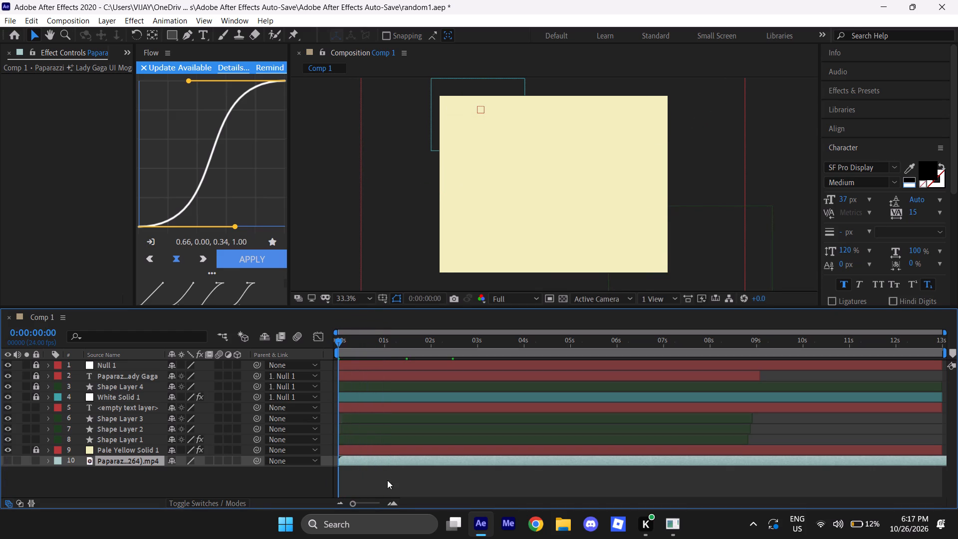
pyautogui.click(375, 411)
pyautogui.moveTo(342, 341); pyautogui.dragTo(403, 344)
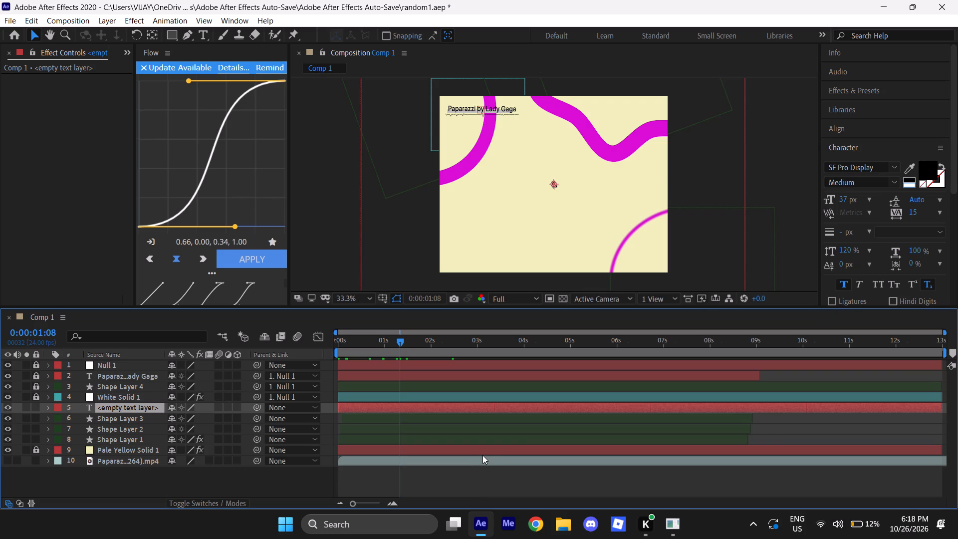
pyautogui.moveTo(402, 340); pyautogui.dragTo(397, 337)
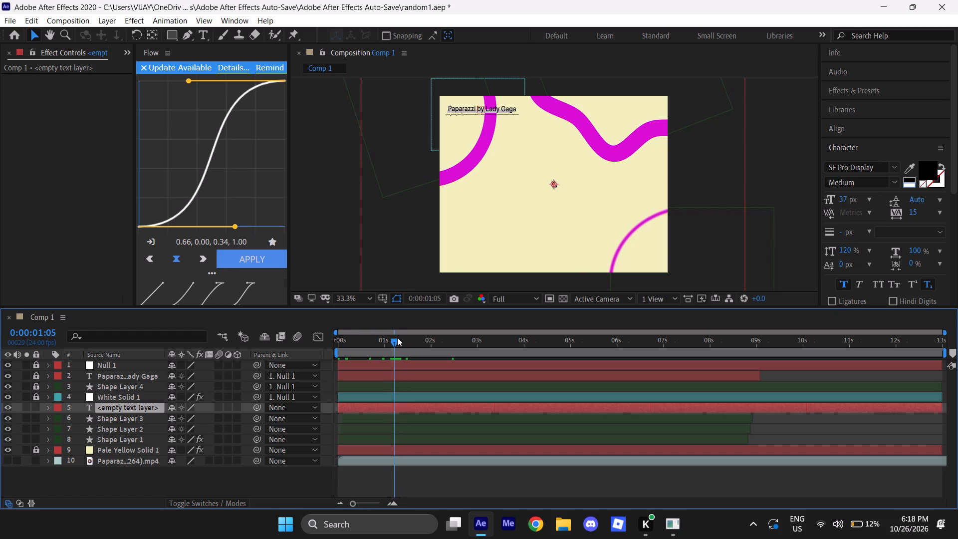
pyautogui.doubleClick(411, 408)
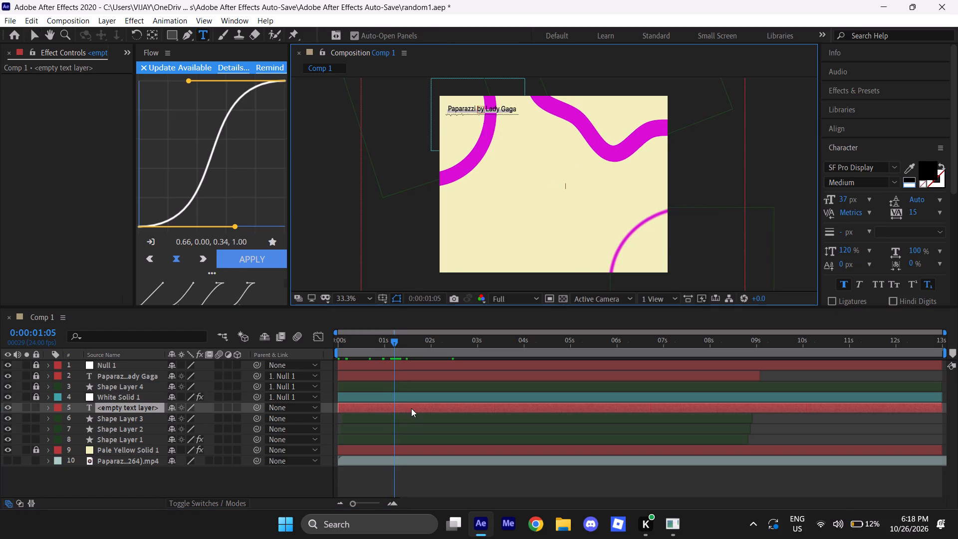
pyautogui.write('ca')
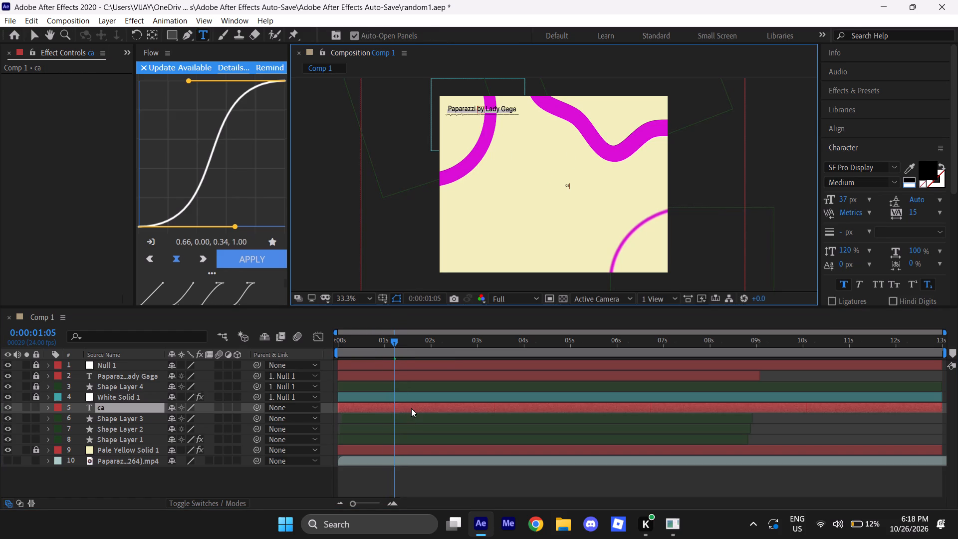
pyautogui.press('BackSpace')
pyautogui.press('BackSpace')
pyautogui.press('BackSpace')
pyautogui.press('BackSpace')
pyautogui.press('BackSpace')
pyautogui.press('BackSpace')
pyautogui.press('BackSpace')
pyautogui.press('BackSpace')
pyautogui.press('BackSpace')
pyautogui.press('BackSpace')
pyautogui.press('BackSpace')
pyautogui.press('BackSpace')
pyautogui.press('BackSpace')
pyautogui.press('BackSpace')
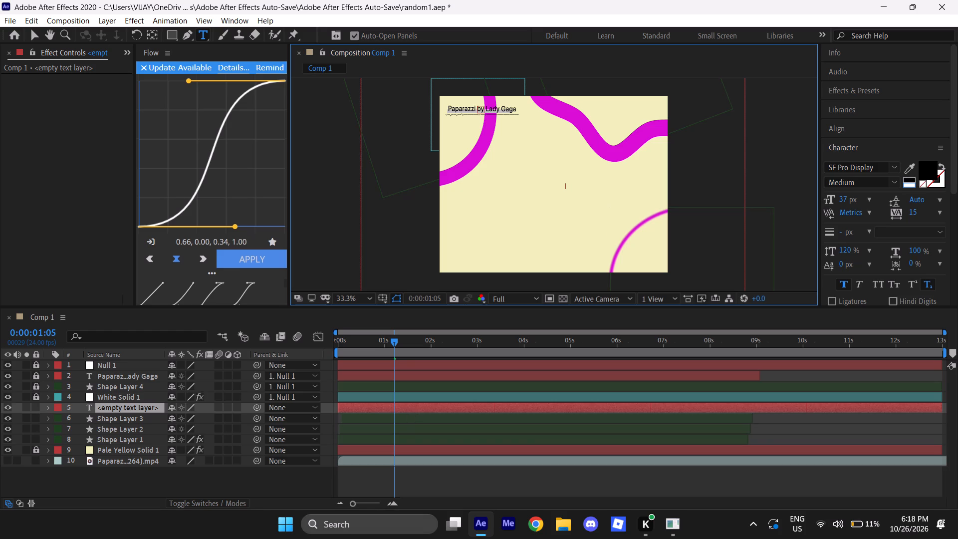
# Reopen the Paparazzi reference video in its own layer viewer and play through its lyric scenes.
pyautogui.doubleClick(404, 460)
pyautogui.press('space')
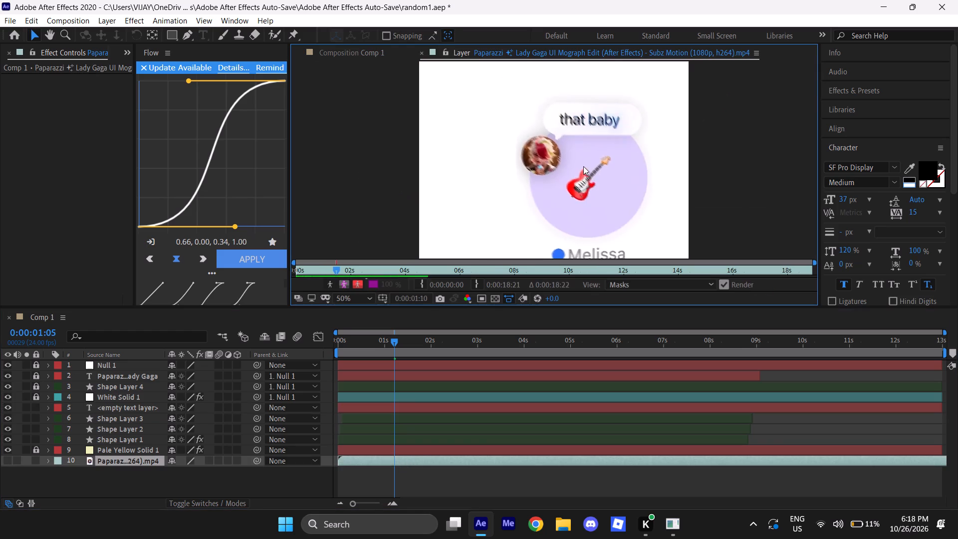
pyautogui.scroll(-1, 590, 130)
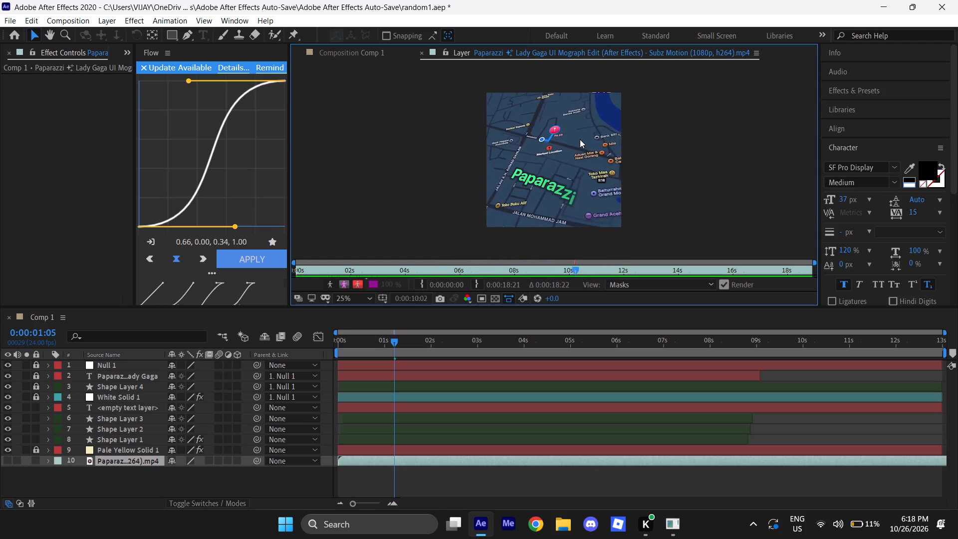
pyautogui.press('Left')
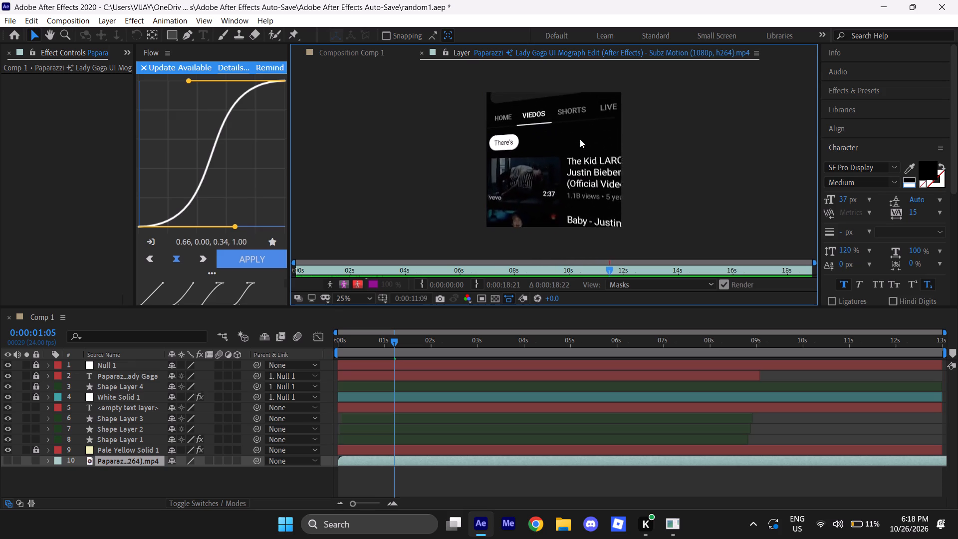
pyautogui.moveTo(611, 267); pyautogui.dragTo(527, 266)
pyautogui.press('space')
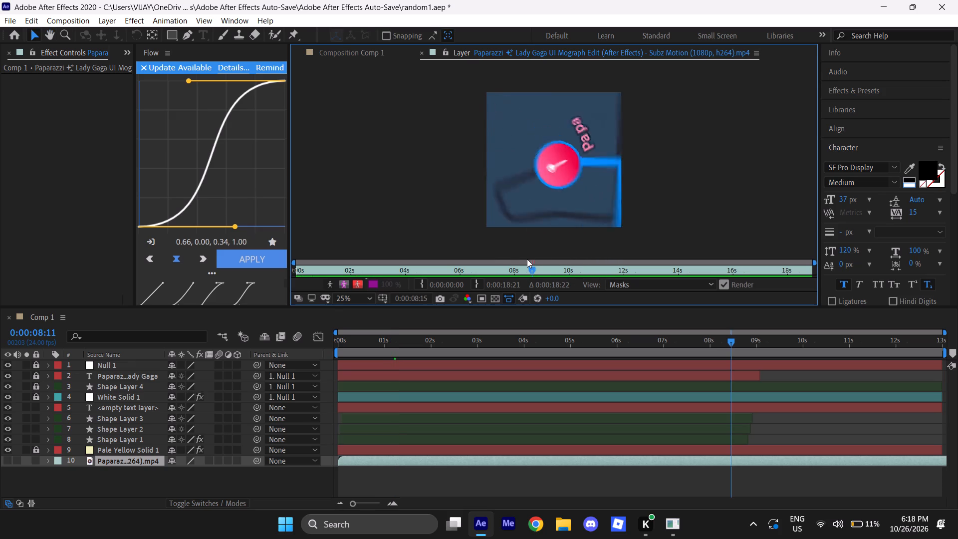
pyautogui.press('space')
pyautogui.press('space')
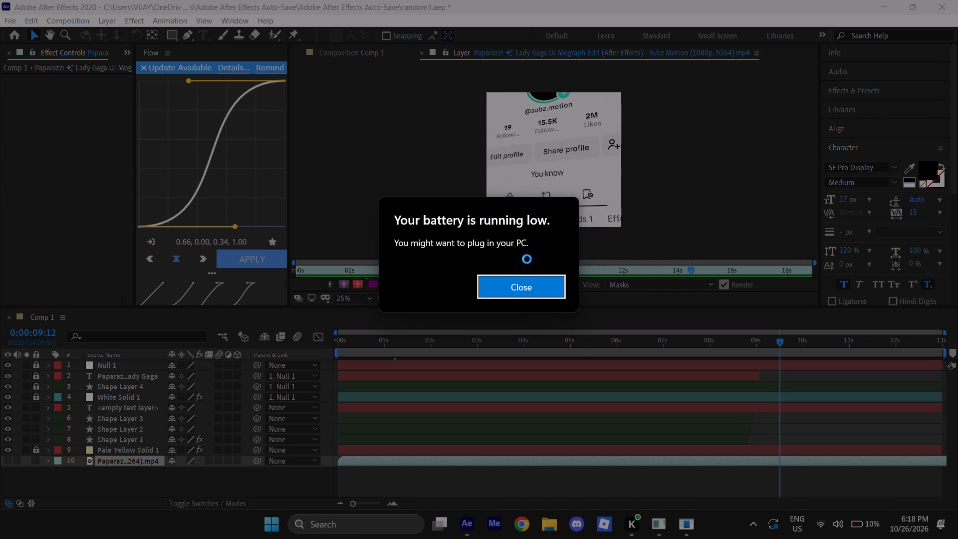
pyautogui.click(529, 288)
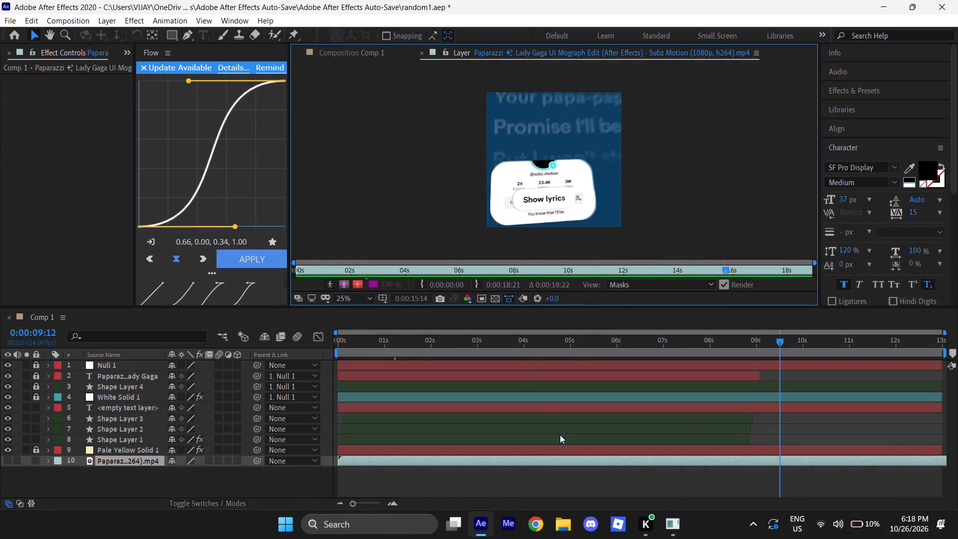
pyautogui.press('space')
# Save the project.
pyautogui.hotkey('ctrl', 's')
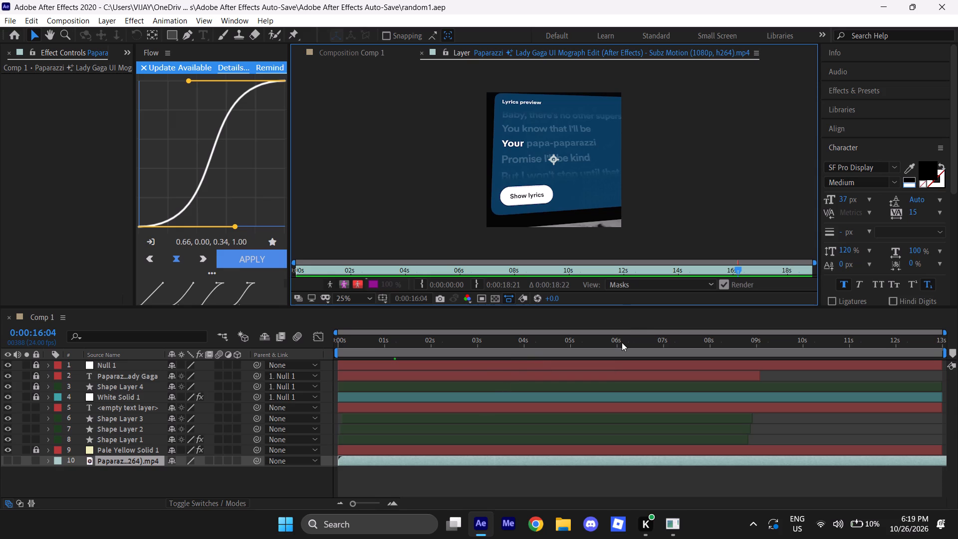
# Review the closing scenes of the reference video, scrub back through it and close its layer viewer.
pyautogui.press('space')
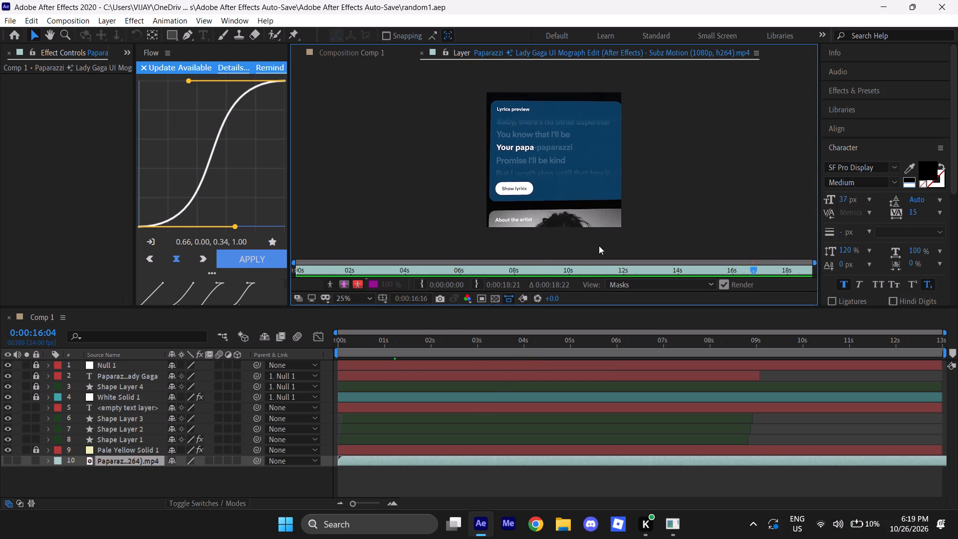
pyautogui.press('space')
pyautogui.press('space')
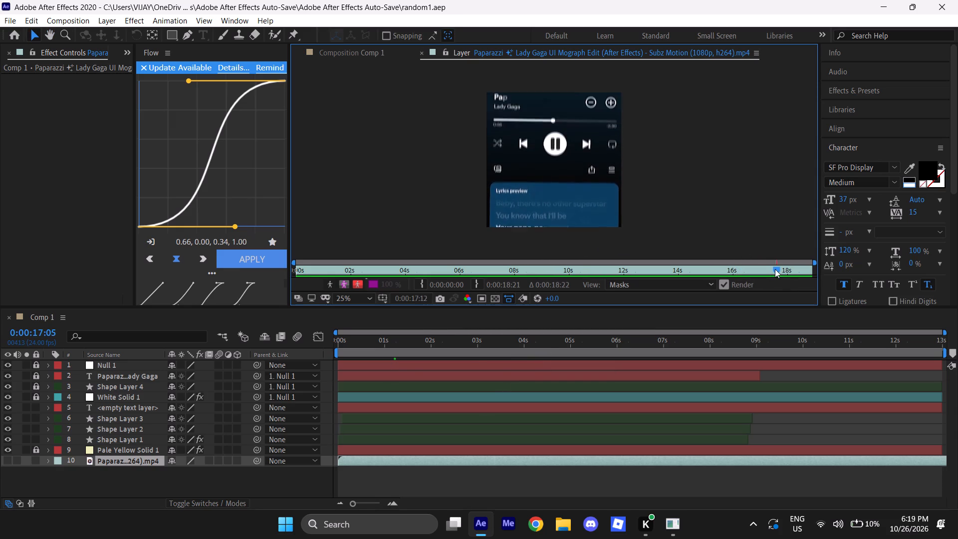
pyautogui.moveTo(787, 268); pyautogui.dragTo(647, 262)
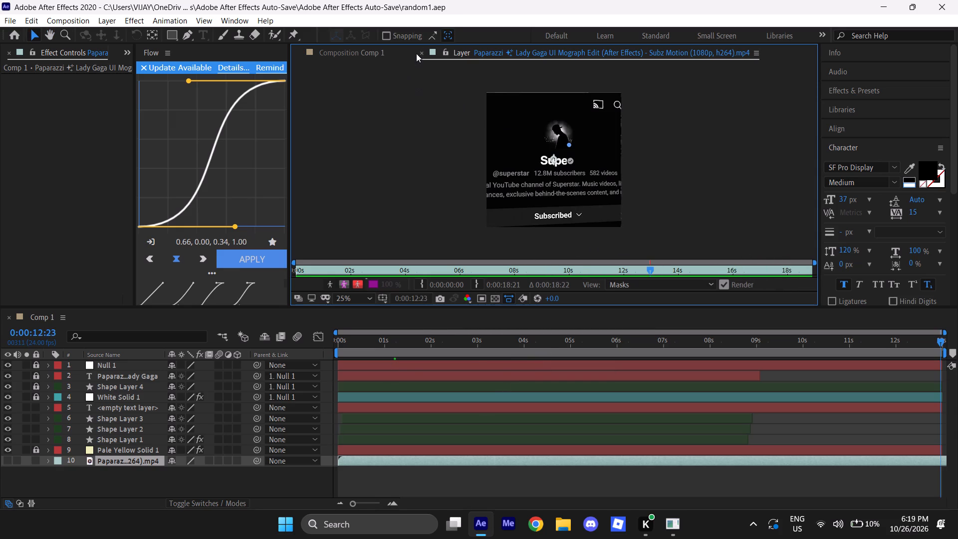
pyautogui.click(419, 51)
# Preview the opening of Comp 1.
pyautogui.press('space')
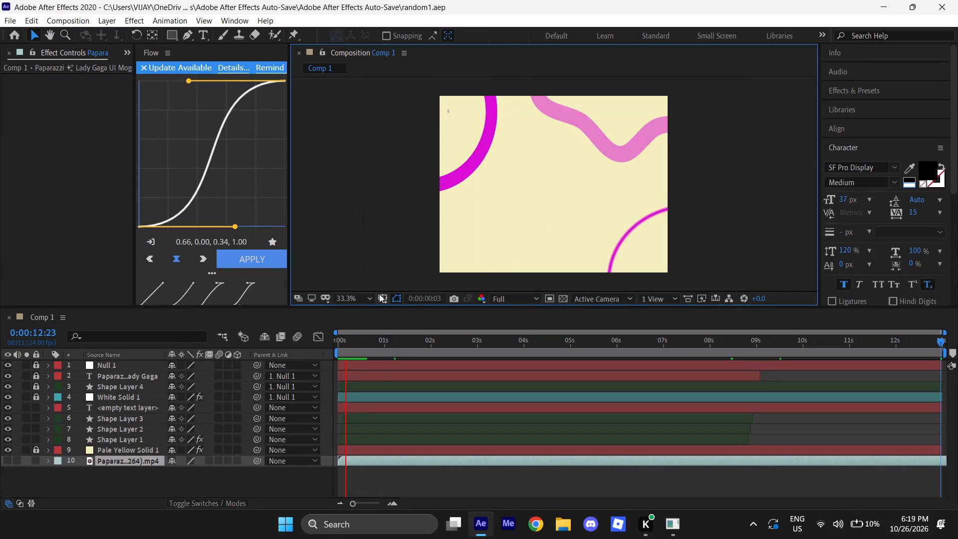
pyautogui.press('space')
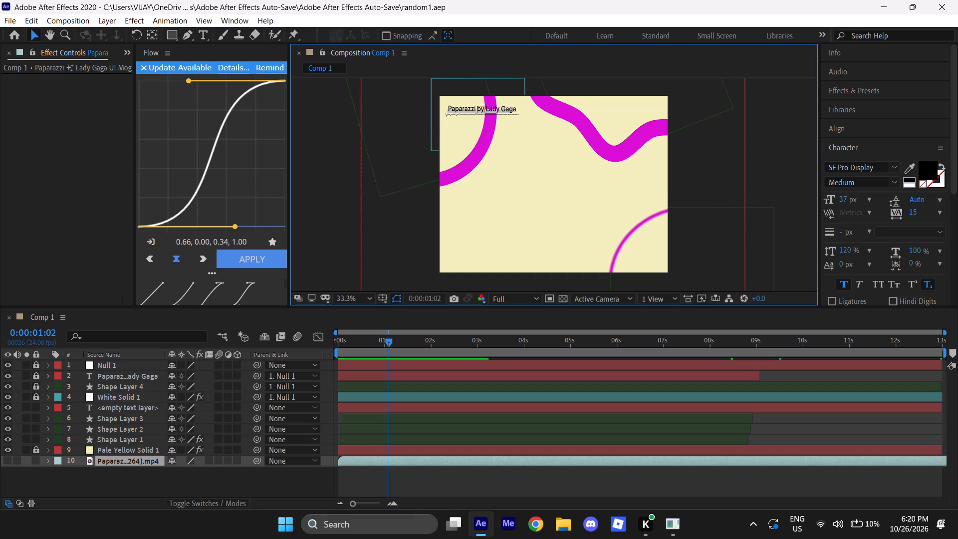
# Enter CAUSE YOU KNOW in capitals as the text of the empty text layer above Shape Layer 3.
pyautogui.click(452, 478)
pyautogui.doubleClick(437, 406)
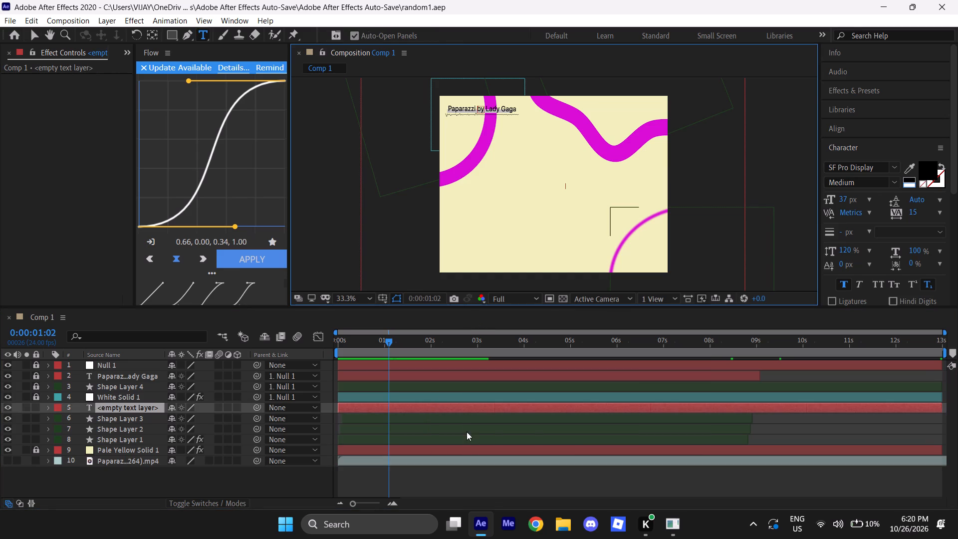
pyautogui.press('c')
pyautogui.press('a')
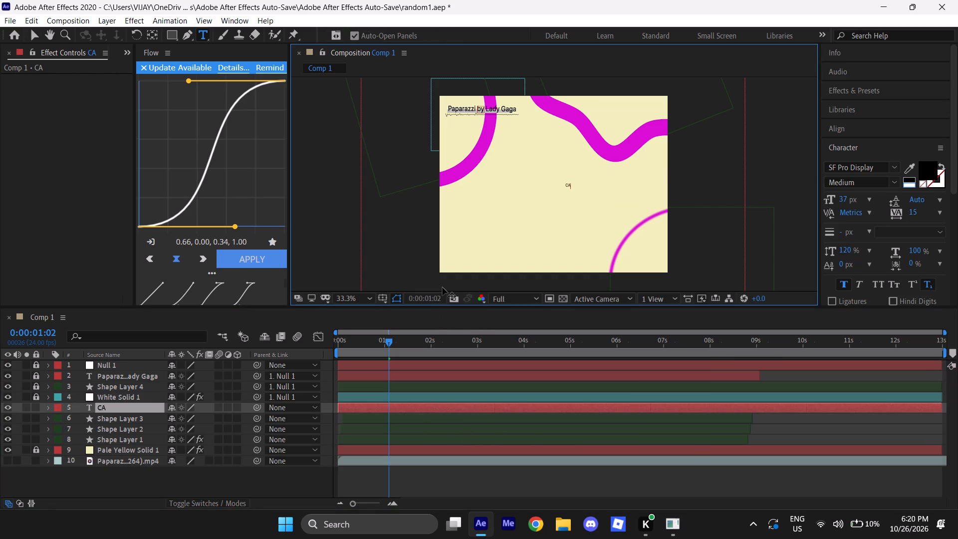
pyautogui.press('BackSpace')
pyautogui.press('BackSpace')
pyautogui.write('cause')
pyautogui.press('space')
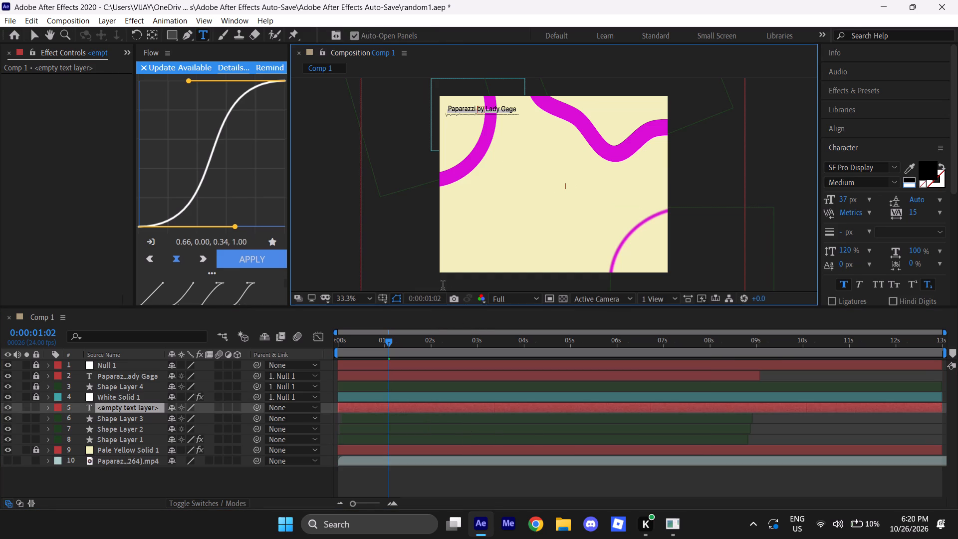
pyautogui.write('CAUSE')
pyautogui.press('space')
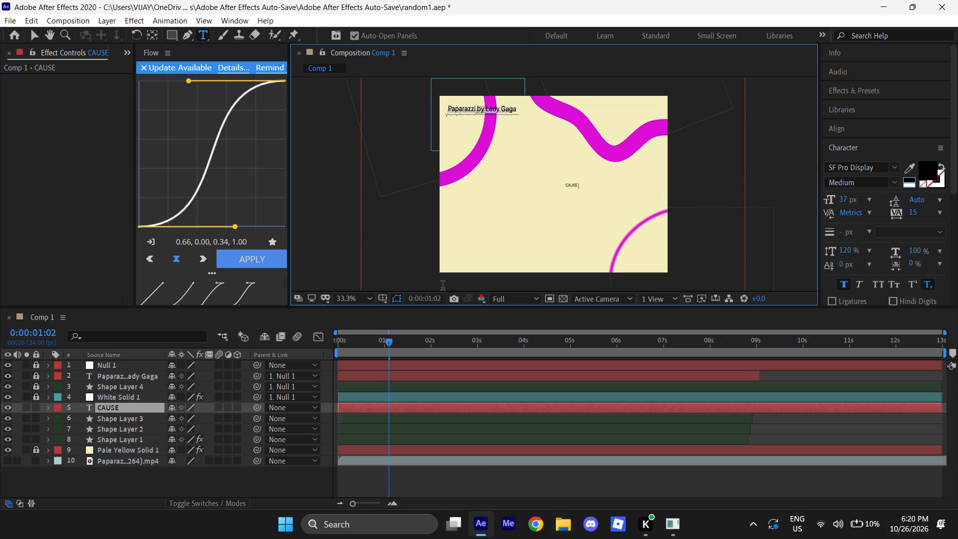
pyautogui.write('YOU KNOW THAT')
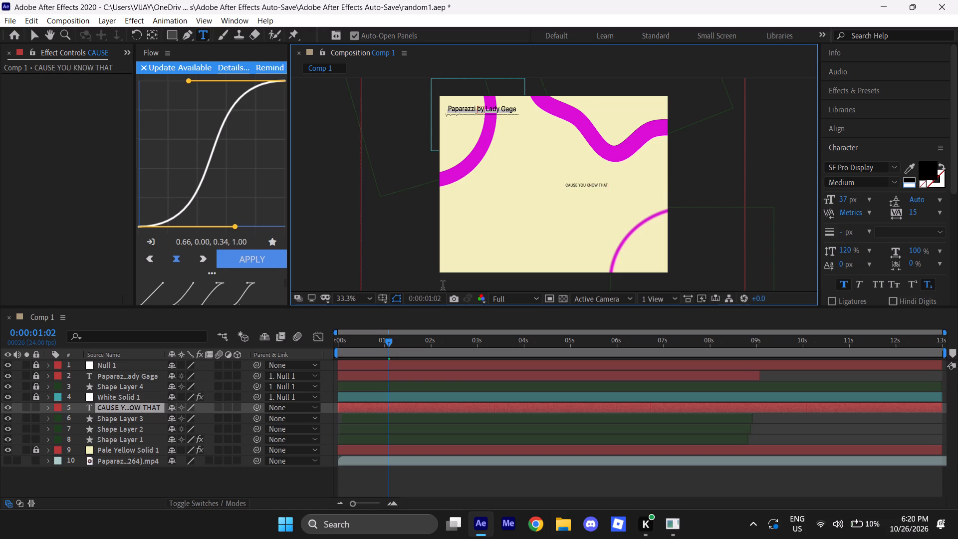
pyautogui.press('BackSpace')
pyautogui.press('BackSpace')
pyautogui.press('BackSpace')
pyautogui.press('BackSpace')
# Centre the anchor point of the CAUSE YOU KNOW text layer on its content.
pyautogui.click(495, 406)
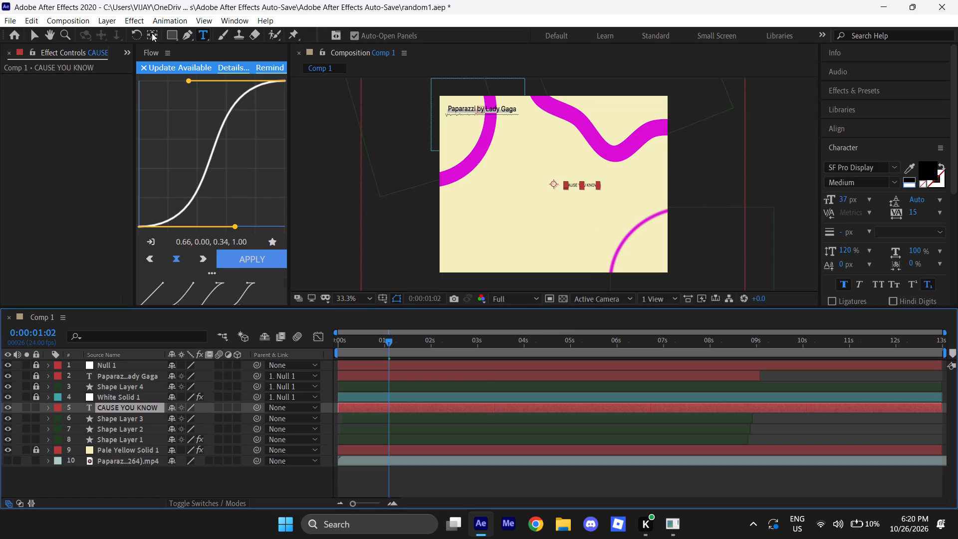
pyautogui.keyDown('ctrl'); pyautogui.doubleClick(149, 31); pyautogui.keyUp('ctrl')
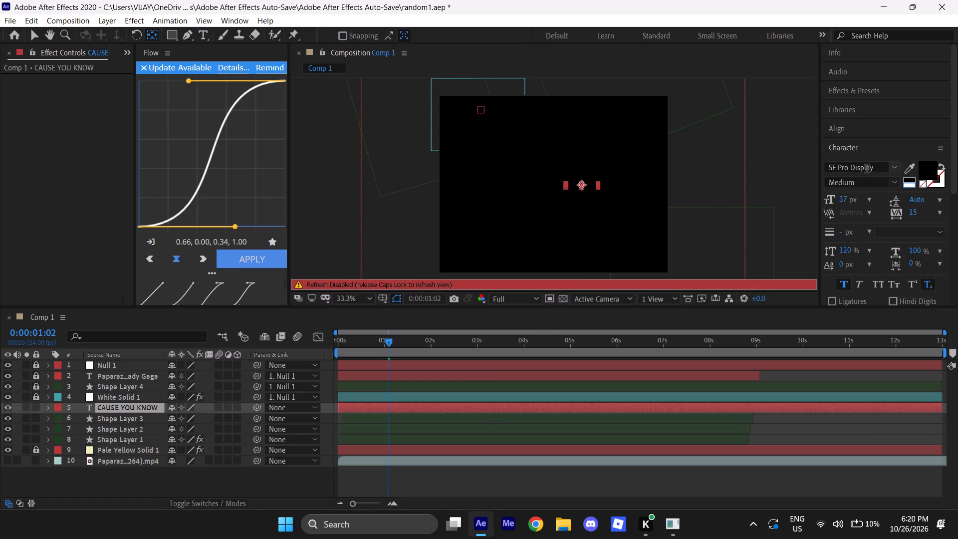
# Set the font of the CAUSE YOU KNOW text to Montserrat Black.
pyautogui.click(877, 170)
pyautogui.write('BLA')
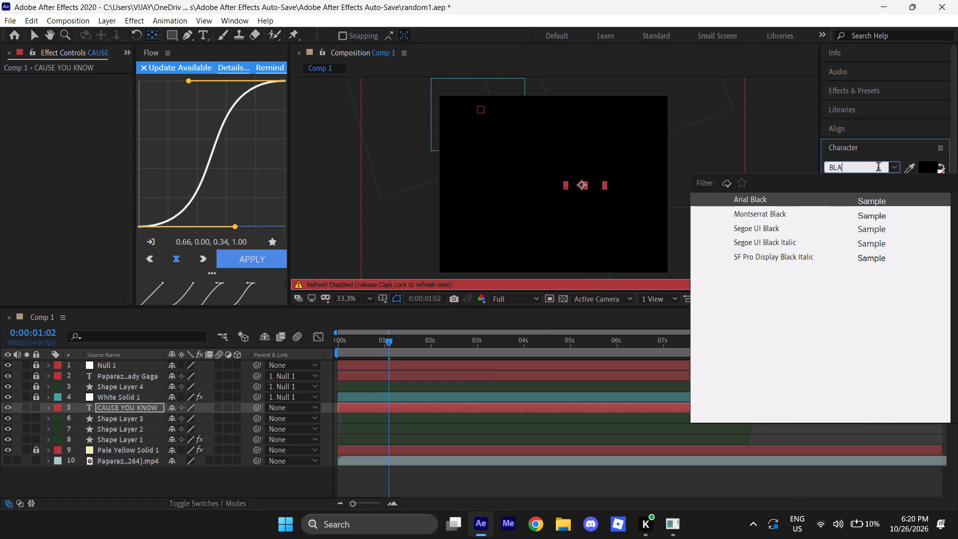
pyautogui.press('c')
pyautogui.write('KY')
pyautogui.press('BackSpace')
pyautogui.press('BackSpace')
pyautogui.press('BackSpace')
pyautogui.press('BackSpace')
pyautogui.press('BackSpace')
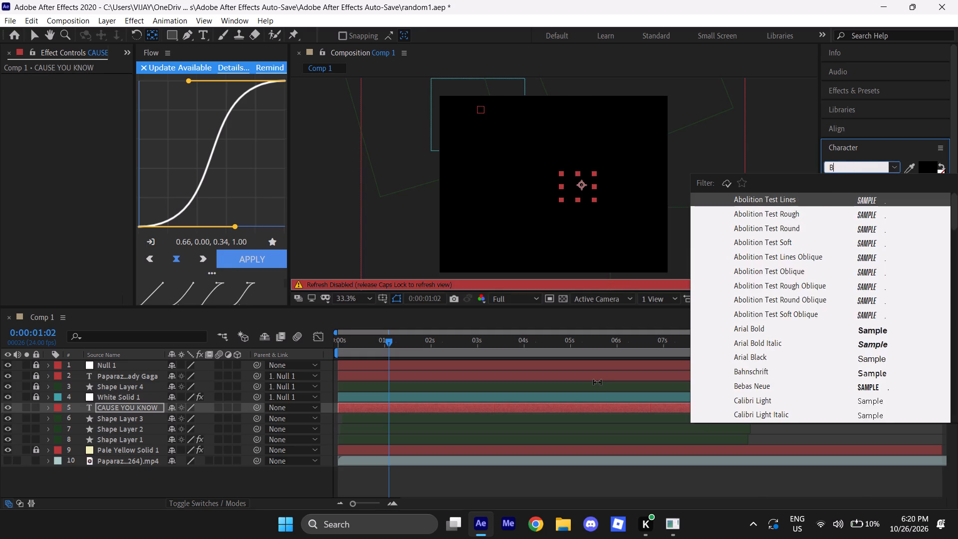
pyautogui.press('BackSpace')
pyautogui.press('BackSpace')
pyautogui.write('mons')
pyautogui.press('BackSpace')
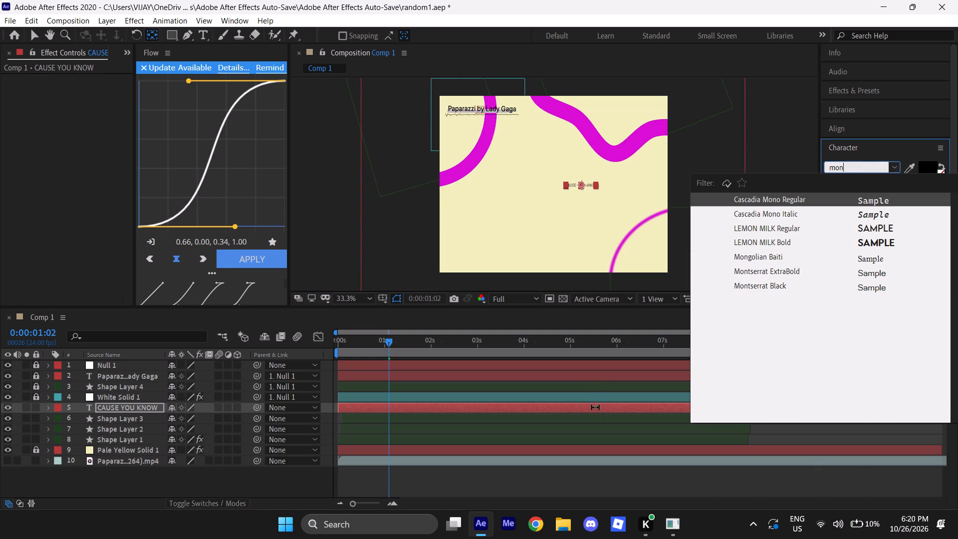
pyautogui.click(785, 288)
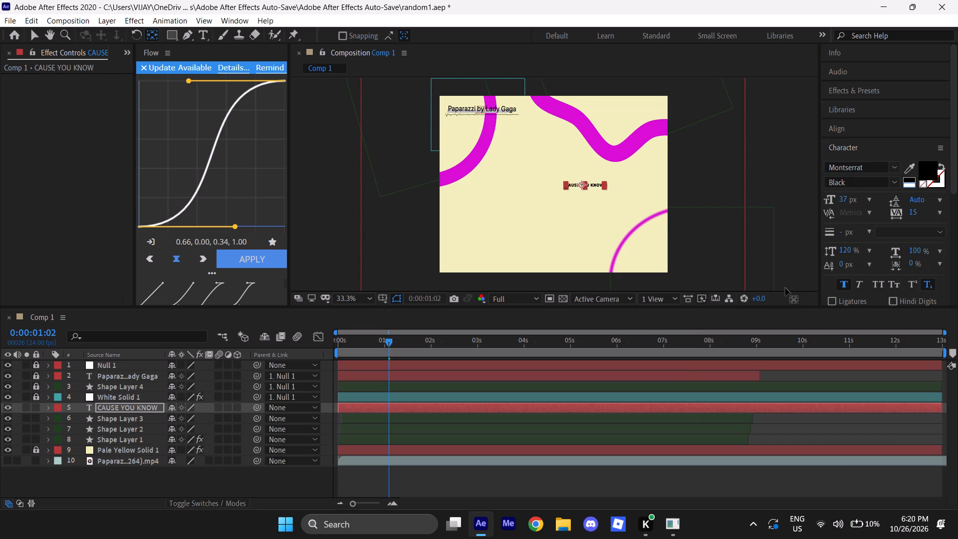
# Set the CAUSE YOU KNOW text to 46 px, scale its layer to 400%, and move it fully inside the frame.
pyautogui.scroll(2, 616, 185)
pyautogui.scroll(-2, 616, 185)
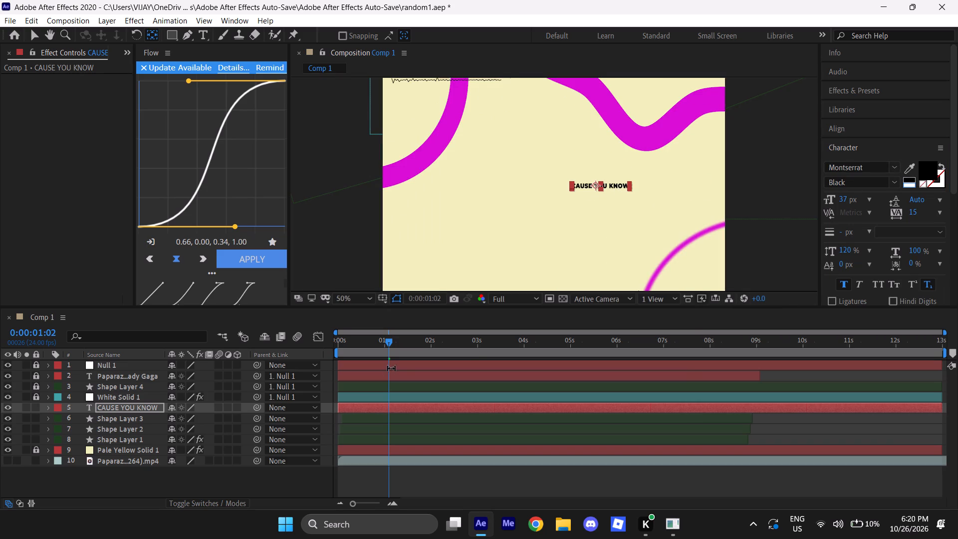
pyautogui.moveTo(843, 201); pyautogui.dragTo(863, 199)
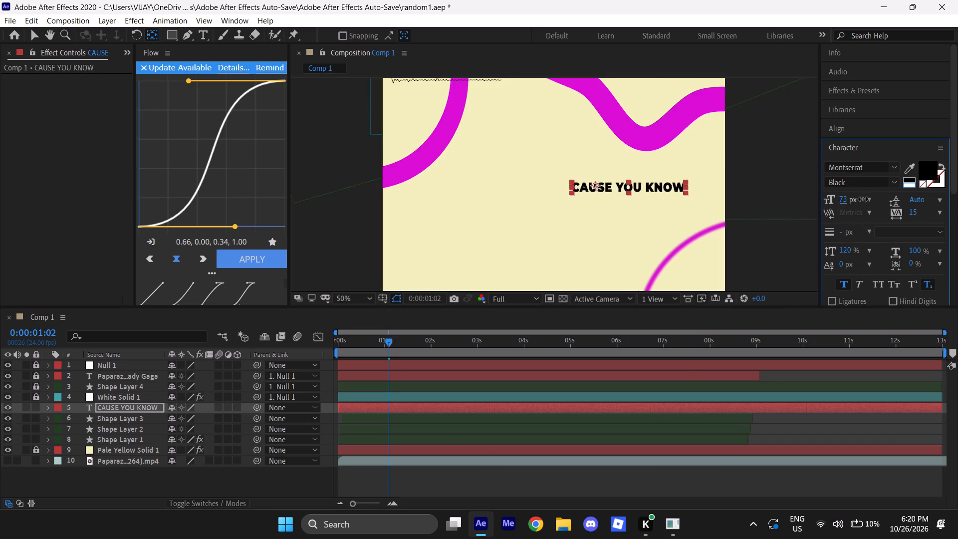
pyautogui.moveTo(863, 199); pyautogui.dragTo(854, 204)
pyautogui.press('s')
pyautogui.moveTo(181, 419); pyautogui.dragTo(181, 418)
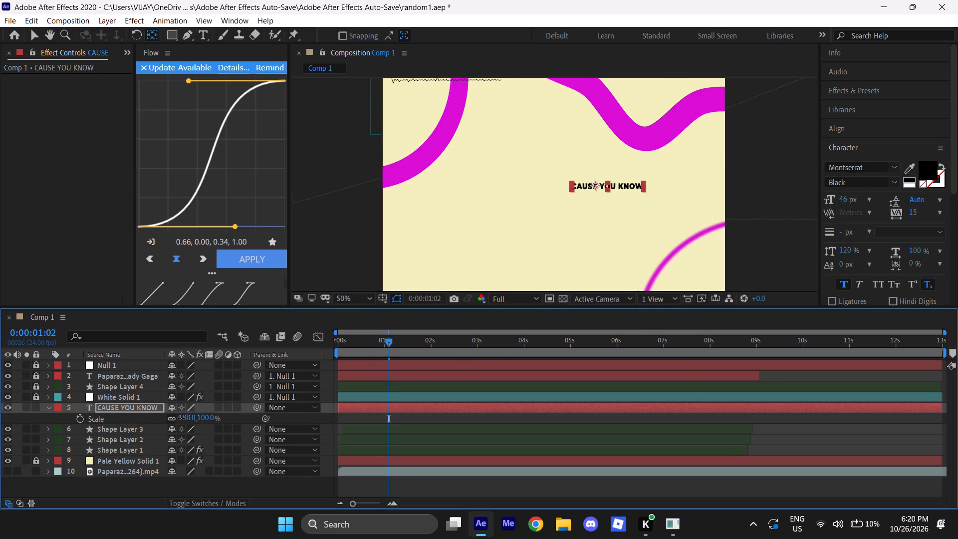
pyautogui.moveTo(181, 418); pyautogui.dragTo(298, 348)
pyautogui.press('v')
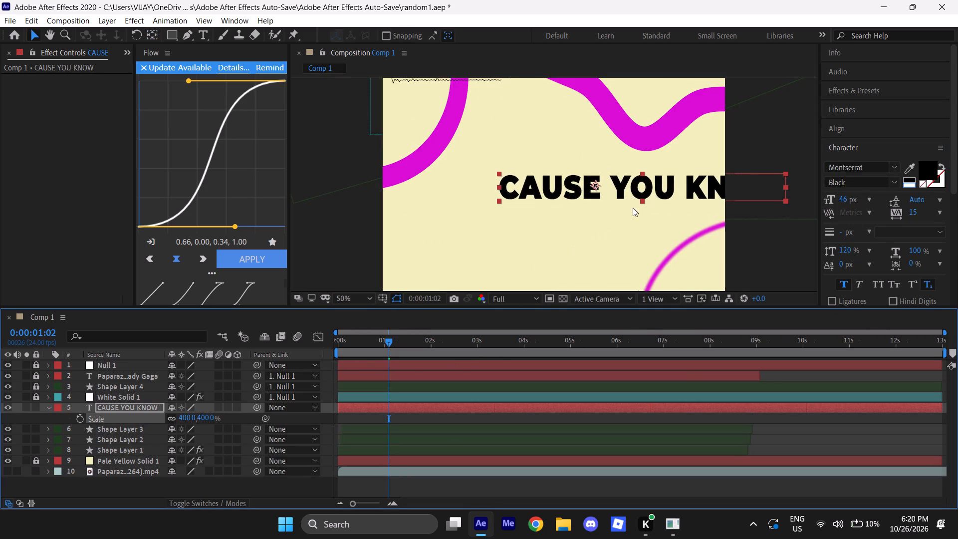
pyautogui.moveTo(666, 182); pyautogui.dragTo(580, 174)
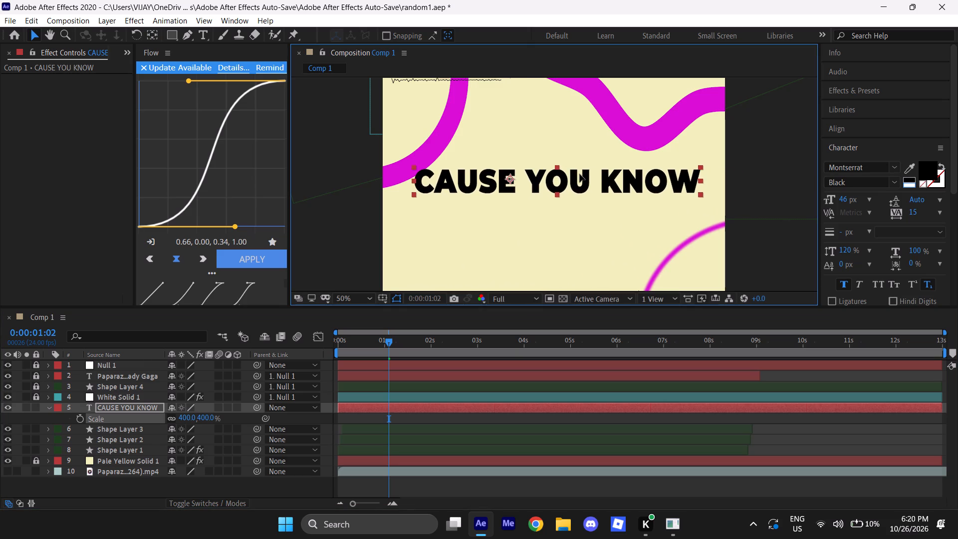
pyautogui.moveTo(580, 174); pyautogui.dragTo(581, 176)
pyautogui.scroll(-1, 548, 238)
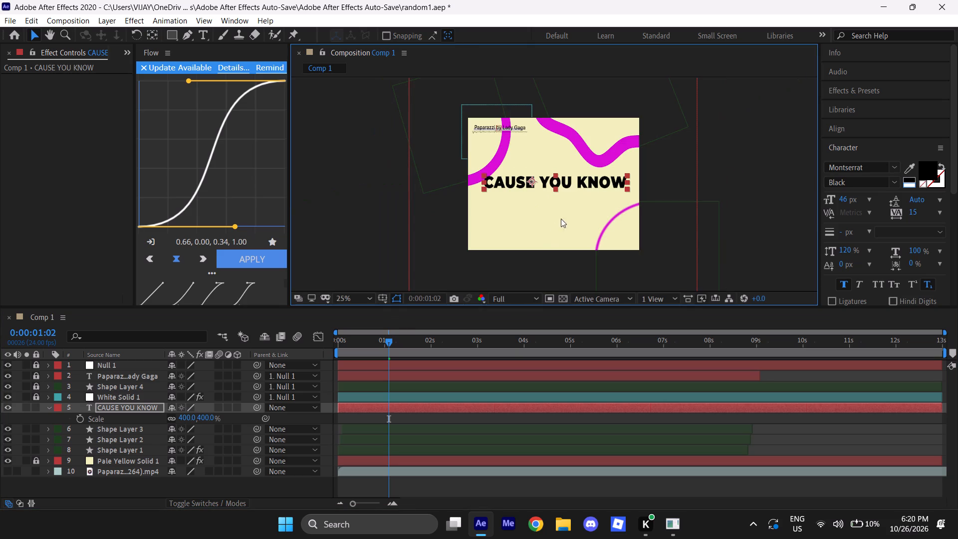
pyautogui.keyDown('alt'); pyautogui.scroll(1, 573, 192); pyautogui.keyUp('alt')
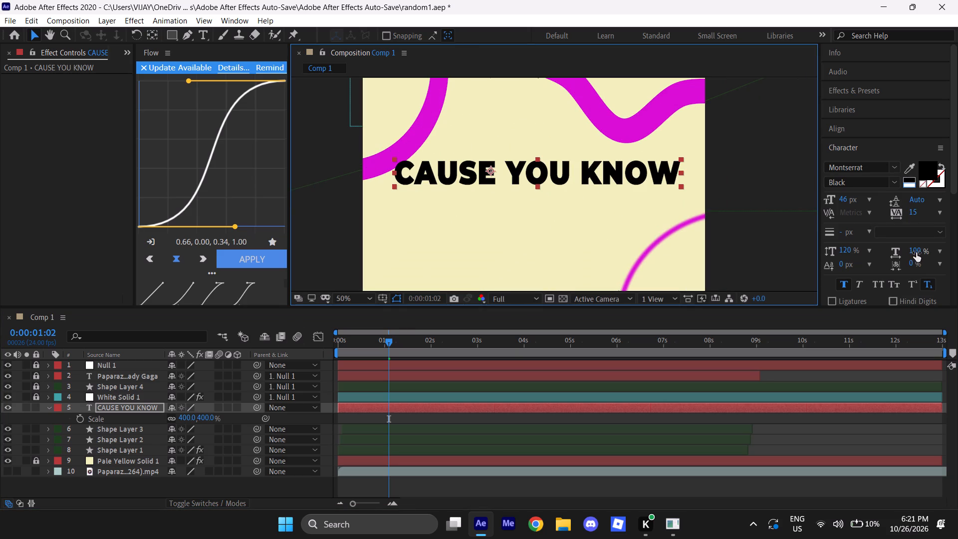
# Narrow the CAUSE YOU KNOW text to 36% horizontal scale and move it towards the middle of the frame.
pyautogui.moveTo(916, 253); pyautogui.dragTo(878, 251)
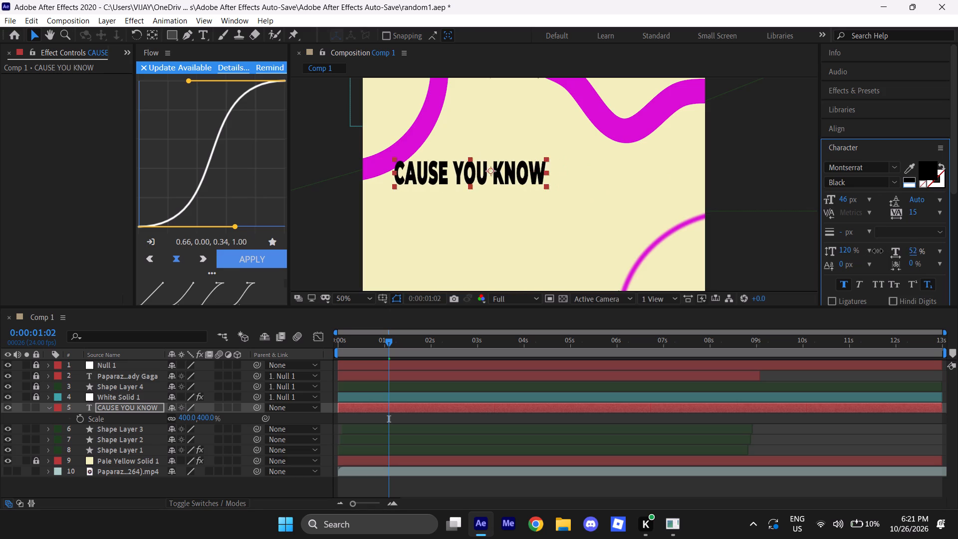
pyautogui.moveTo(878, 251); pyautogui.dragTo(871, 251)
pyautogui.moveTo(471, 176); pyautogui.dragTo(564, 180)
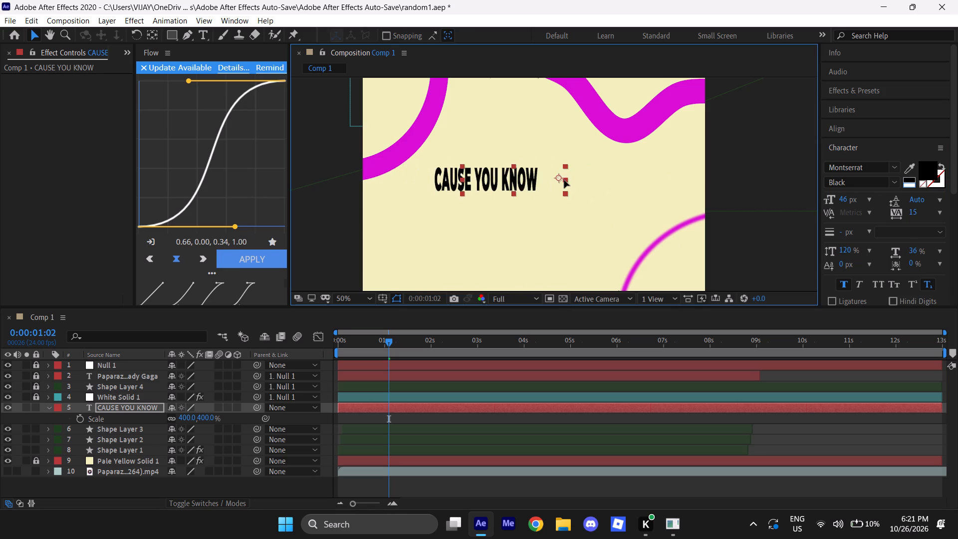
pyautogui.moveTo(564, 180); pyautogui.dragTo(556, 180)
pyautogui.keyDown('ctrl'); pyautogui.doubleClick(155, 36); pyautogui.keyUp('ctrl')
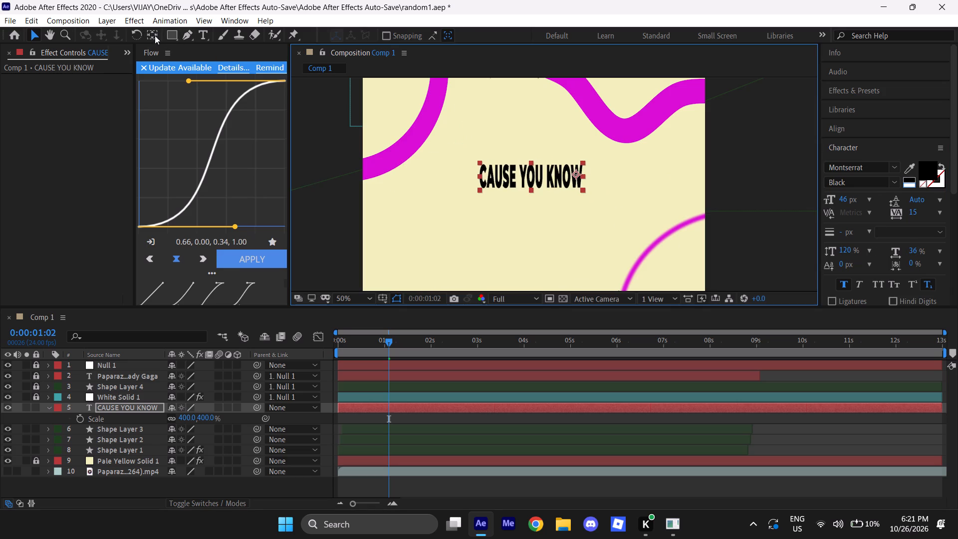
# Increase the CAUSE YOU KNOW font size to 85 px and shift the text back towards the frame's horizontal centre.
pyautogui.click(493, 409)
pyautogui.moveTo(843, 197); pyautogui.dragTo(858, 188)
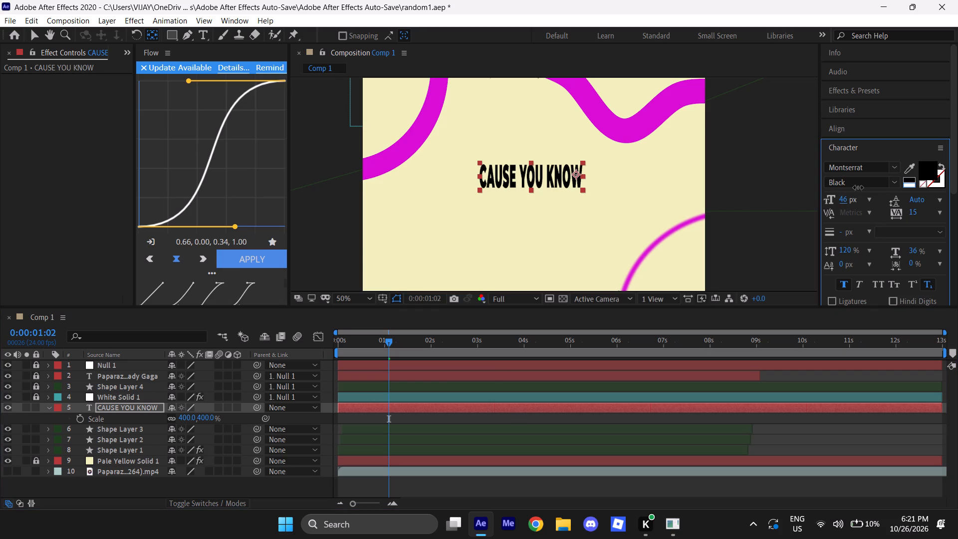
pyautogui.moveTo(858, 188); pyautogui.dragTo(852, 180)
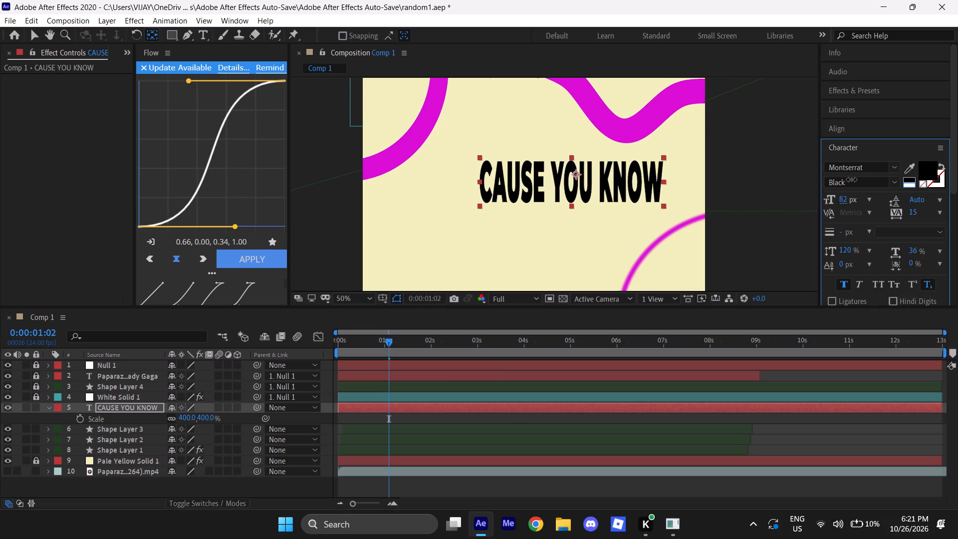
pyautogui.moveTo(852, 180); pyautogui.dragTo(850, 179)
pyautogui.moveTo(638, 187); pyautogui.dragTo(602, 182)
pyautogui.moveTo(613, 182); pyautogui.dragTo(597, 183)
pyautogui.press('v')
pyautogui.moveTo(614, 189); pyautogui.dragTo(588, 184)
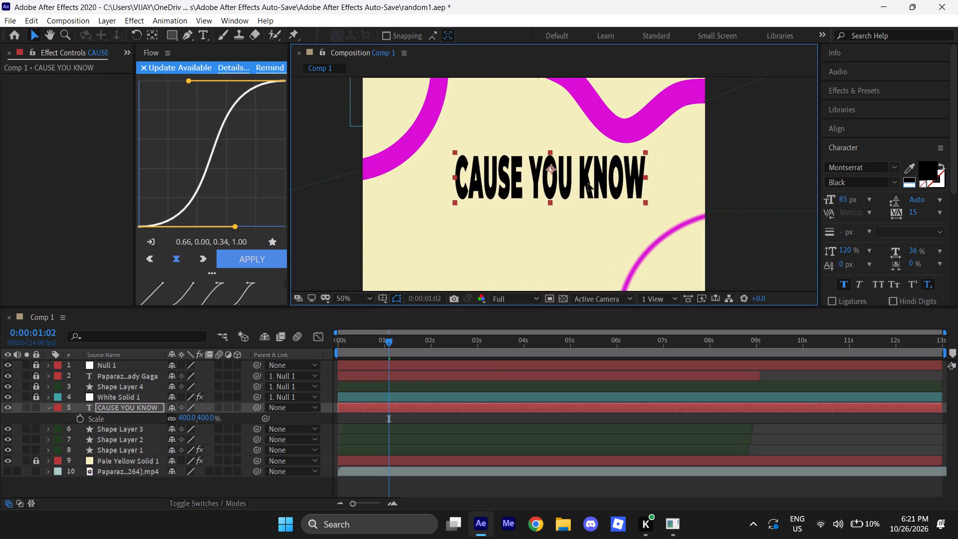
pyautogui.moveTo(588, 184); pyautogui.dragTo(579, 189)
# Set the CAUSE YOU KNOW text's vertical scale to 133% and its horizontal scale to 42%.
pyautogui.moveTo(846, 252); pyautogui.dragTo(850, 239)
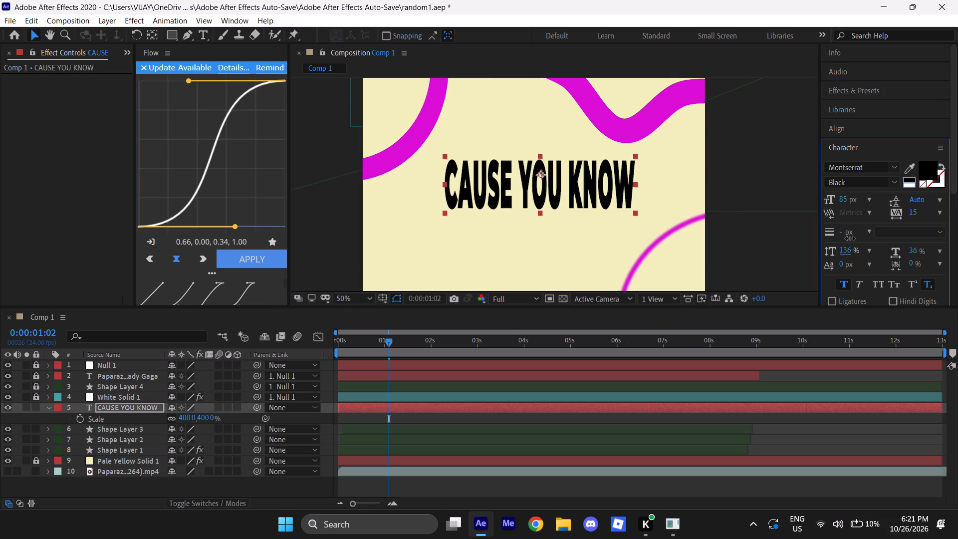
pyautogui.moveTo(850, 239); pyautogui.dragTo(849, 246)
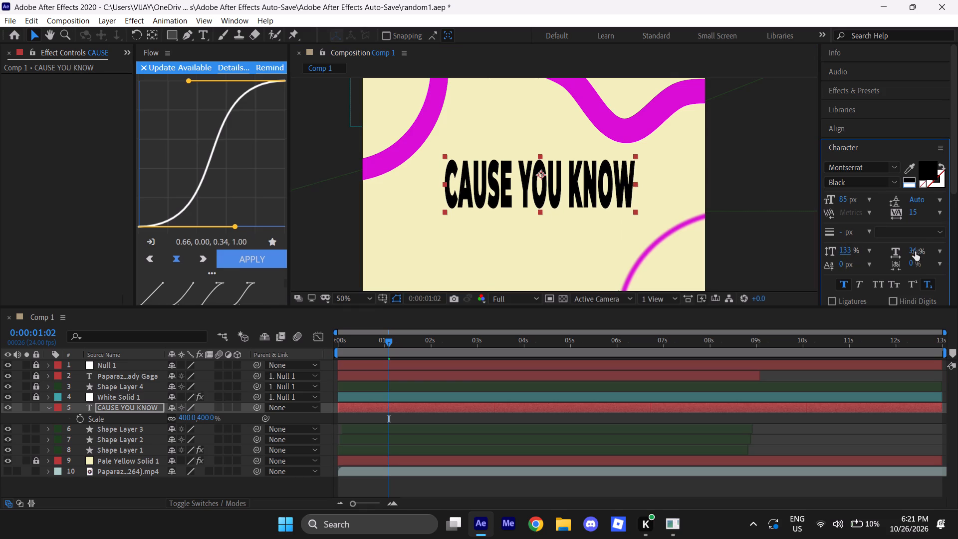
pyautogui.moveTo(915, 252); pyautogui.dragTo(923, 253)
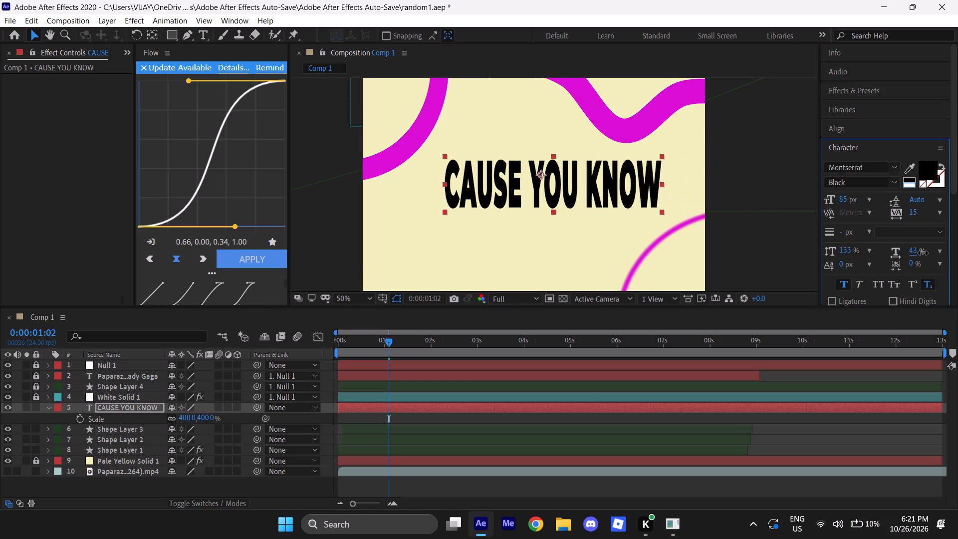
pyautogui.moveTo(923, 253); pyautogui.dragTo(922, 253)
# Change the font of the whole CAUSE YOU KNOW text to Impact Regular.
pyautogui.doubleClick(646, 406)
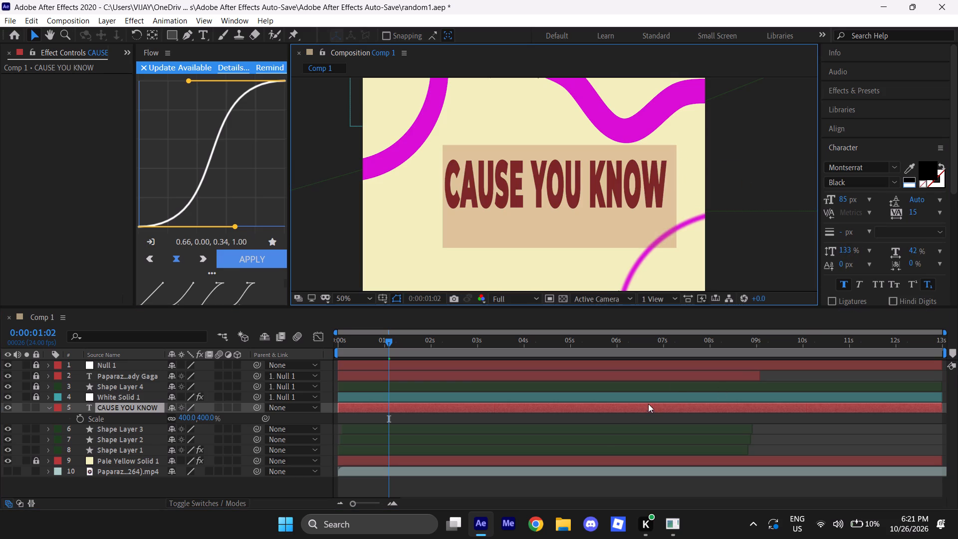
pyautogui.click(894, 164)
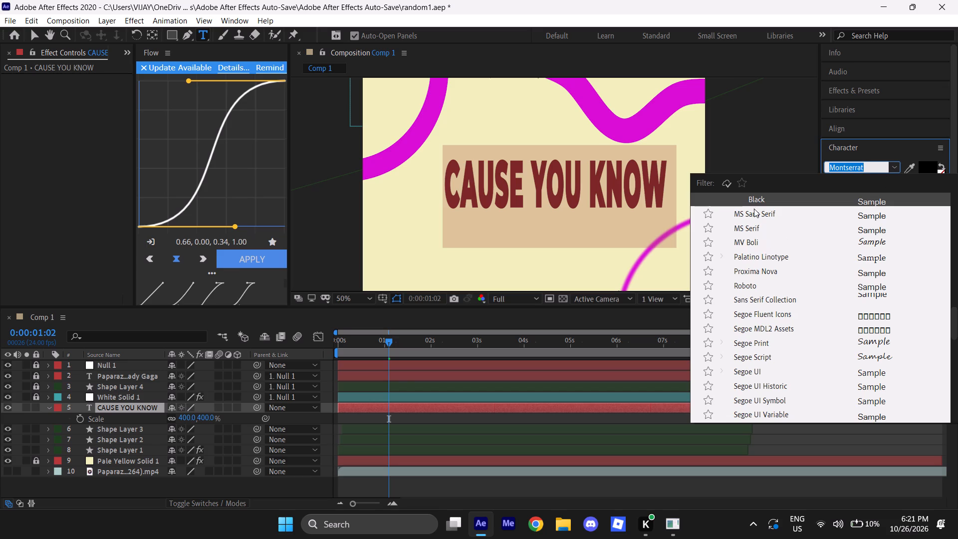
pyautogui.scroll(-4, 757, 232)
pyautogui.scroll(7, 784, 314)
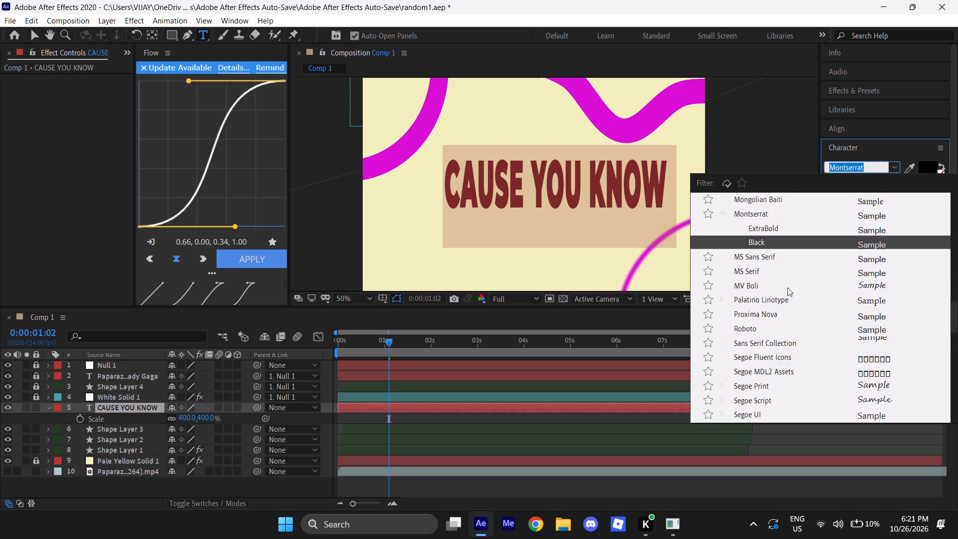
pyautogui.scroll(2, 787, 287)
pyautogui.scroll(3, 852, 235)
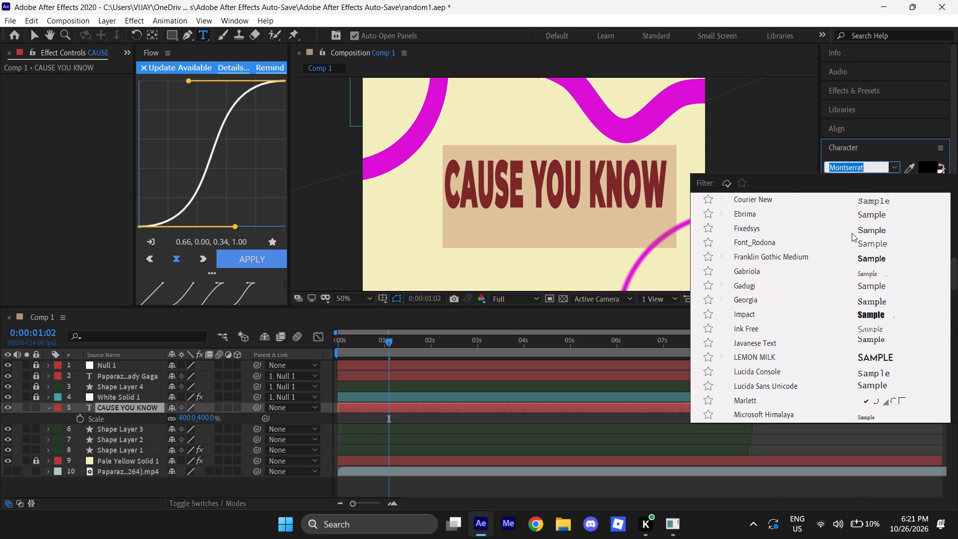
pyautogui.click(862, 315)
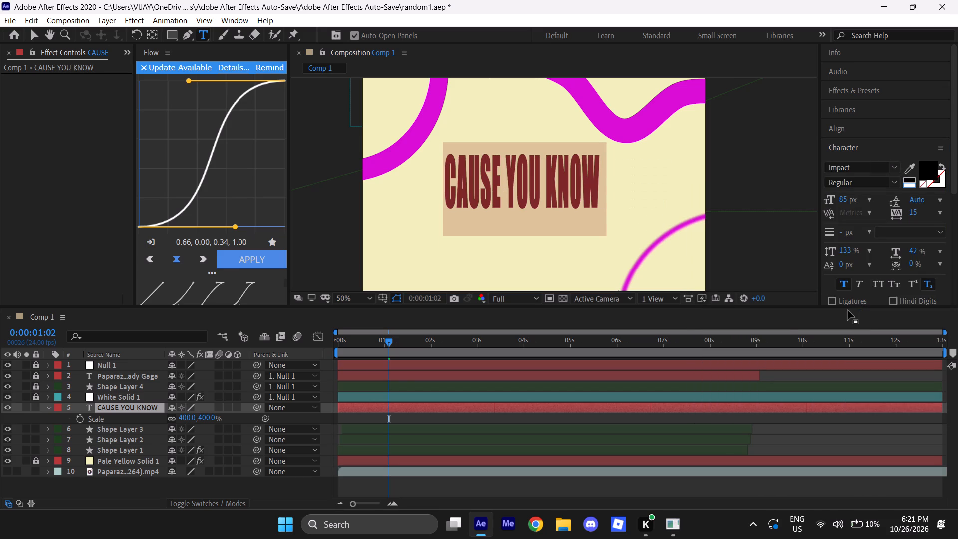
pyautogui.click(686, 407)
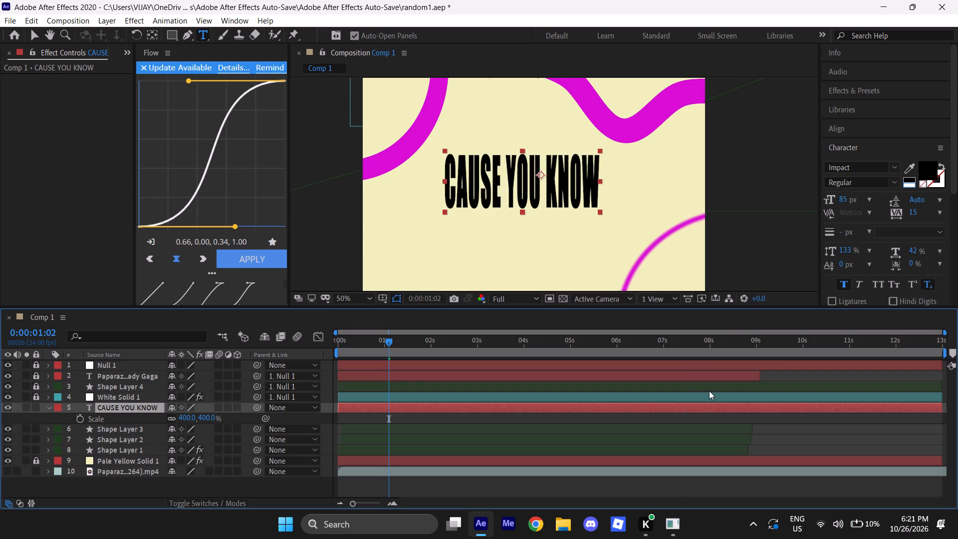
# Adjust the CAUSE YOU KNOW characters to 89 px font size, 123% vertical scale and 39% horizontal scale.
pyautogui.click(913, 252)
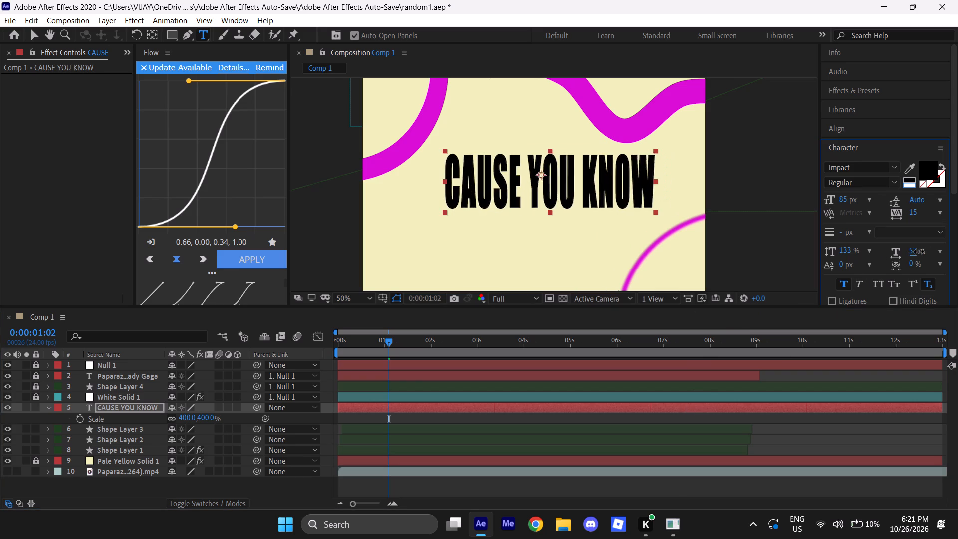
pyautogui.moveTo(849, 251); pyautogui.dragTo(855, 248)
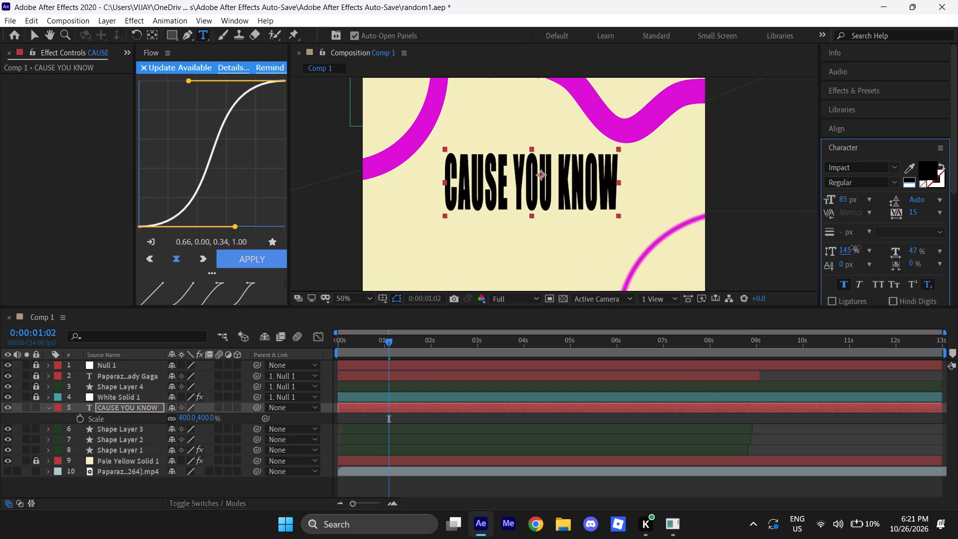
pyautogui.moveTo(855, 248); pyautogui.dragTo(849, 255)
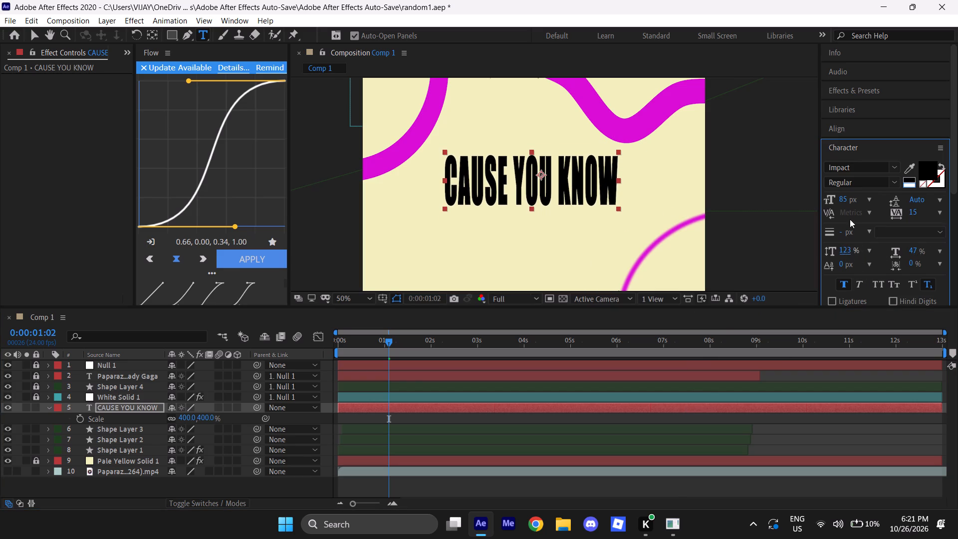
pyautogui.click(844, 200)
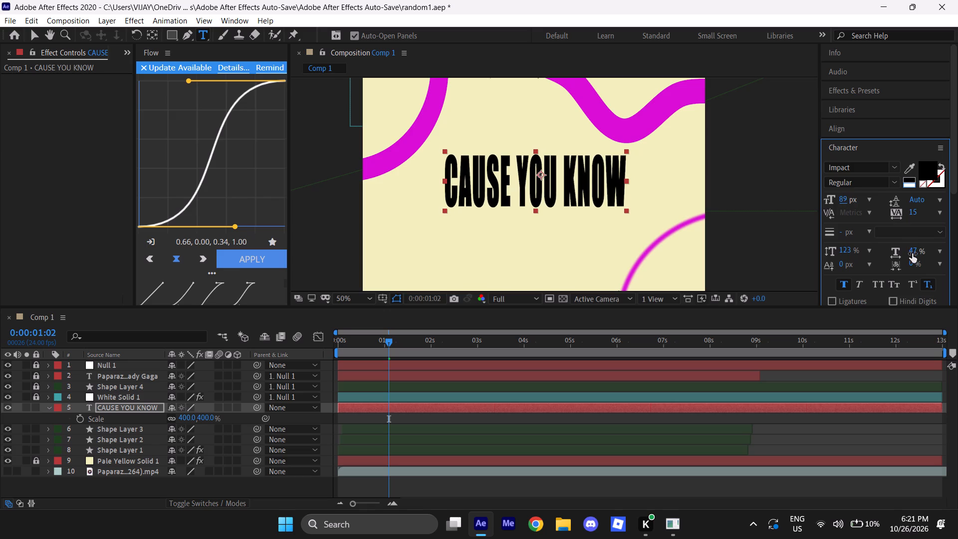
pyautogui.moveTo(912, 251); pyautogui.dragTo(921, 252)
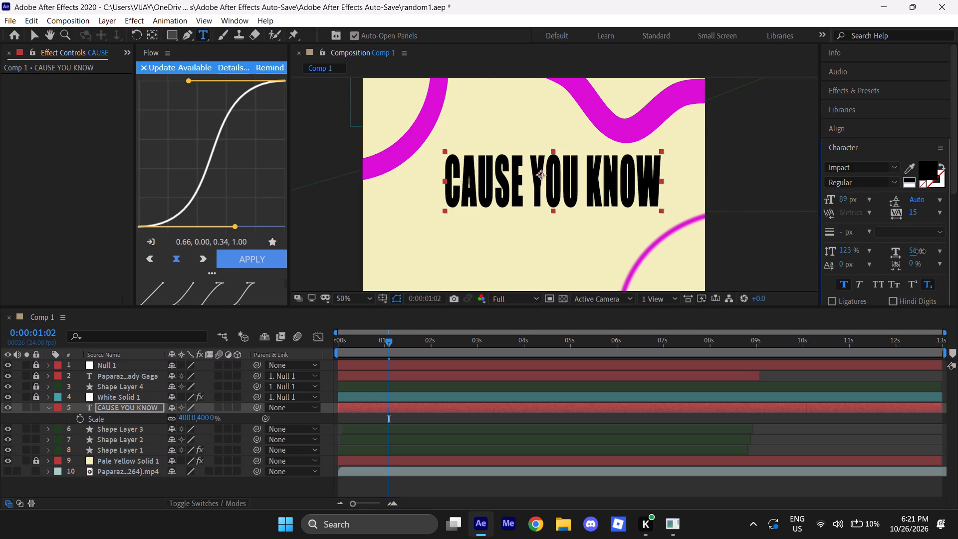
pyautogui.moveTo(921, 252); pyautogui.dragTo(902, 252)
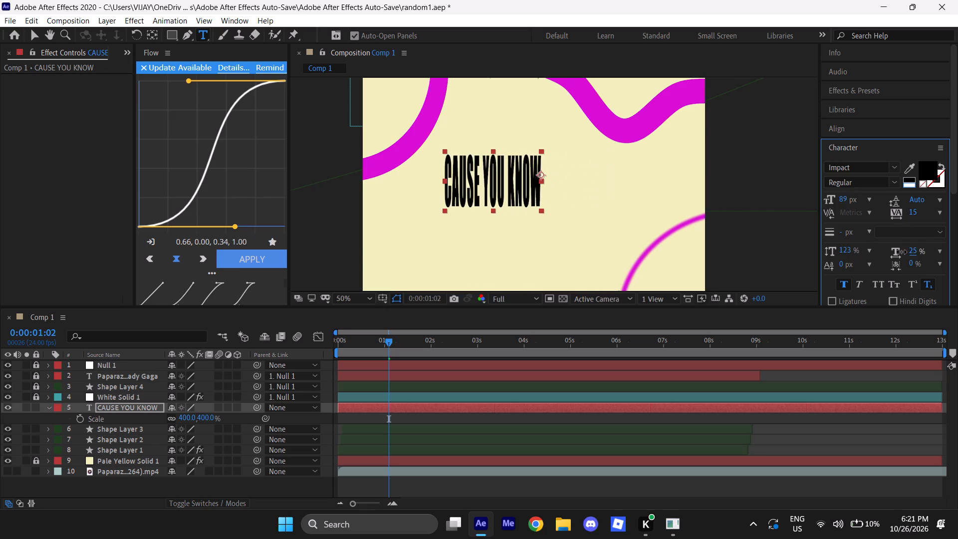
pyautogui.moveTo(902, 252); pyautogui.dragTo(899, 249)
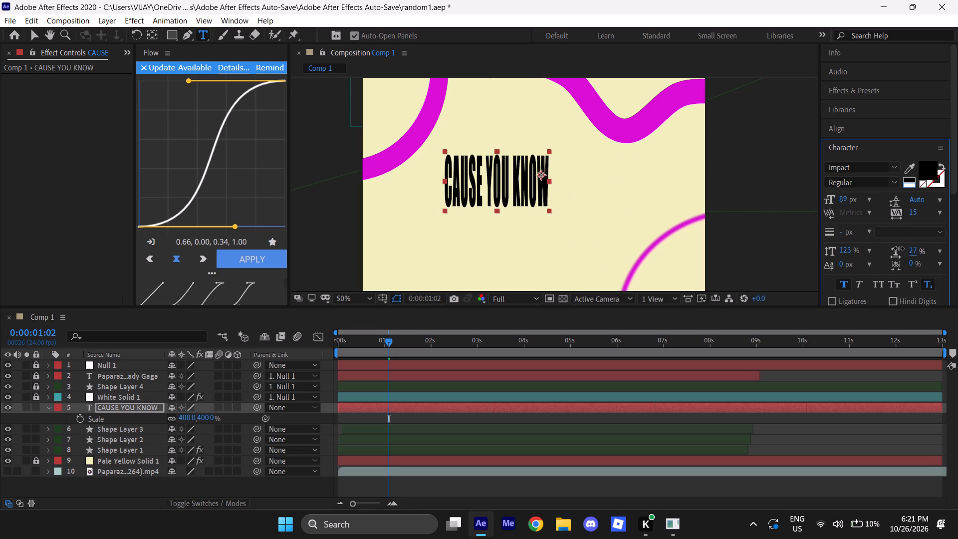
pyautogui.moveTo(899, 249); pyautogui.dragTo(907, 248)
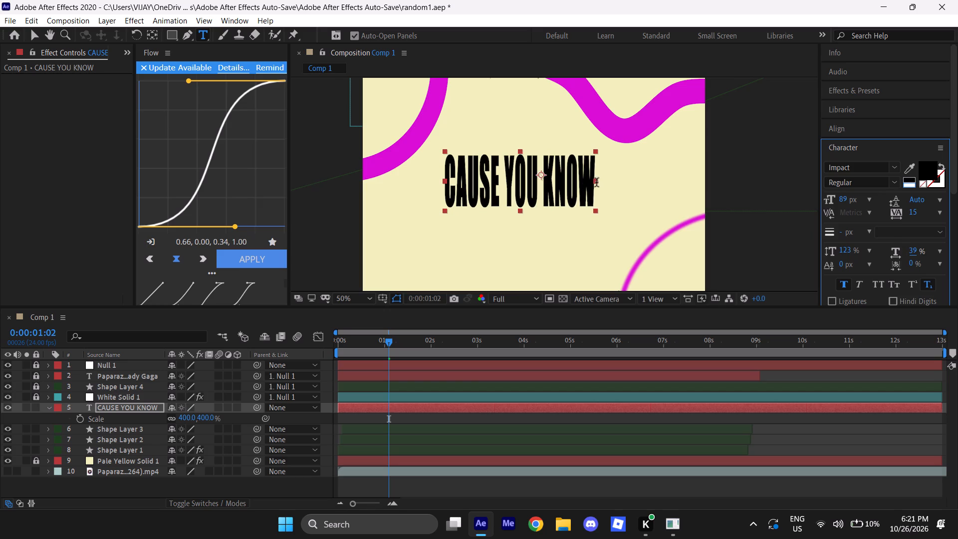
# Stretch the CAUSE YOU KNOW layer to about 599.9% width and 496.3% height, and reposition it near the frame's horizontal centre.
pyautogui.press('b')
pyautogui.press('v')
pyautogui.moveTo(596, 182); pyautogui.dragTo(611, 182)
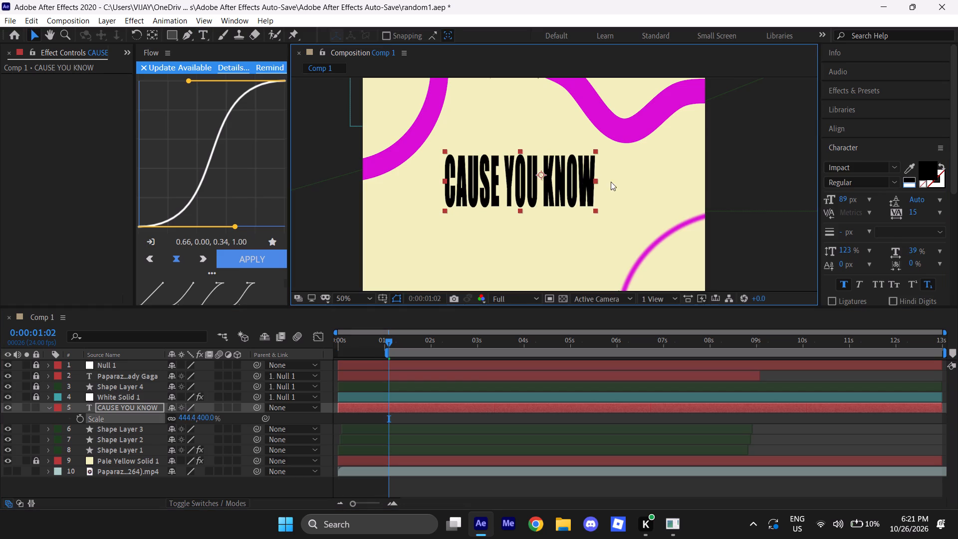
pyautogui.moveTo(611, 182); pyautogui.dragTo(621, 182)
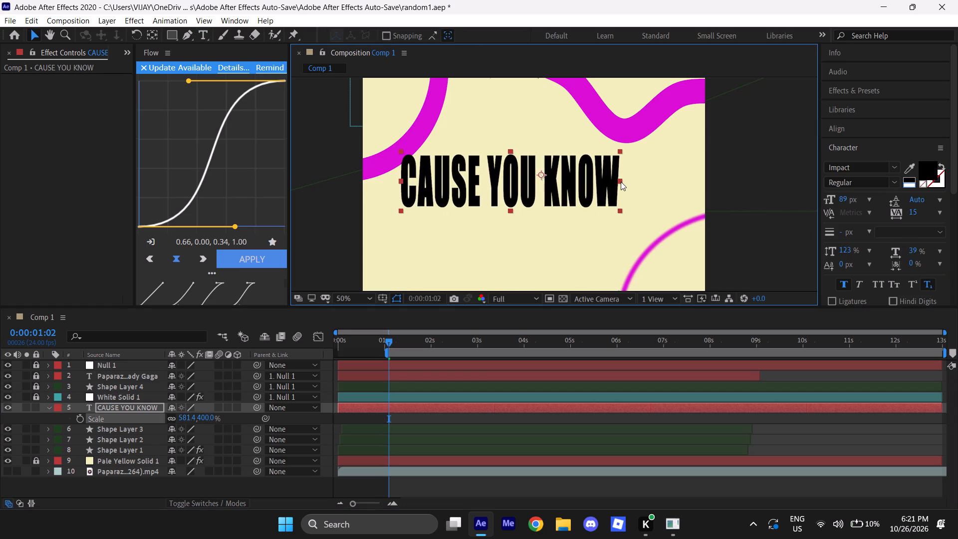
pyautogui.moveTo(621, 182); pyautogui.dragTo(623, 182)
pyautogui.moveTo(589, 197); pyautogui.dragTo(614, 196)
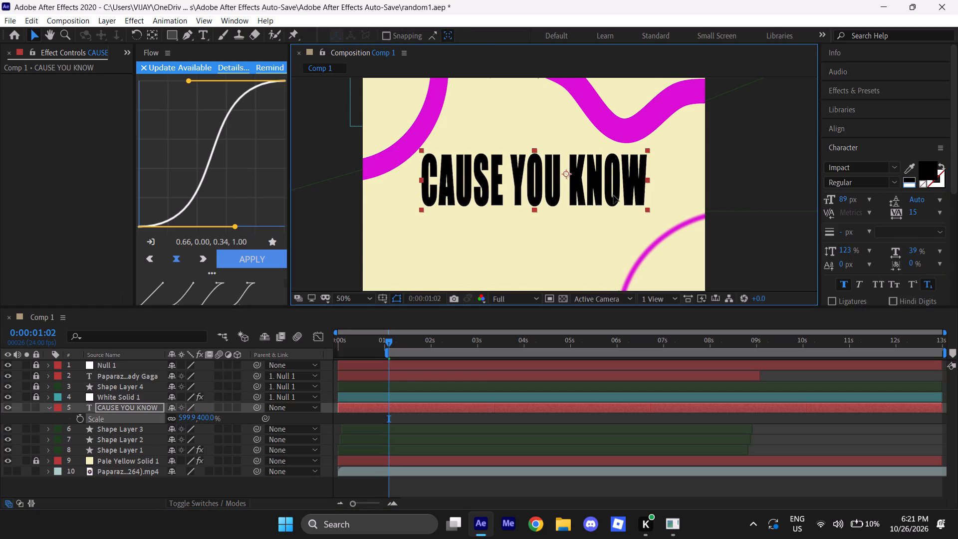
pyautogui.moveTo(614, 196); pyautogui.dragTo(616, 198)
pyautogui.moveTo(537, 212); pyautogui.dragTo(536, 219)
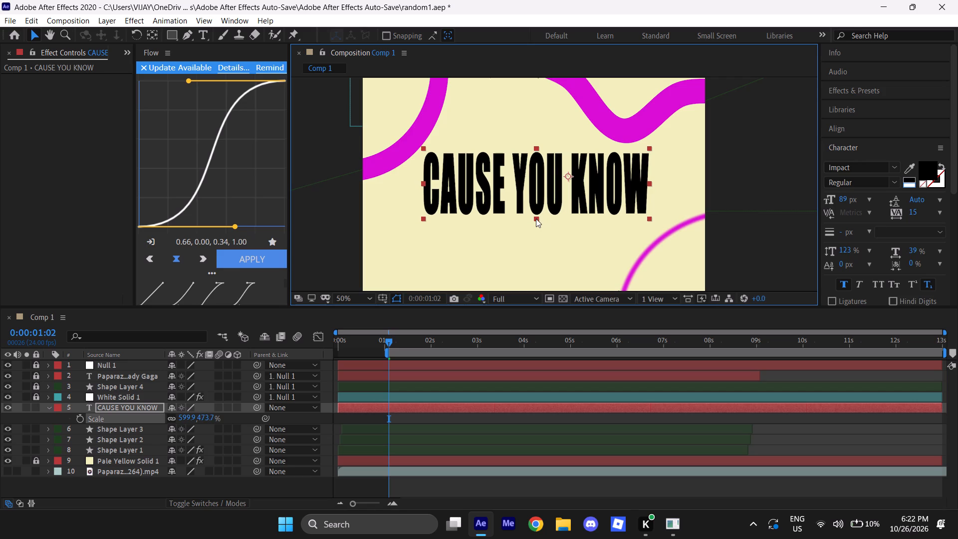
pyautogui.moveTo(536, 219); pyautogui.dragTo(538, 221)
pyautogui.click(743, 188)
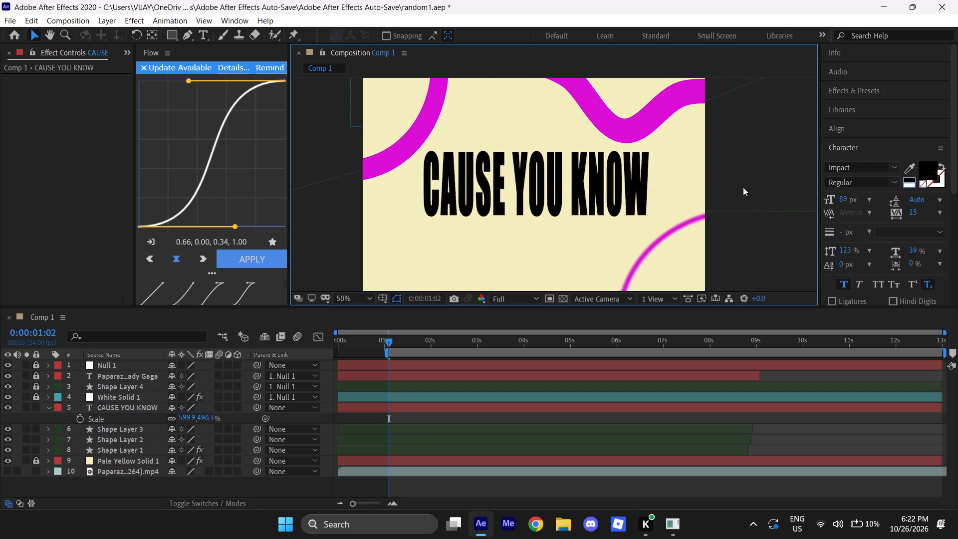
# Reduce the CAUSE YOU KNOW layer's height scale to about 445.3%, keeping its width at 599.9%.
pyautogui.scroll(-1, 698, 189)
pyautogui.keyDown('alt'); pyautogui.scroll(1, 592, 161); pyautogui.keyUp('alt')
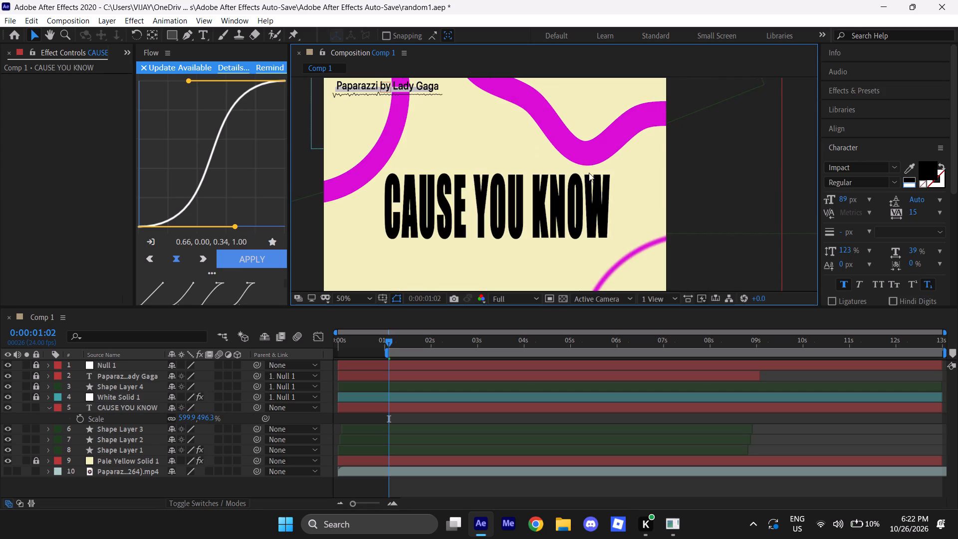
pyautogui.scroll(-1, 567, 197)
pyautogui.keyDown('alt'); pyautogui.scroll(1, 518, 220); pyautogui.keyUp('alt')
pyautogui.scroll(-1, 510, 151)
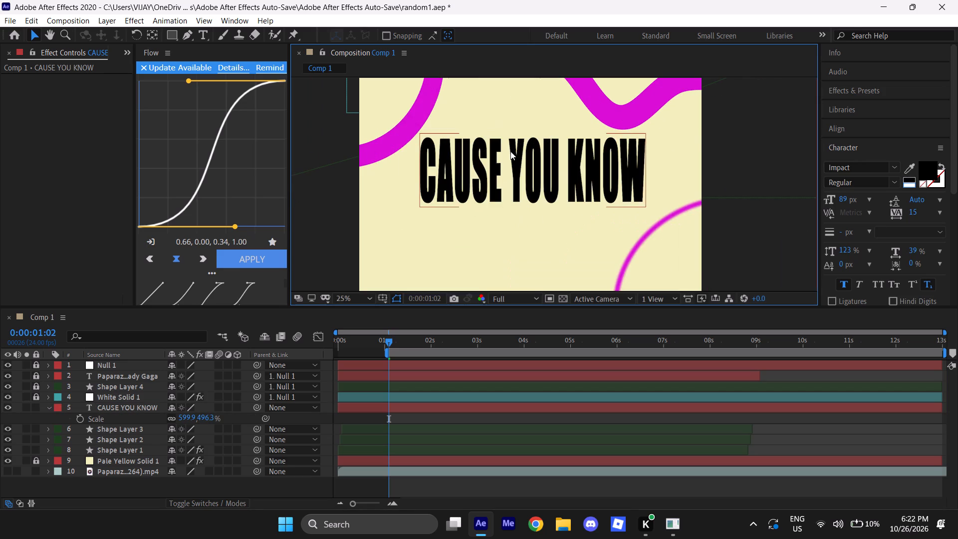
pyautogui.keyDown('alt'); pyautogui.scroll(1, 518, 151); pyautogui.keyUp('alt')
pyautogui.click(570, 218)
pyautogui.moveTo(567, 238); pyautogui.dragTo(567, 234)
pyautogui.click(774, 173)
pyautogui.scroll(-1, 686, 179)
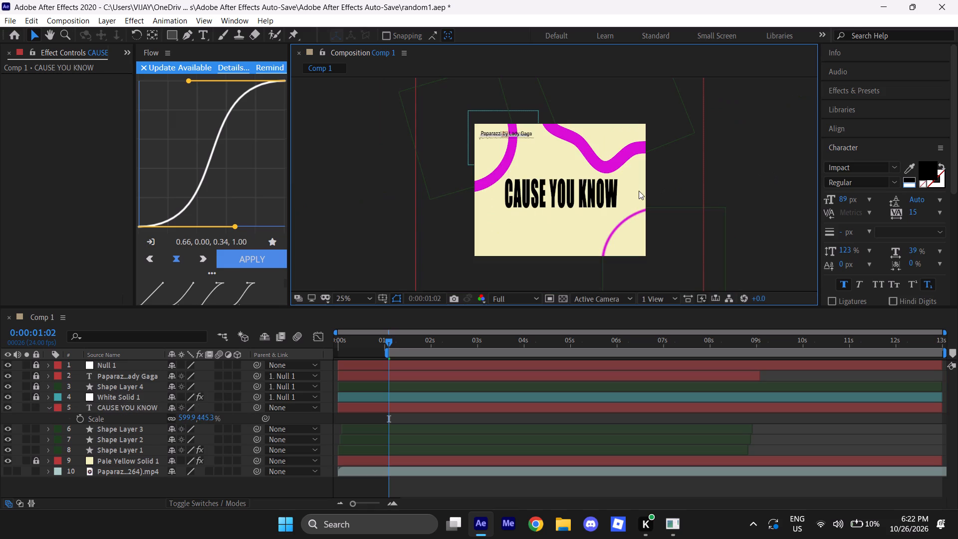
pyautogui.keyDown('alt'); pyautogui.scroll(1, 595, 205); pyautogui.keyUp('alt')
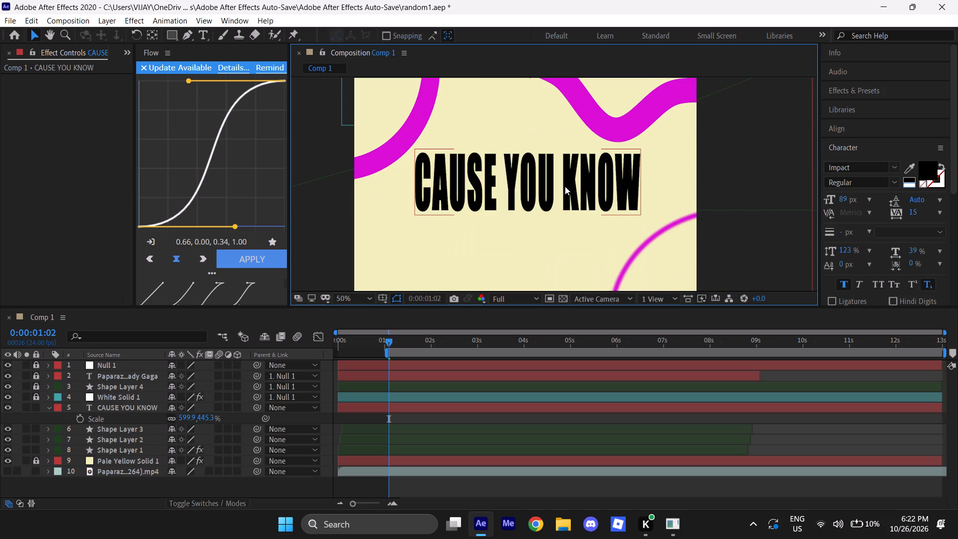
# Move the current time to 0:00:00:00 and extend the work area's start back to the beginning of Comp 1.
pyautogui.moveTo(388, 345); pyautogui.dragTo(315, 353)
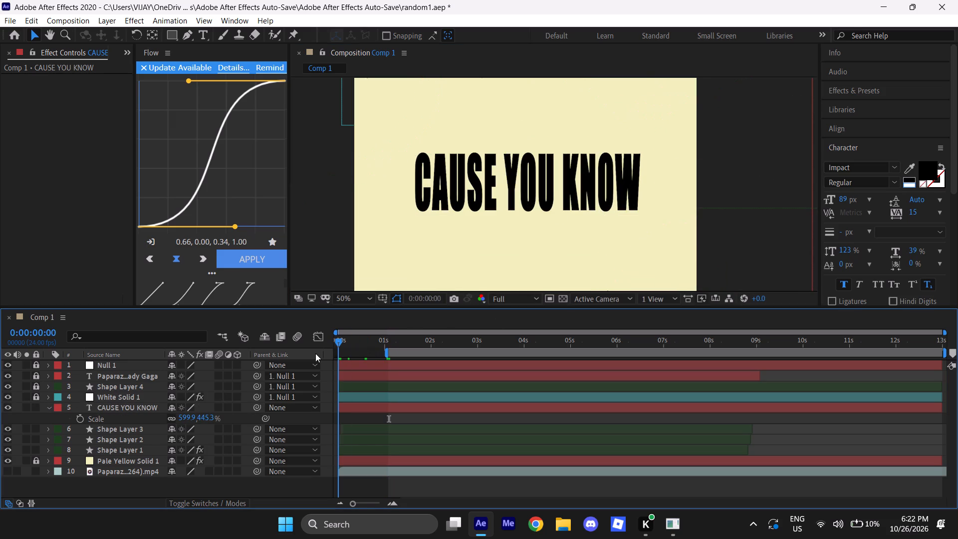
pyautogui.moveTo(315, 353); pyautogui.dragTo(303, 337)
pyautogui.moveTo(386, 352); pyautogui.dragTo(329, 347)
pyautogui.moveTo(338, 340); pyautogui.dragTo(343, 340)
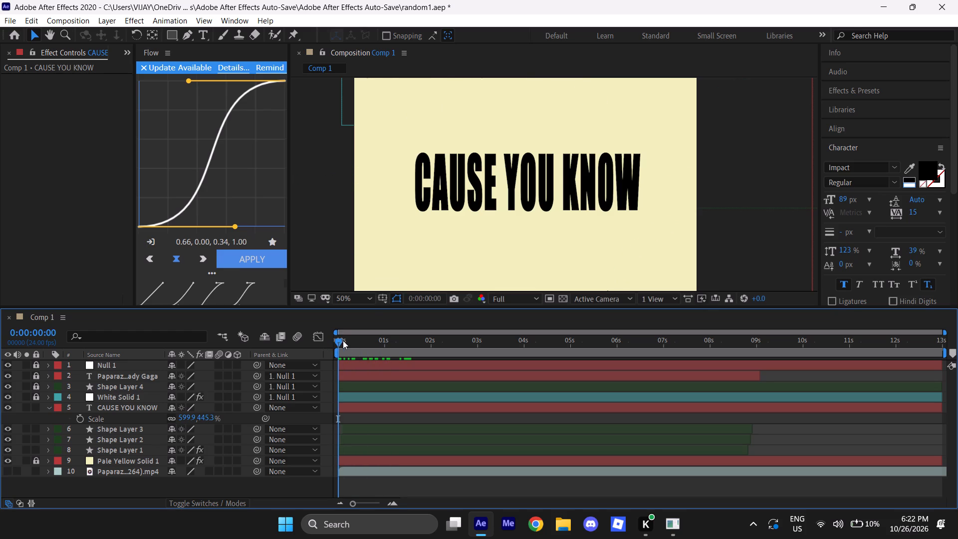
pyautogui.moveTo(343, 340); pyautogui.dragTo(323, 342)
# Save the project.
pyautogui.hotkey('ctrl', 's')
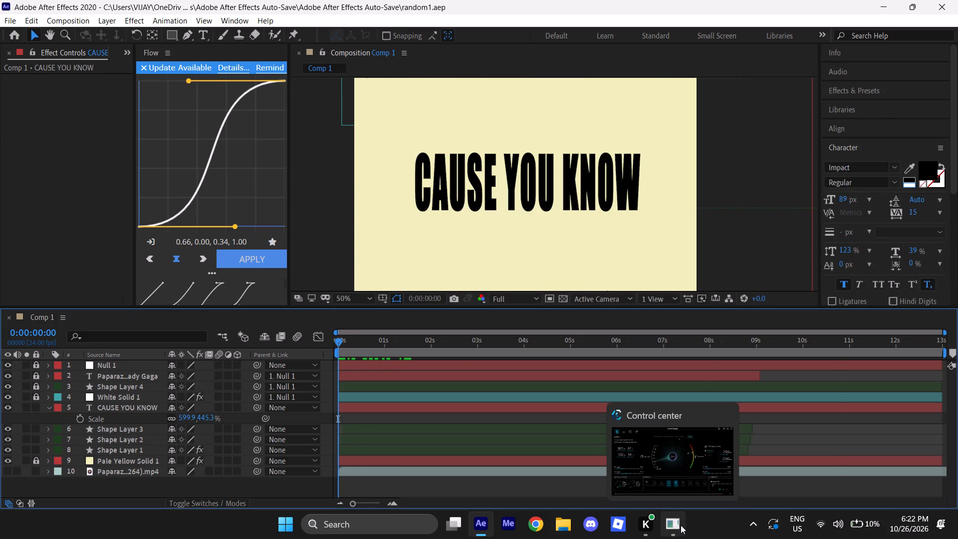
# Switch to the laptop's Control Center window.
pyautogui.click(681, 525)
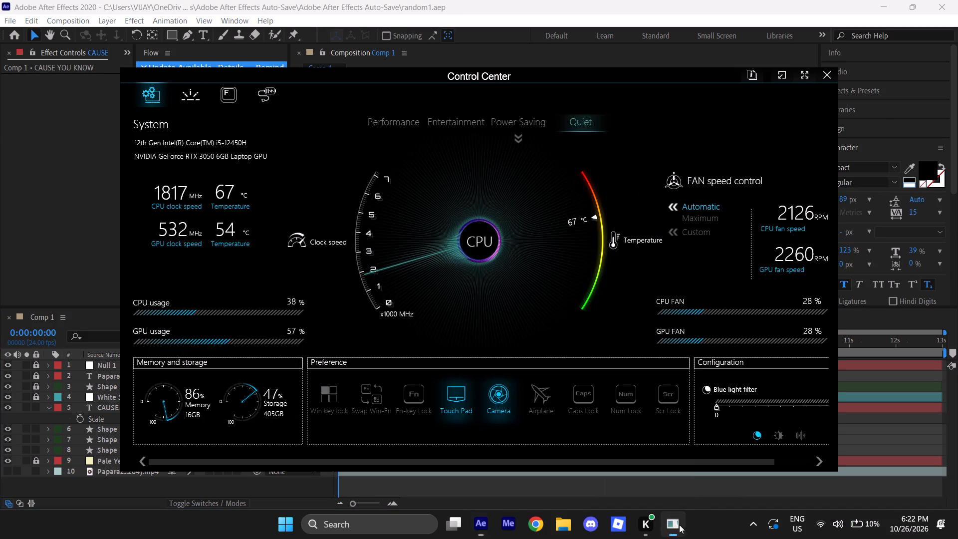
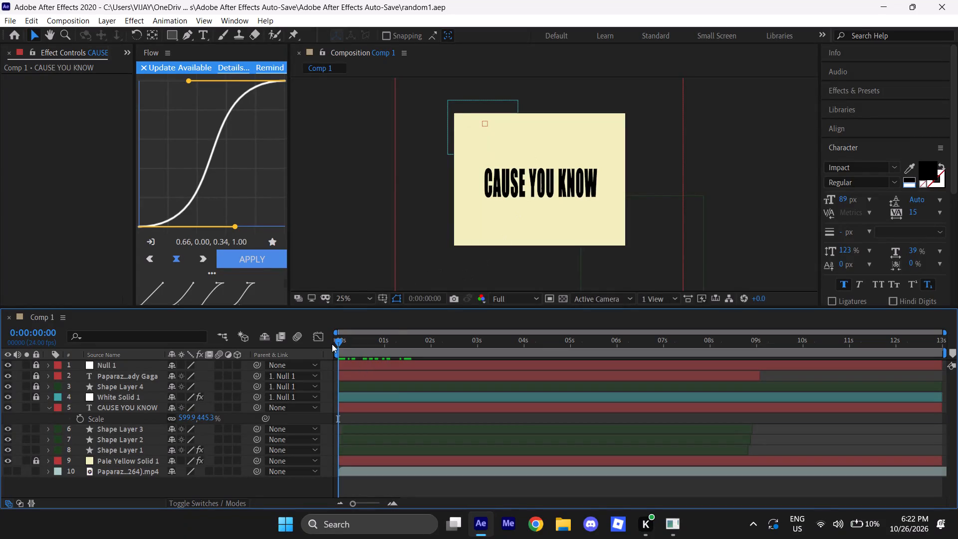
# At 0:00:01:23, widen the CAUSE YOU KNOW text to a horizontal scale of about 629.5%, keeping its height scale.
pyautogui.moveTo(341, 342); pyautogui.dragTo(433, 338)
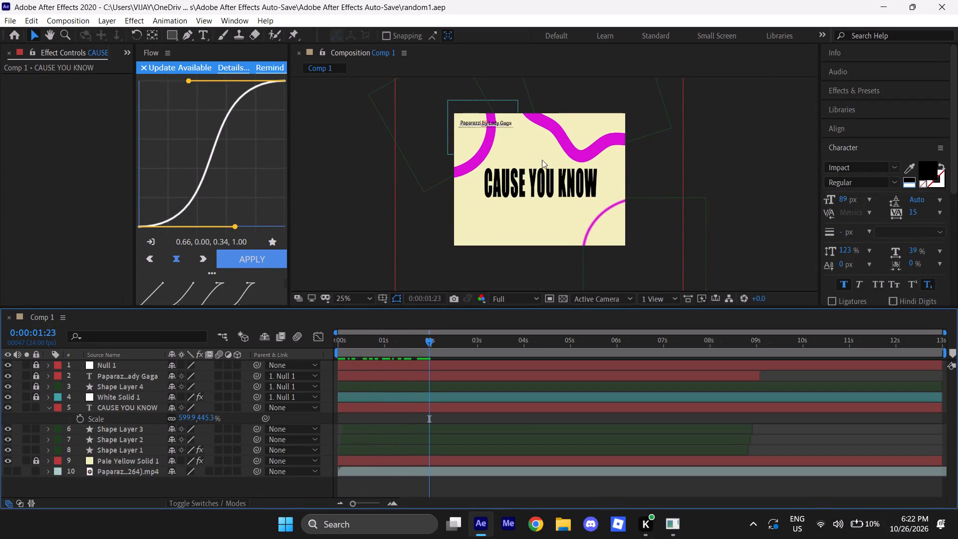
pyautogui.keyDown('ctrl'); pyautogui.scroll(1, 557, 194); pyautogui.keyUp('ctrl')
pyautogui.click(560, 184)
pyautogui.click(641, 180)
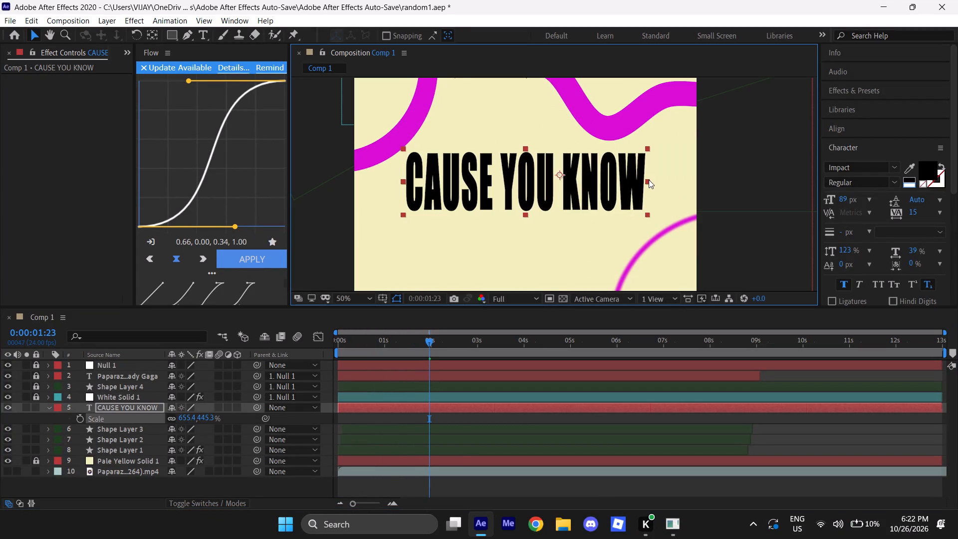
# Center the CAUSE YOU KNOW layer's anchor point on its text.
pyautogui.keyDown('ctrl'); pyautogui.doubleClick(151, 32); pyautogui.keyUp('ctrl')
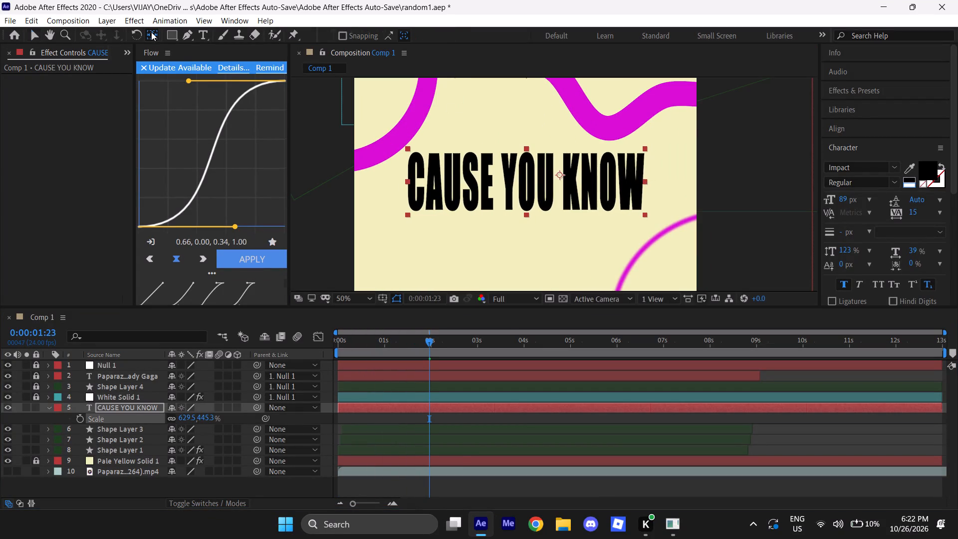
# Set the CAUSE YOU KNOW text's tracking to 19.
pyautogui.click(897, 182)
pyautogui.click(894, 183)
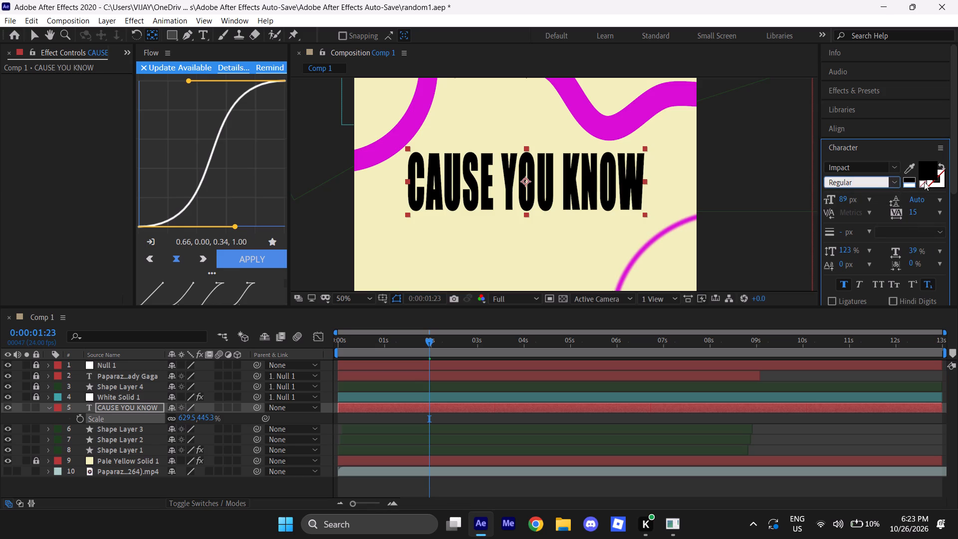
pyautogui.click(912, 211)
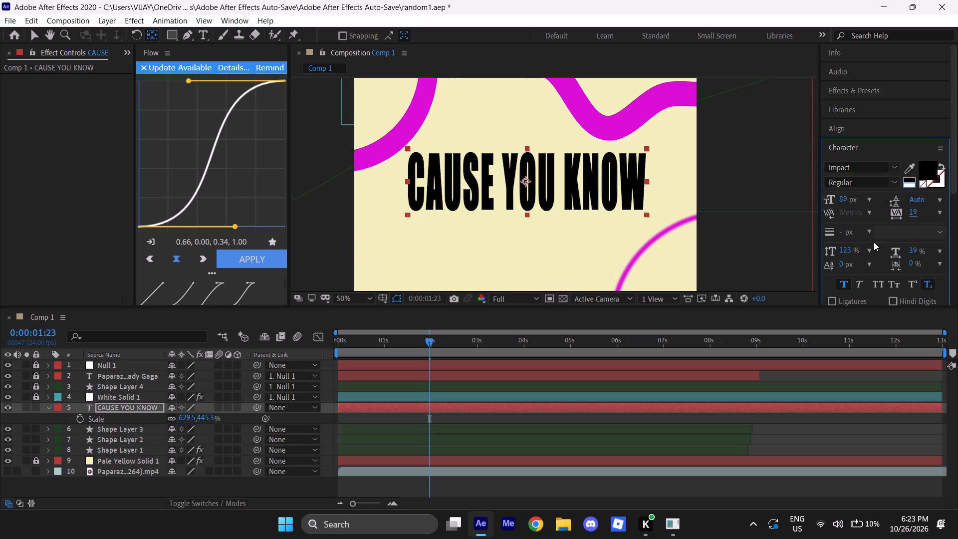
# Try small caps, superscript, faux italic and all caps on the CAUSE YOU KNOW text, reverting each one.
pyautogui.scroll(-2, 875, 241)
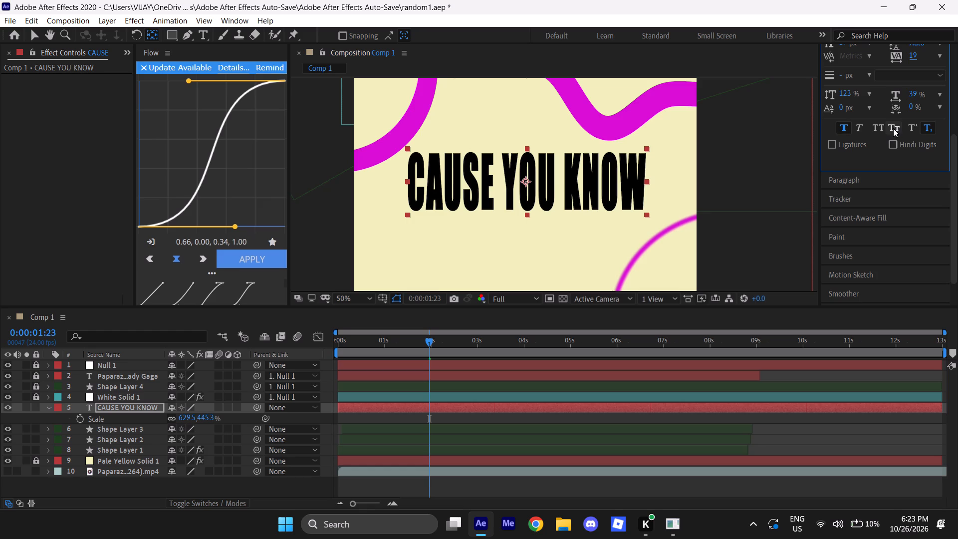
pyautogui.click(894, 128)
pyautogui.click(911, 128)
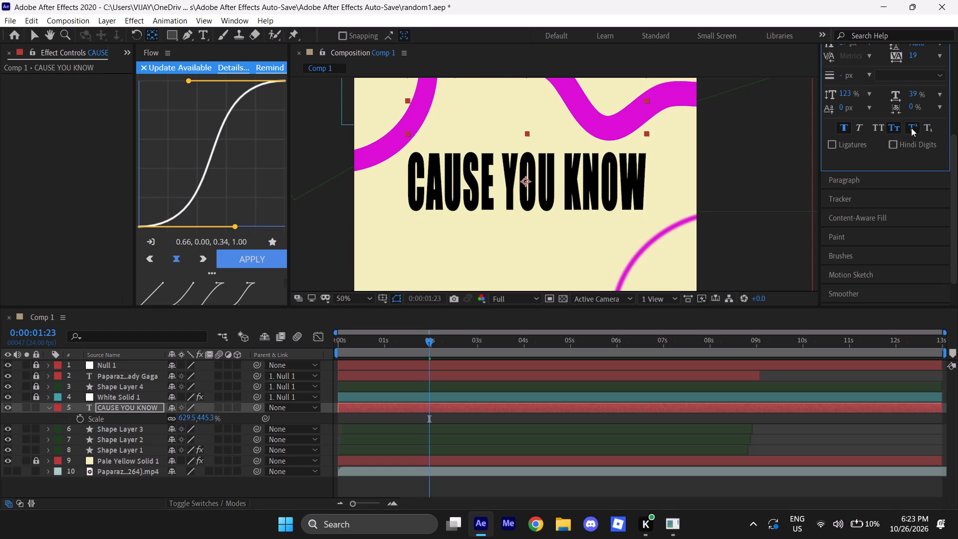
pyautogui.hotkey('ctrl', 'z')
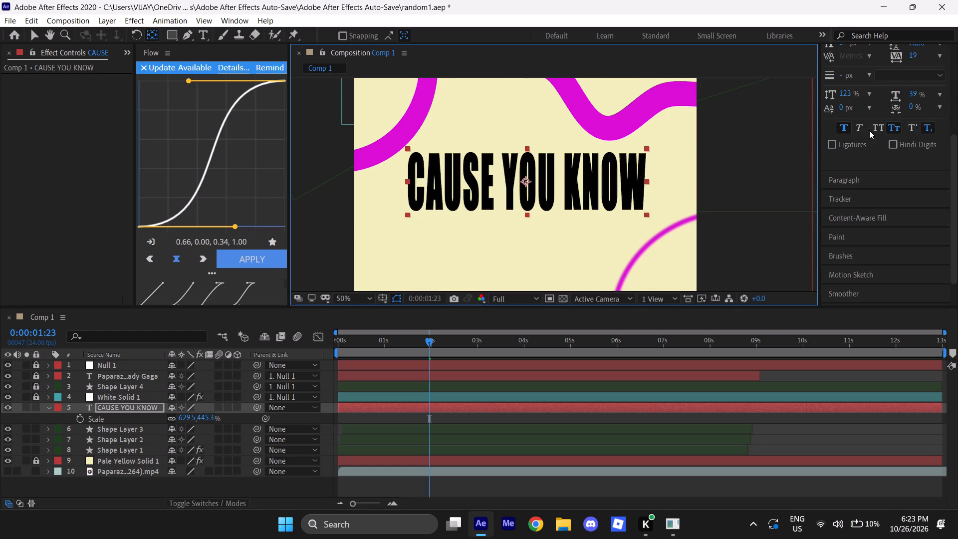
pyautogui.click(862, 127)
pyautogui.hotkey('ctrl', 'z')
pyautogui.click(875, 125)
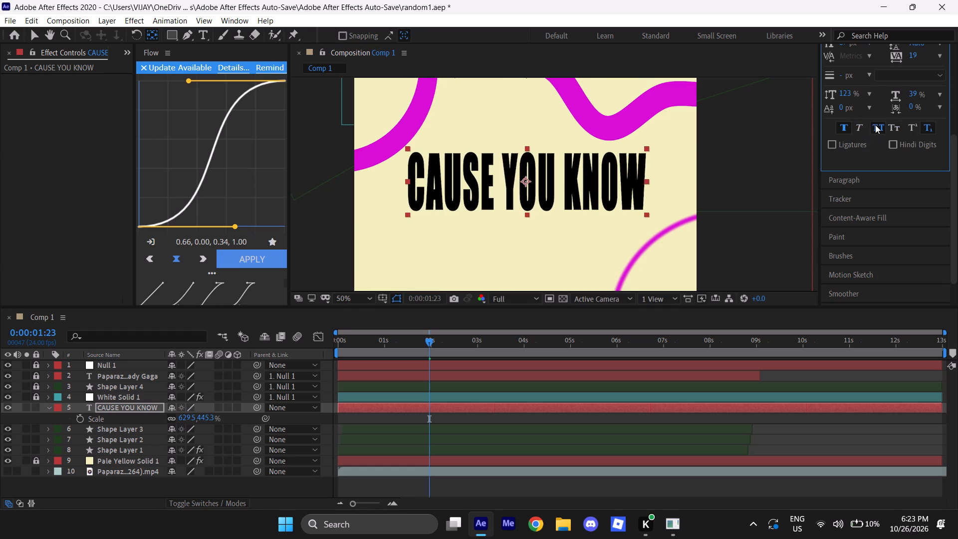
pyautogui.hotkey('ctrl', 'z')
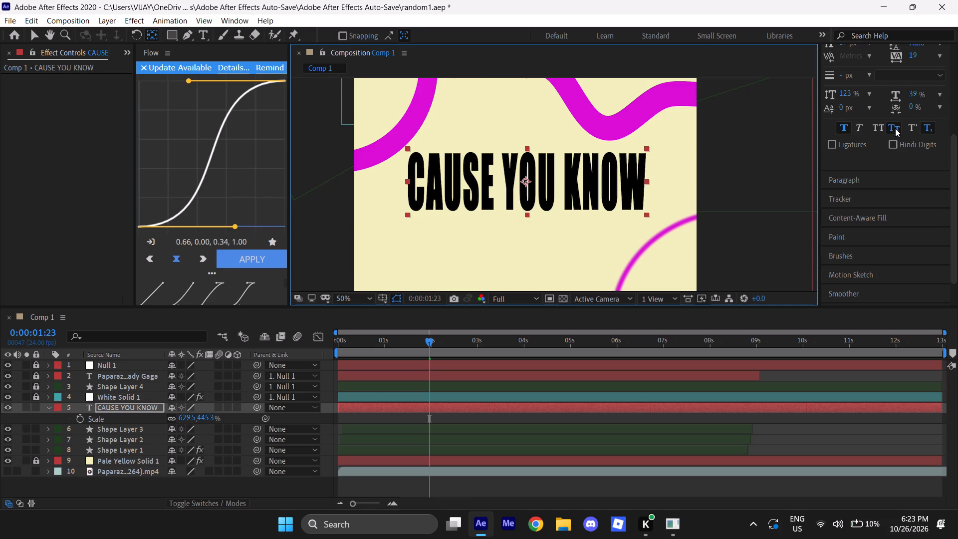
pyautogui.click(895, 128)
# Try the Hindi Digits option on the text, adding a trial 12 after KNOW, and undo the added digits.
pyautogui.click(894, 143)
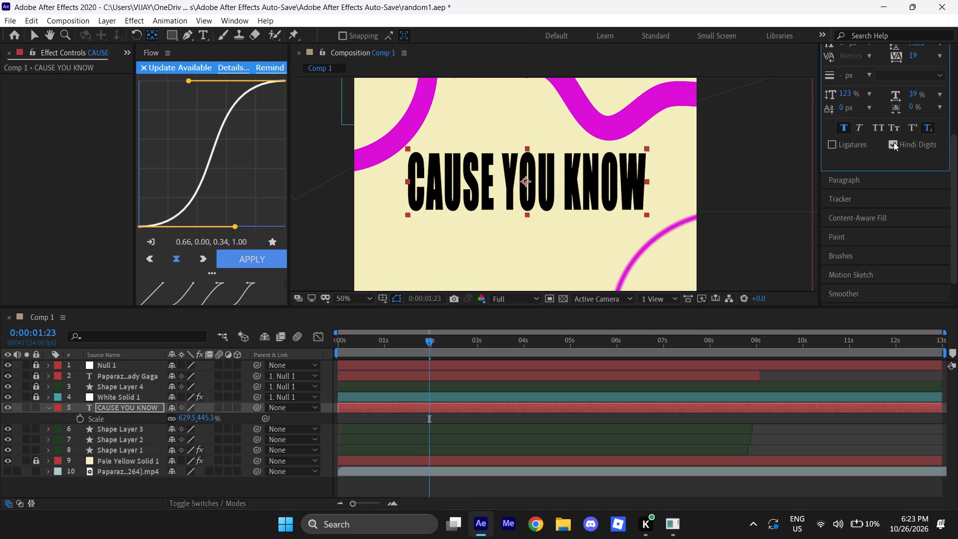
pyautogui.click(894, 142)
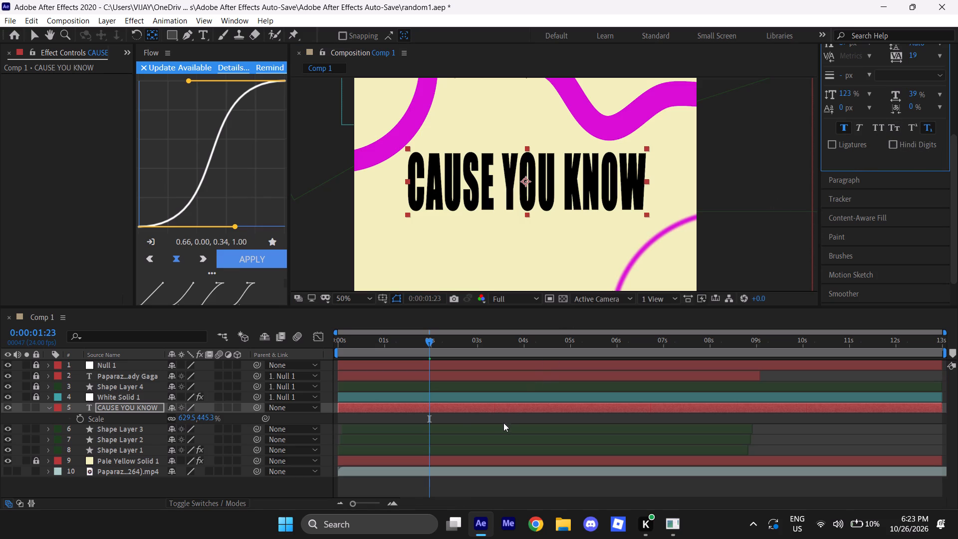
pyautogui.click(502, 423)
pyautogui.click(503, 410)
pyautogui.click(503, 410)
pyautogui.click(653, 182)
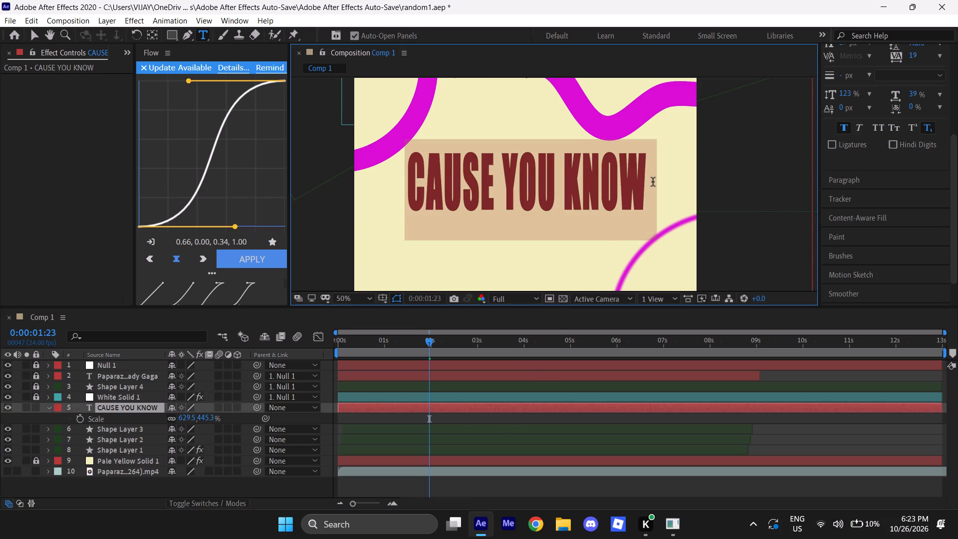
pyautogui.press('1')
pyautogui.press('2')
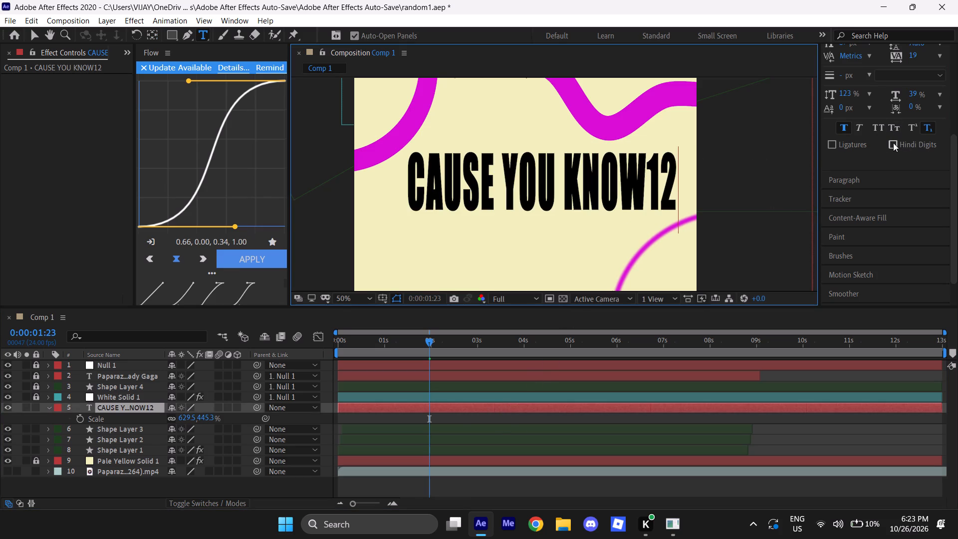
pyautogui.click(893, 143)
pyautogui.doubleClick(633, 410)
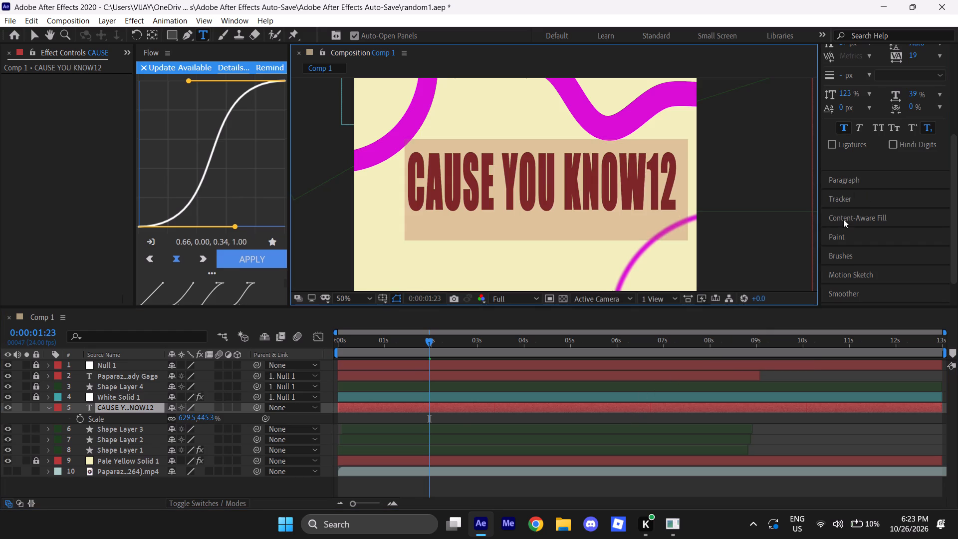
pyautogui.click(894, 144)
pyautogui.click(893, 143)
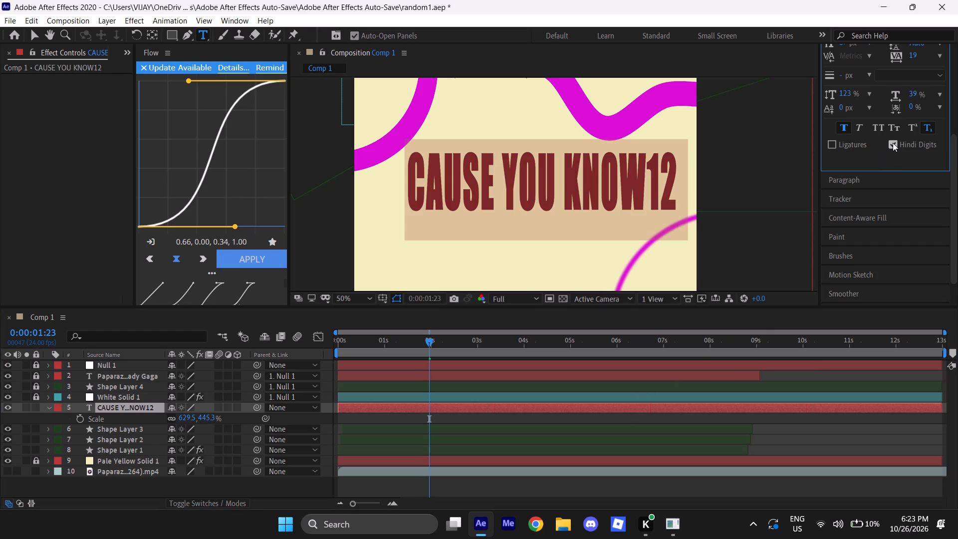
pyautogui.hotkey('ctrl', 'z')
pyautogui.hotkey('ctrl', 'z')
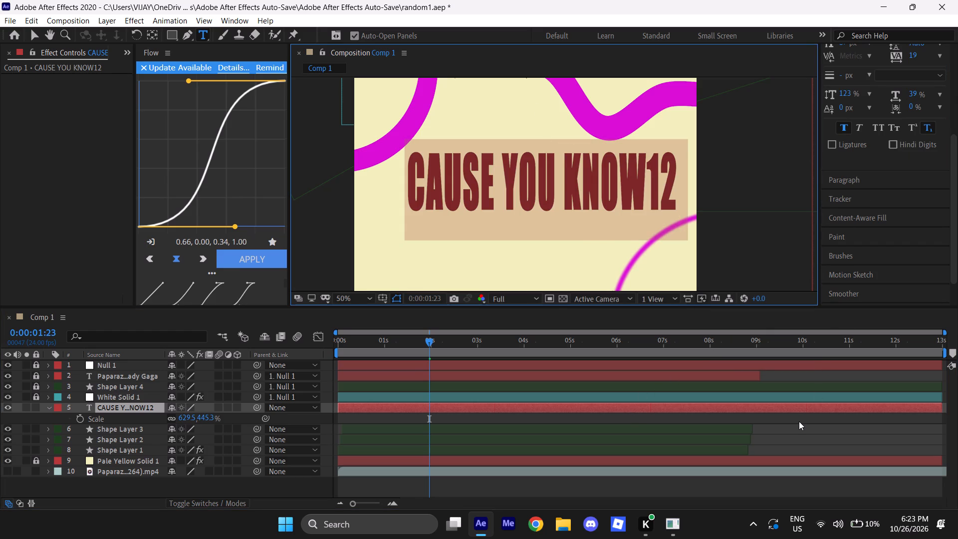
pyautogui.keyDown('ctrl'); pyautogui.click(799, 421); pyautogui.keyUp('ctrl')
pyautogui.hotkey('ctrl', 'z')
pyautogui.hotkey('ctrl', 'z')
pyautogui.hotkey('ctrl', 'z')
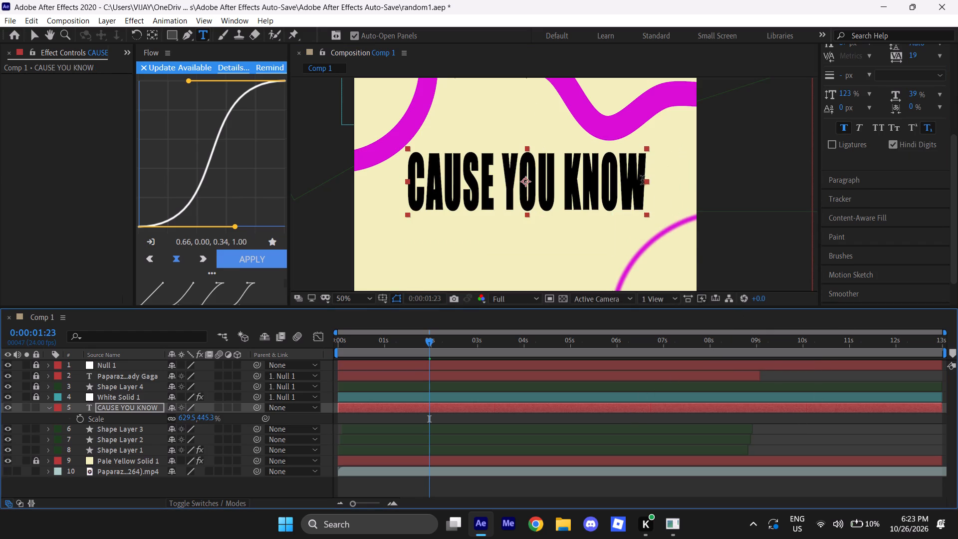
# Find the Fade Up Words preset and apply it to the CAUSE YOU KNOW layer at 0:00:01:23.
pyautogui.scroll(-1, 635, 175)
pyautogui.press('v')
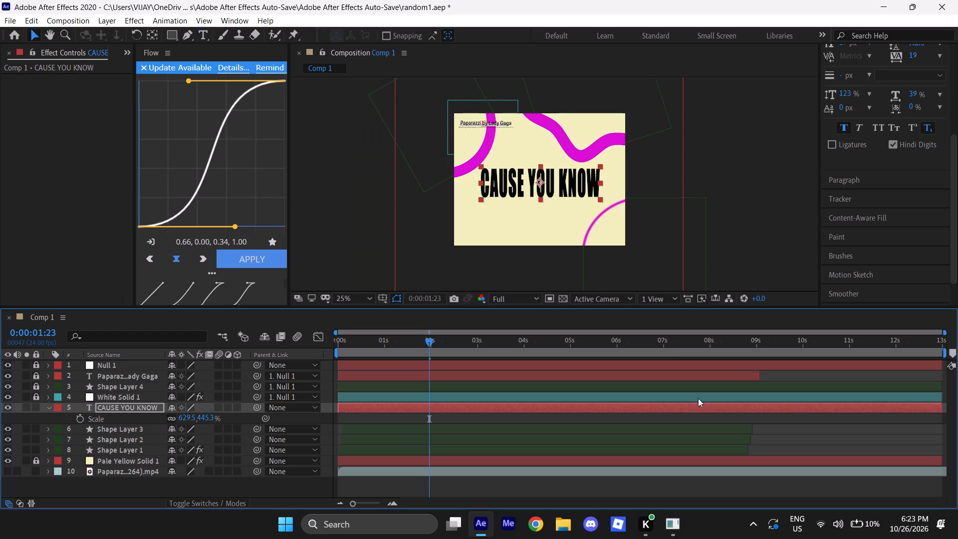
pyautogui.click(700, 390)
pyautogui.keyDown('alt'); pyautogui.scroll(1, 531, 185); pyautogui.keyUp('alt')
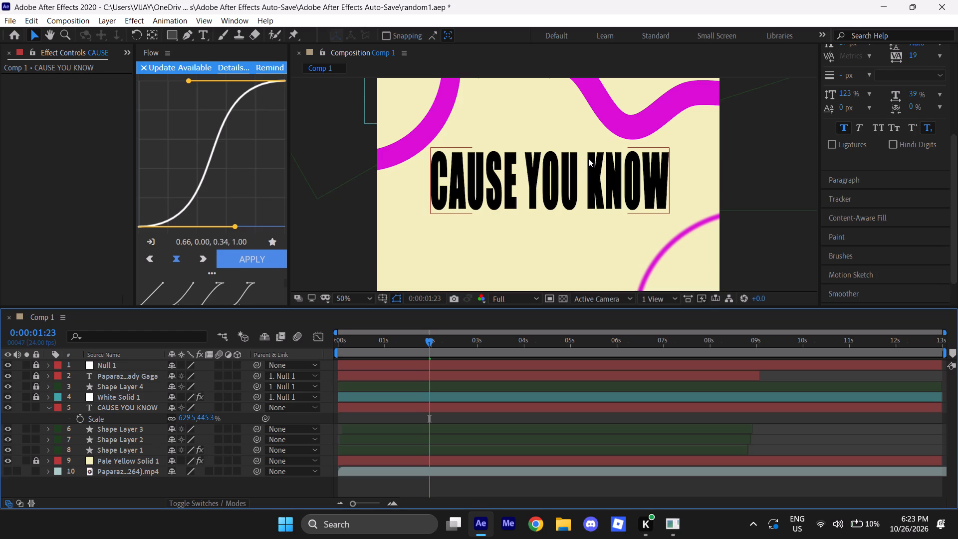
pyautogui.click(451, 403)
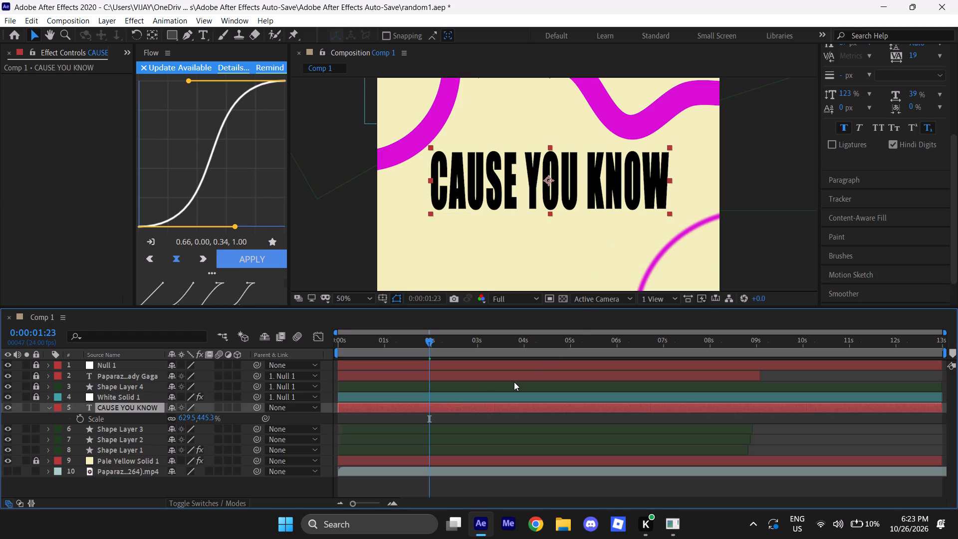
pyautogui.hotkey('ctrl', 'space')
pyautogui.press('f')
pyautogui.press('a')
pyautogui.press('d')
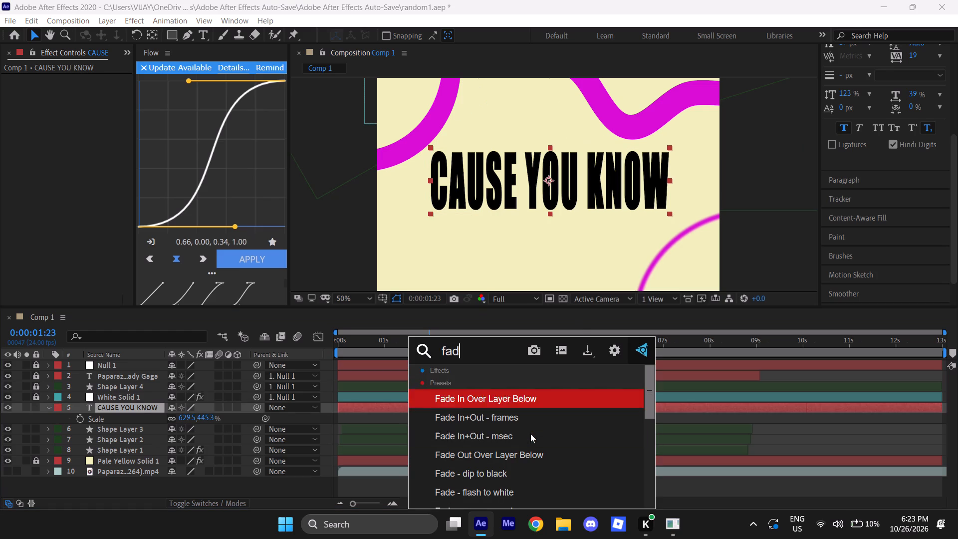
pyautogui.press('e')
pyautogui.press('space')
pyautogui.write('up')
pyautogui.press('space')
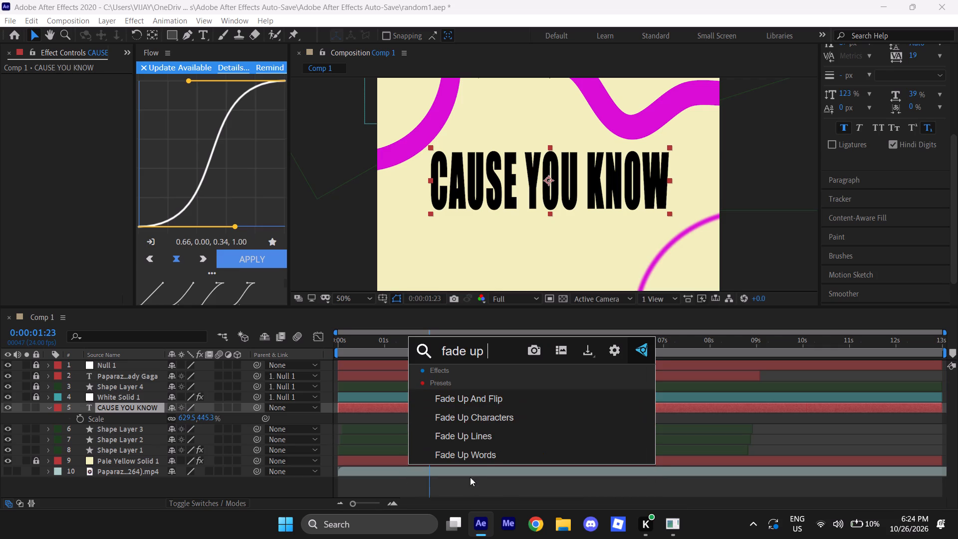
pyautogui.click(483, 458)
# Scrub through the word fade, reveal its Range Selector Start keyframes and move both earlier so the first sits at 0:00:00:00.
pyautogui.moveTo(429, 343); pyautogui.dragTo(402, 341)
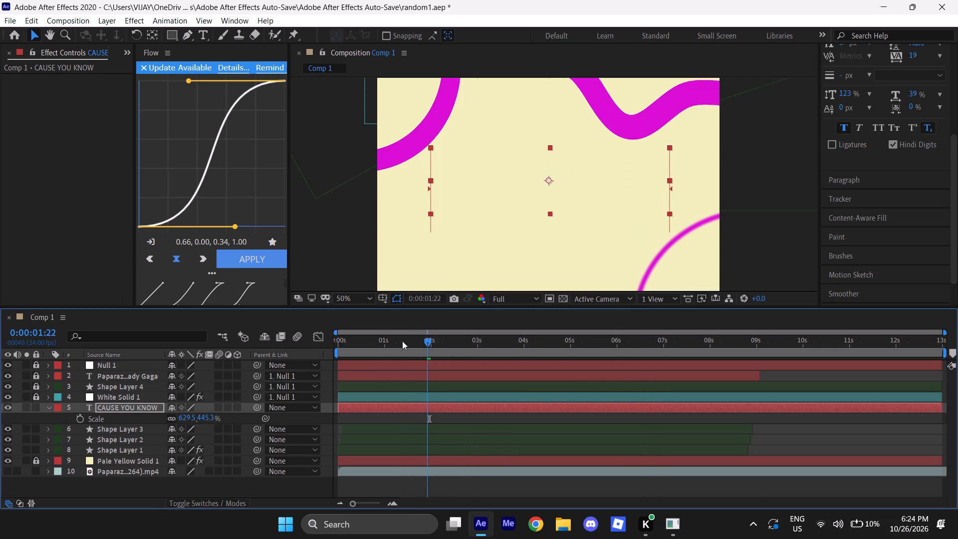
pyautogui.moveTo(402, 341); pyautogui.dragTo(489, 355)
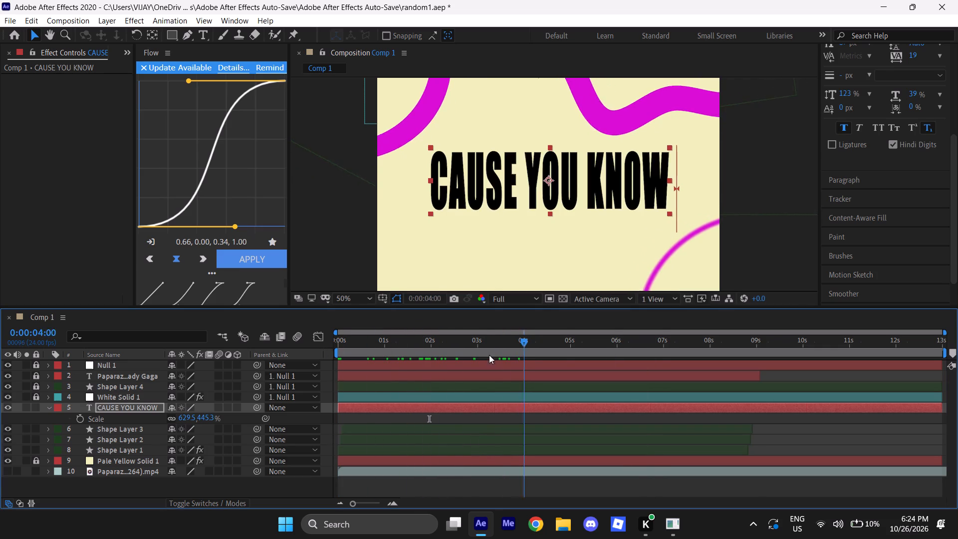
pyautogui.moveTo(489, 355); pyautogui.dragTo(336, 363)
pyautogui.press('u')
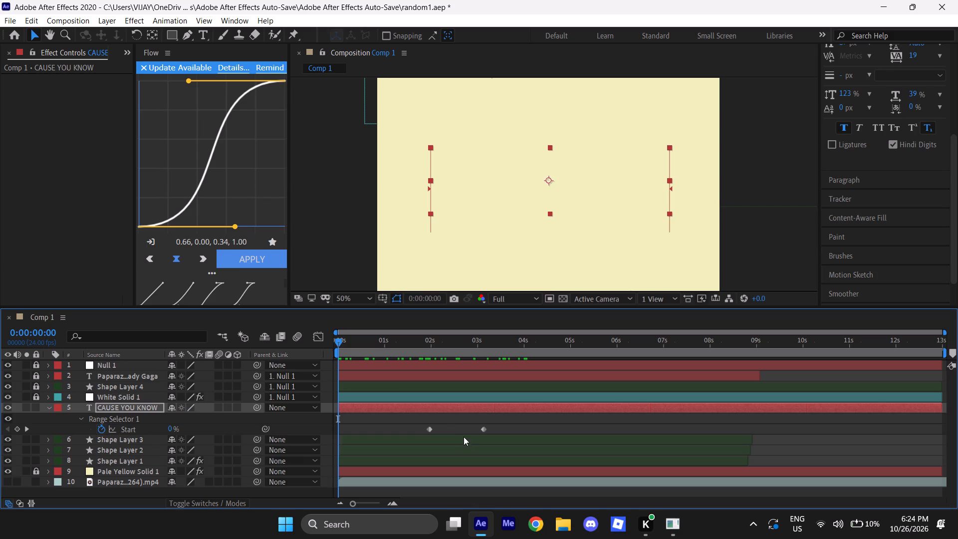
pyautogui.moveTo(510, 425); pyautogui.dragTo(418, 432)
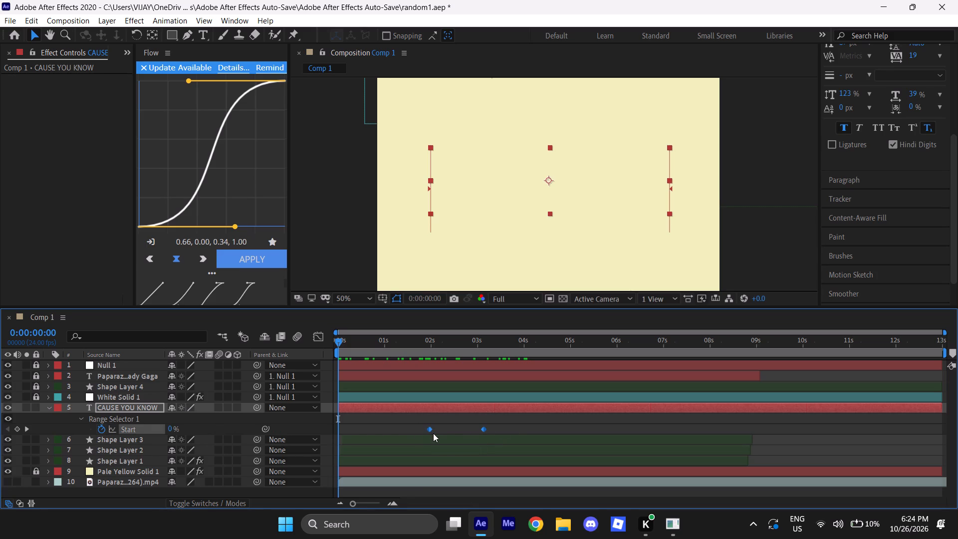
pyautogui.moveTo(430, 432); pyautogui.dragTo(341, 426)
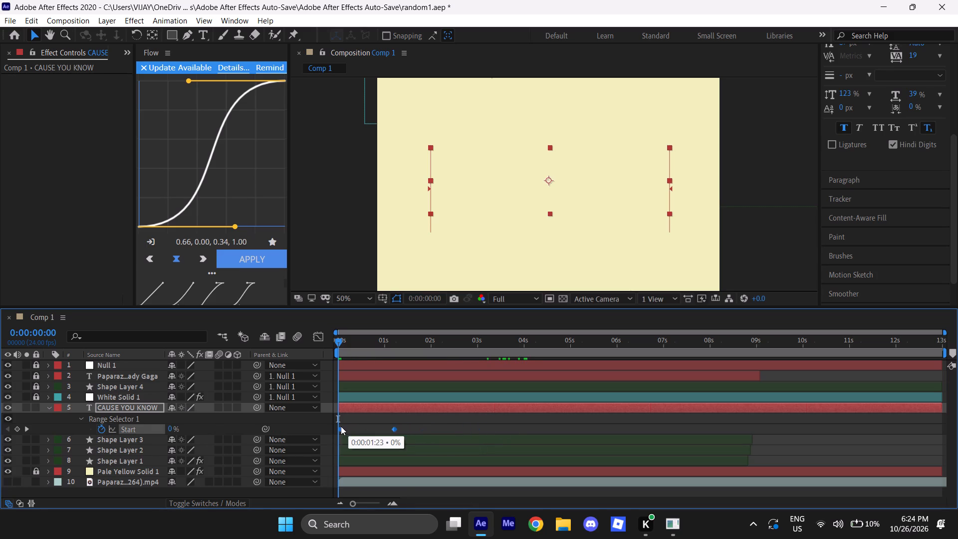
pyautogui.moveTo(341, 426); pyautogui.dragTo(339, 427)
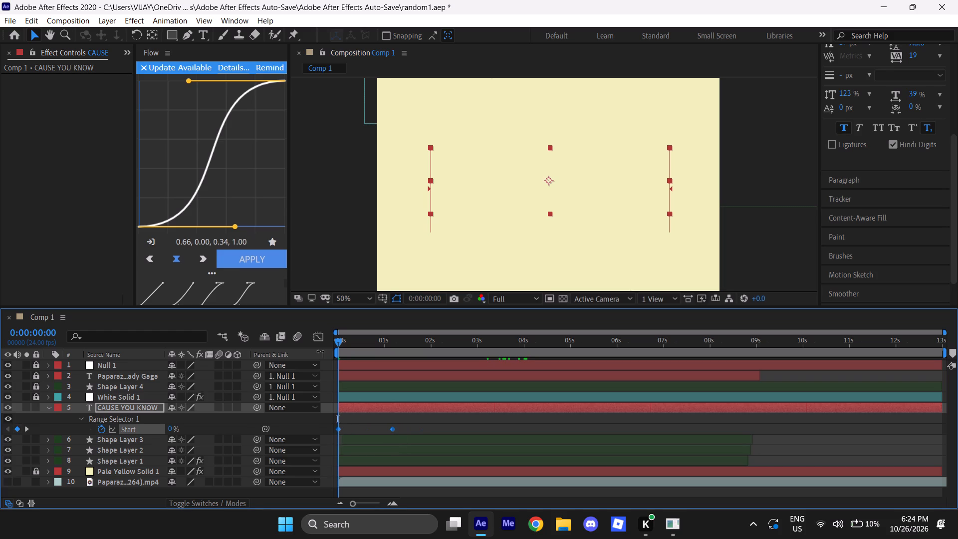
# Move the fade's 100% Start keyframe to 0:00:00:20, previewing the animation from the beginning before and after.
pyautogui.press('space')
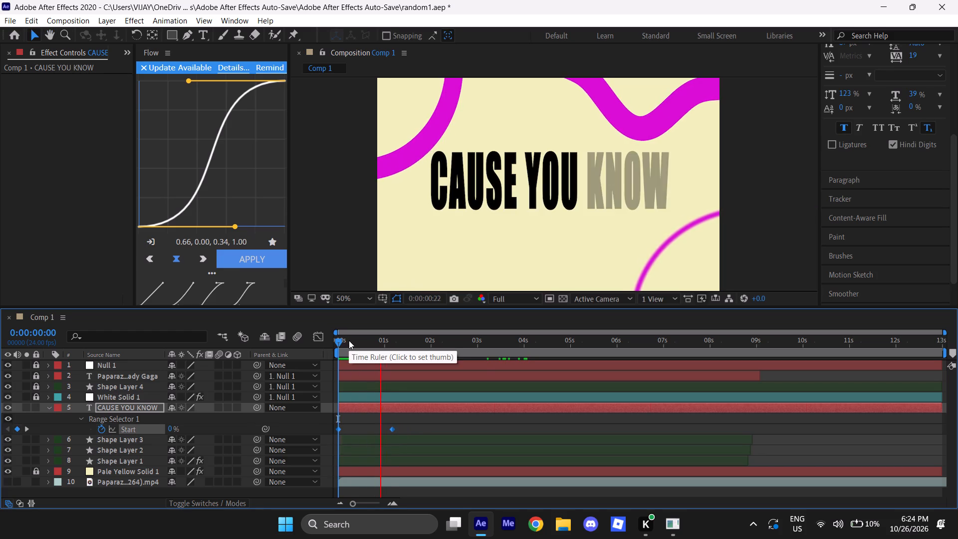
pyautogui.click(338, 340)
pyautogui.click(394, 427)
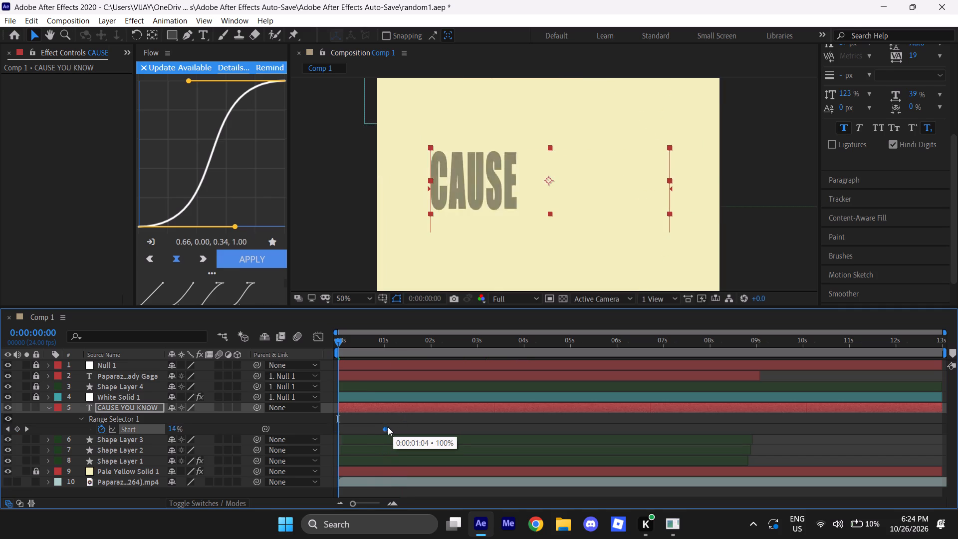
pyautogui.keyDown('alt'); pyautogui.moveTo(392, 428); pyautogui.dragTo(376, 432); pyautogui.keyUp('alt')
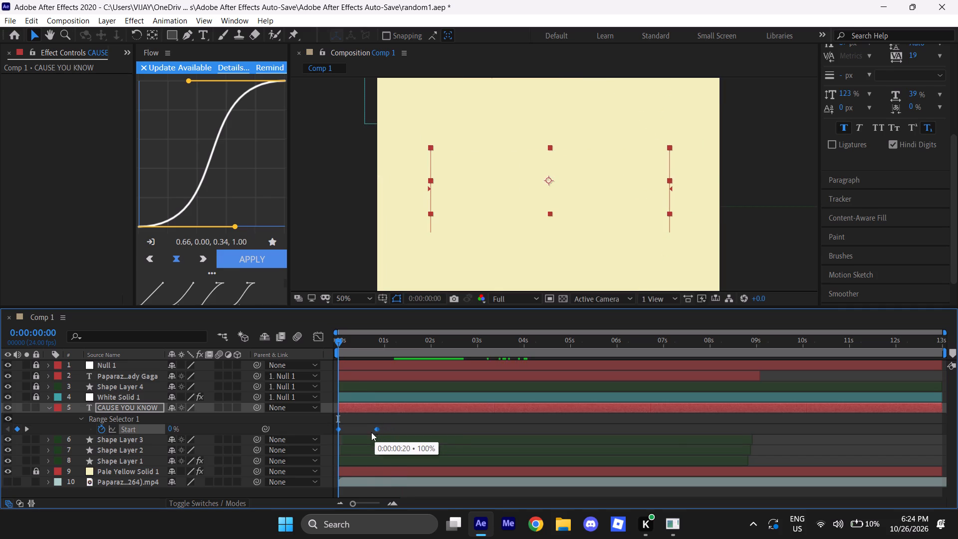
pyautogui.keyDown('alt'); pyautogui.scroll(2, 328, 419); pyautogui.keyUp('alt')
pyautogui.press('space')
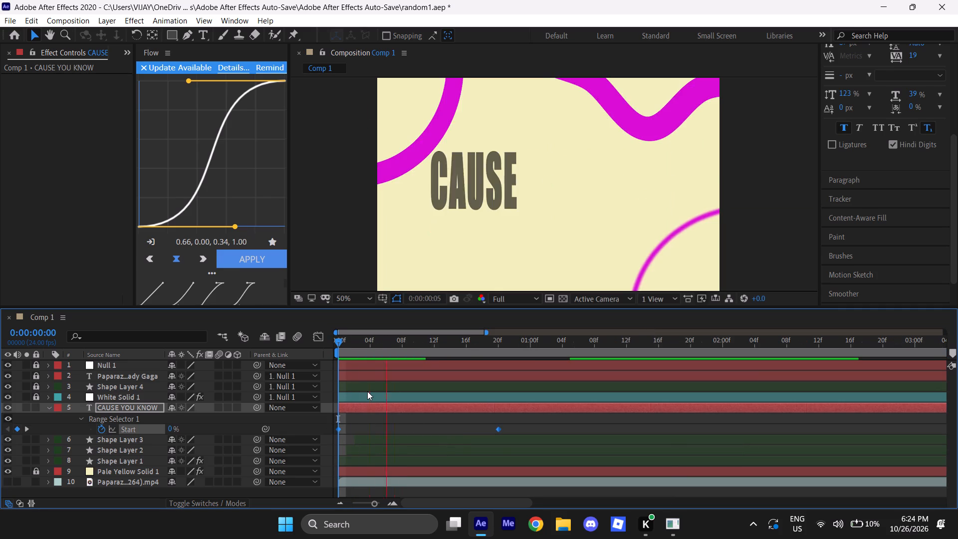
pyautogui.click(337, 341)
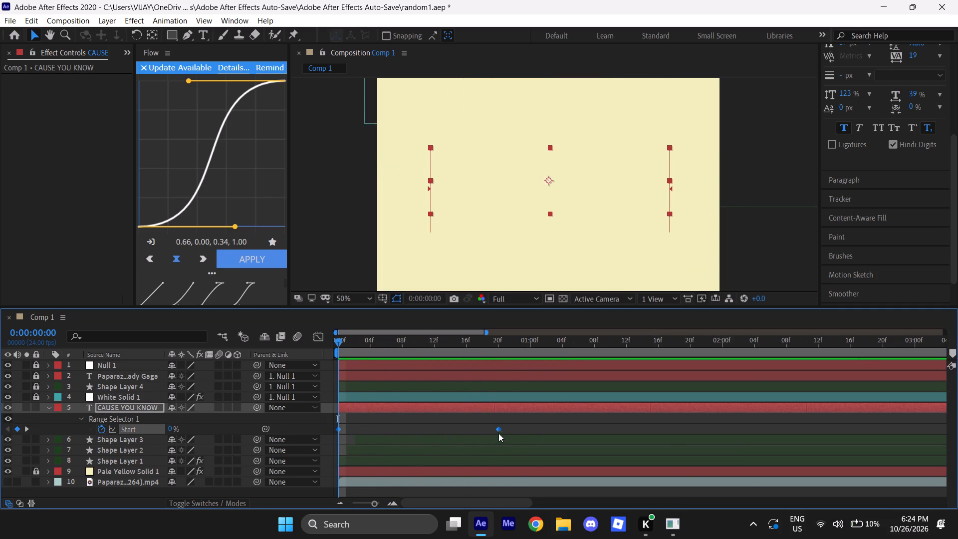
# Shorten the word fade by moving its 100% Start keyframe earlier to about 0:00:00:11, previewing from the beginning between adjustments.
pyautogui.click(498, 427)
pyautogui.keyDown('alt'); pyautogui.moveTo(496, 429); pyautogui.dragTo(470, 428); pyautogui.keyUp('alt')
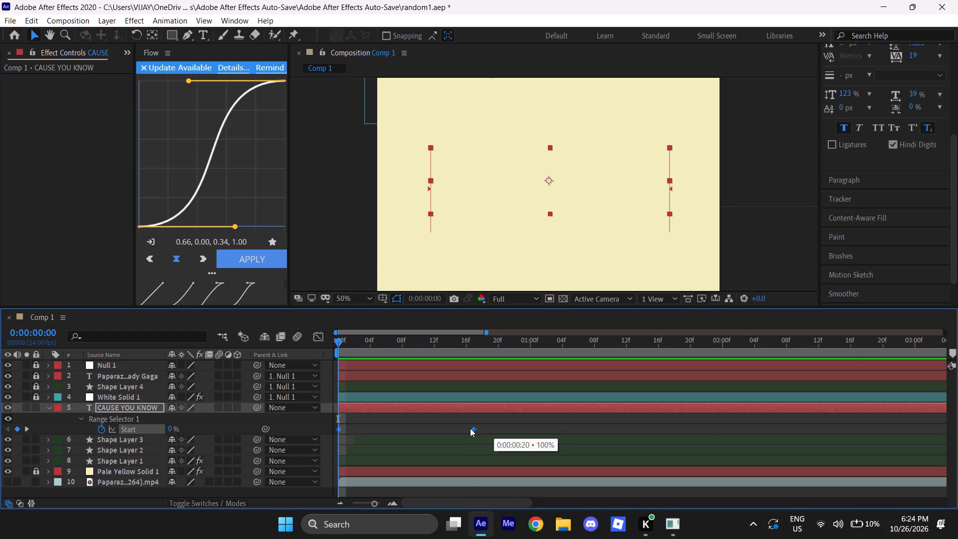
pyautogui.keyDown('alt'); pyautogui.moveTo(470, 428); pyautogui.dragTo(455, 428); pyautogui.keyUp('alt')
pyautogui.press('space')
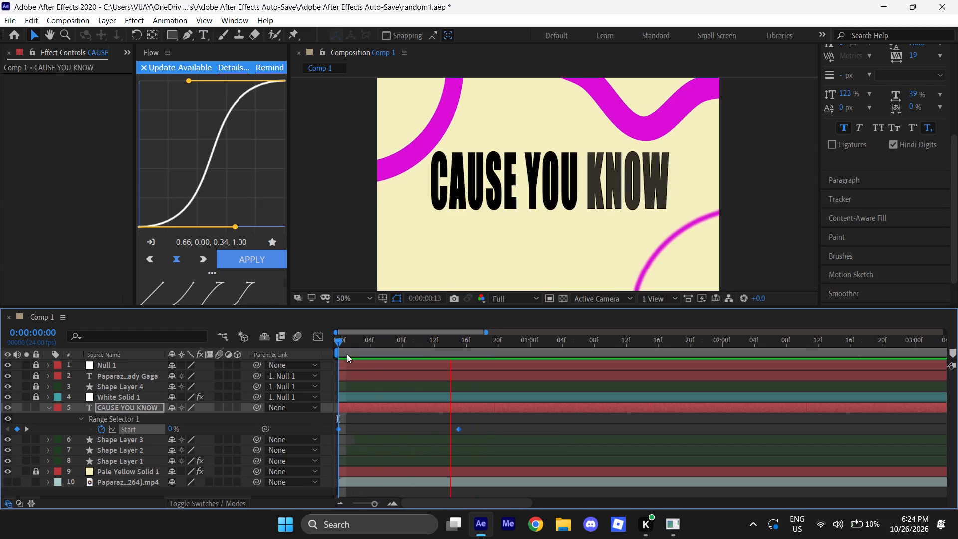
pyautogui.click(336, 343)
pyautogui.keyDown('alt'); pyautogui.moveTo(459, 428); pyautogui.dragTo(414, 425); pyautogui.keyUp('alt')
pyautogui.press('space')
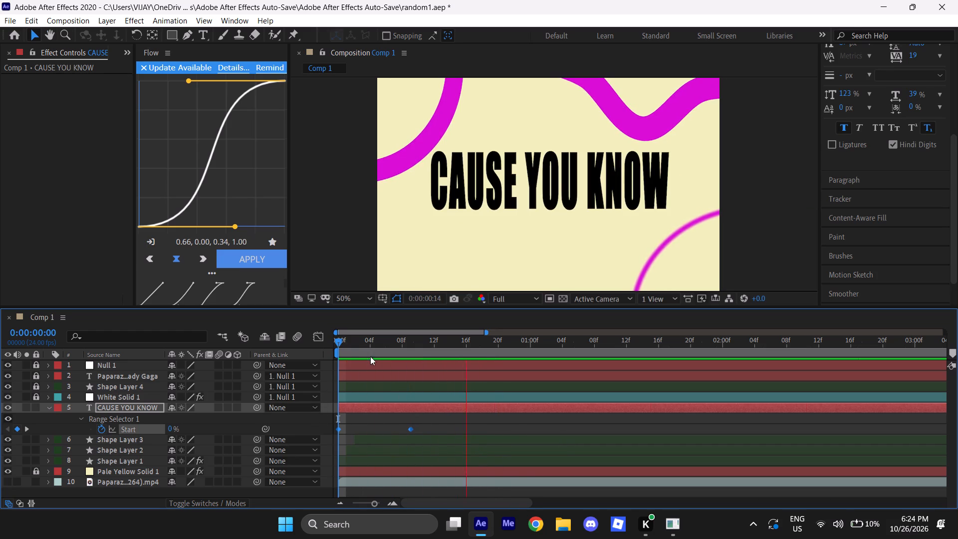
pyautogui.moveTo(338, 343); pyautogui.dragTo(328, 342)
pyautogui.keyDown('alt'); pyautogui.moveTo(410, 429); pyautogui.dragTo(419, 429); pyautogui.keyUp('alt')
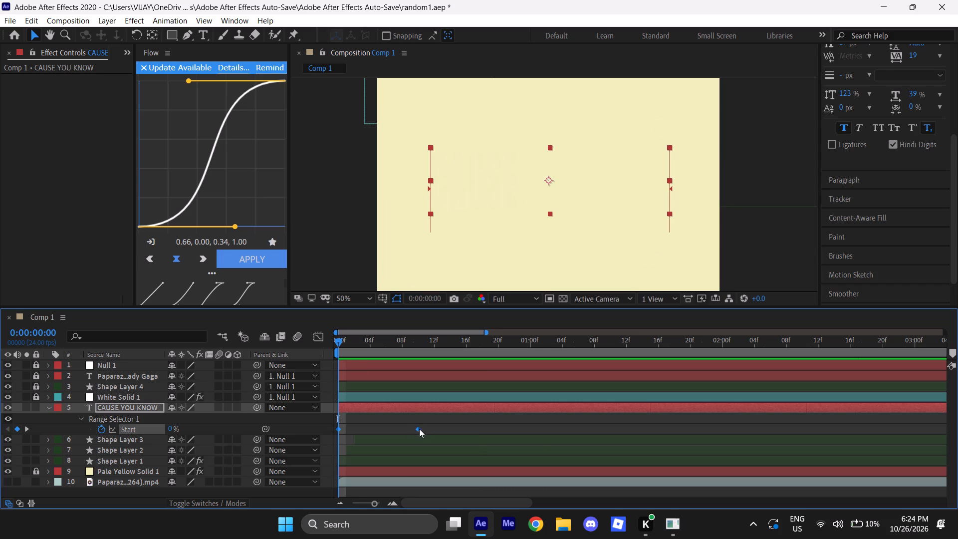
pyautogui.keyDown('alt'); pyautogui.moveTo(419, 429); pyautogui.dragTo(425, 429); pyautogui.keyUp('alt')
pyautogui.press('space')
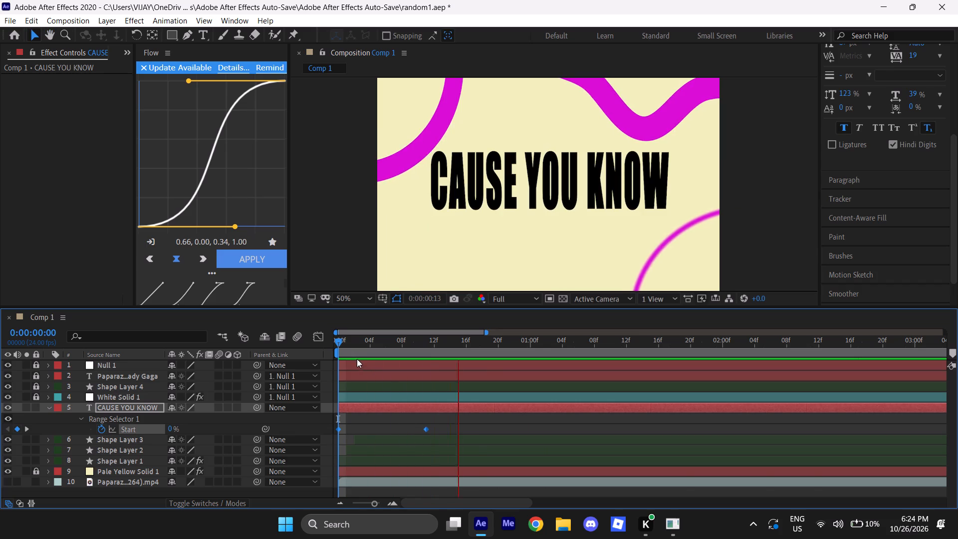
# Replay the shortened fade from the beginning several times with the whole frame in view, and scrub to 0:00:00:08 to check the word timing.
pyautogui.moveTo(341, 343); pyautogui.dragTo(329, 340)
pyautogui.scroll(-2, 398, 261)
pyautogui.press('space')
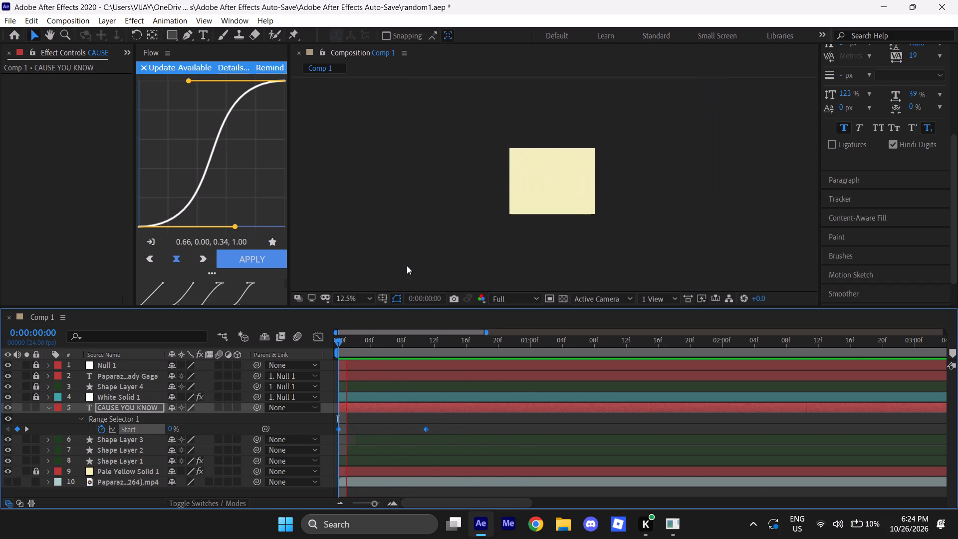
pyautogui.scroll(1, 487, 220)
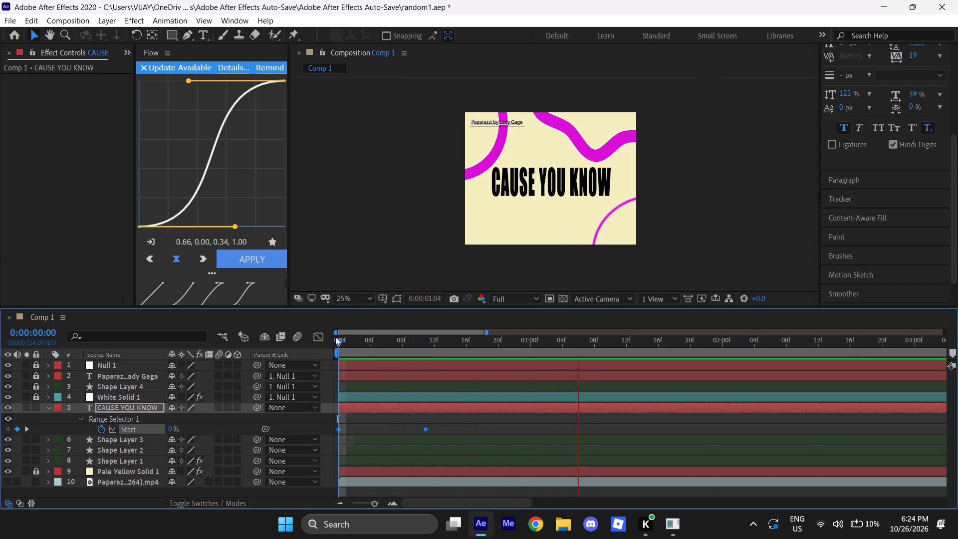
pyautogui.moveTo(340, 340); pyautogui.dragTo(330, 340)
pyautogui.press('space')
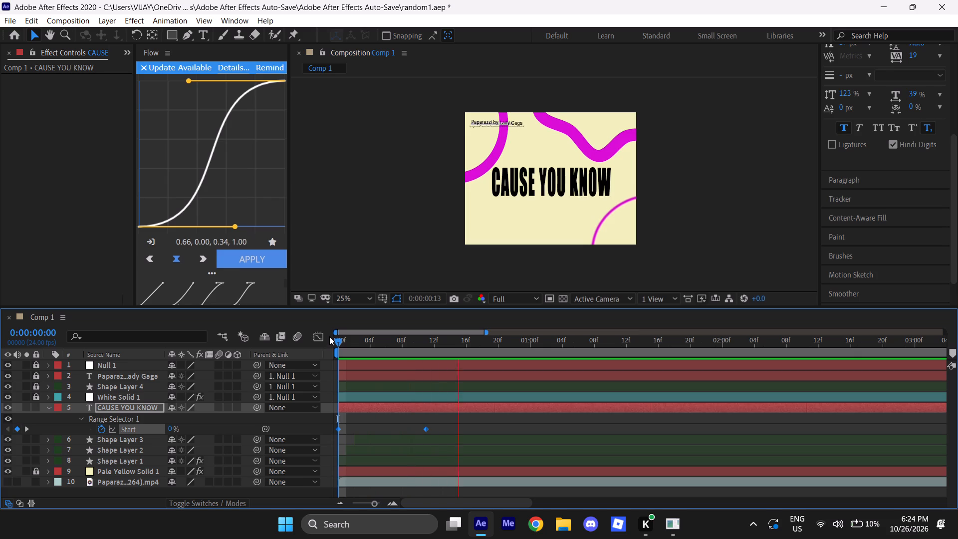
pyautogui.moveTo(337, 344); pyautogui.dragTo(312, 349)
pyautogui.press('space')
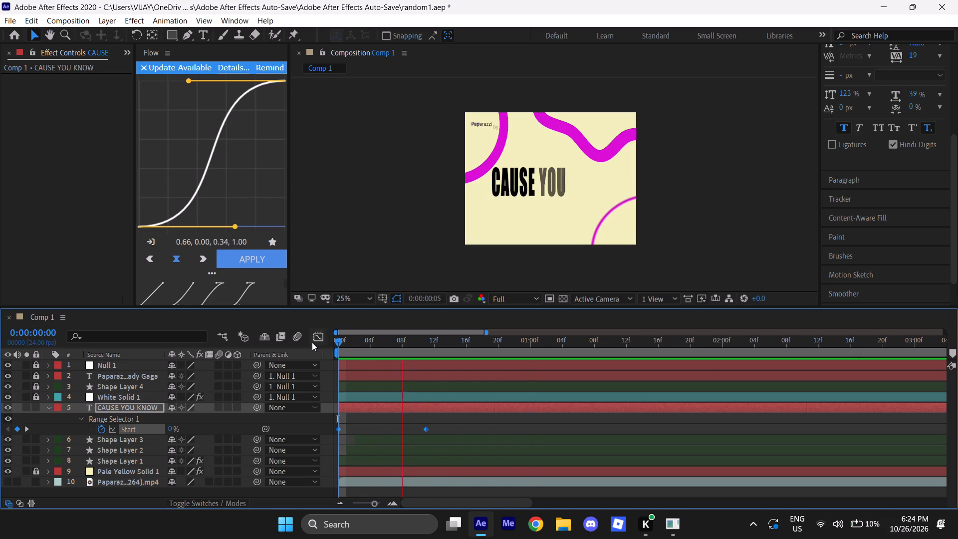
pyautogui.moveTo(339, 341); pyautogui.dragTo(319, 342)
pyautogui.press('space')
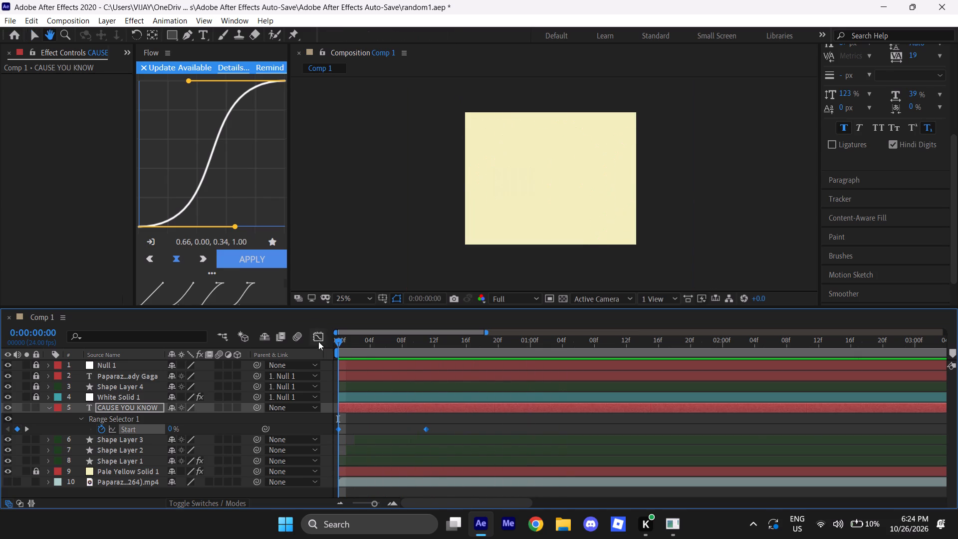
pyautogui.click(338, 342)
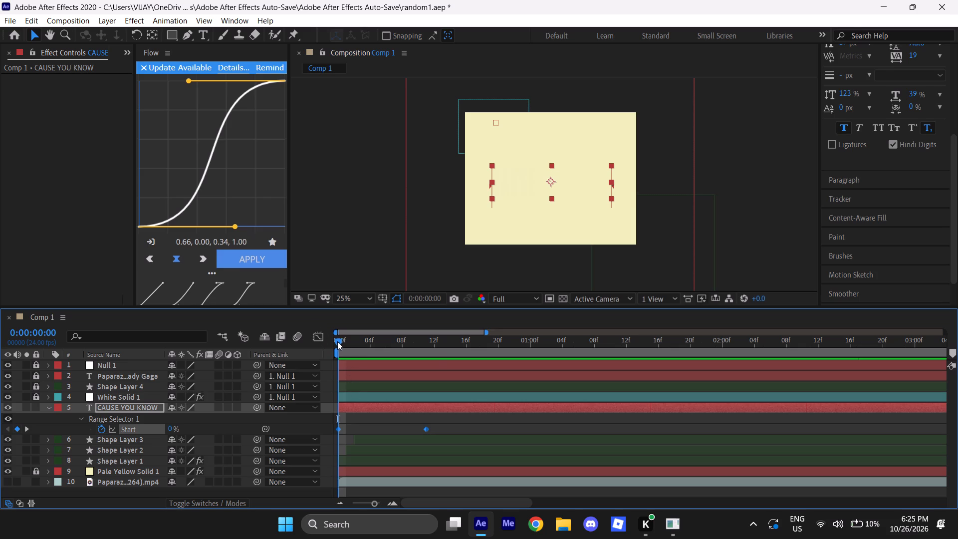
pyautogui.moveTo(337, 341); pyautogui.dragTo(392, 355)
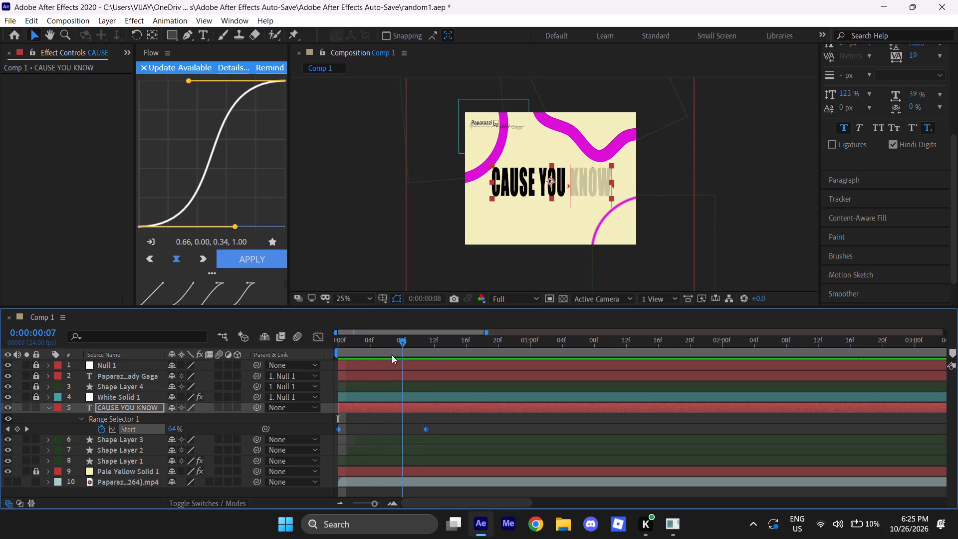
pyautogui.moveTo(392, 355); pyautogui.dragTo(406, 365)
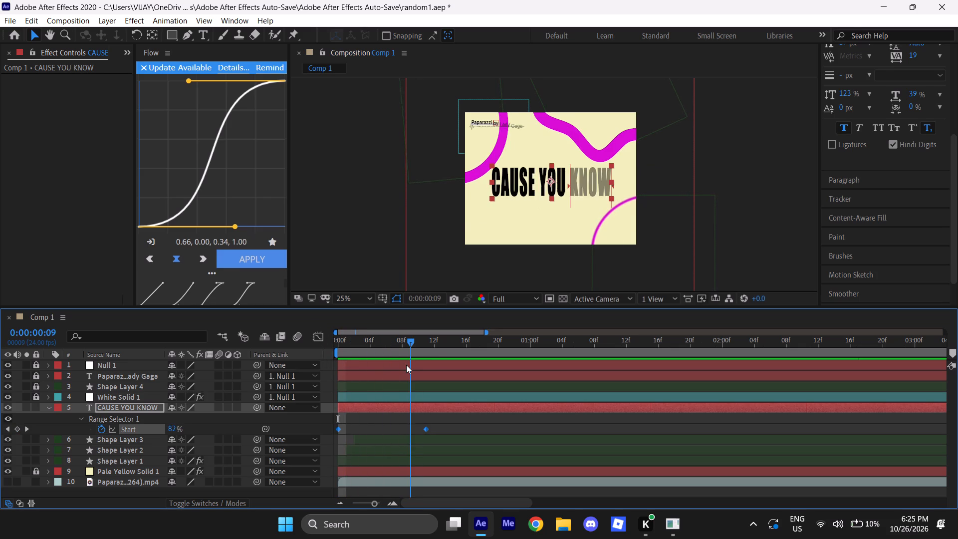
pyautogui.moveTo(406, 365); pyautogui.dragTo(398, 366)
# Replace the CAUSE YOU KNOW lyric with the single word CAUSE in capitals.
pyautogui.doubleClick(428, 409)
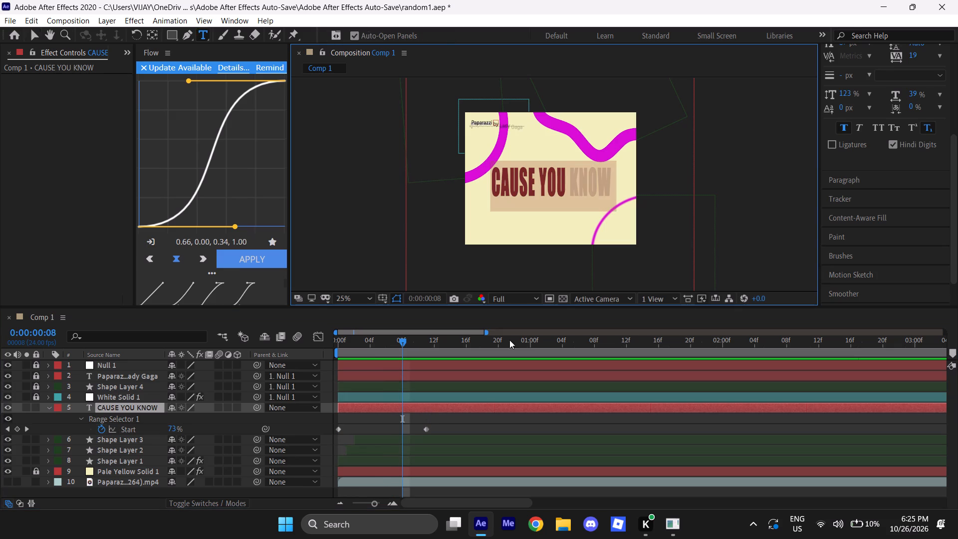
pyautogui.press('BackSpace')
pyautogui.write('cause')
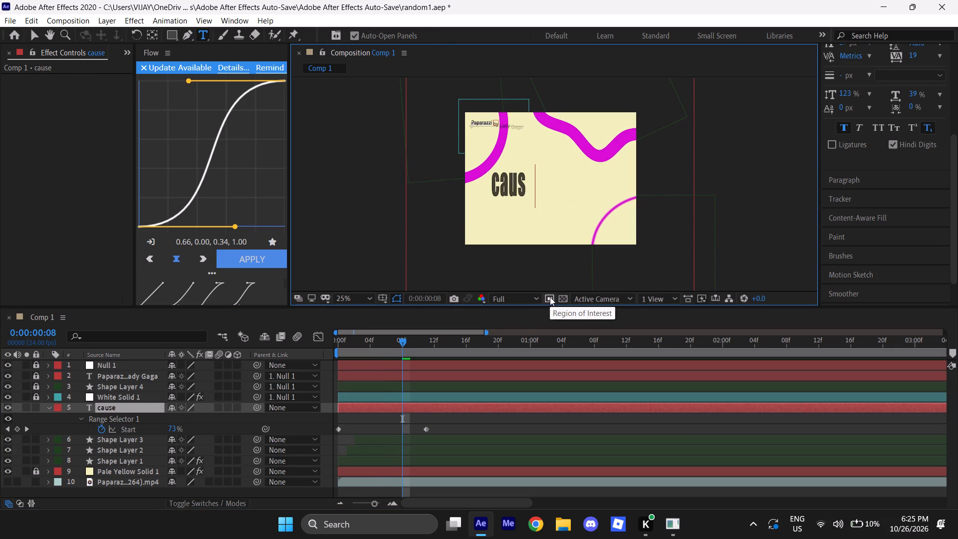
pyautogui.press('BackSpace')
pyautogui.press('BackSpace')
pyautogui.press('BackSpace')
pyautogui.press('BackSpace')
pyautogui.press('BackSpace')
pyautogui.write('CAUSE')
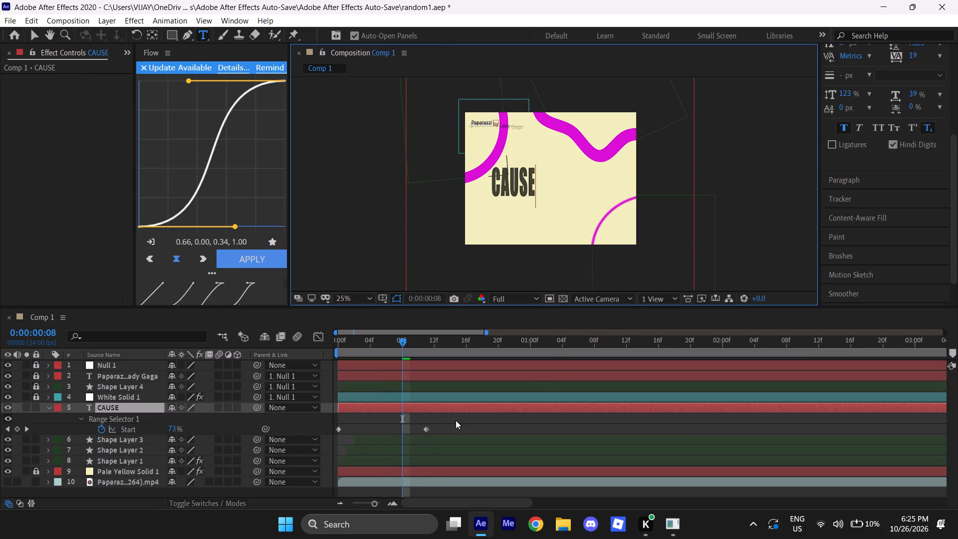
pyautogui.click(456, 420)
pyautogui.click(443, 408)
# Move the CAUSE text horizontally toward the centre of the composition.
pyautogui.keyDown('alt'); pyautogui.scroll(1, 520, 182); pyautogui.keyUp('alt')
pyautogui.press('v')
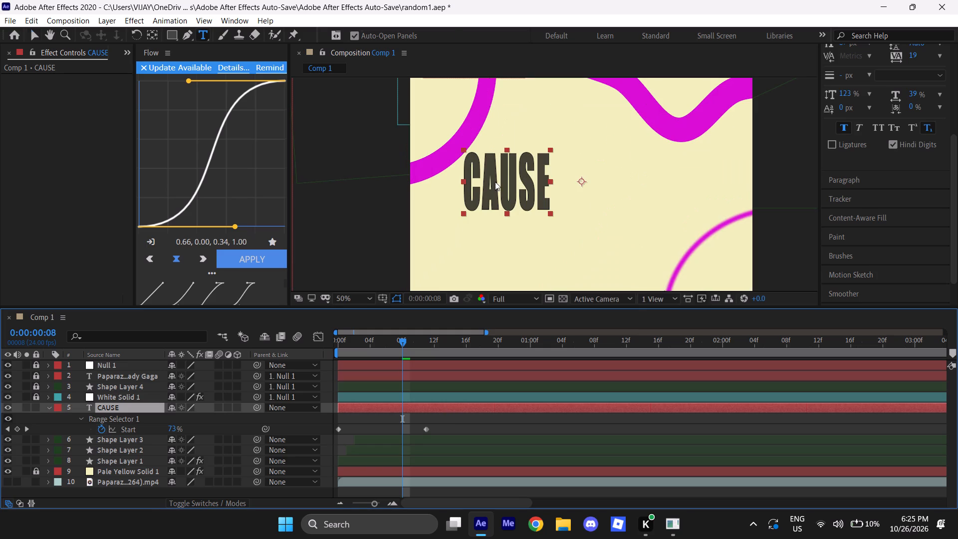
pyautogui.moveTo(499, 182); pyautogui.dragTo(569, 184)
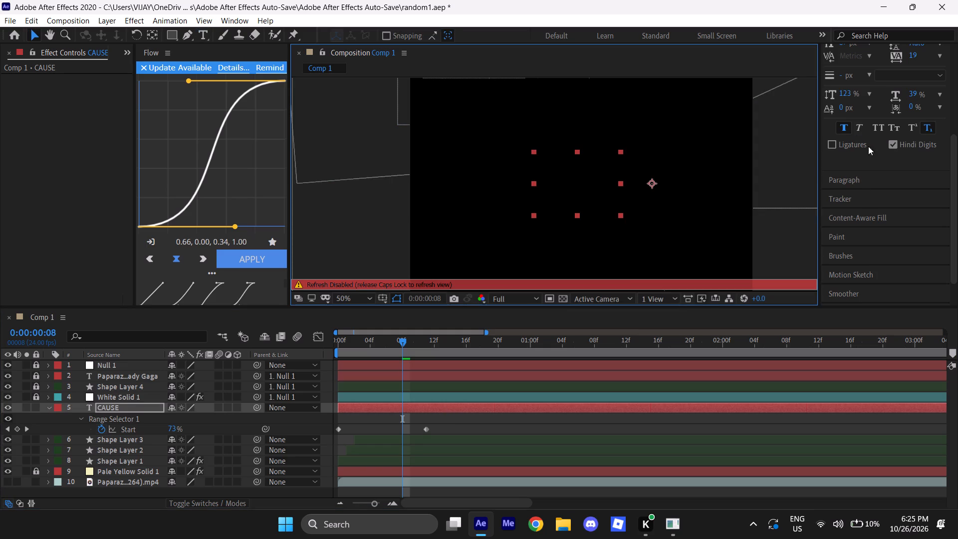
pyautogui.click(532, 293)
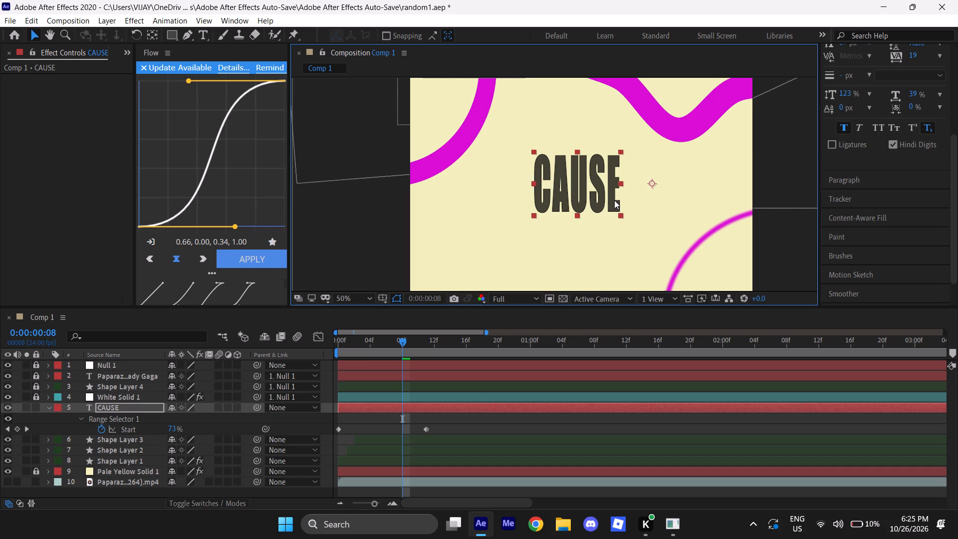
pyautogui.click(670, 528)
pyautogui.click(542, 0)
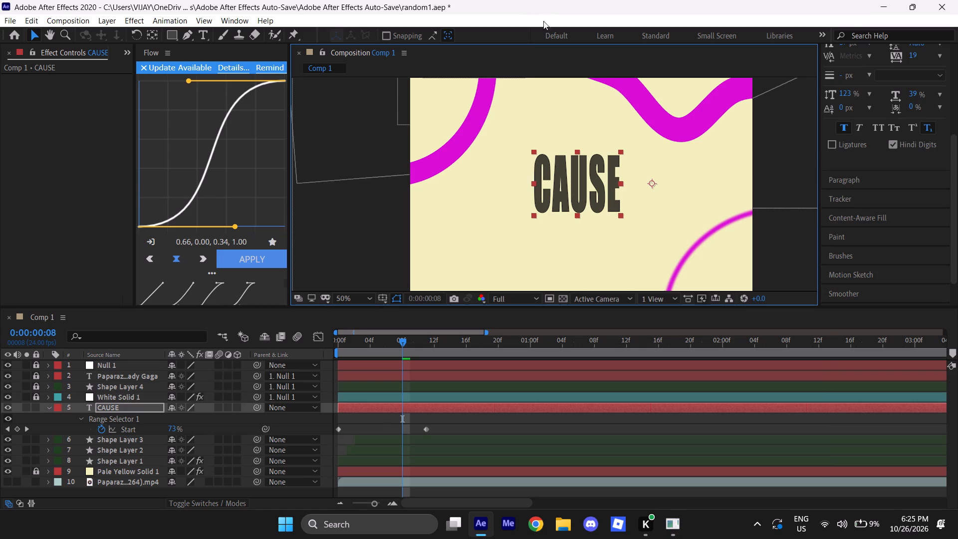
# Save the project.
pyautogui.hotkey('ctrl', 's')
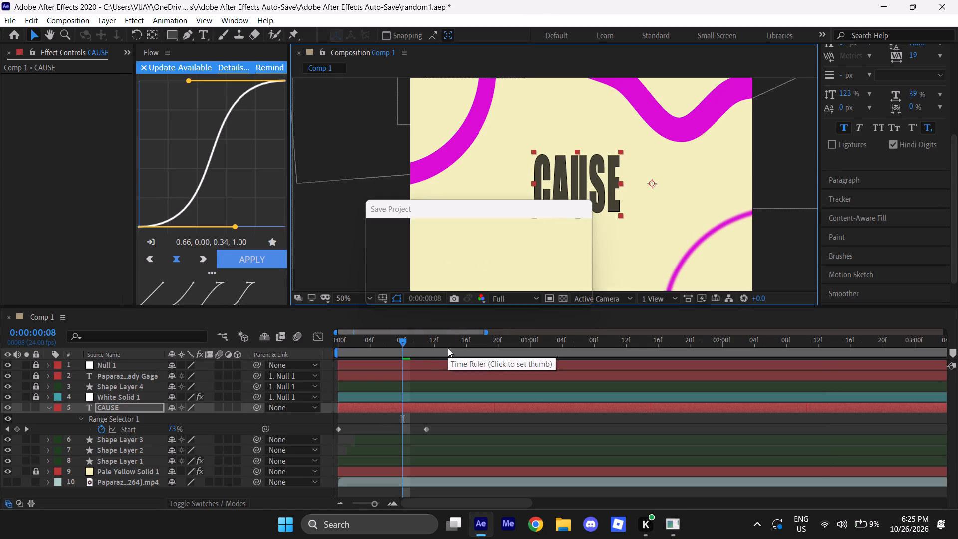
# Set the composition's preview resolution to Half.
pyautogui.click(510, 303)
pyautogui.click(511, 344)
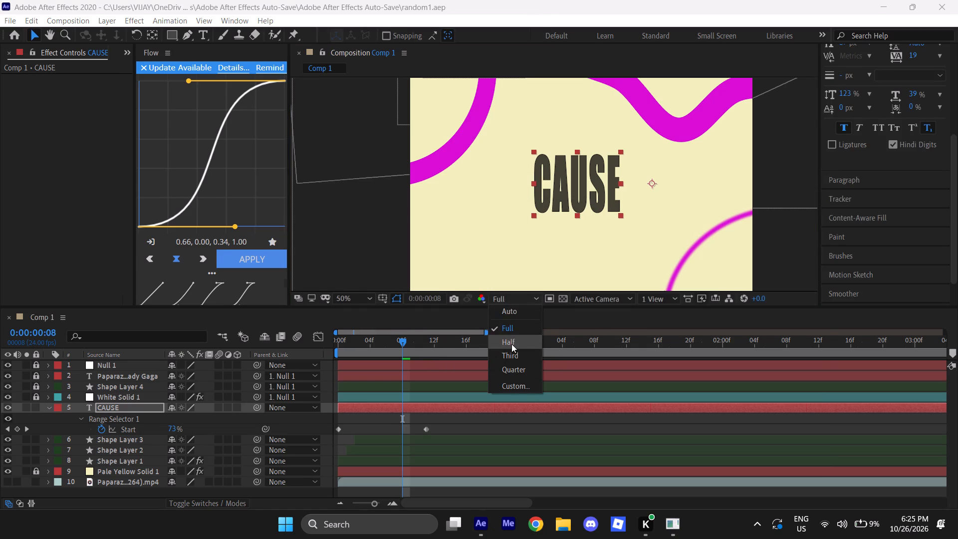
# Nudge the CAUSE layer slightly to the right using its horizontal Position value.
pyautogui.press('s')
pyautogui.press('s')
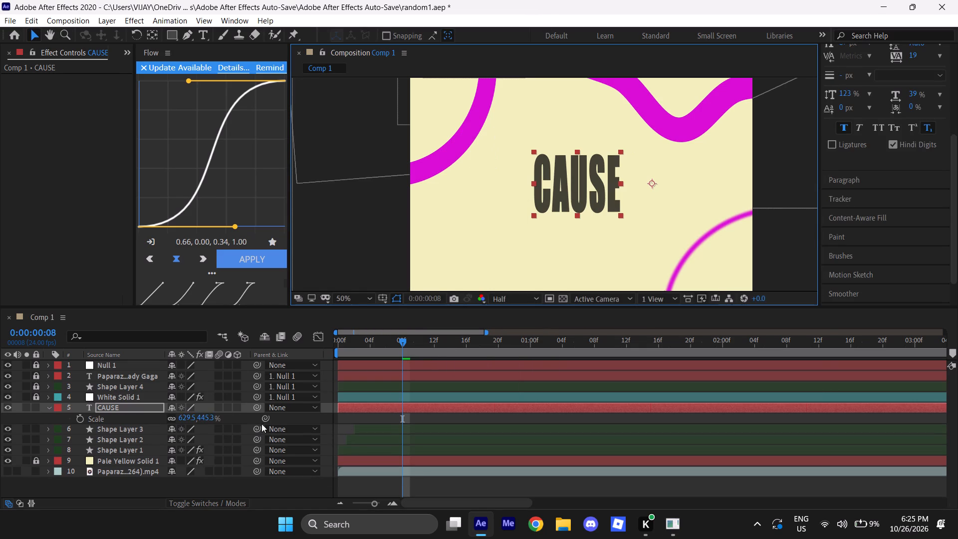
pyautogui.click(180, 430)
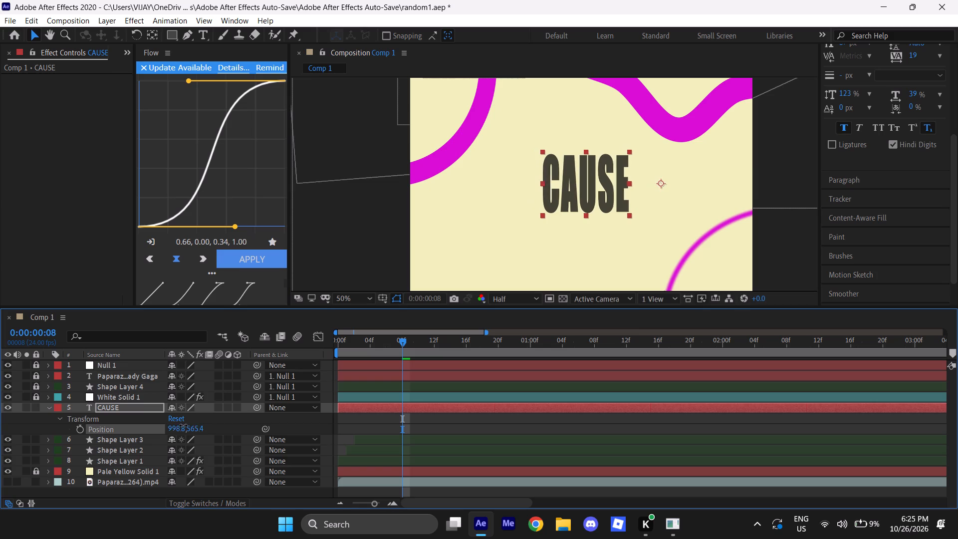
pyautogui.press('s')
pyautogui.press('s')
pyautogui.press('s')
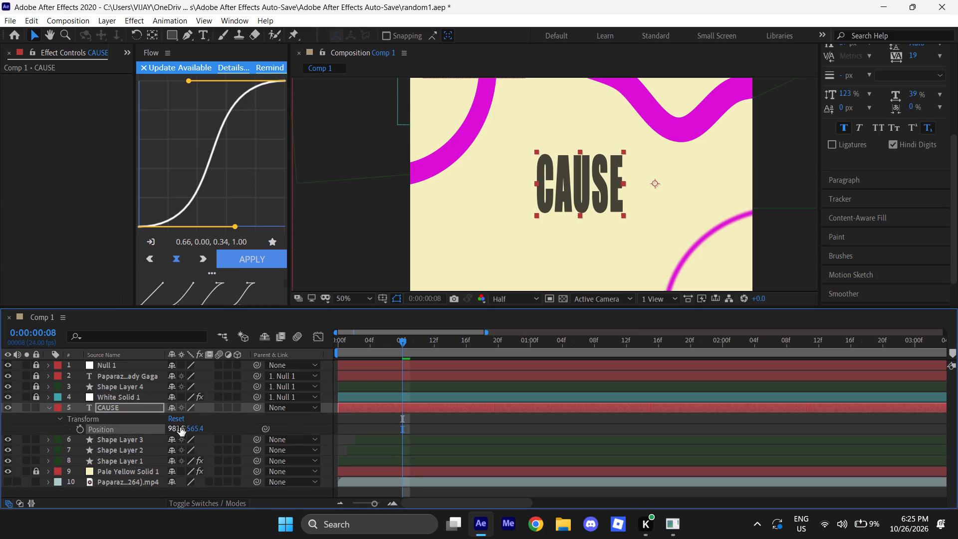
# Enlarge CAUSE to a Scale of about 950.5, 672.4%, centring its anchor point on the word along the way.
pyautogui.press('s')
pyautogui.moveTo(182, 417); pyautogui.dragTo(221, 329)
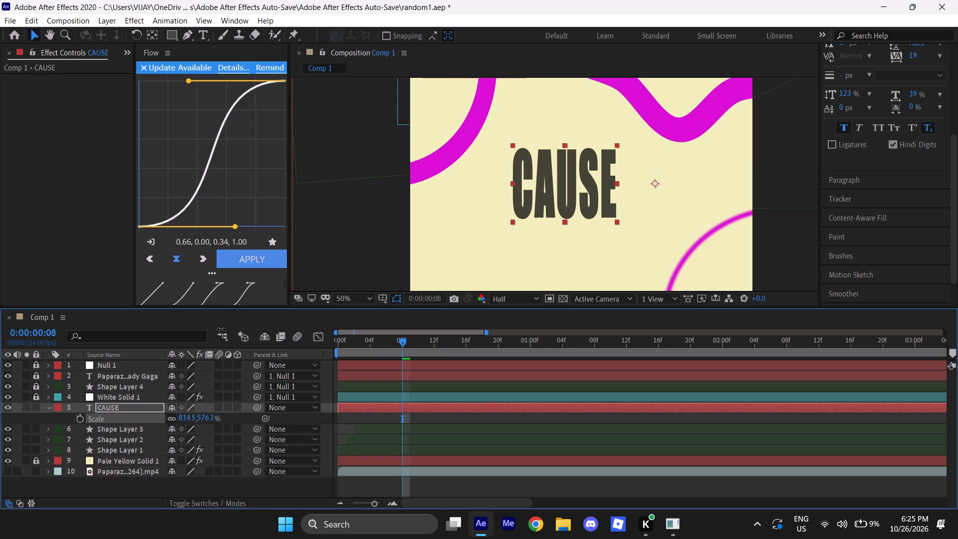
pyautogui.moveTo(221, 329); pyautogui.dragTo(228, 317)
pyautogui.keyDown('ctrl'); pyautogui.doubleClick(152, 37); pyautogui.keyUp('ctrl')
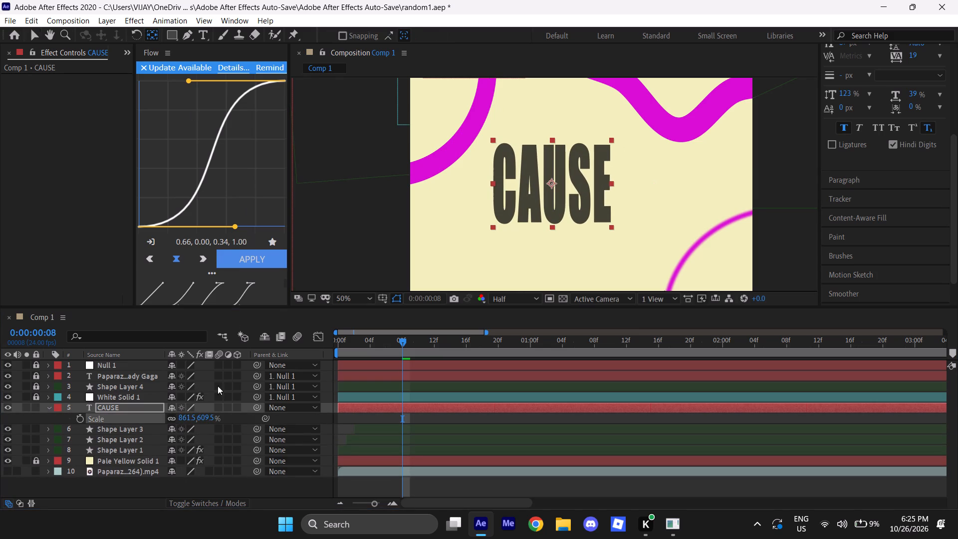
pyautogui.moveTo(182, 419); pyautogui.dragTo(204, 382)
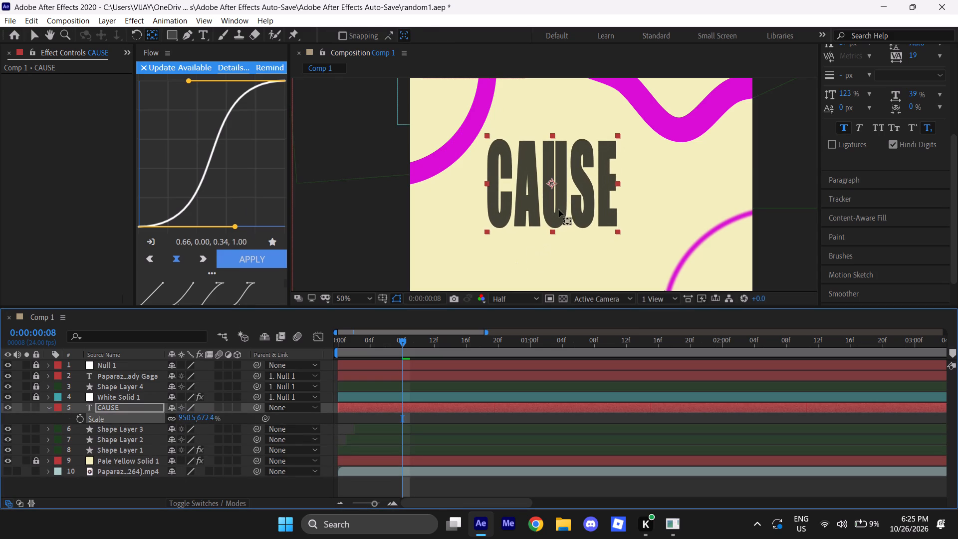
# Move the enlarged CAUSE text to the middle of the frame.
pyautogui.press('v')
pyautogui.moveTo(558, 199); pyautogui.dragTo(588, 204)
# Scrub and play the CAUSE fade from 0:00:00:00 to check its timing, revealing the layer's Range Selector Start keyframes.
pyautogui.moveTo(403, 341); pyautogui.dragTo(293, 355)
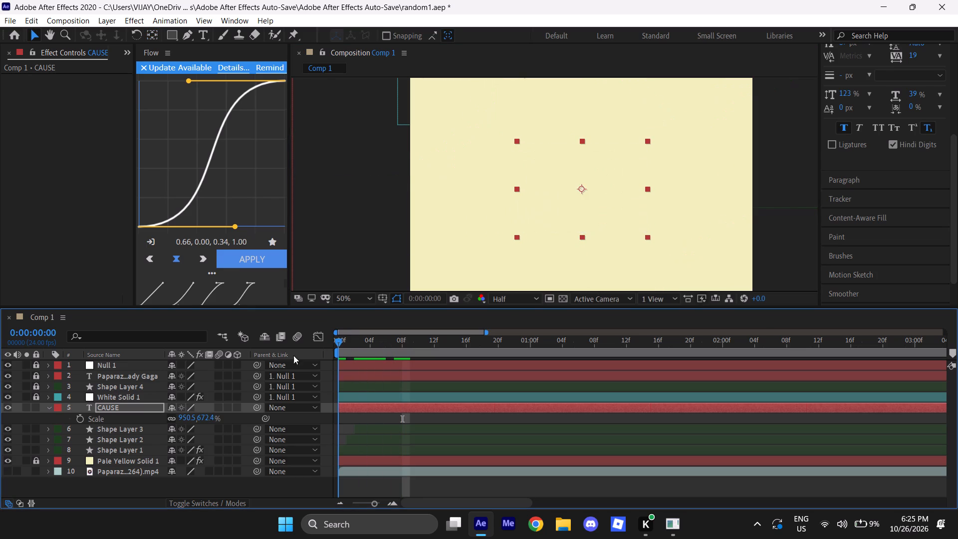
pyautogui.moveTo(293, 355); pyautogui.dragTo(526, 343)
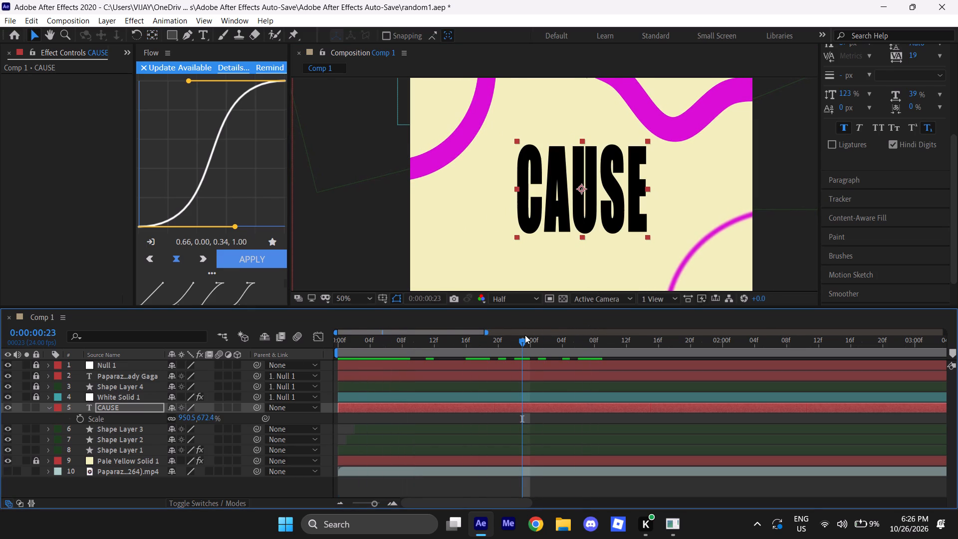
pyautogui.press('u')
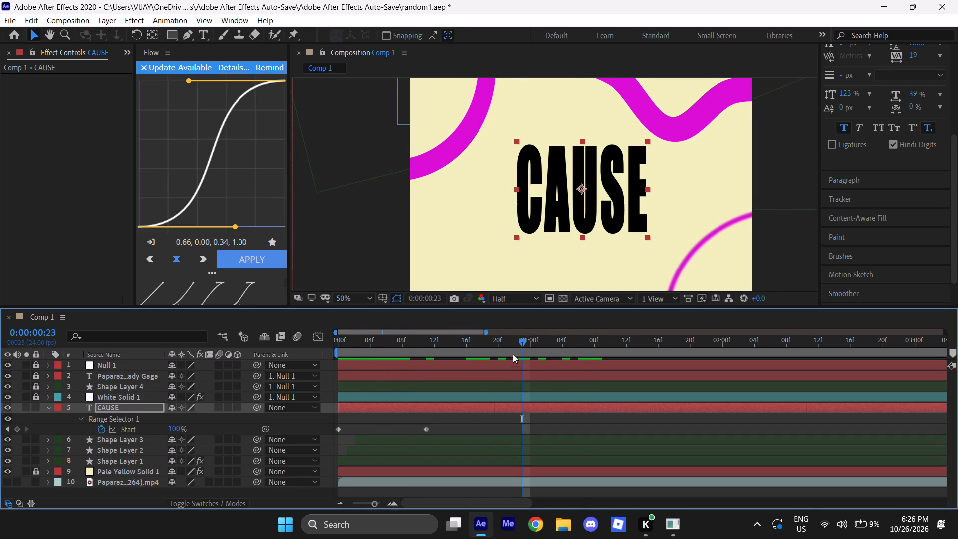
pyautogui.moveTo(518, 342); pyautogui.dragTo(262, 395)
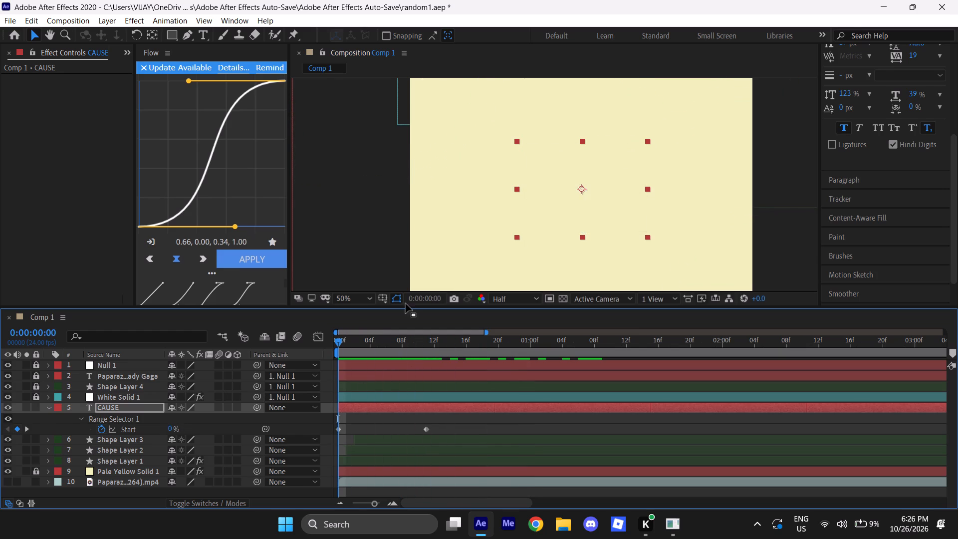
pyautogui.scroll(-1, 520, 230)
pyautogui.press('space')
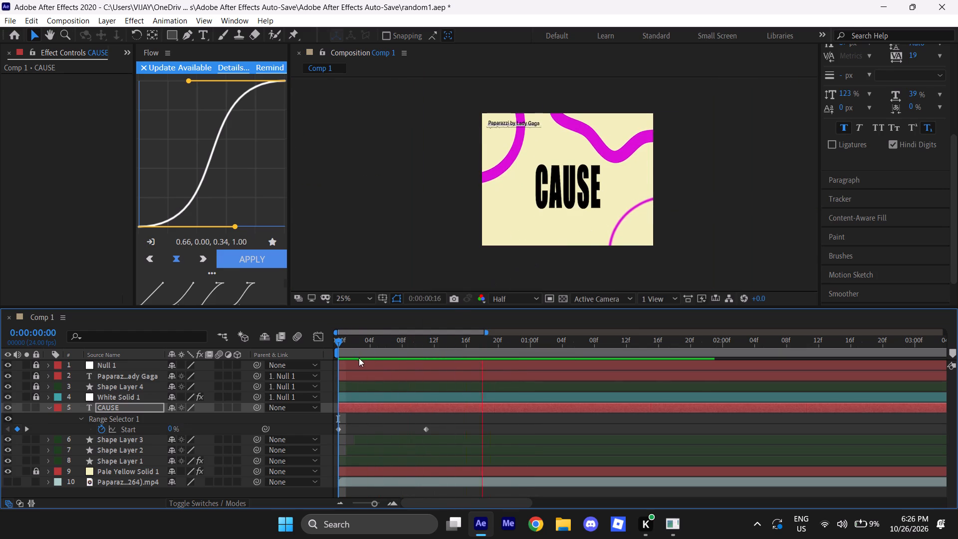
pyautogui.moveTo(336, 343); pyautogui.dragTo(306, 348)
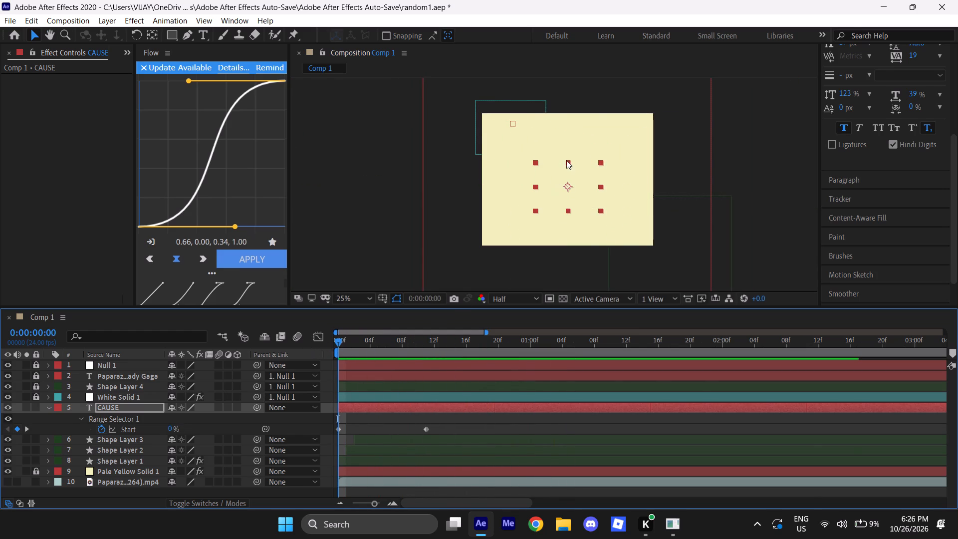
pyautogui.keyDown('alt'); pyautogui.scroll(1, 566, 159); pyautogui.keyUp('alt')
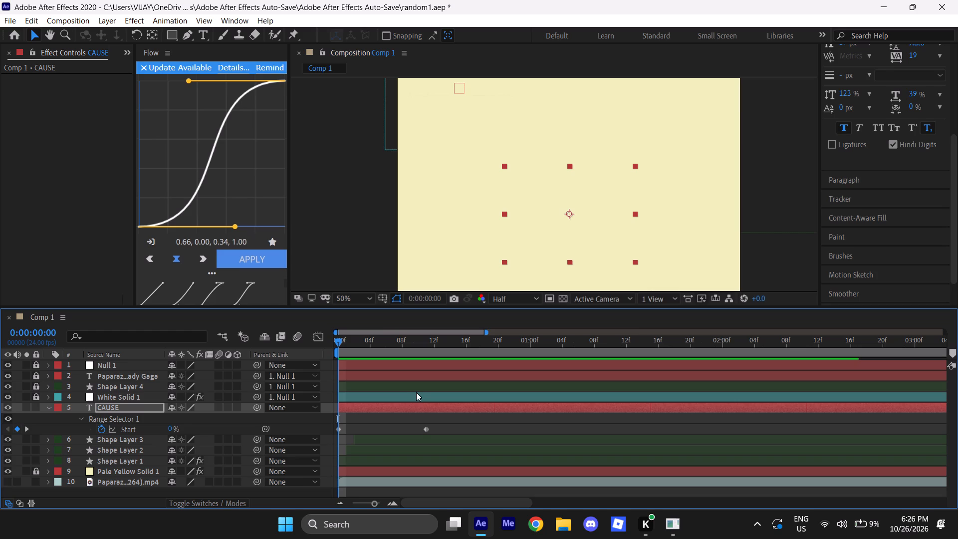
# Extend the CAUSE lyric to read CAUSE U and play its fade from 0:00:00:00.
pyautogui.moveTo(344, 344); pyautogui.dragTo(414, 347)
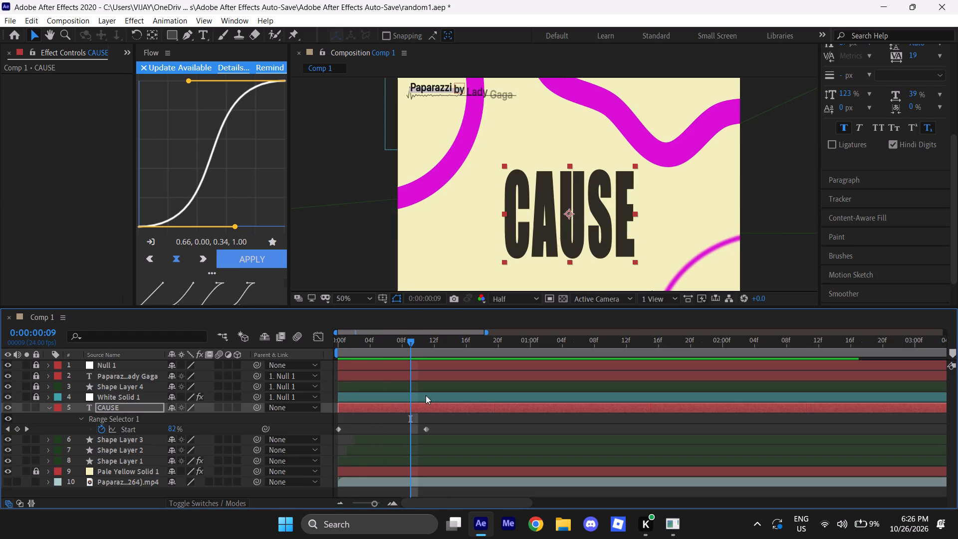
pyautogui.doubleClick(429, 409)
pyautogui.click(635, 231)
pyautogui.press('space')
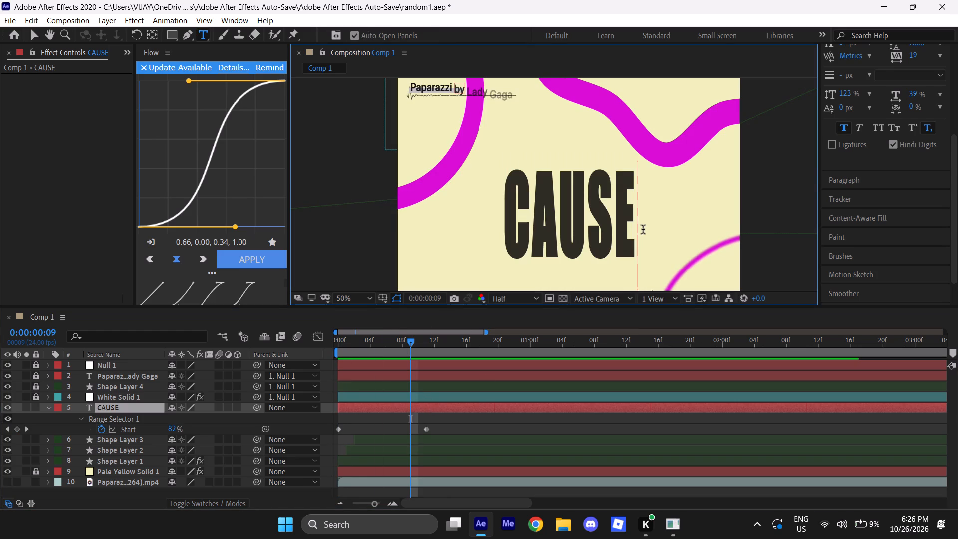
pyautogui.press('u')
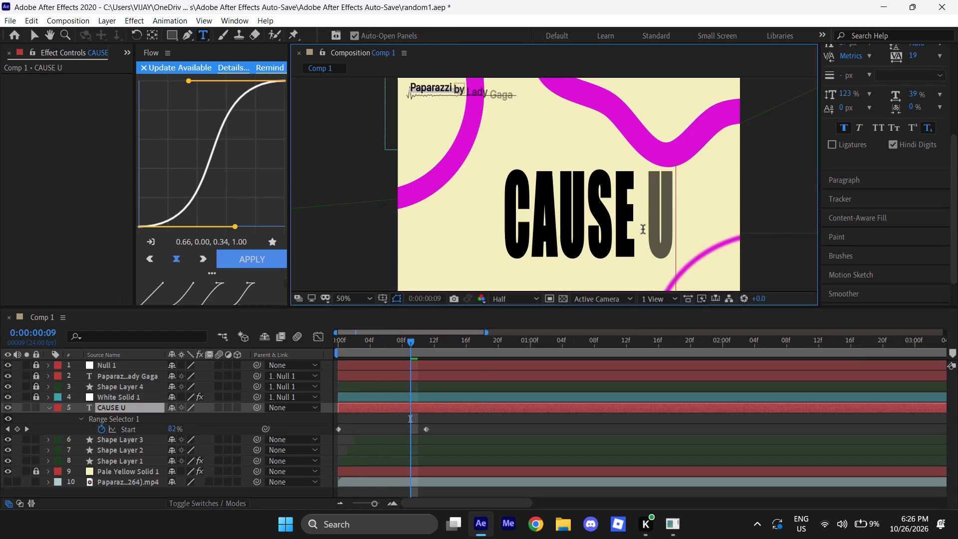
pyautogui.click(466, 420)
pyautogui.moveTo(415, 343); pyautogui.dragTo(394, 348)
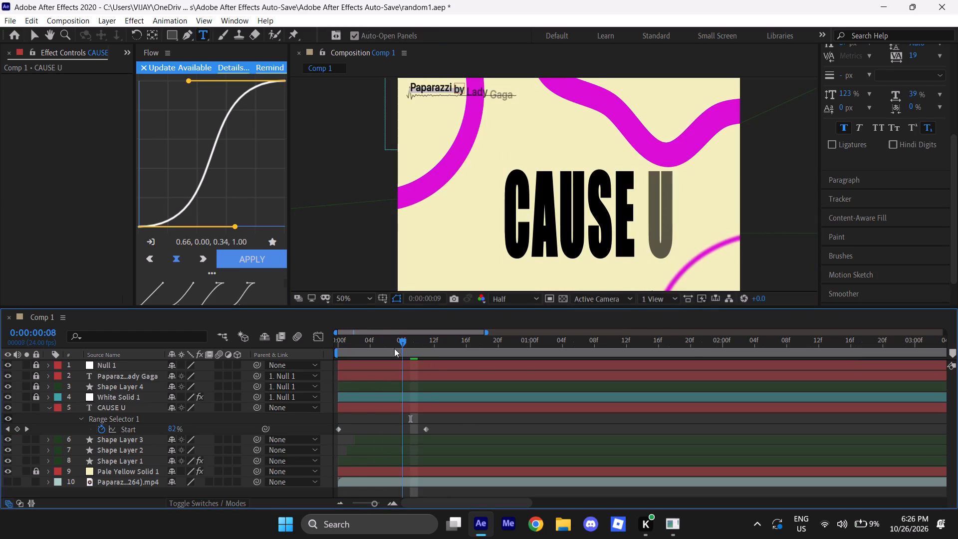
pyautogui.moveTo(394, 348); pyautogui.dragTo(272, 362)
pyautogui.press('space')
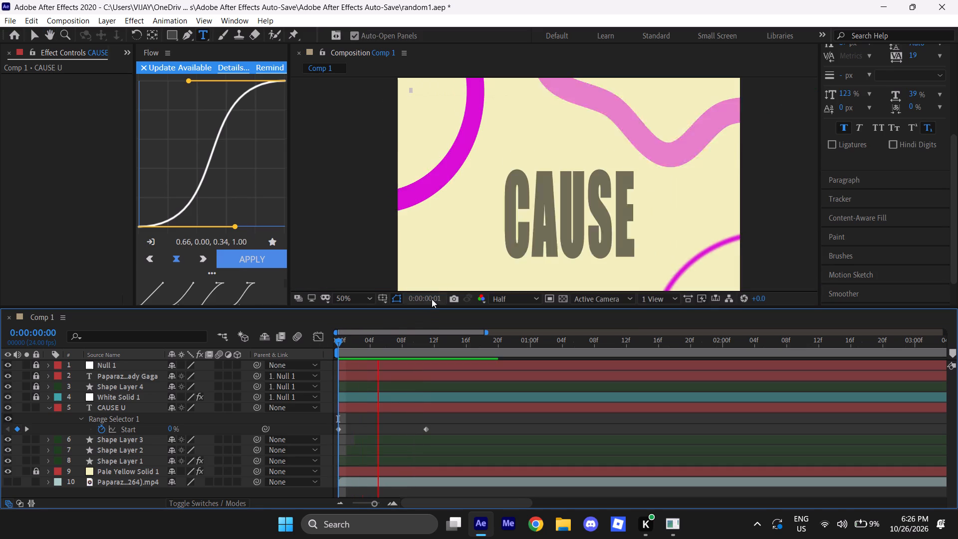
pyautogui.moveTo(341, 343); pyautogui.dragTo(315, 345)
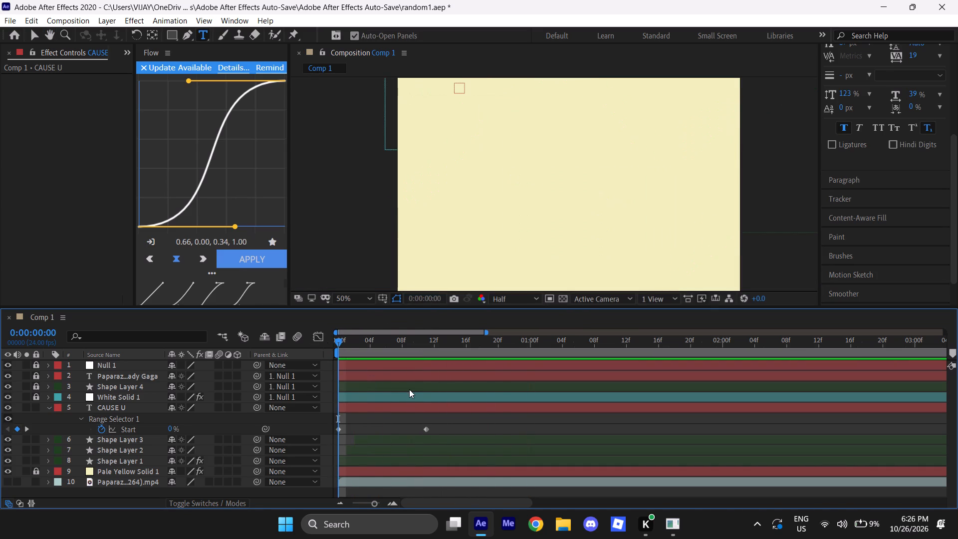
# At 0:00:00:11, centre the CAUSE U layer's anchor point on the text and align the layer to the composition's horizontal and vertical centre.
pyautogui.moveTo(339, 341); pyautogui.dragTo(428, 357)
pyautogui.click(443, 407)
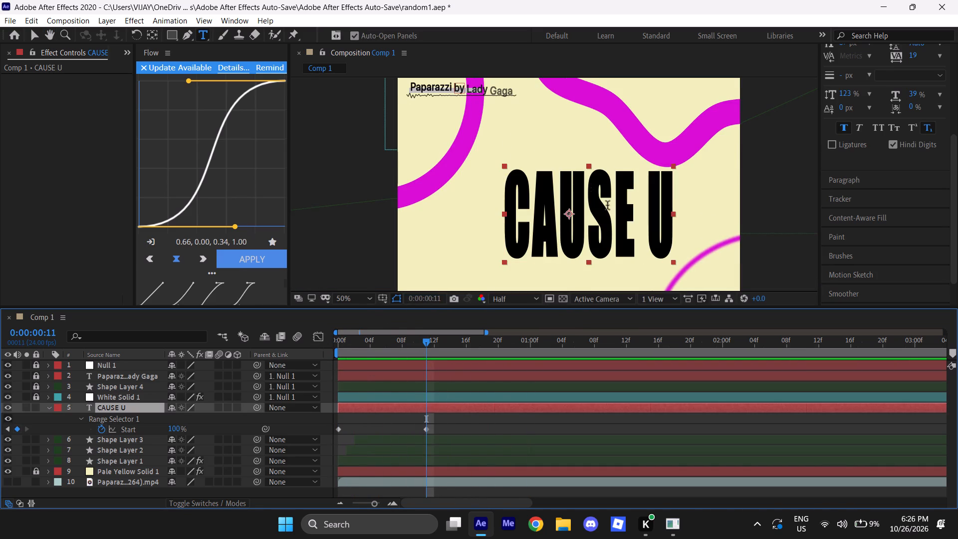
pyautogui.keyDown('ctrl'); pyautogui.doubleClick(152, 35); pyautogui.keyUp('ctrl')
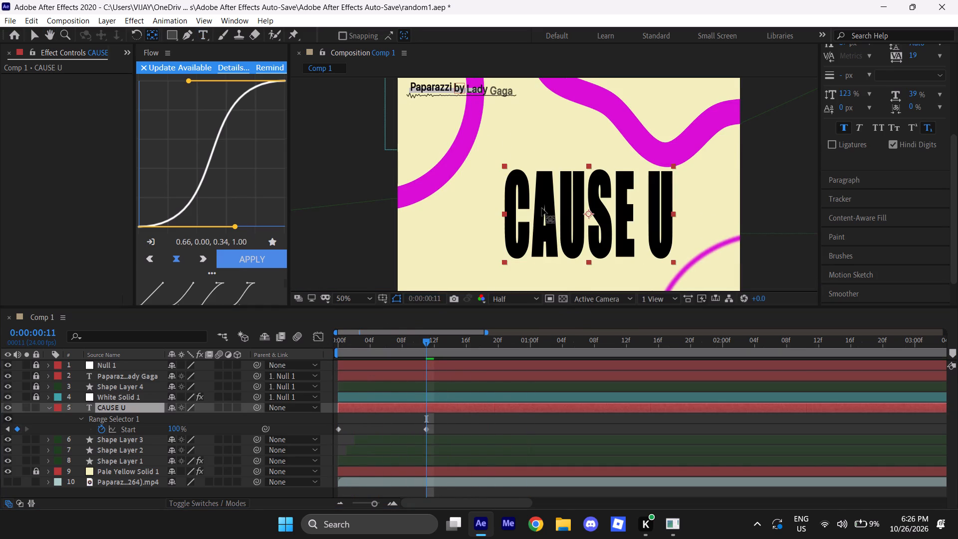
pyautogui.press('v')
pyautogui.moveTo(605, 224); pyautogui.dragTo(589, 223)
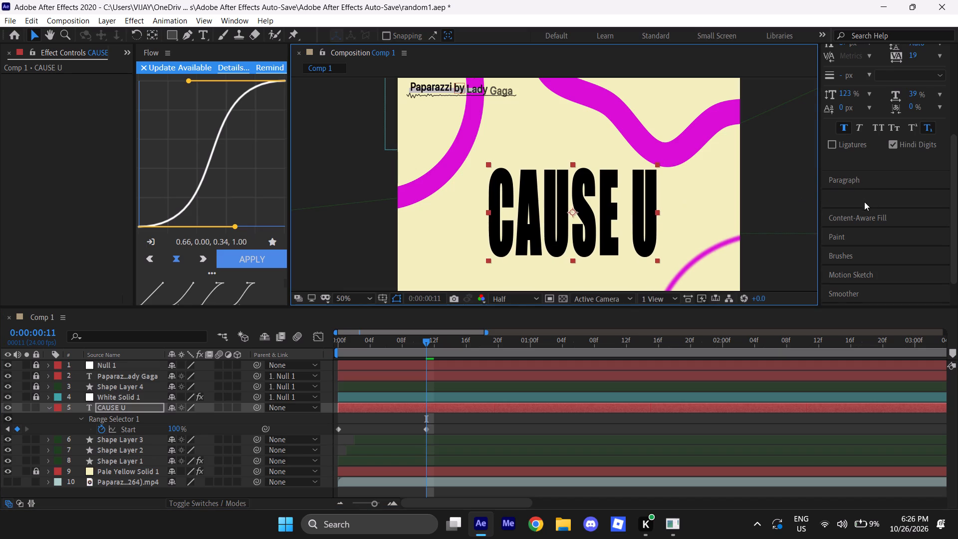
pyautogui.scroll(5, 856, 203)
pyautogui.click(855, 126)
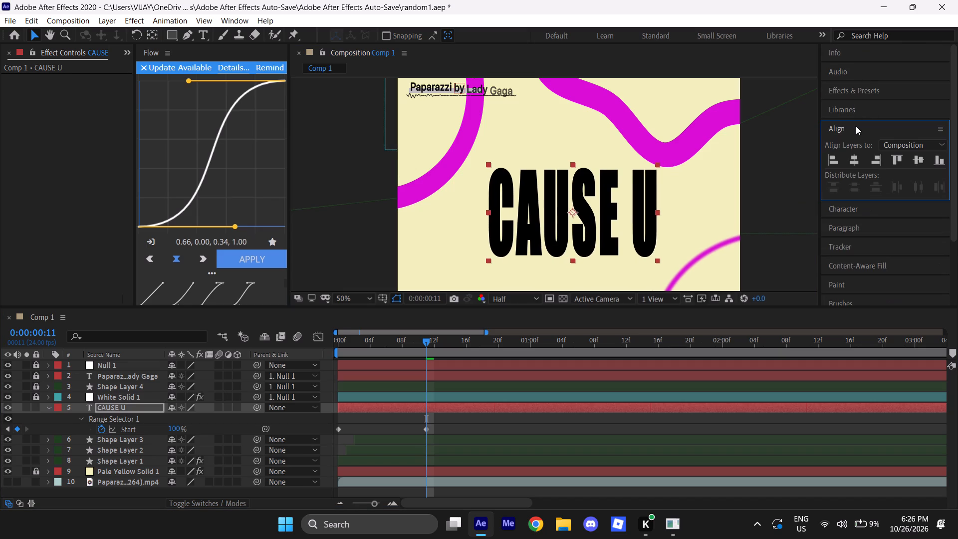
pyautogui.click(854, 159)
pyautogui.click(921, 160)
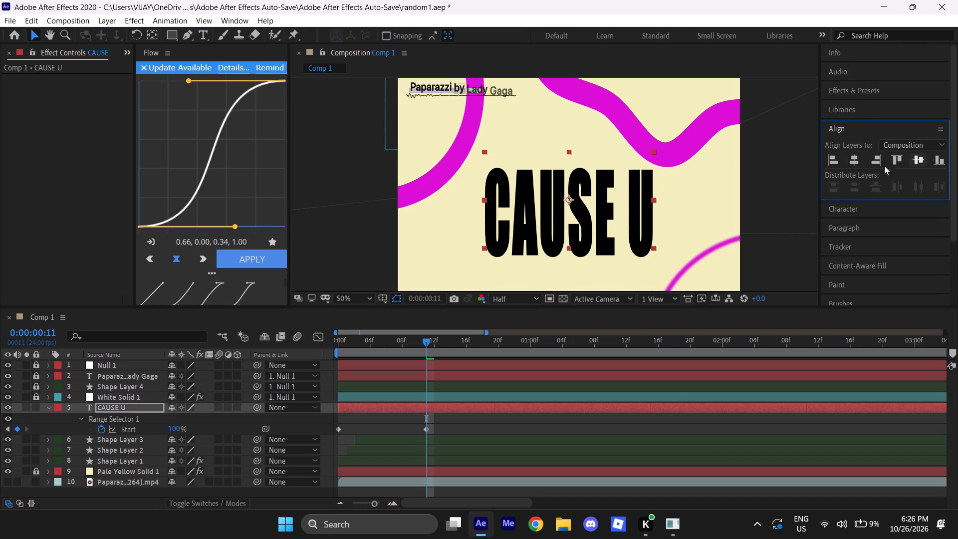
# Nudge the centred CAUSE U text slightly downward in the frame.
pyautogui.scroll(-1, 646, 181)
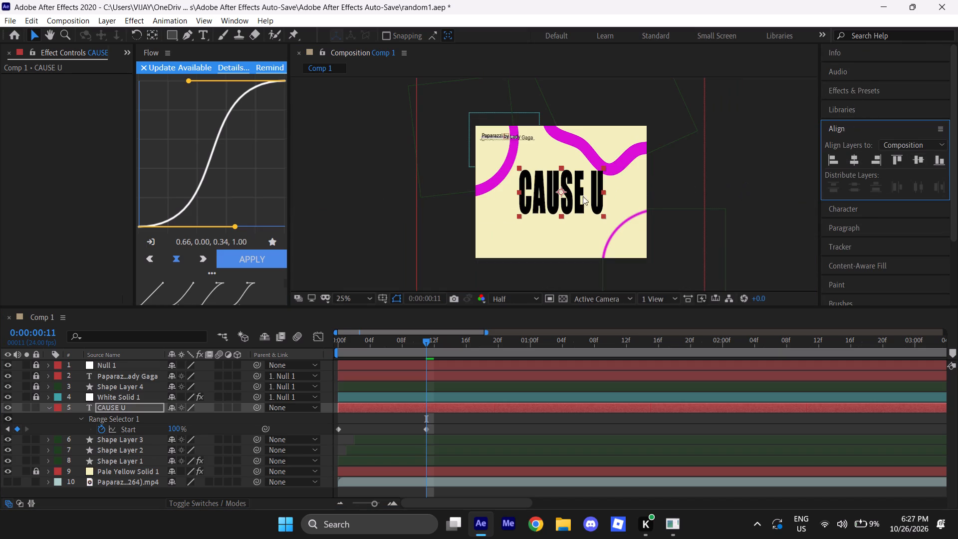
pyautogui.keyDown('alt'); pyautogui.scroll(1, 583, 174); pyautogui.keyUp('alt')
pyautogui.moveTo(561, 216); pyautogui.dragTo(561, 221)
pyautogui.click(768, 183)
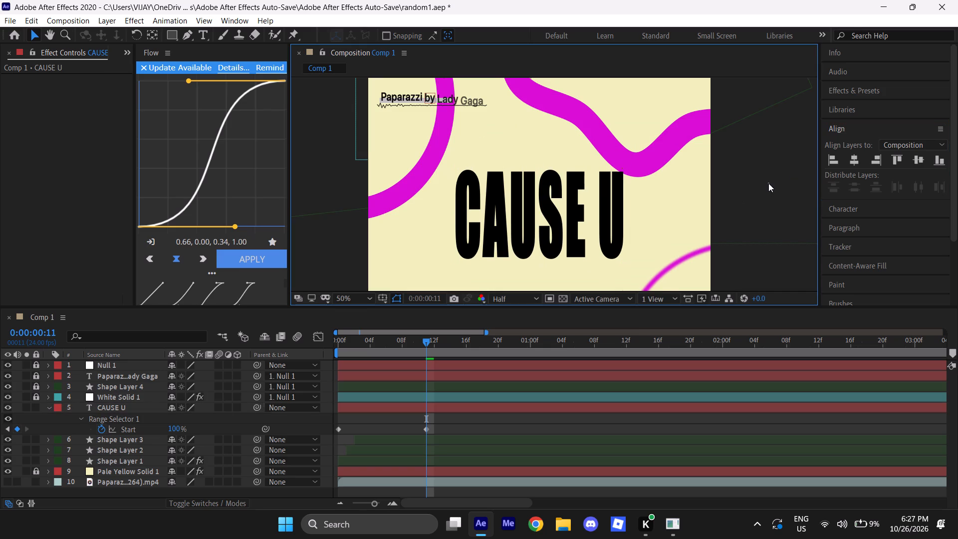
# Play and scrub the CAUSE U fade between 0:00:00:00 and 0:00:00:11 to check its placement and word timing.
pyautogui.scroll(-1, 707, 177)
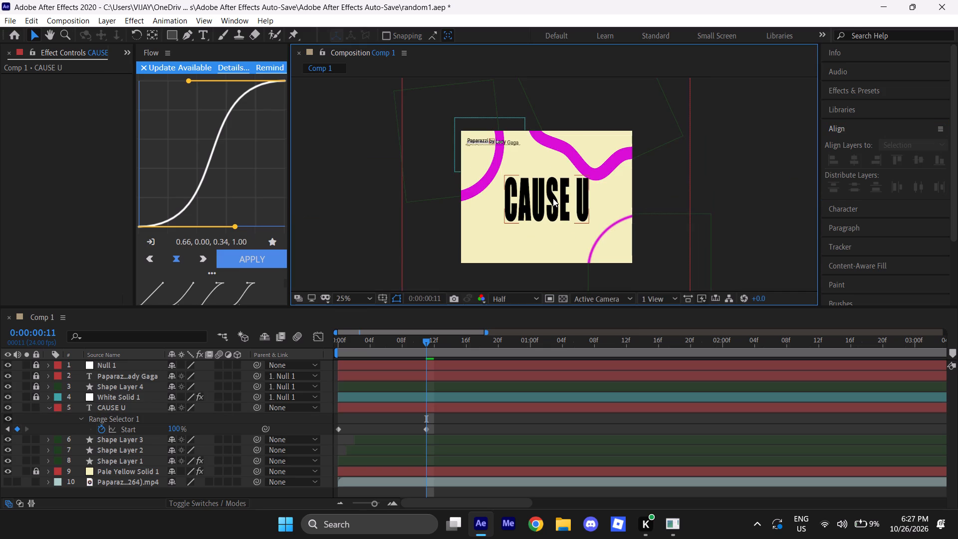
pyautogui.keyDown('alt'); pyautogui.scroll(1, 603, 208); pyautogui.keyUp('alt')
pyautogui.keyDown('alt'); pyautogui.scroll(-1, 546, 204); pyautogui.keyUp('alt')
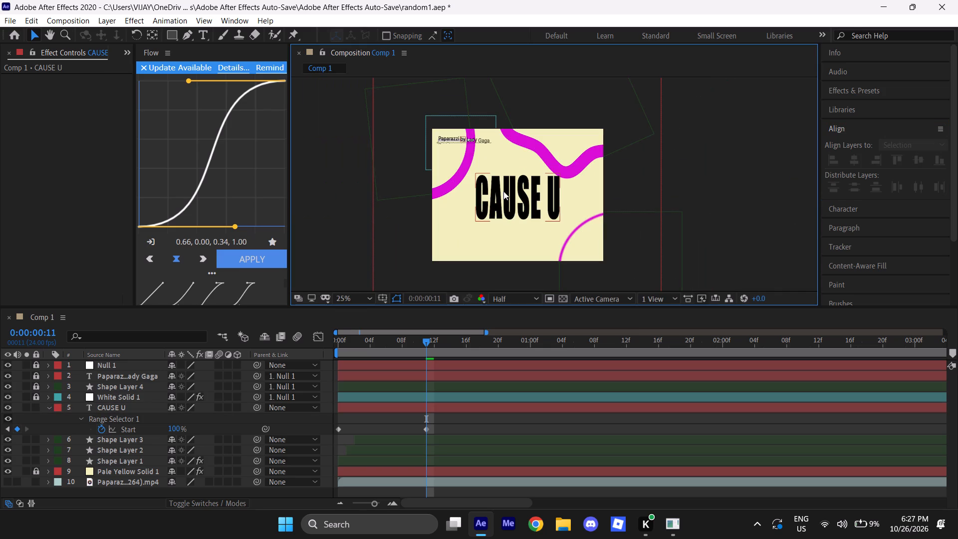
pyautogui.moveTo(426, 343); pyautogui.dragTo(272, 346)
pyautogui.press('space')
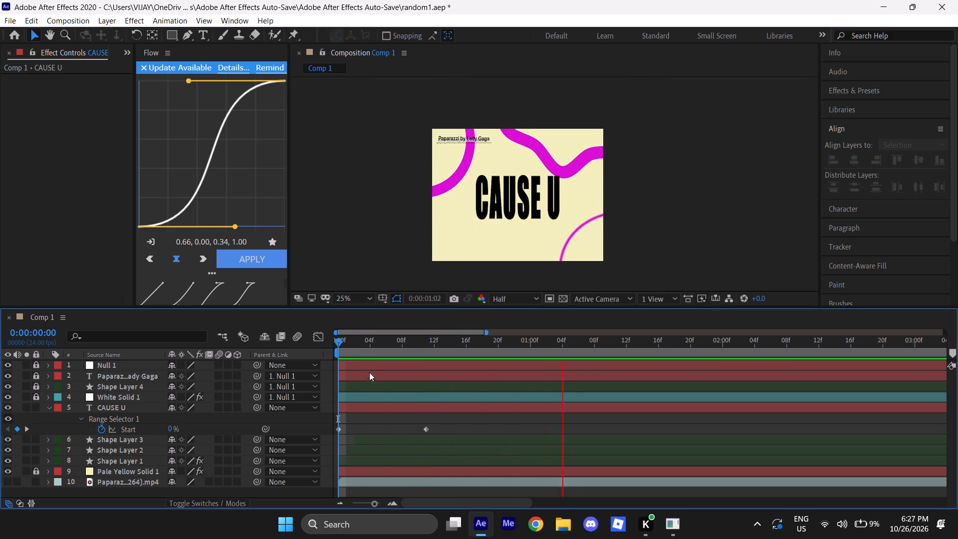
pyautogui.moveTo(339, 345); pyautogui.dragTo(320, 348)
pyautogui.press('space')
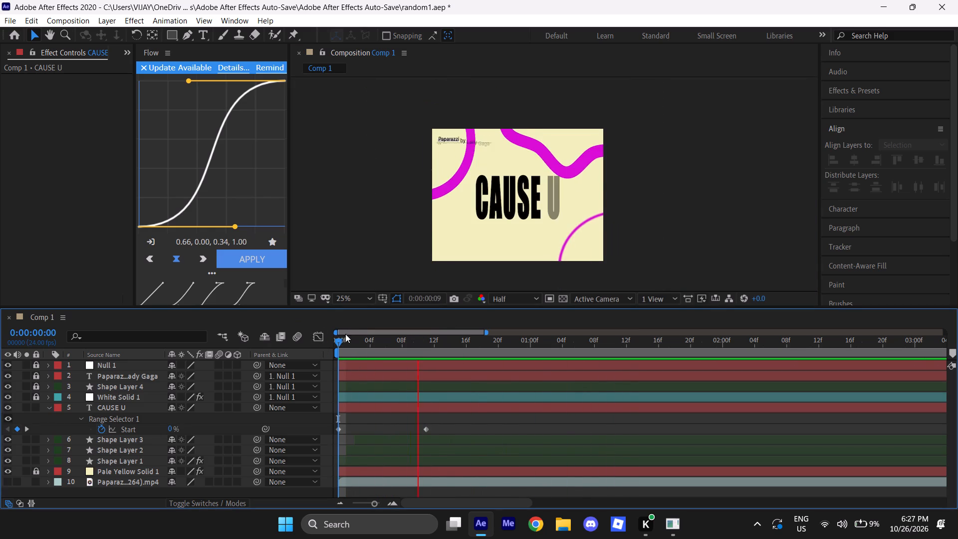
pyautogui.moveTo(340, 341); pyautogui.dragTo(303, 352)
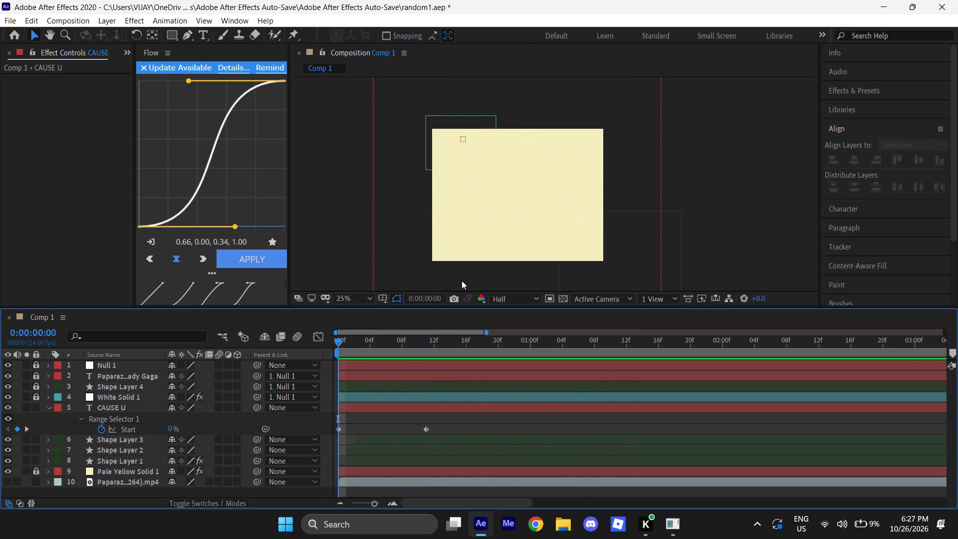
pyautogui.moveTo(339, 343); pyautogui.dragTo(388, 342)
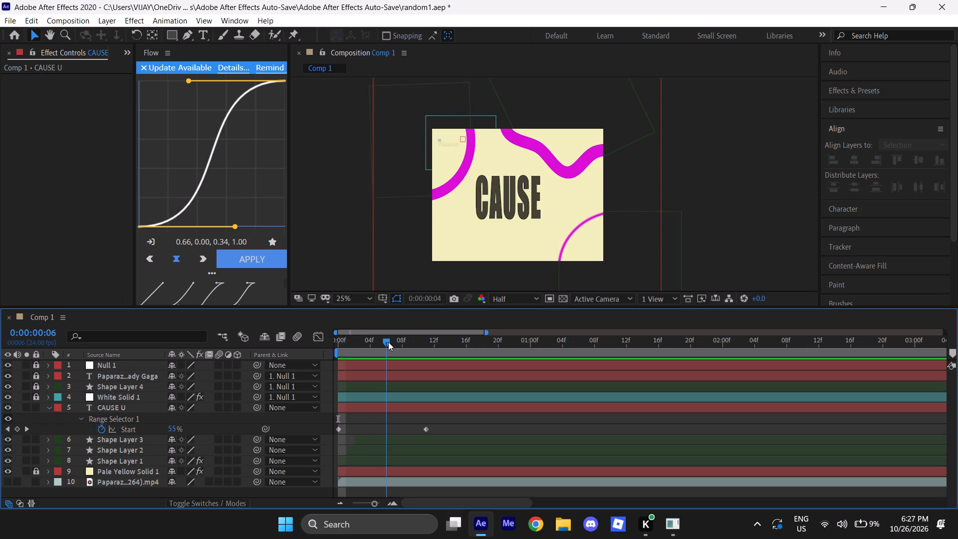
pyautogui.moveTo(388, 342); pyautogui.dragTo(426, 342)
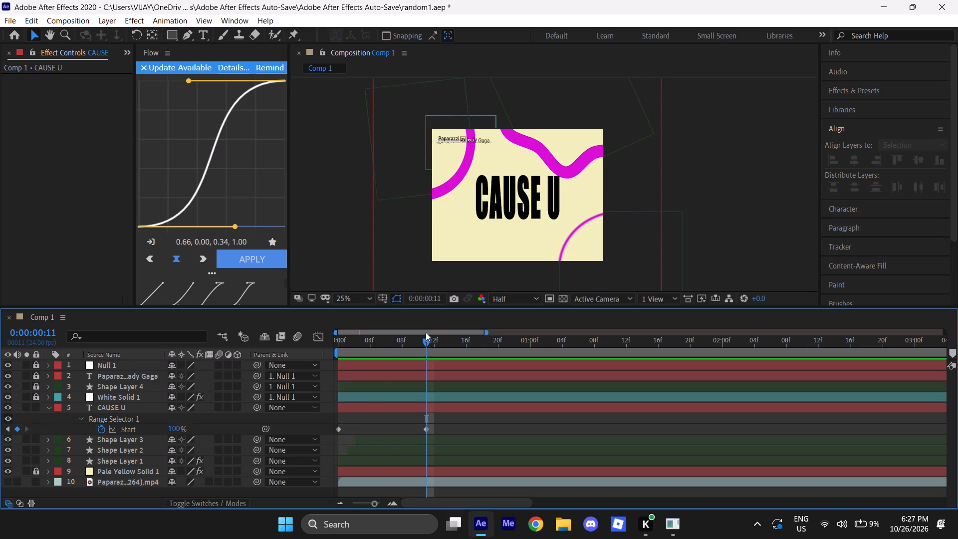
# Set the CAUSE U text's vertical scale to 128% and horizontal scale to 44%.
pyautogui.keyDown('alt'); pyautogui.scroll(1, 482, 194); pyautogui.keyUp('alt')
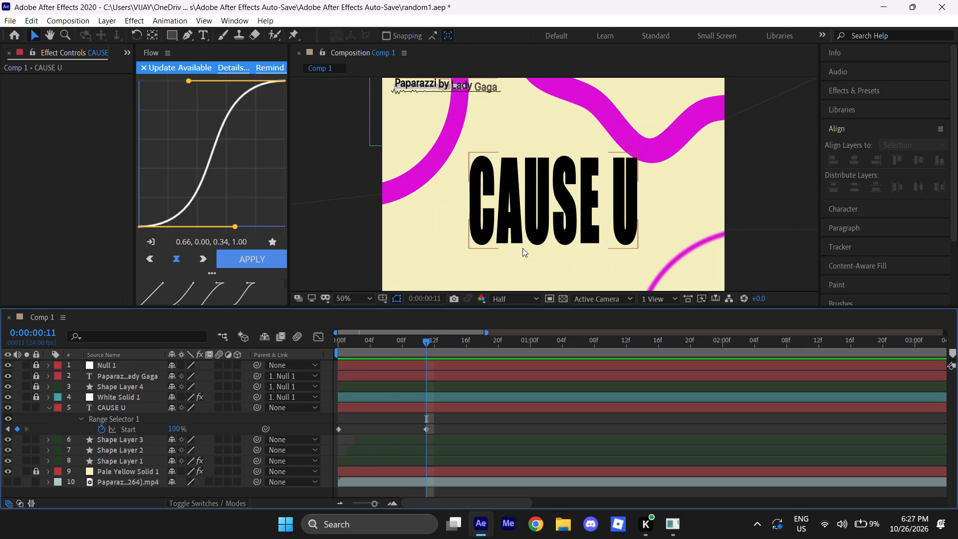
pyautogui.click(854, 222)
pyautogui.click(846, 145)
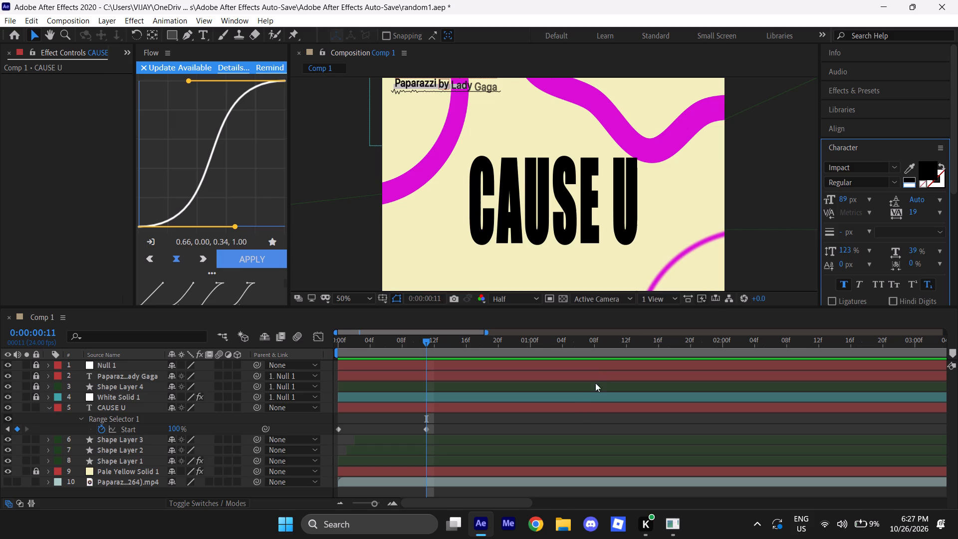
pyautogui.doubleClick(581, 407)
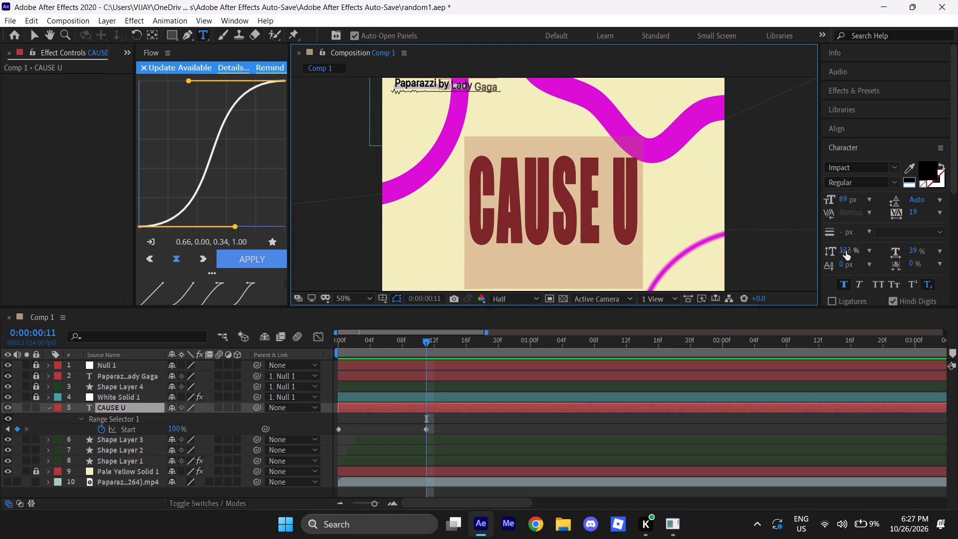
pyautogui.moveTo(846, 250); pyautogui.dragTo(853, 252)
pyautogui.moveTo(910, 250); pyautogui.dragTo(912, 250)
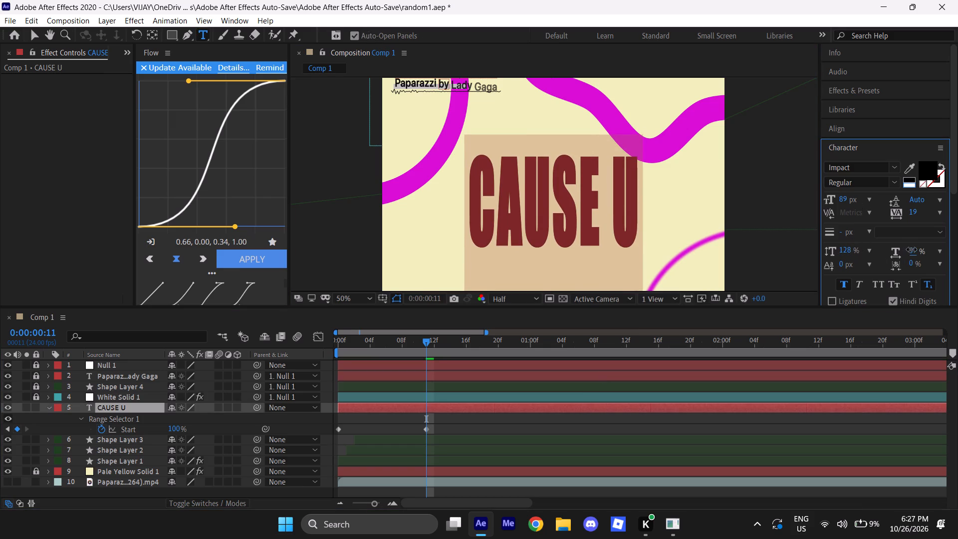
pyautogui.moveTo(912, 250); pyautogui.dragTo(916, 252)
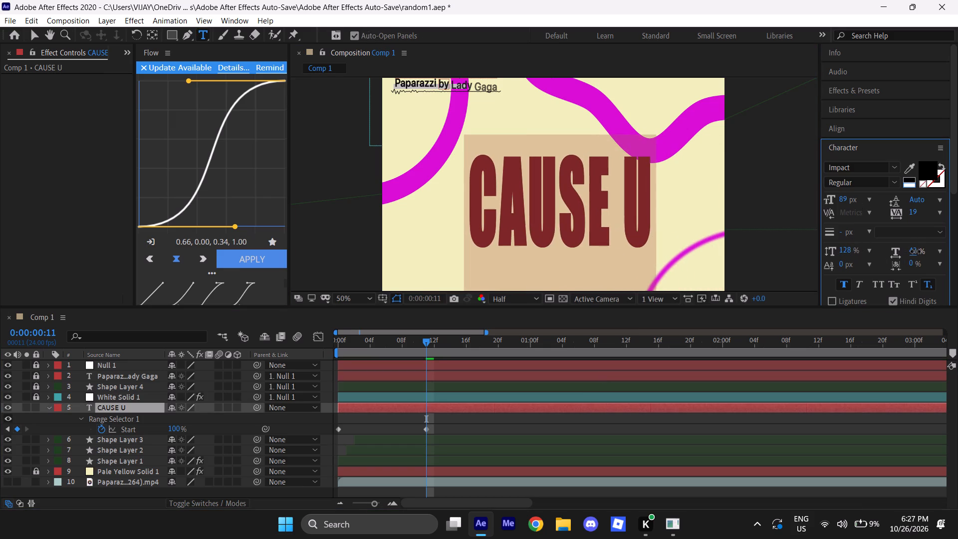
pyautogui.moveTo(916, 252); pyautogui.dragTo(917, 251)
pyautogui.click(522, 429)
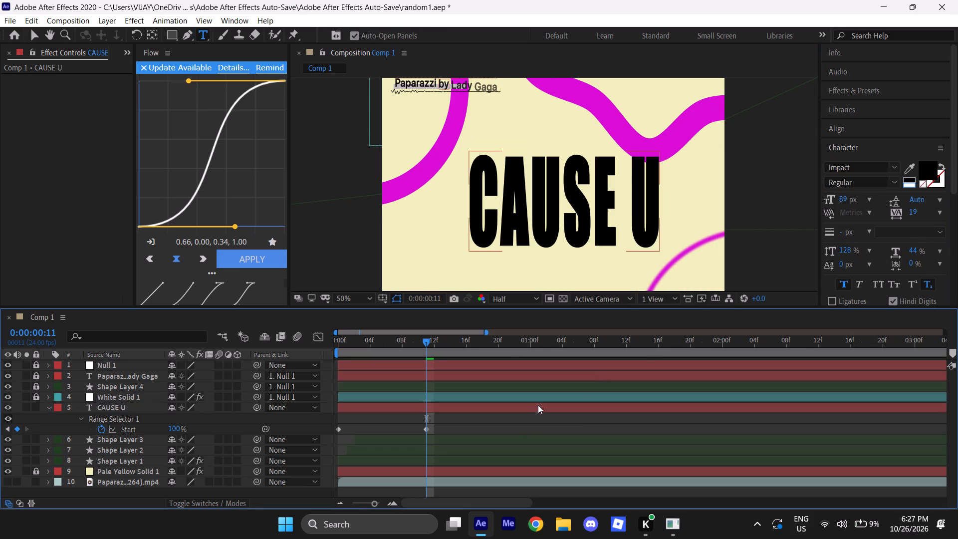
# Recentre the anchor point on the widened CAUSE U text and align the layer to the composition's horizontal centre.
pyautogui.click(538, 406)
pyautogui.keyDown('ctrl'); pyautogui.doubleClick(150, 34); pyautogui.keyUp('ctrl')
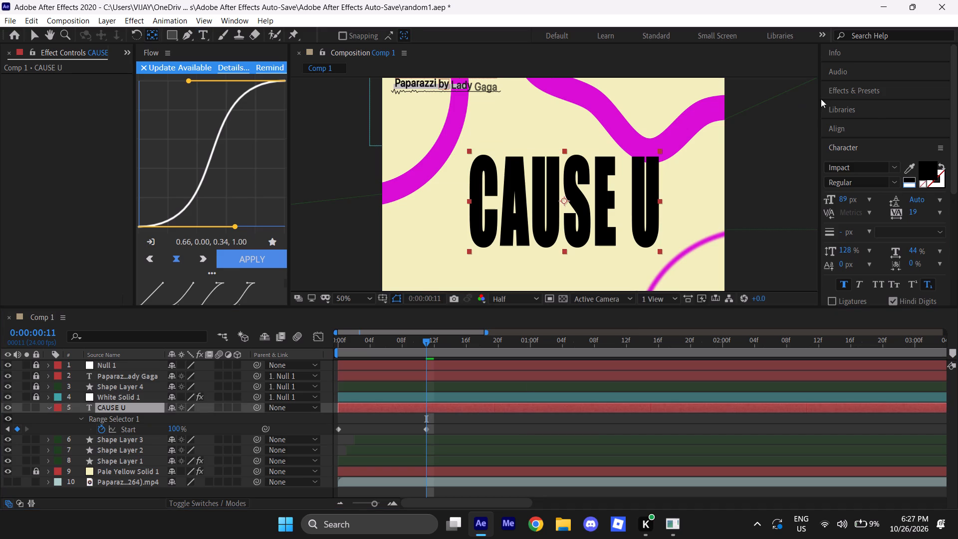
pyautogui.click(854, 123)
pyautogui.click(851, 157)
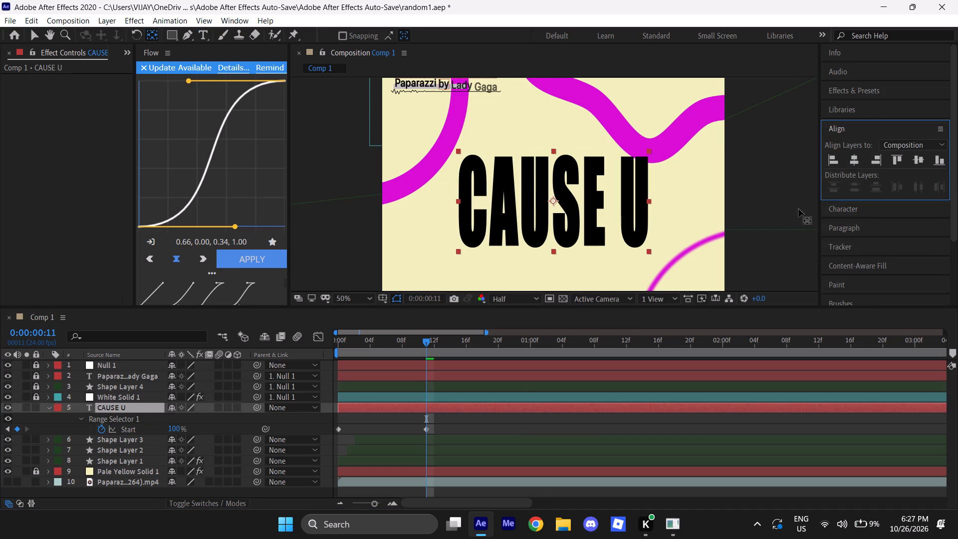
pyautogui.click(792, 213)
pyautogui.press('v')
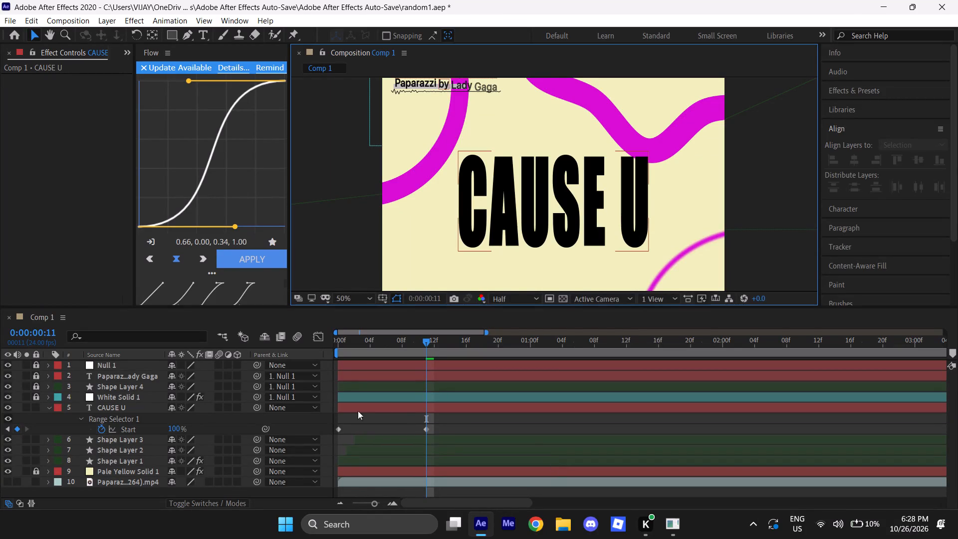
# Add a Tracking text animator to the CAUSE U layer.
pyautogui.click(51, 407)
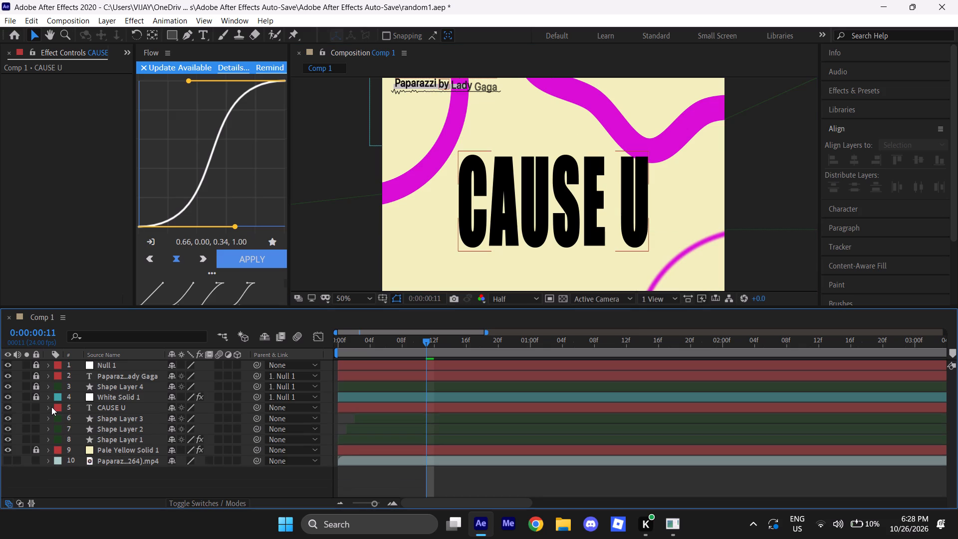
pyautogui.click(48, 407)
pyautogui.click(245, 376)
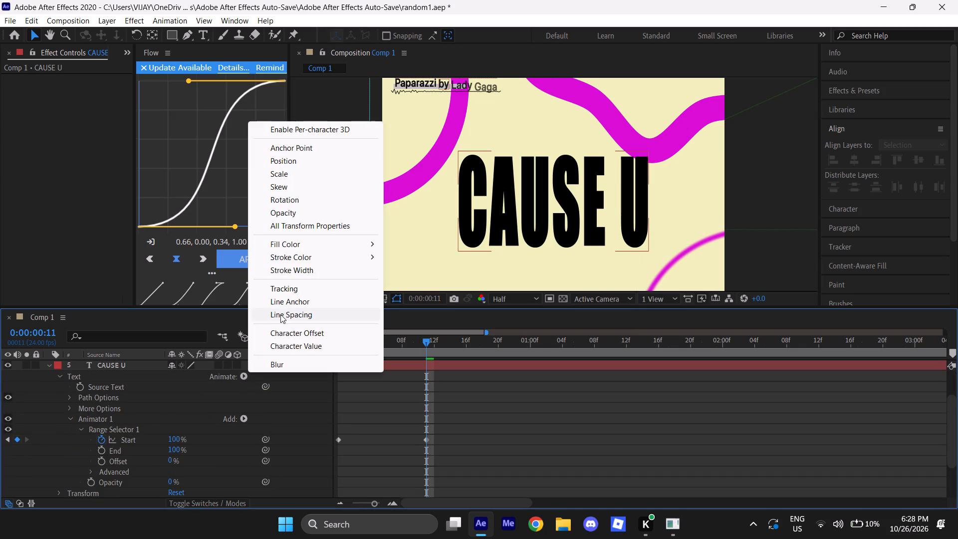
pyautogui.click(306, 287)
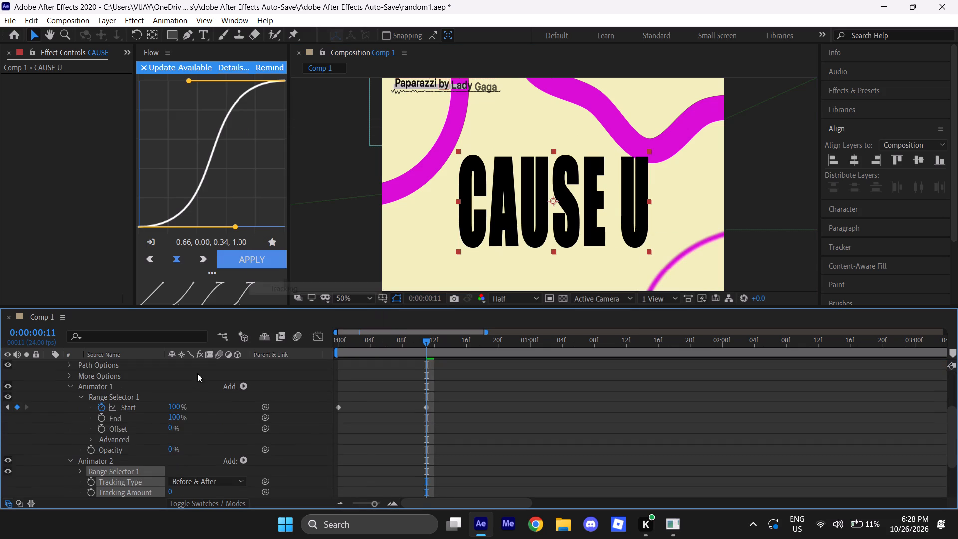
# Keyframe the new animator's Tracking Amount at 0 at 0:00:00:11 and show the layer's modified properties.
pyautogui.scroll(-1, 101, 488)
pyautogui.scroll(3, 392, 392)
pyautogui.scroll(-3, 332, 416)
pyautogui.click(90, 461)
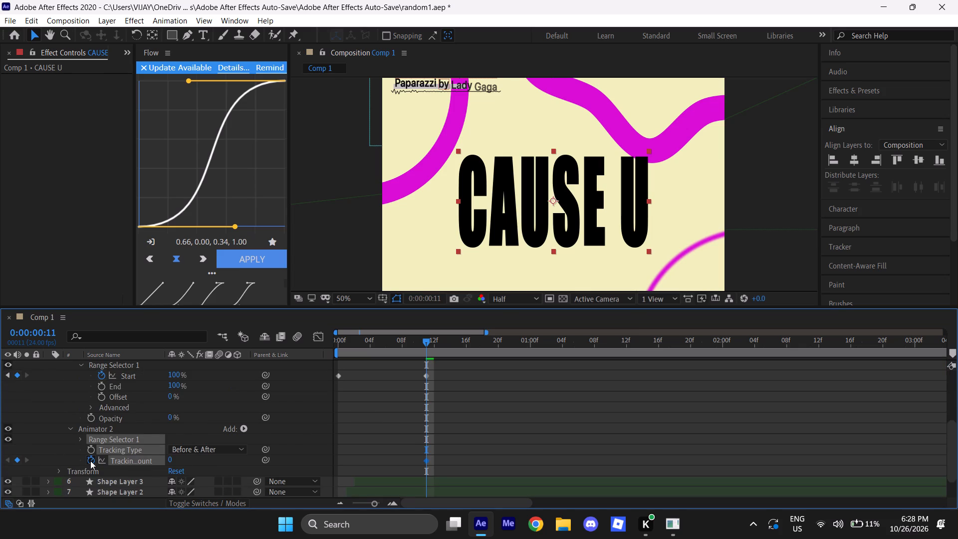
pyautogui.scroll(2, 301, 421)
pyautogui.write('uu')
pyautogui.scroll(-1, 273, 453)
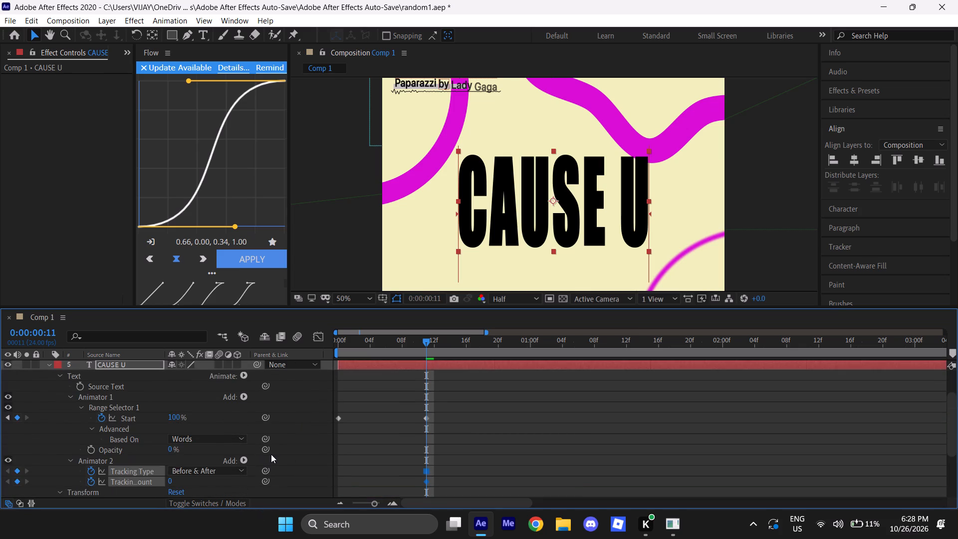
# Undo the Tracking Type and Tracking Amount keyframes set at 0:00:00:11 on the CAUSE U layer's second animator.
pyautogui.scroll(-1, 271, 452)
pyautogui.scroll(-2, 405, 378)
pyautogui.moveTo(426, 344); pyautogui.dragTo(438, 346)
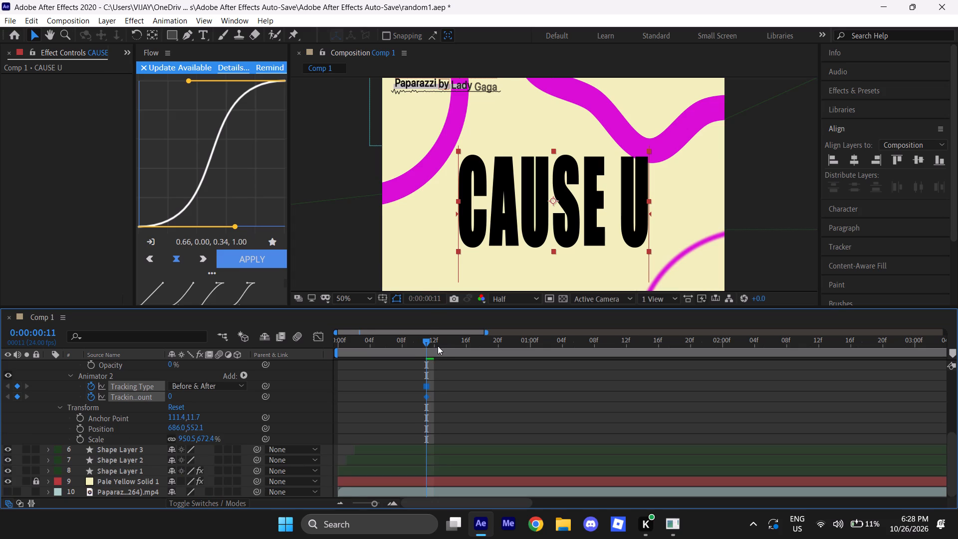
pyautogui.moveTo(438, 346); pyautogui.dragTo(421, 351)
pyautogui.hotkey('ctrl', 'z')
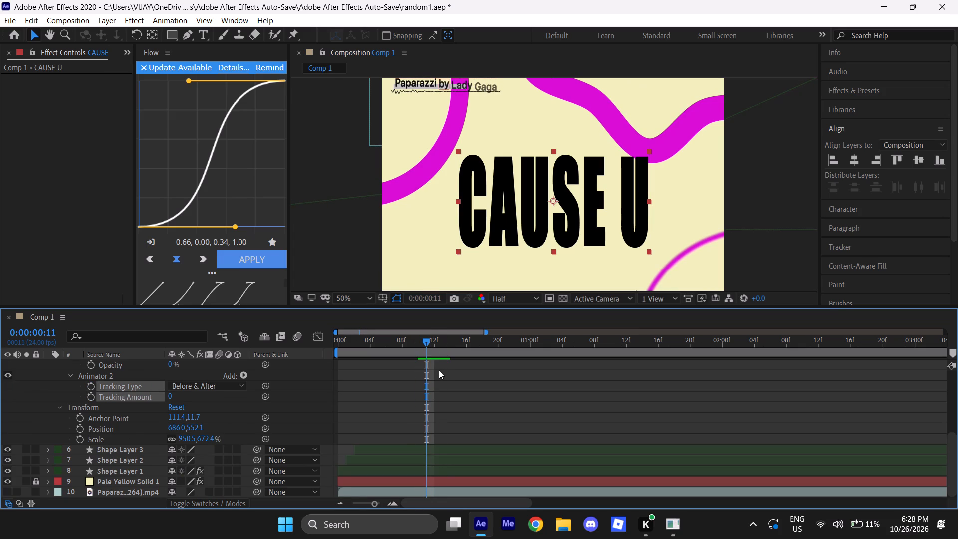
# Keyframe only the second animator's Tracking Amount at 0 at 0:00:00:13.
pyautogui.moveTo(428, 346); pyautogui.dragTo(442, 346)
pyautogui.click(337, 404)
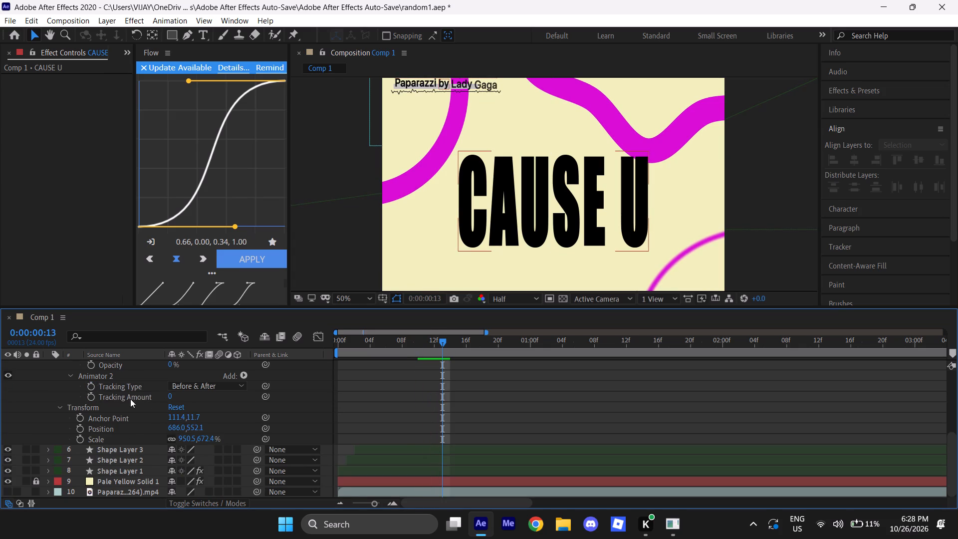
pyautogui.click(89, 397)
# Add a Tracking Amount keyframe of 28 at 0:00:00:00 and preview the animation.
pyautogui.moveTo(437, 348); pyautogui.dragTo(373, 348)
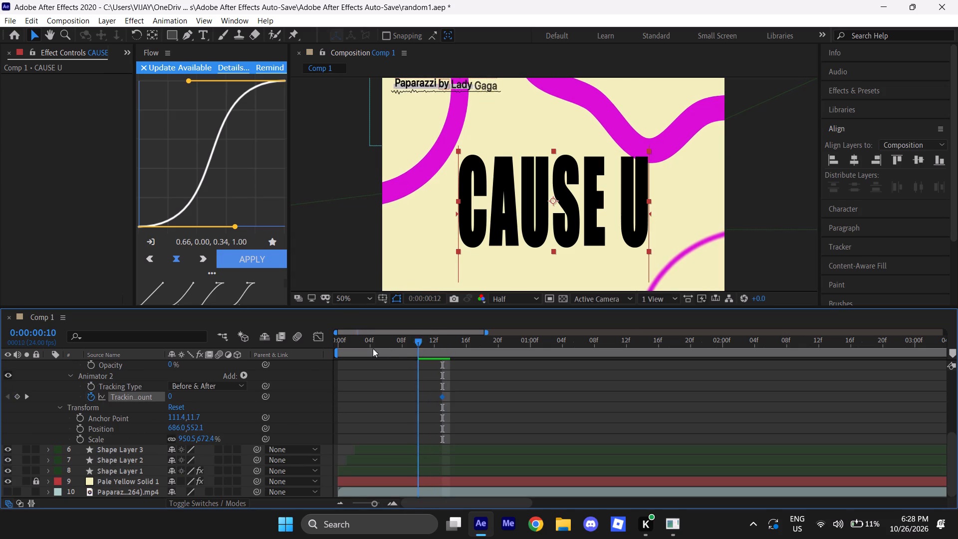
pyautogui.moveTo(373, 348); pyautogui.dragTo(341, 364)
pyautogui.scroll(2, 361, 379)
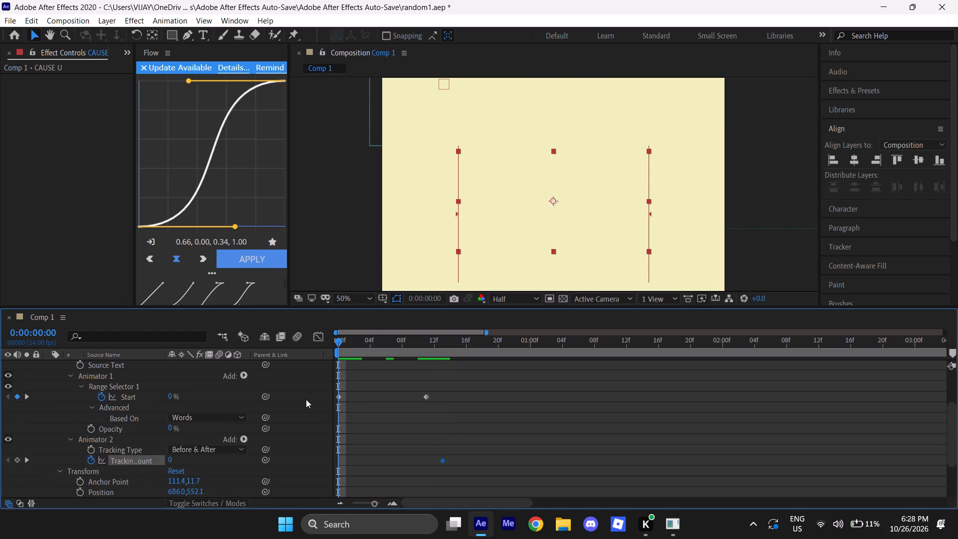
pyautogui.scroll(-1, 240, 424)
pyautogui.moveTo(171, 428); pyautogui.dragTo(185, 429)
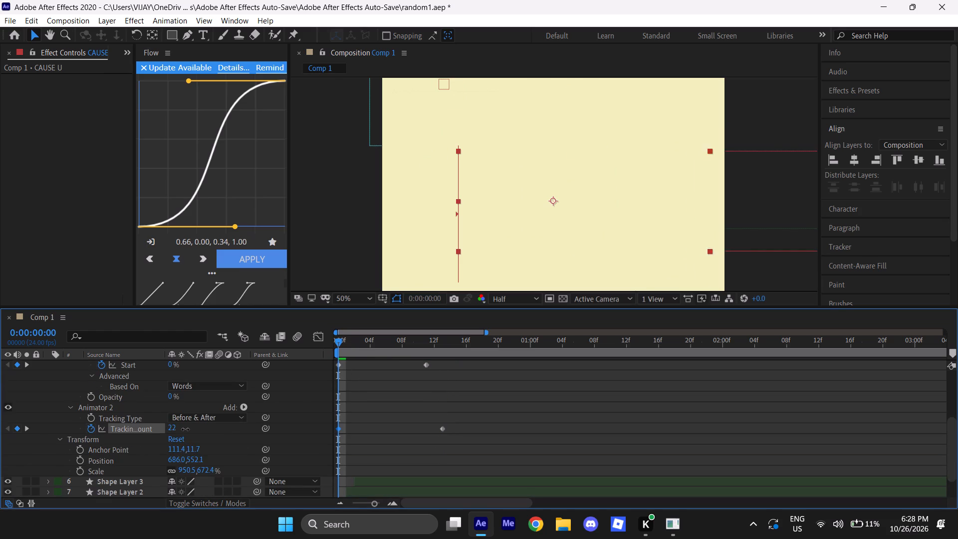
pyautogui.moveTo(185, 429); pyautogui.dragTo(189, 429)
pyautogui.press('space')
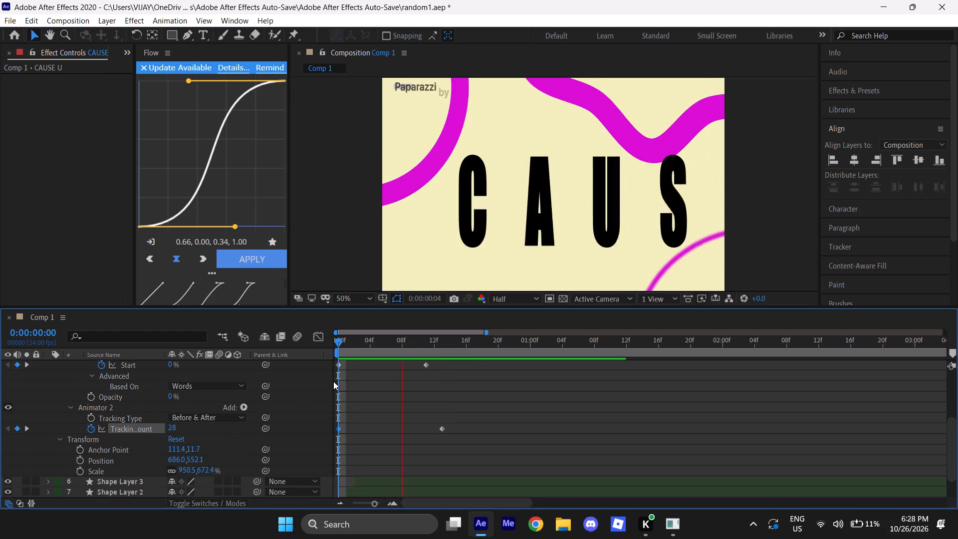
# Lower the Tracking Amount at 0:00:00:00 to 5, preview the animation and return to the first frame.
pyautogui.moveTo(340, 341); pyautogui.dragTo(320, 341)
pyautogui.moveTo(172, 428); pyautogui.dragTo(169, 429)
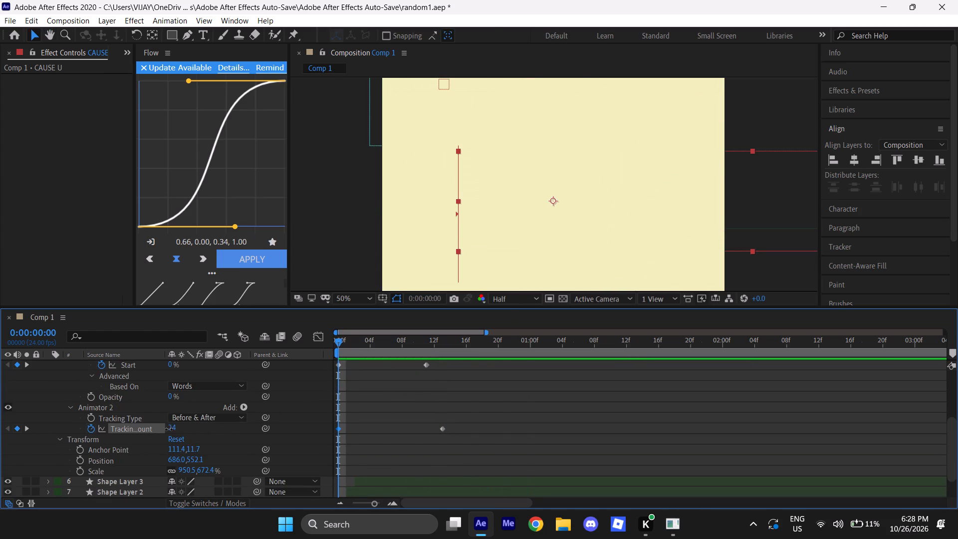
pyautogui.moveTo(169, 429); pyautogui.dragTo(165, 434)
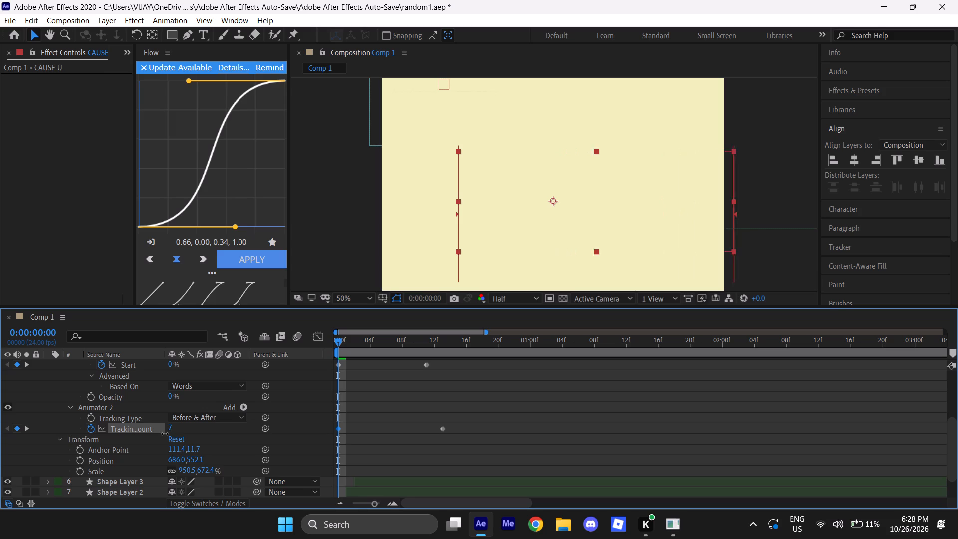
pyautogui.moveTo(165, 434); pyautogui.dragTo(163, 434)
pyautogui.press('space')
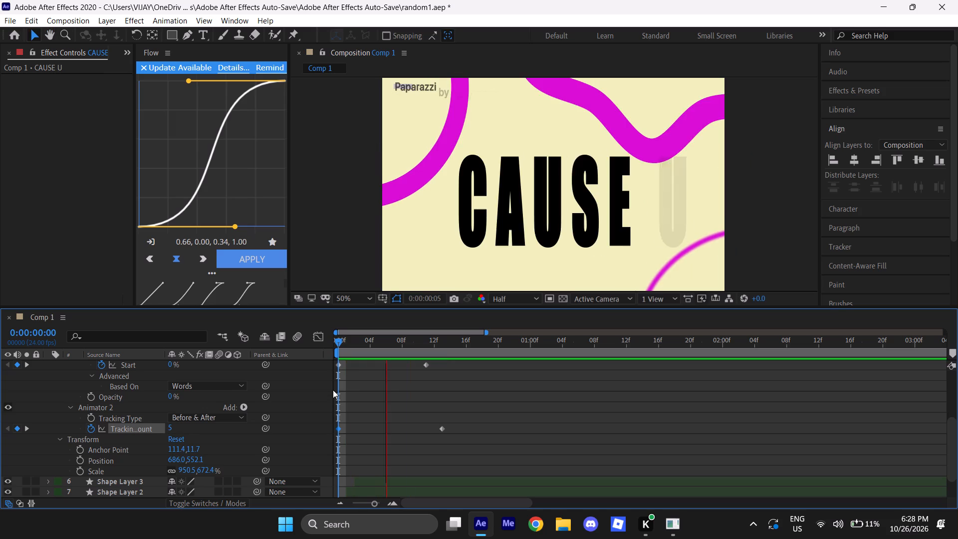
pyautogui.moveTo(340, 346); pyautogui.dragTo(323, 346)
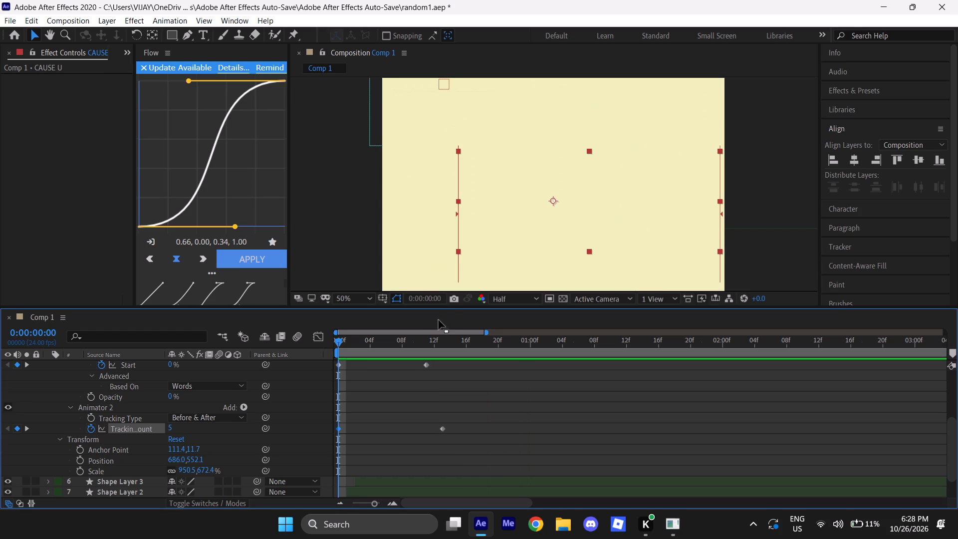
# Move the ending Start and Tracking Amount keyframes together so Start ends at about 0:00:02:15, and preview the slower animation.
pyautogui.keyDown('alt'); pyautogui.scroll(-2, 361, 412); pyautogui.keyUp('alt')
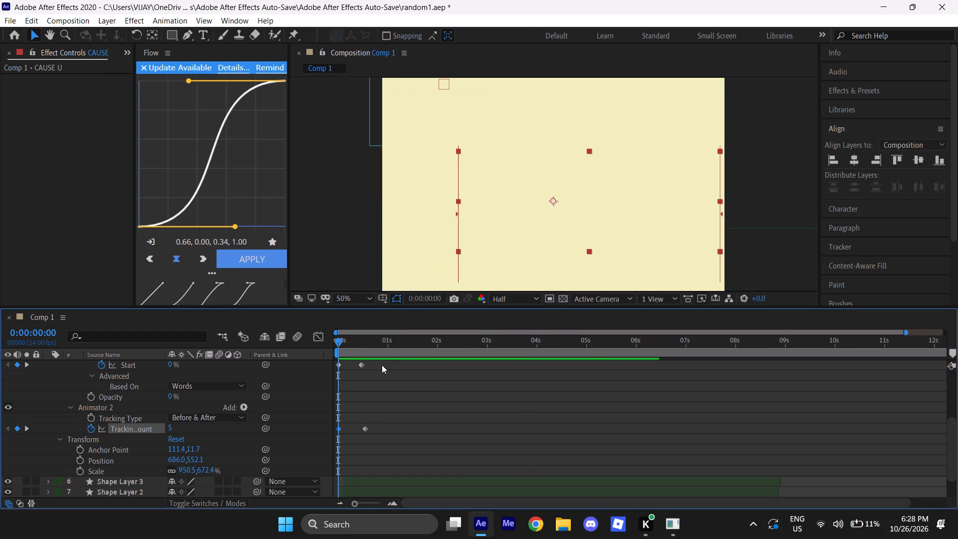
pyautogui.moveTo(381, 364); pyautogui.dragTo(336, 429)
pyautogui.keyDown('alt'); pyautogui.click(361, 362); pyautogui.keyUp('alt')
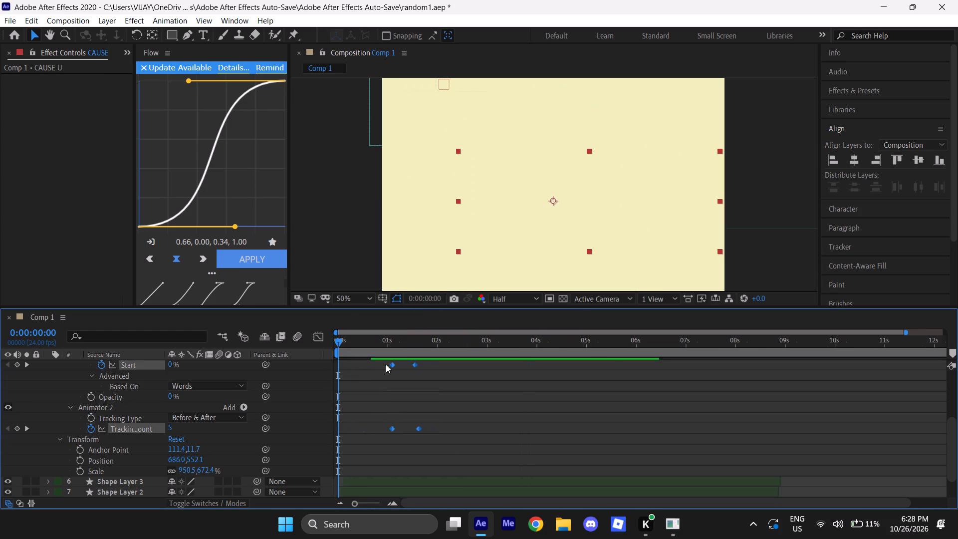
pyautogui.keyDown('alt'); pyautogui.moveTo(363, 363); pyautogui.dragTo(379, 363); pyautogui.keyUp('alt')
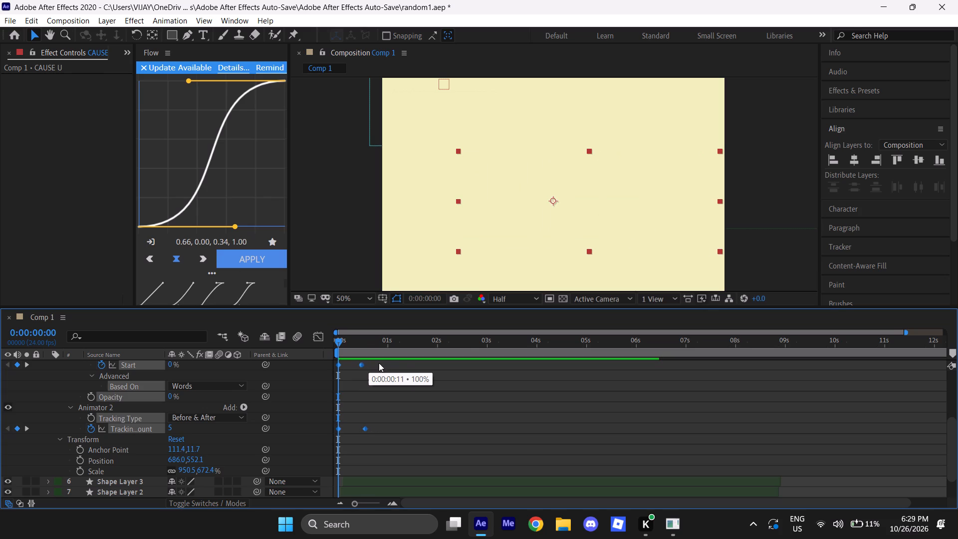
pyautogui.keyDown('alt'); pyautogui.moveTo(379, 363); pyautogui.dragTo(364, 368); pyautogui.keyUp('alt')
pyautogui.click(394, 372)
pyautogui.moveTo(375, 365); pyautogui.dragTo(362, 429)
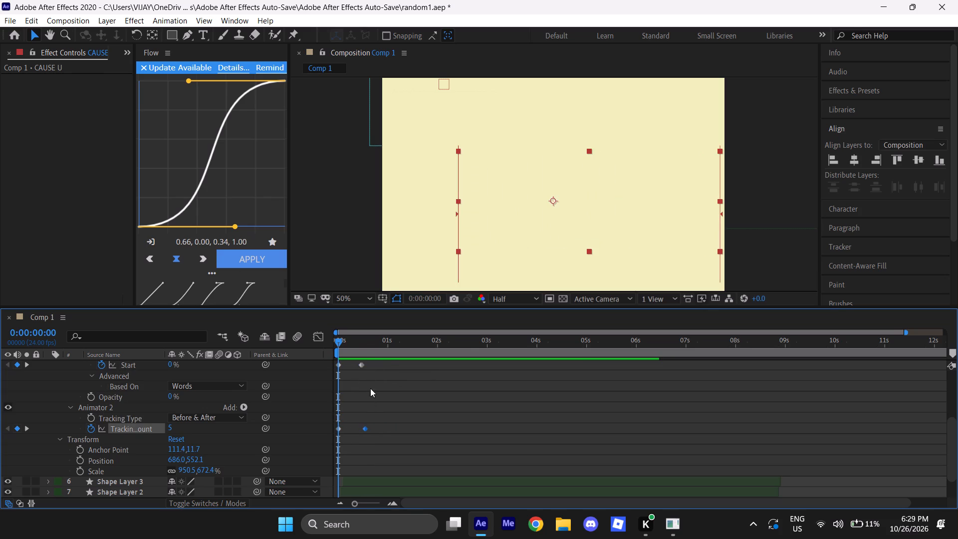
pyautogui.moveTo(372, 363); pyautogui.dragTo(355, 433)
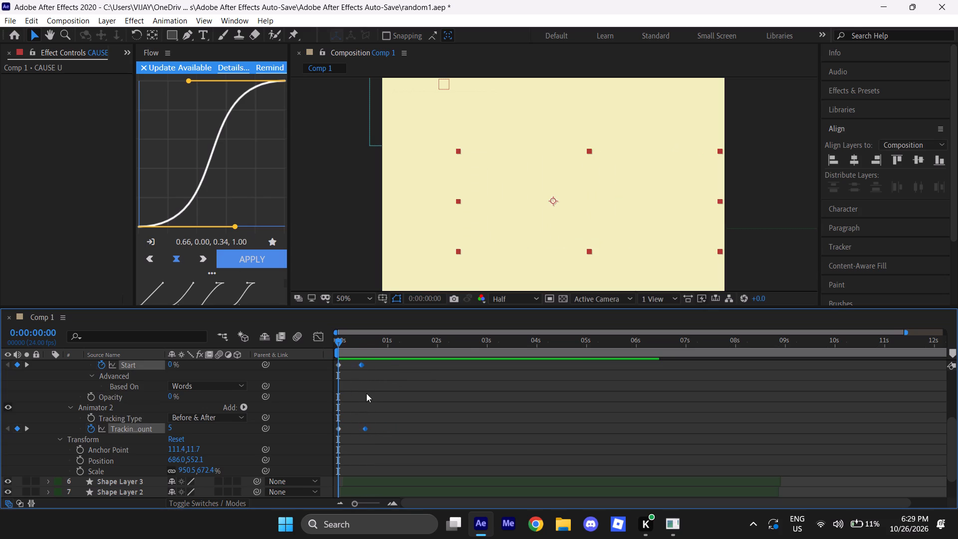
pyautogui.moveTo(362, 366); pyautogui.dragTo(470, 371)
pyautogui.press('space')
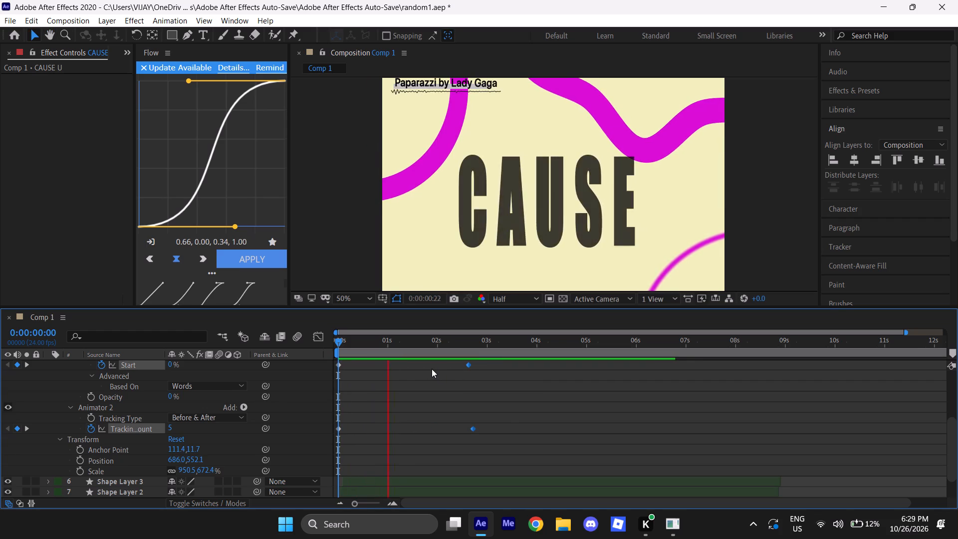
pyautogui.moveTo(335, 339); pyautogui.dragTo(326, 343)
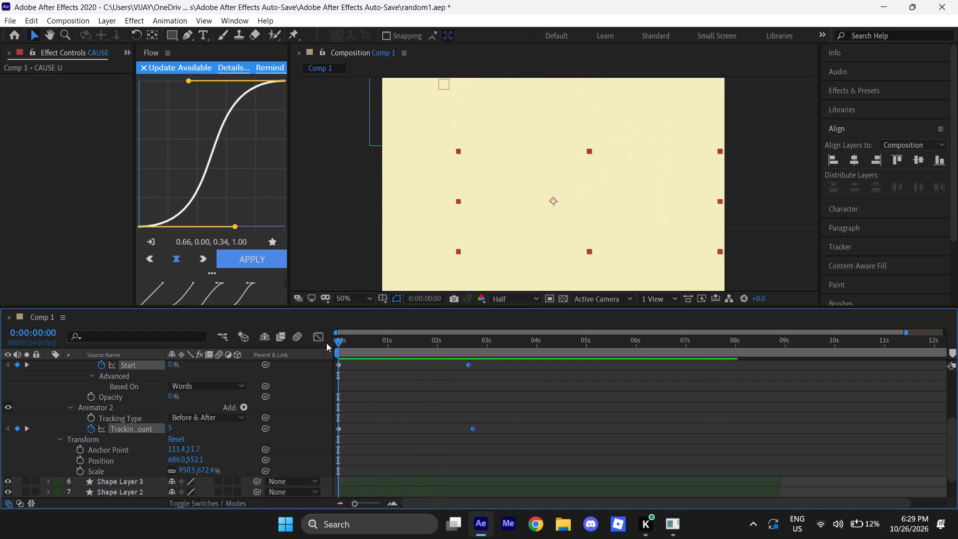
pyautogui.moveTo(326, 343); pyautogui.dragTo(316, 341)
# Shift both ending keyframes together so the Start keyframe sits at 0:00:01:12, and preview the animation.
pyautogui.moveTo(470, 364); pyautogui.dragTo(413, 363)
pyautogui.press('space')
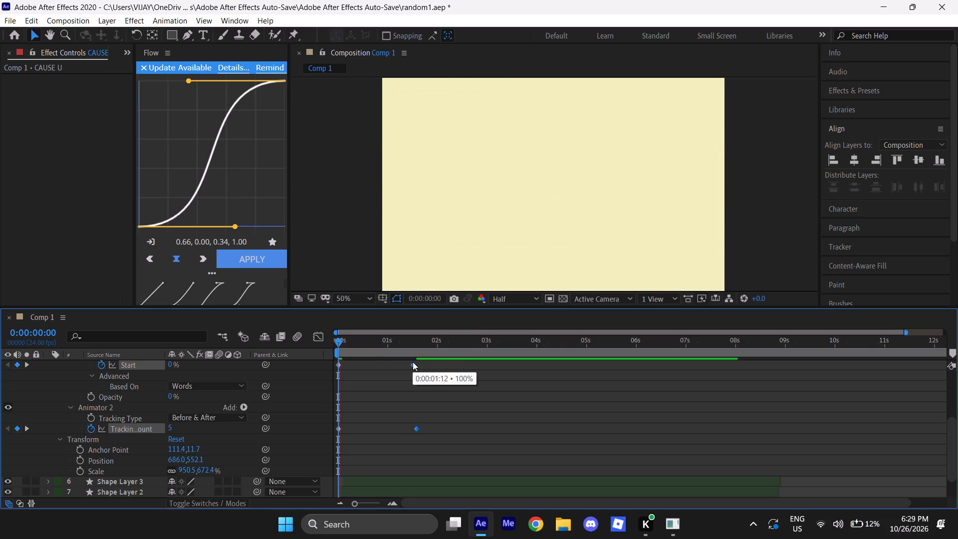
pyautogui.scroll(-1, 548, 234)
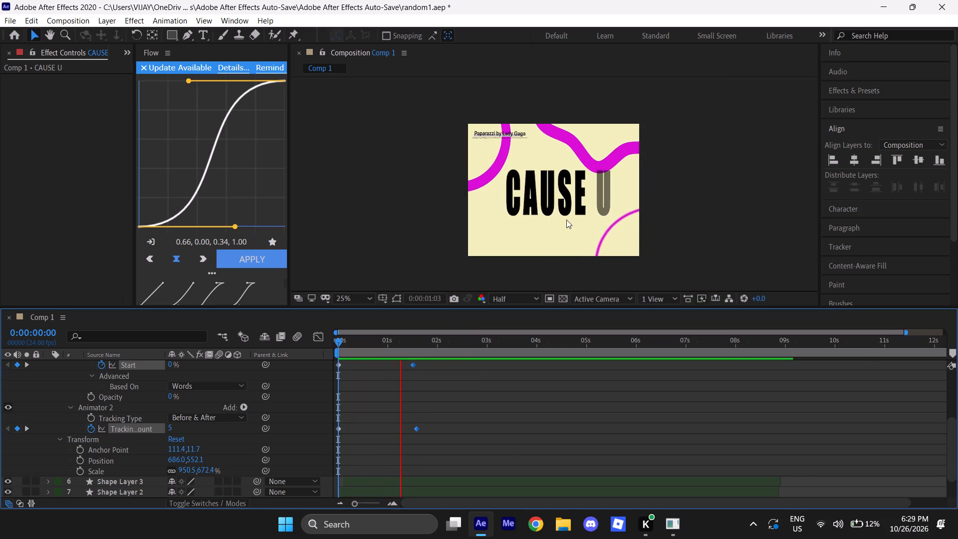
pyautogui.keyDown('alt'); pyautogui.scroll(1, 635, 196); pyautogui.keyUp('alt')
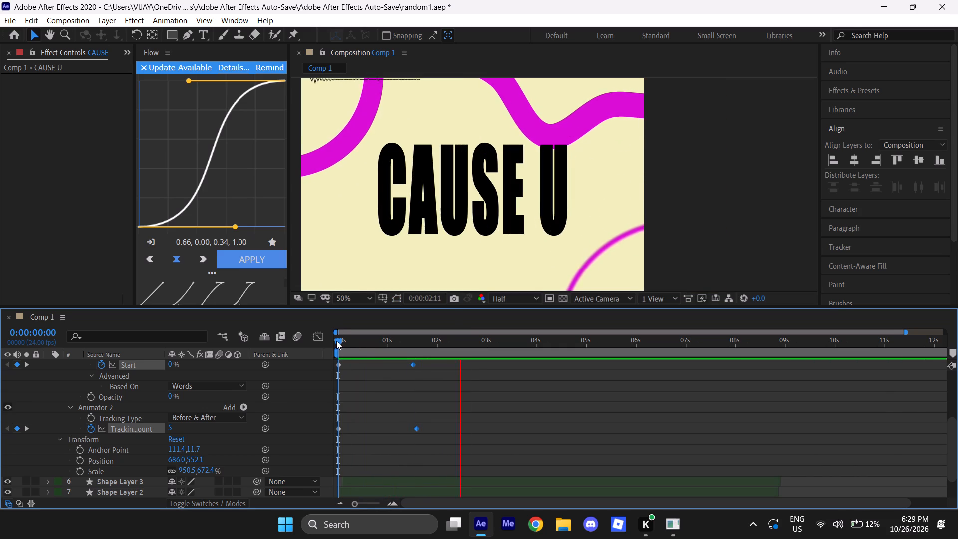
# Shift both ending keyframes together so Start ends at about 0:00:01:01 and Tracking Amount at about 0:00:01:03.
pyautogui.click(336, 340)
pyautogui.moveTo(412, 362); pyautogui.dragTo(388, 366)
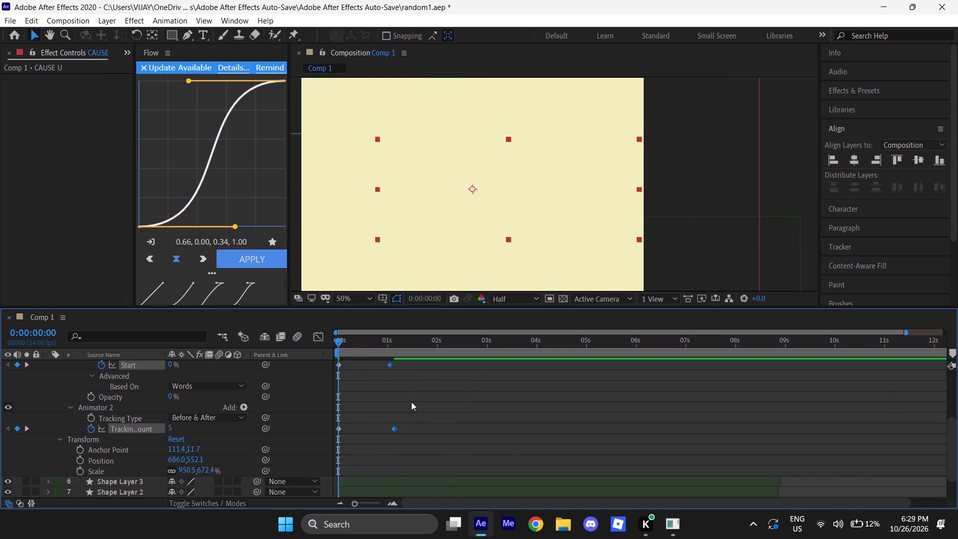
pyautogui.click(411, 402)
pyautogui.click(395, 425)
pyautogui.moveTo(334, 343); pyautogui.dragTo(329, 343)
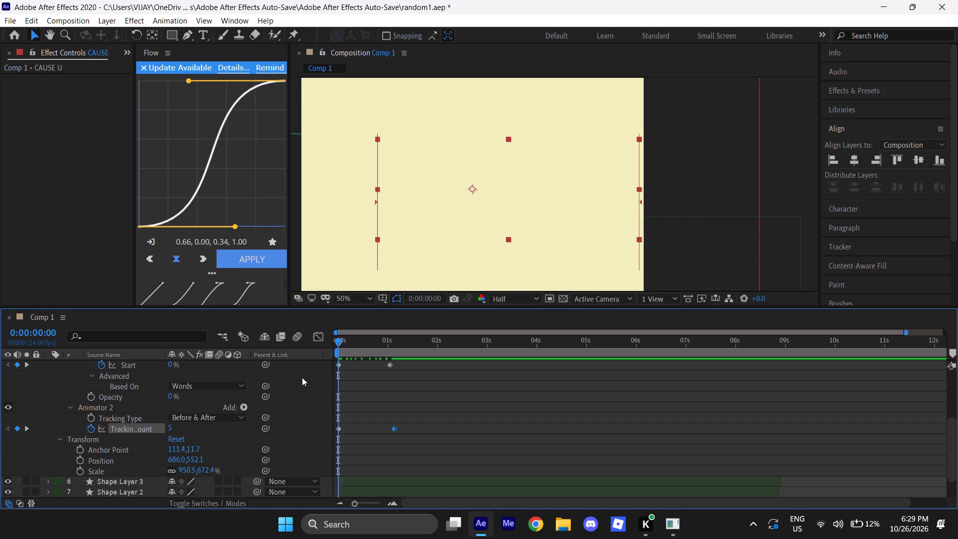
# Apply Easy Ease to both Tracking Amount keyframes and show their curve in the Graph Editor.
pyautogui.click(426, 420)
pyautogui.moveTo(422, 417); pyautogui.dragTo(338, 446)
pyautogui.press('F9')
pyautogui.click(314, 334)
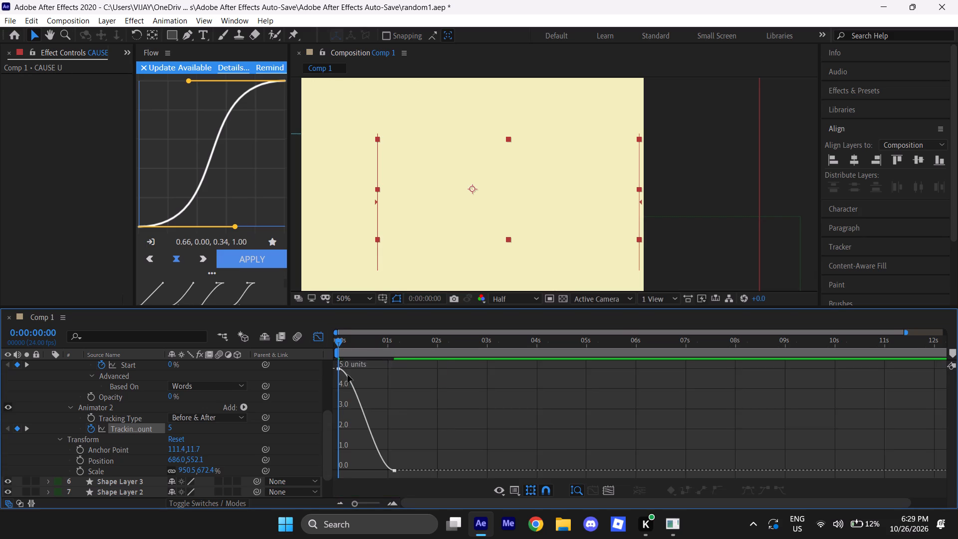
# Reshape the Tracking Amount curve between both keyframes into a steep initial drop that eases out gradually, and preview the animation.
pyautogui.keyDown('alt'); pyautogui.scroll(3, 347, 380); pyautogui.keyUp('alt')
pyautogui.keyDown('alt'); pyautogui.scroll(-3, 341, 383); pyautogui.keyUp('alt')
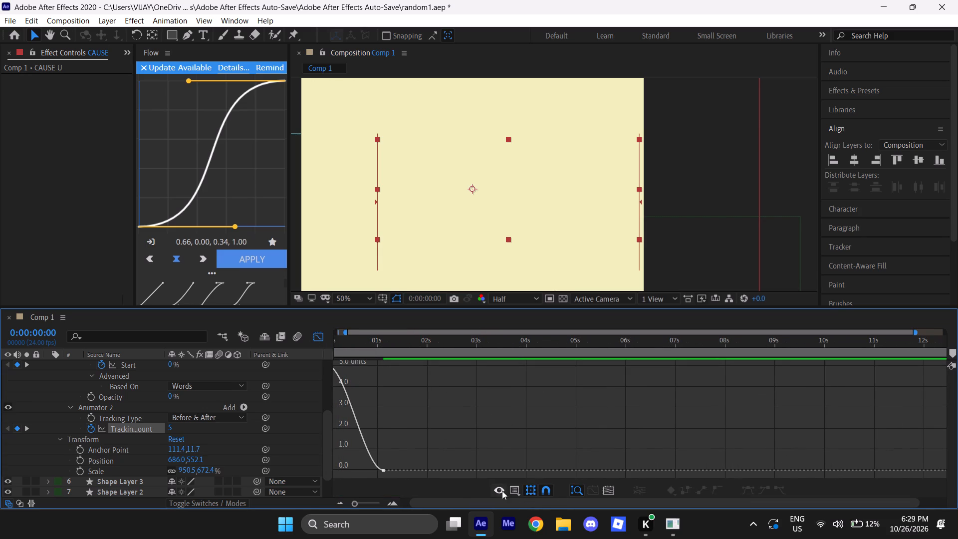
pyautogui.doubleClick(389, 502)
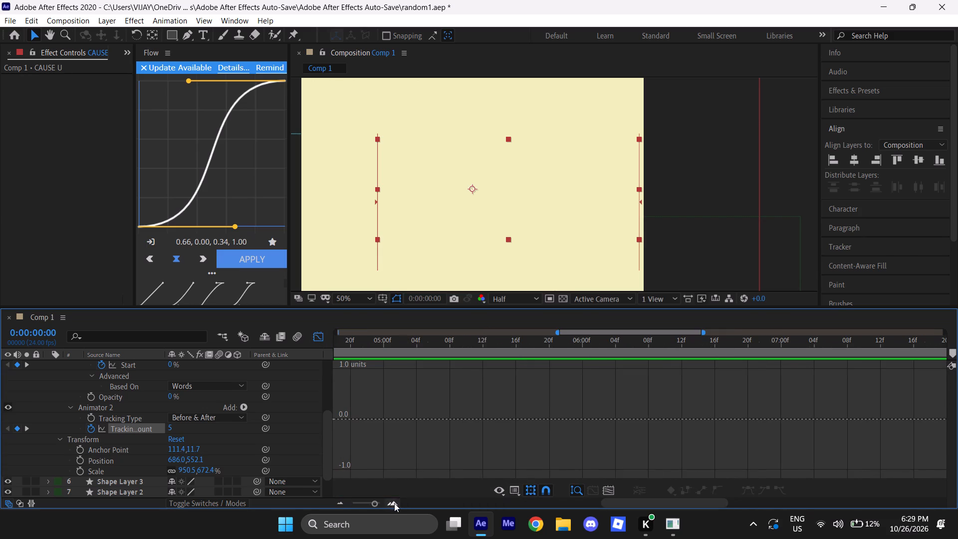
pyautogui.click(394, 503)
pyautogui.tripleClick(394, 503)
pyautogui.moveTo(378, 504); pyautogui.dragTo(355, 503)
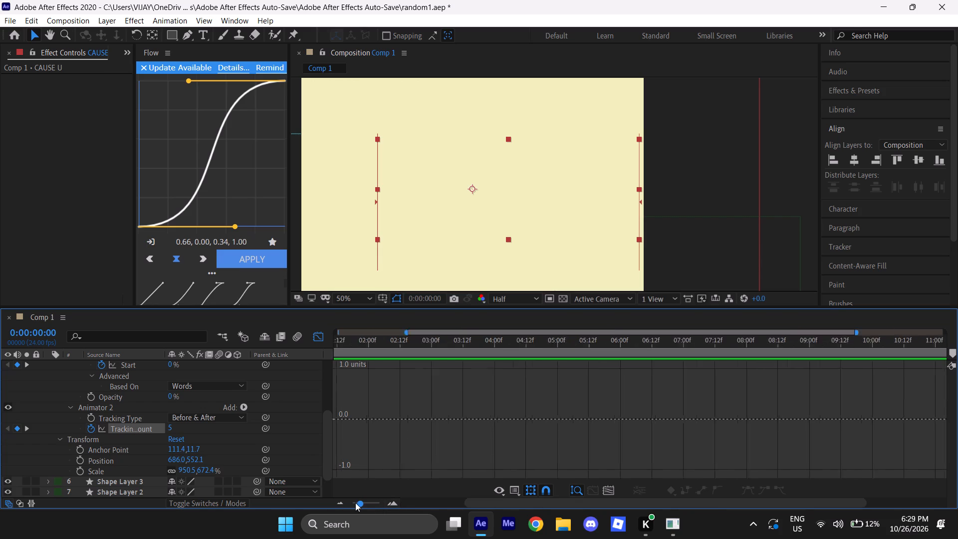
pyautogui.moveTo(355, 503); pyautogui.dragTo(324, 502)
pyautogui.press('space')
pyautogui.press('space')
pyautogui.press('space')
pyautogui.press('space')
pyautogui.press('space')
pyautogui.press('space')
pyautogui.press('space')
pyautogui.press('space')
pyautogui.press('space')
pyautogui.press('space')
pyautogui.press('space')
pyautogui.press('space')
pyautogui.scroll(1, 317, 423)
pyautogui.keyDown('alt'); pyautogui.scroll(3, 335, 414); pyautogui.keyUp('alt')
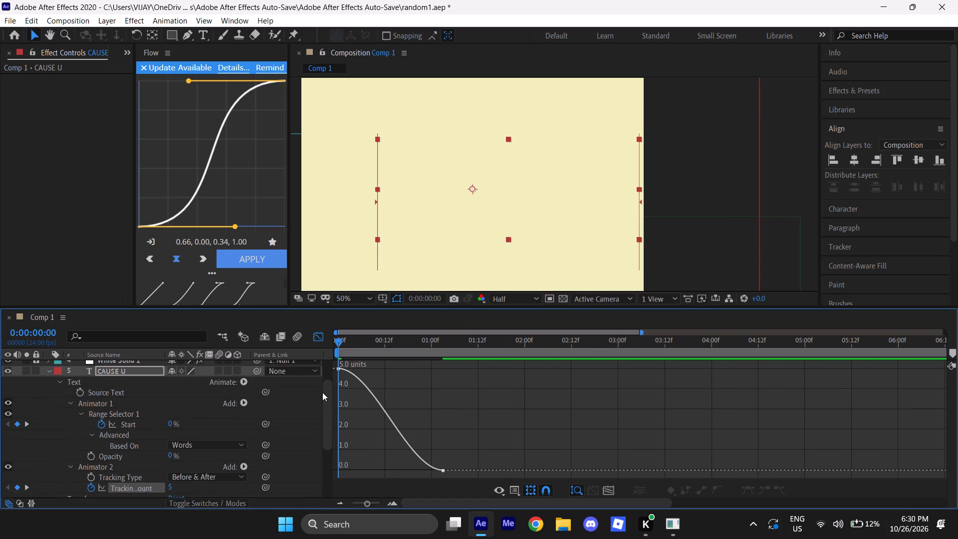
pyautogui.keyDown('alt'); pyautogui.scroll(4, 331, 394); pyautogui.keyUp('alt')
pyautogui.keyDown('alt'); pyautogui.scroll(-1, 342, 394); pyautogui.keyUp('alt')
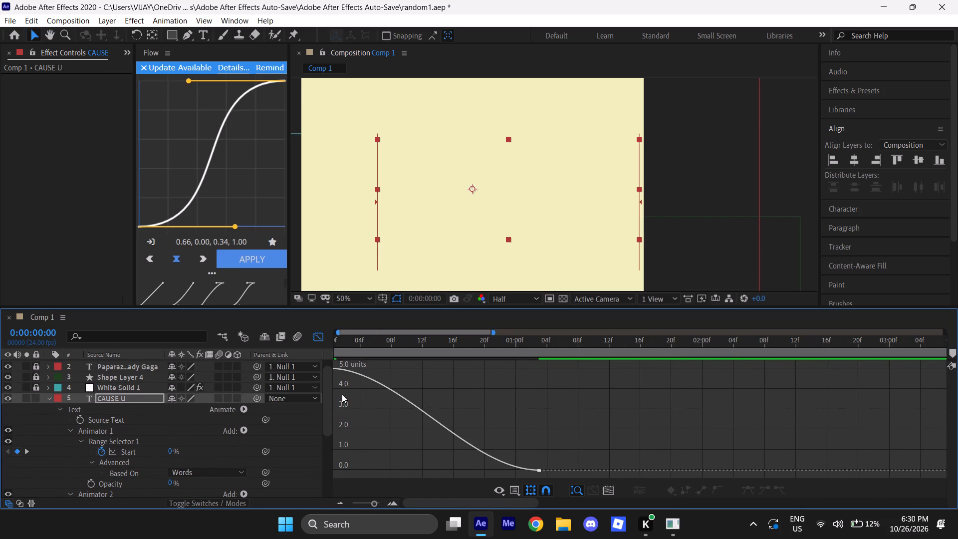
pyautogui.click(374, 502)
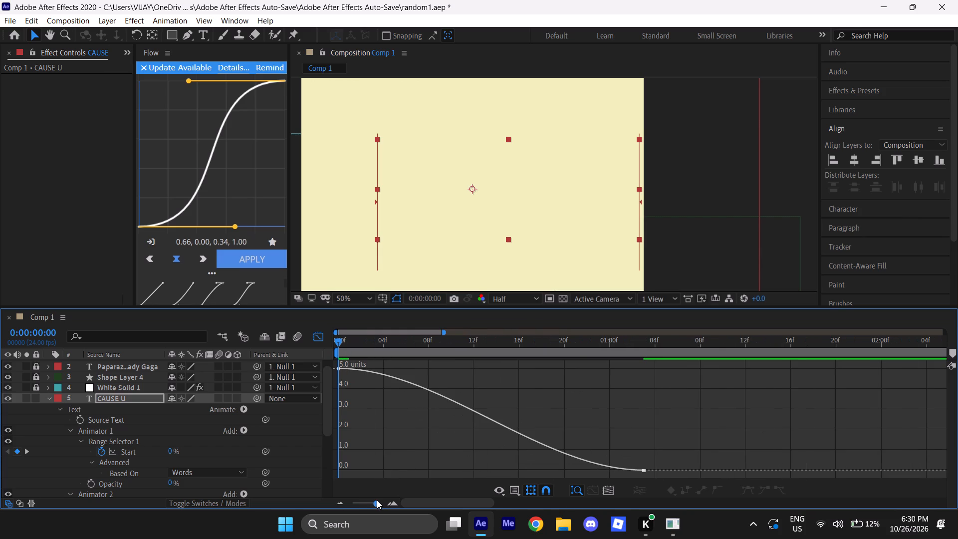
pyautogui.moveTo(730, 442); pyautogui.dragTo(314, 449)
pyautogui.click(339, 369)
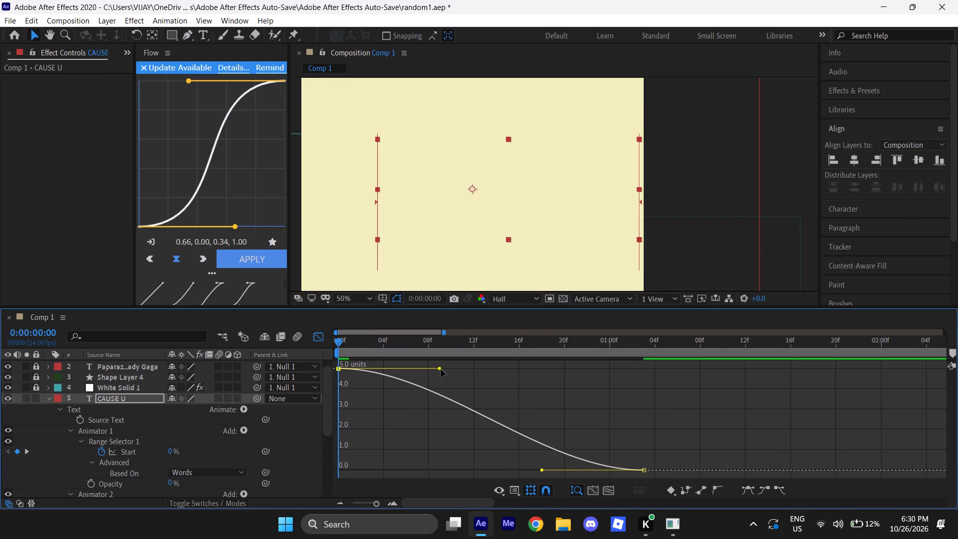
pyautogui.moveTo(440, 368); pyautogui.dragTo(408, 428)
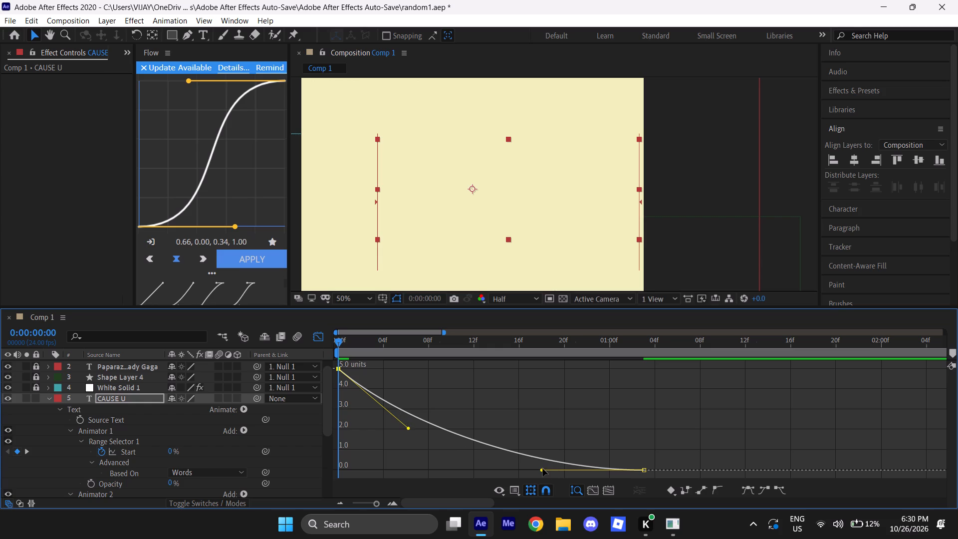
pyautogui.moveTo(542, 470); pyautogui.dragTo(470, 461)
pyautogui.press('space')
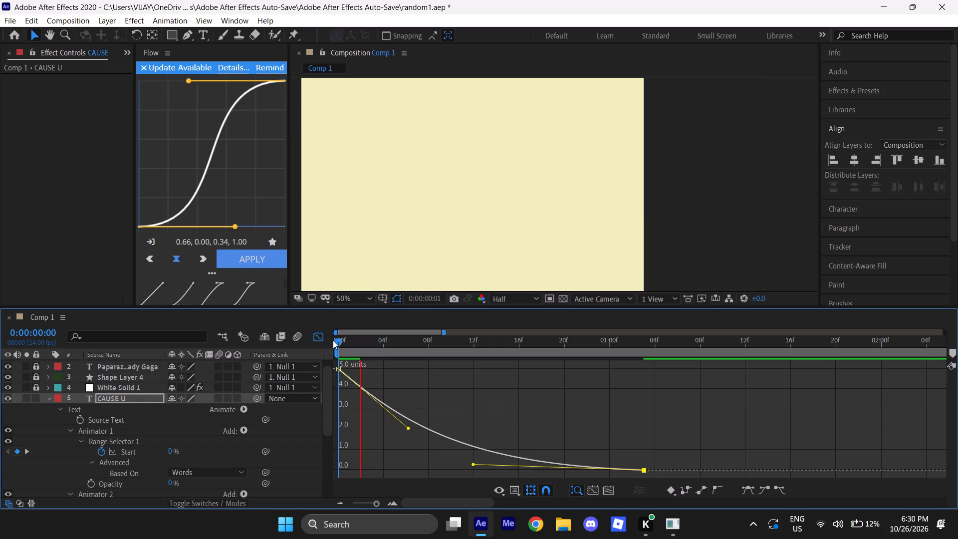
pyautogui.moveTo(337, 340); pyautogui.dragTo(334, 341)
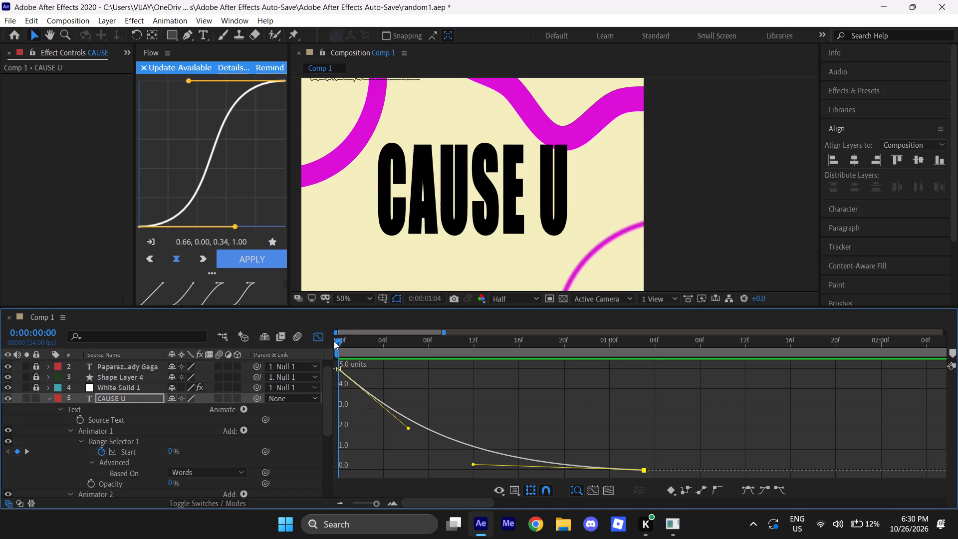
pyautogui.moveTo(334, 341); pyautogui.dragTo(327, 343)
# Leave the Graph Editor and shorten the CAUSE U lyric text to CAUSE.
pyautogui.click(321, 339)
pyautogui.doubleClick(444, 396)
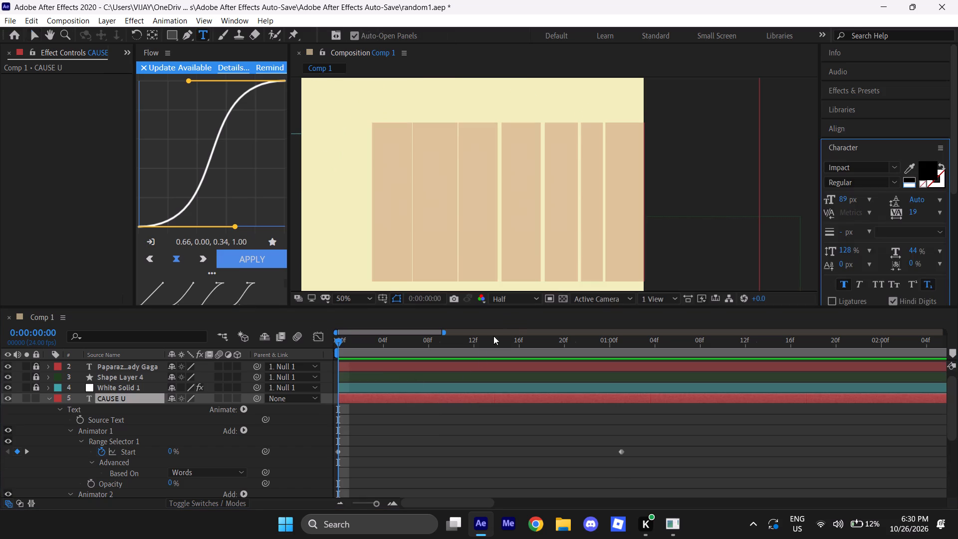
pyautogui.click(645, 219)
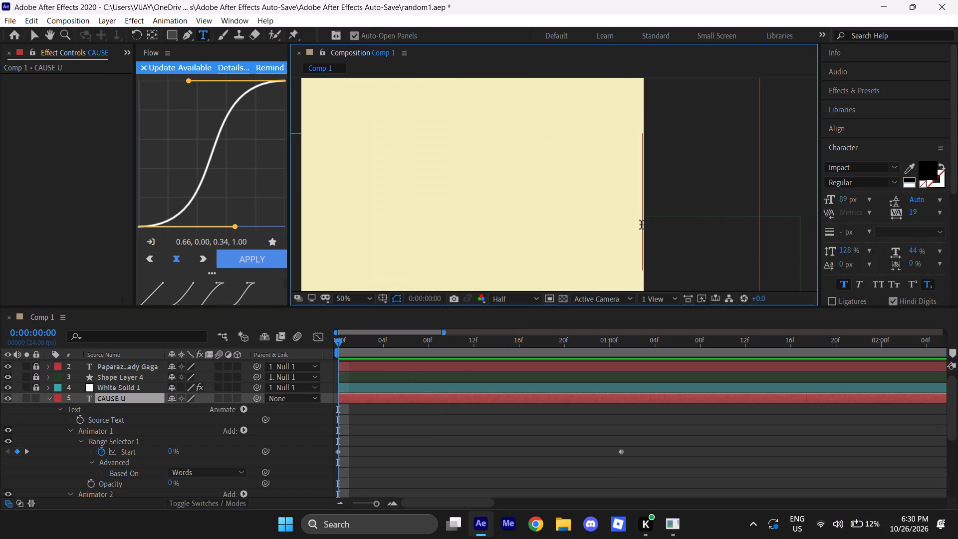
pyautogui.press('BackSpace')
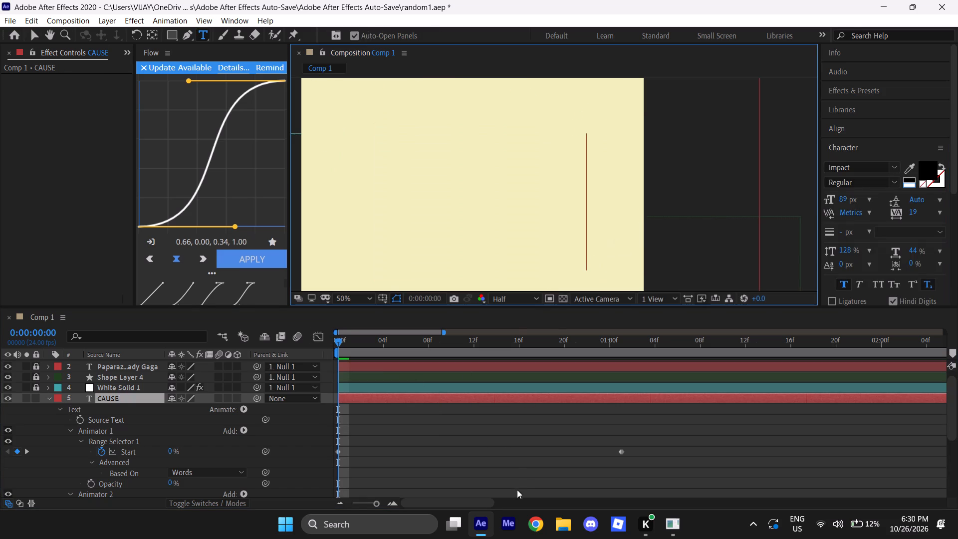
pyautogui.click(520, 422)
# Centre the anchor point on the CAUSE text at 0:00:01:07, and preview the animation from the start.
pyautogui.moveTo(341, 340); pyautogui.dragTo(617, 356)
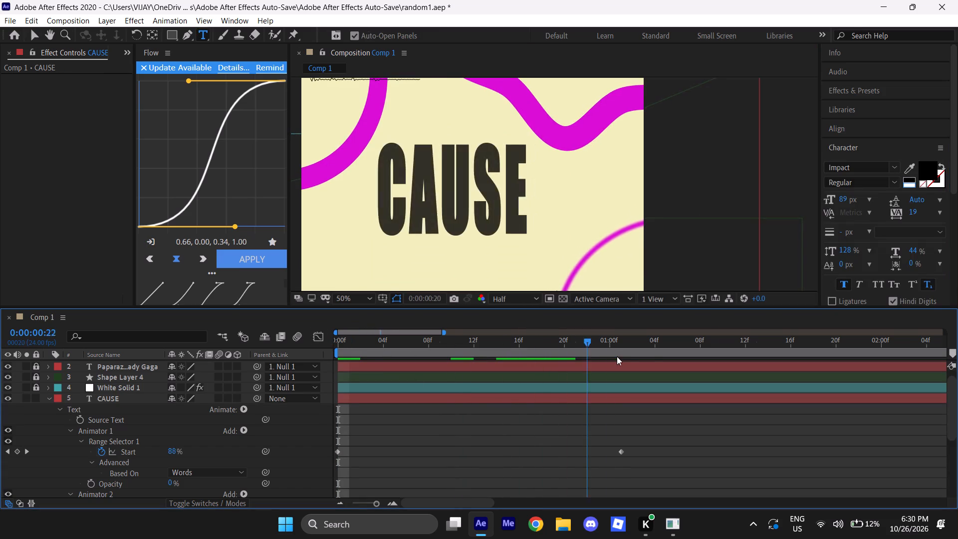
pyautogui.moveTo(617, 356); pyautogui.dragTo(686, 357)
pyautogui.click(653, 396)
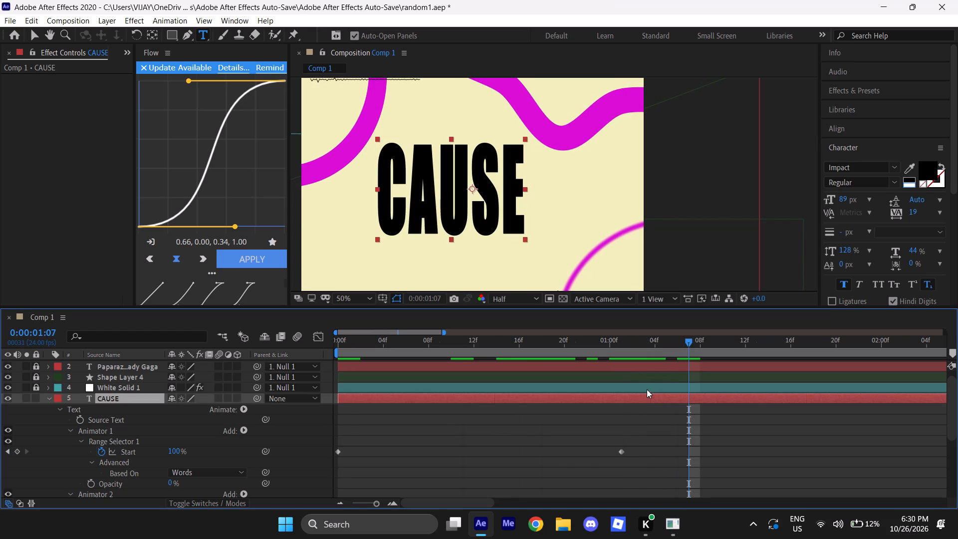
pyautogui.keyDown('ctrl'); pyautogui.doubleClick(153, 33); pyautogui.keyUp('ctrl')
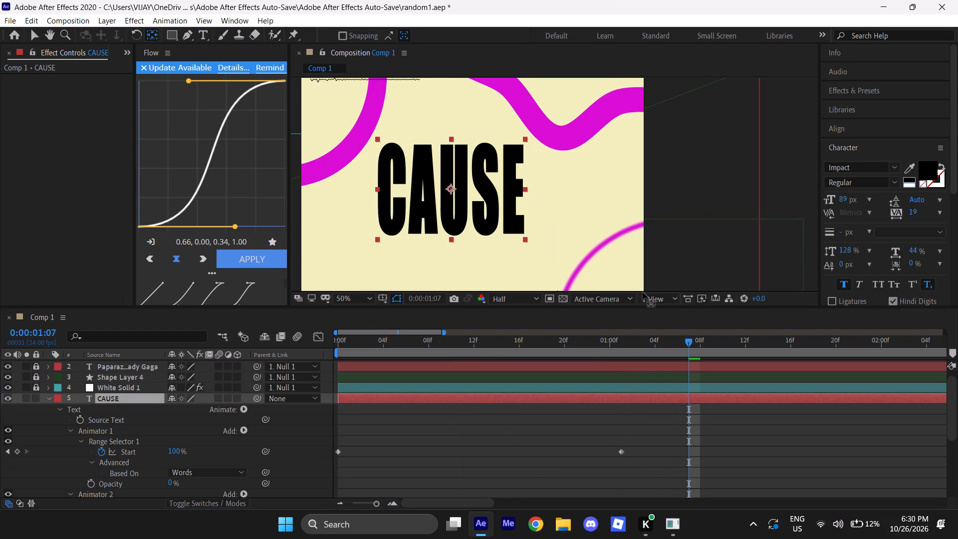
pyautogui.moveTo(689, 342); pyautogui.dragTo(268, 357)
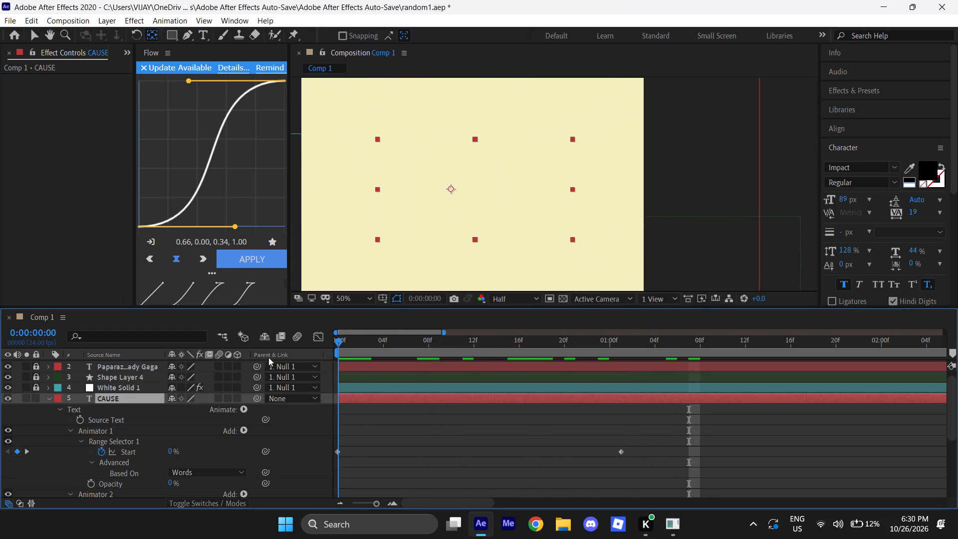
pyautogui.moveTo(268, 357); pyautogui.dragTo(263, 357)
pyautogui.press('space')
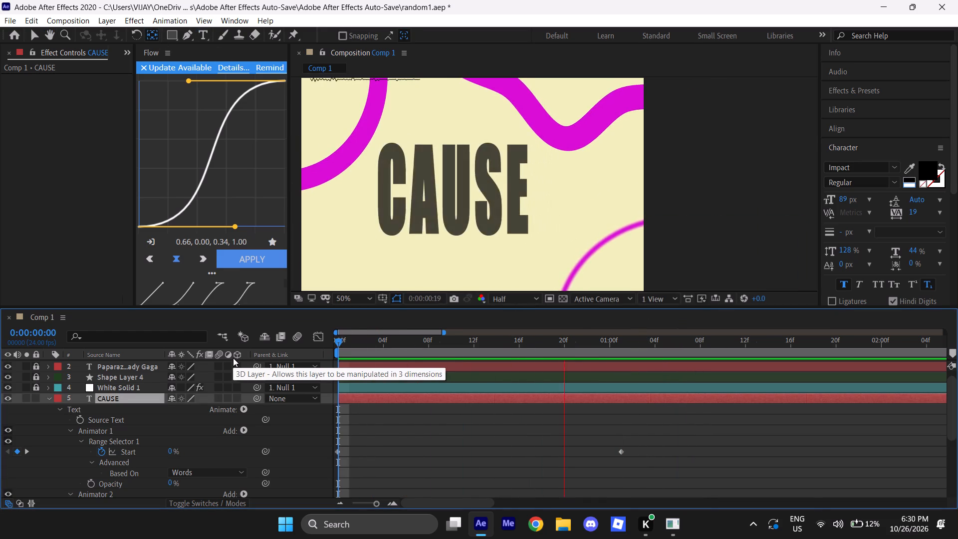
# At 0:00:00:23, extend the CAUSE lyric text to read CAUSE YOU KNOW.
pyautogui.moveTo(337, 341); pyautogui.dragTo(387, 351)
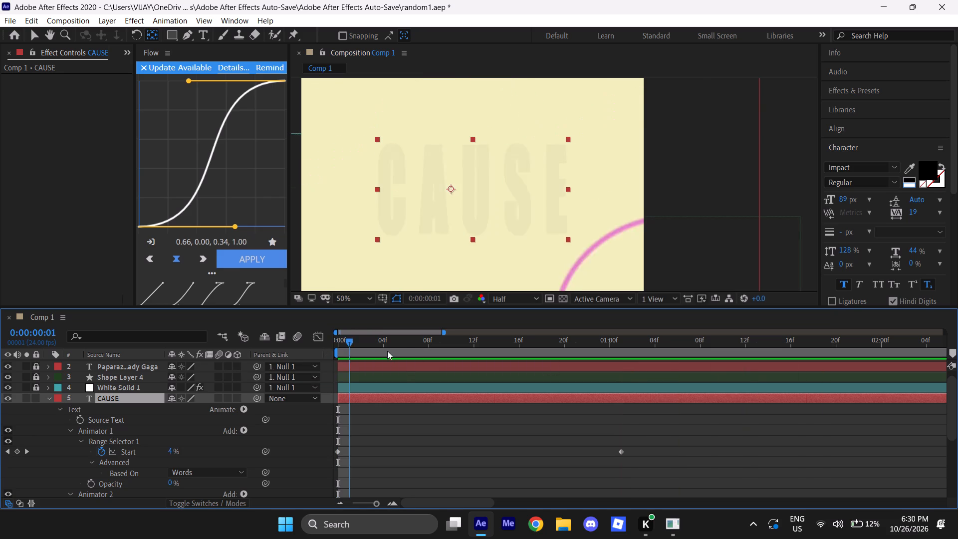
pyautogui.moveTo(387, 351); pyautogui.dragTo(598, 364)
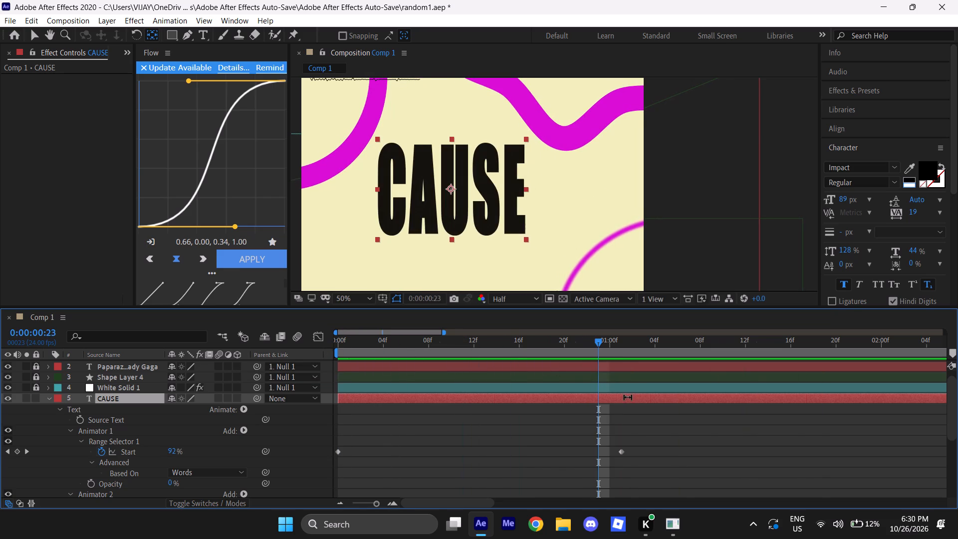
pyautogui.click(630, 404)
pyautogui.doubleClick(631, 401)
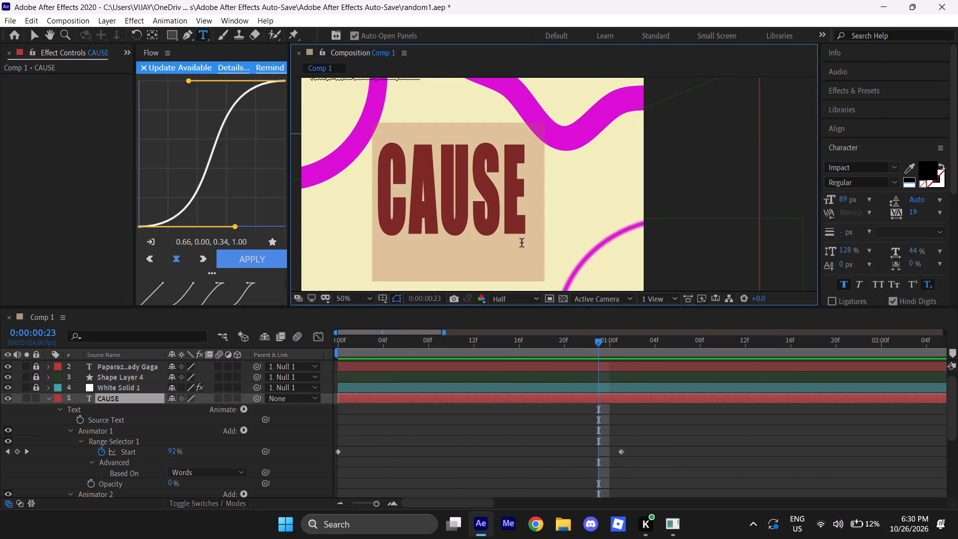
pyautogui.click(525, 216)
pyautogui.press('space')
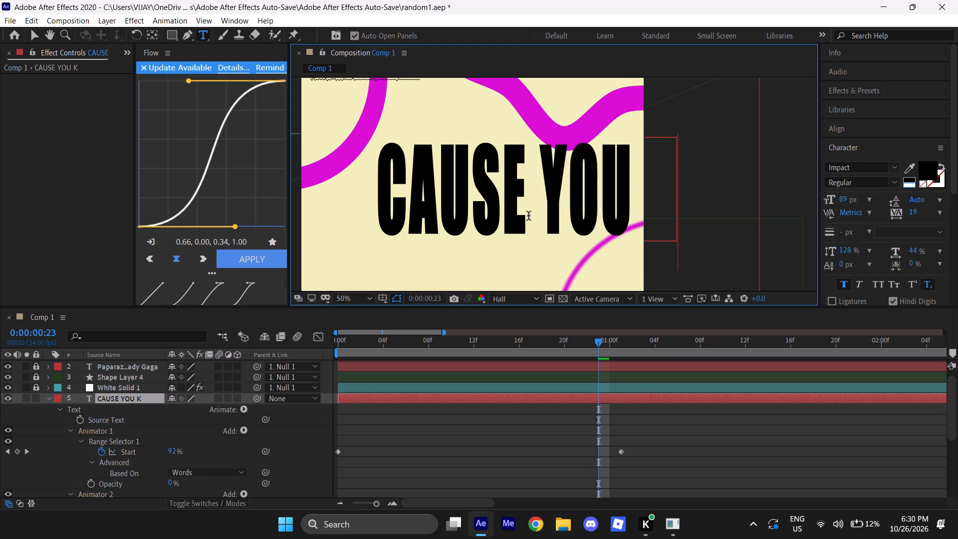
pyautogui.write('NOW')
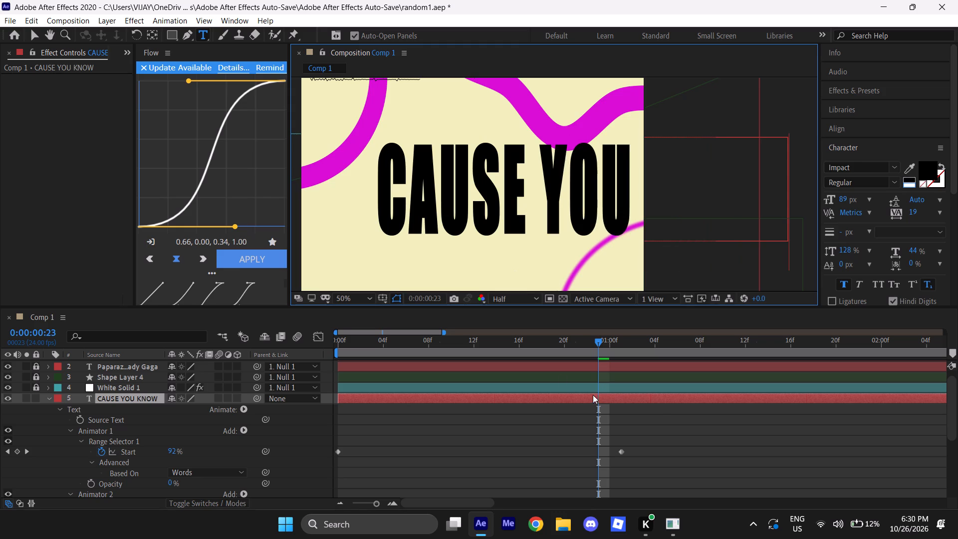
pyautogui.click(664, 414)
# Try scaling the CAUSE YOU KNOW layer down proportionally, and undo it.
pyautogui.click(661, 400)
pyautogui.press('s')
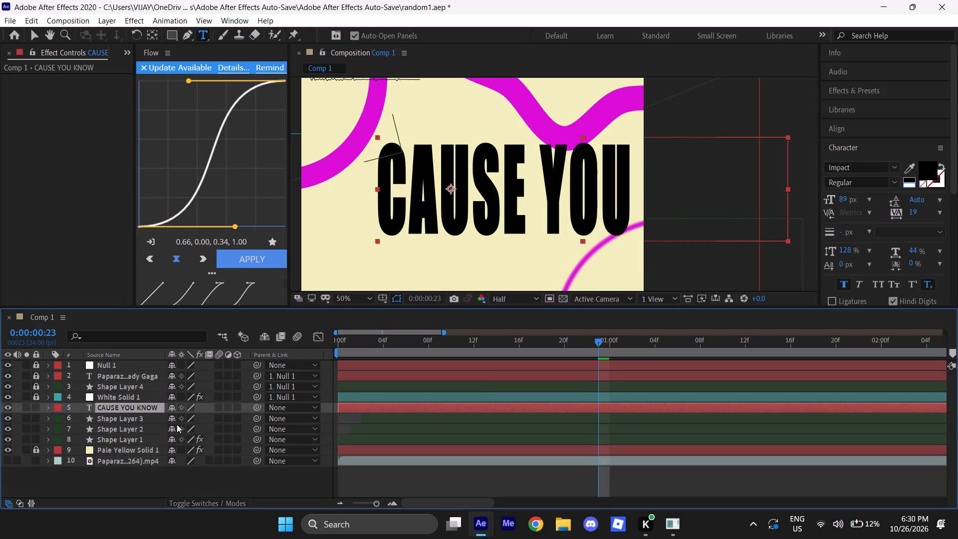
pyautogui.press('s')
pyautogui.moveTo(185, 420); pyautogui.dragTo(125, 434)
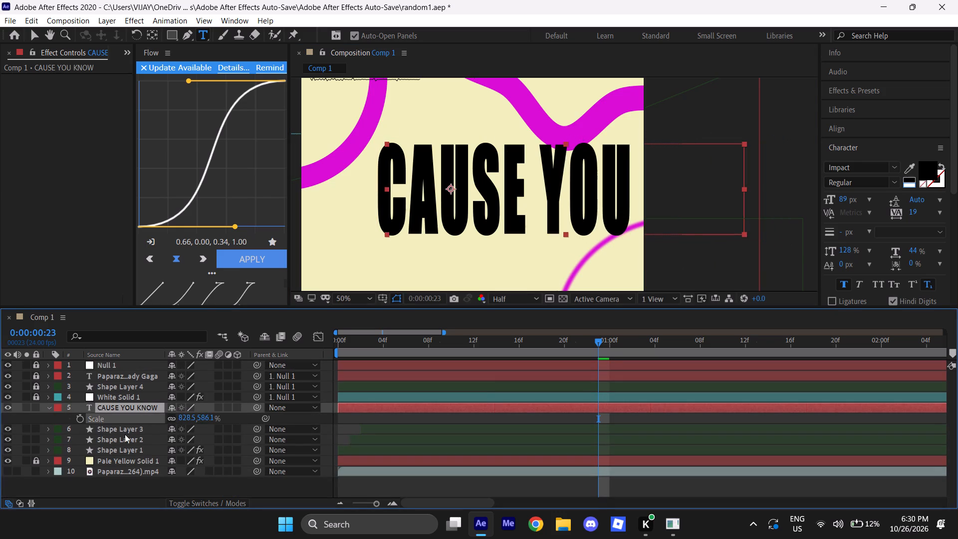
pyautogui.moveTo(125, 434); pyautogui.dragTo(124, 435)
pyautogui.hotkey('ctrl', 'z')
# Scale the CAUSE YOU KNOW layer down proportionally to about 522.5, 369.6% so all three words fit inside the frame.
pyautogui.press('s')
pyautogui.press('s')
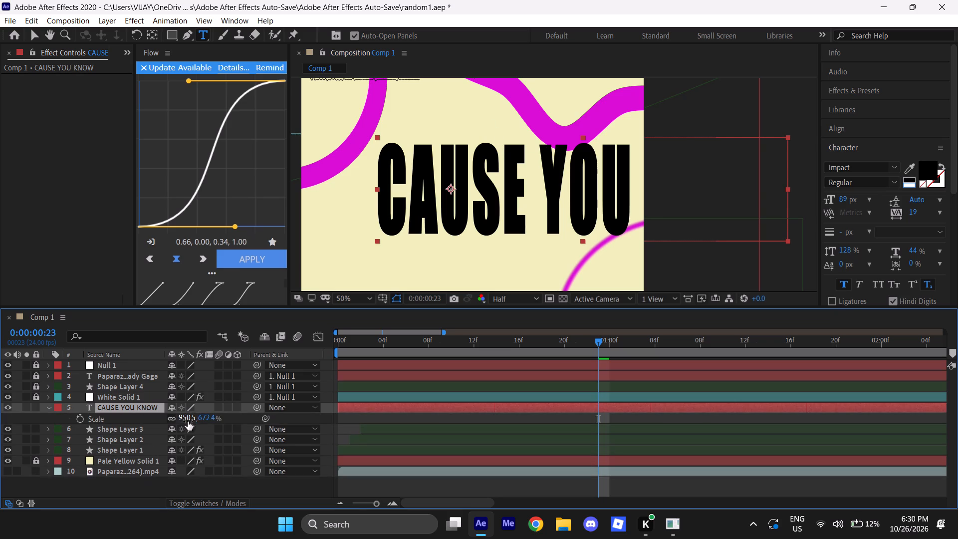
pyautogui.moveTo(188, 420); pyautogui.dragTo(89, 447)
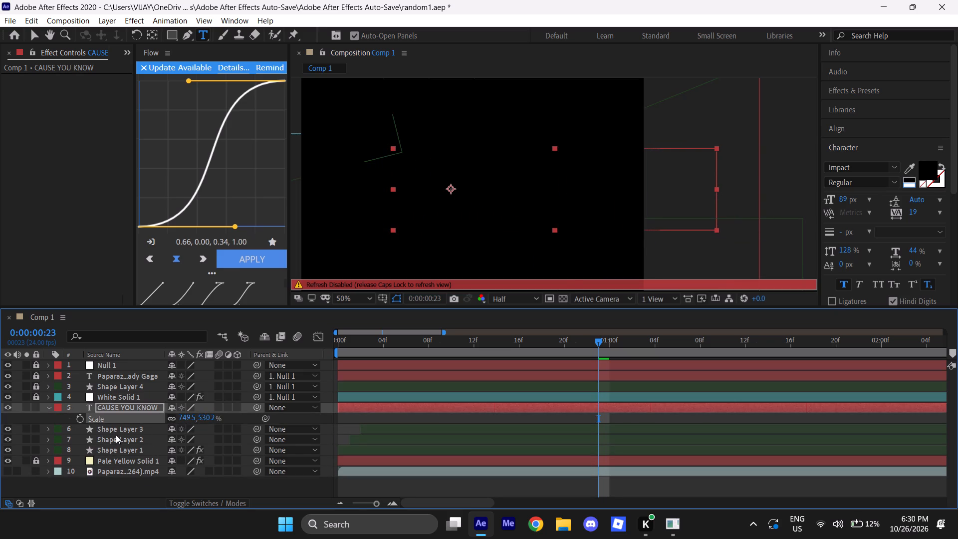
pyautogui.moveTo(187, 421); pyautogui.dragTo(128, 442)
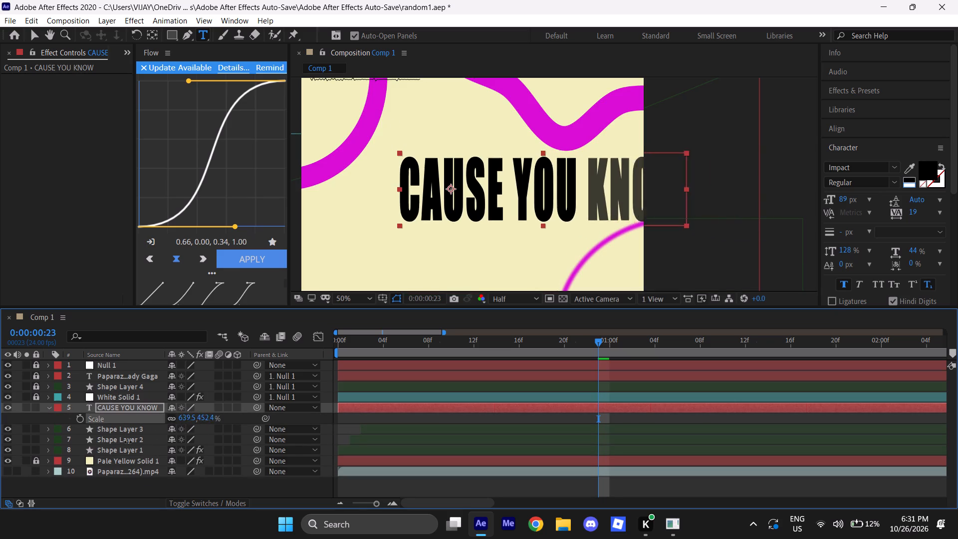
pyautogui.moveTo(128, 442); pyautogui.dragTo(77, 454)
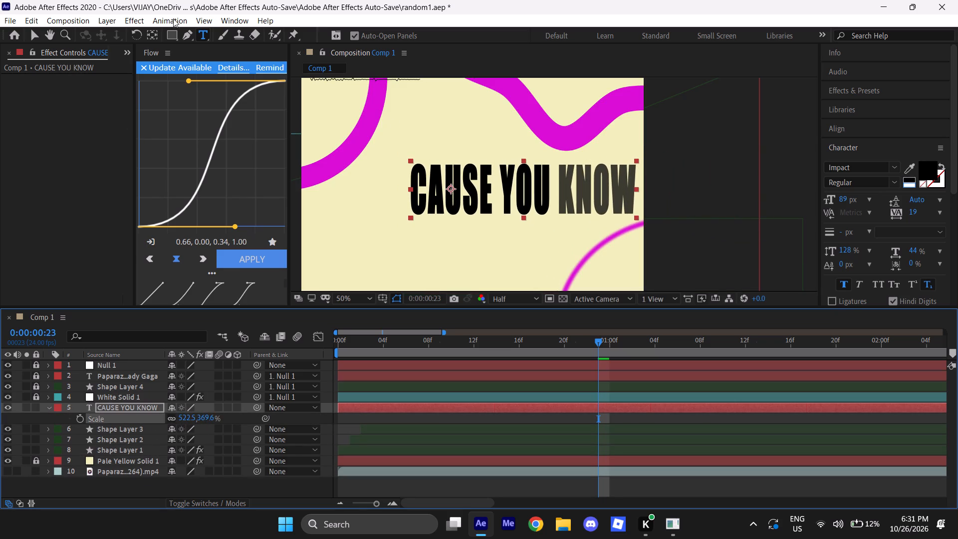
# Centre the anchor point on the resized CAUSE YOU KNOW text.
pyautogui.keyDown('ctrl'); pyautogui.doubleClick(152, 33); pyautogui.keyUp('ctrl')
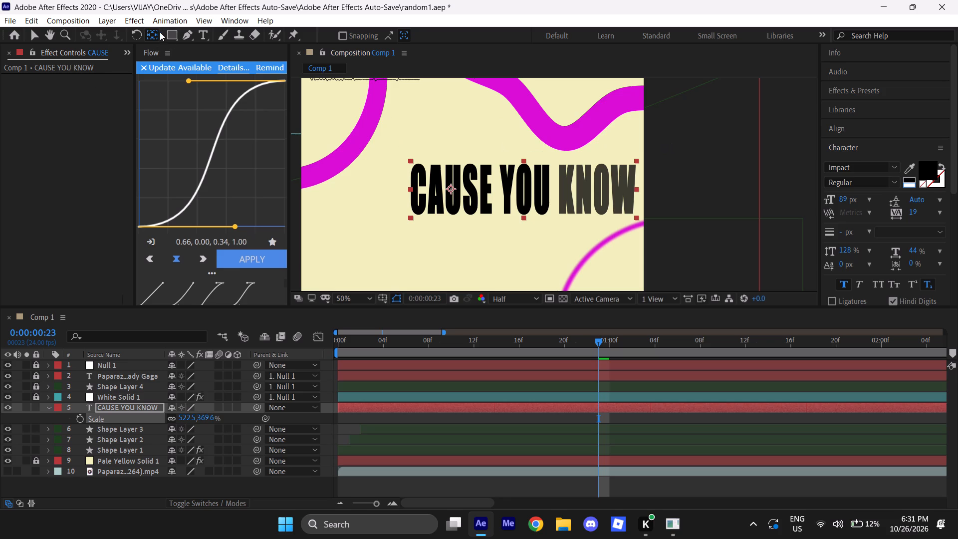
pyautogui.keyDown('ctrl'); pyautogui.doubleClick(152, 32); pyautogui.keyUp('ctrl')
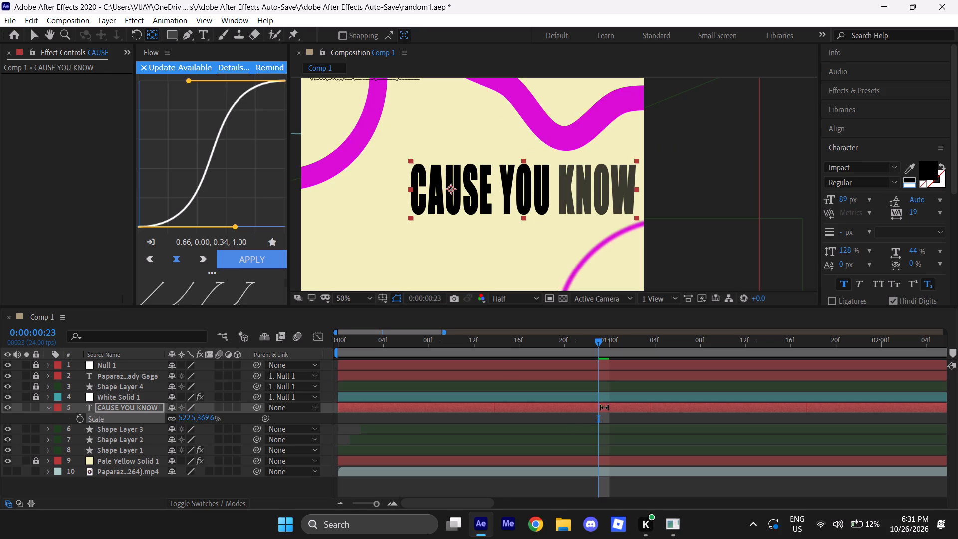
pyautogui.click(603, 408)
pyautogui.click(603, 407)
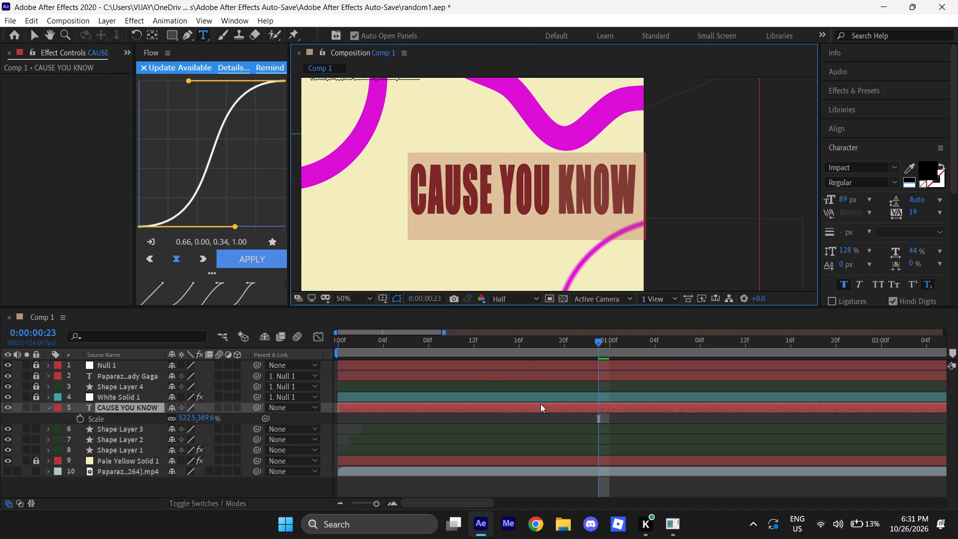
pyautogui.click(539, 407)
pyautogui.keyDown('ctrl'); pyautogui.doubleClick(155, 33); pyautogui.keyUp('ctrl')
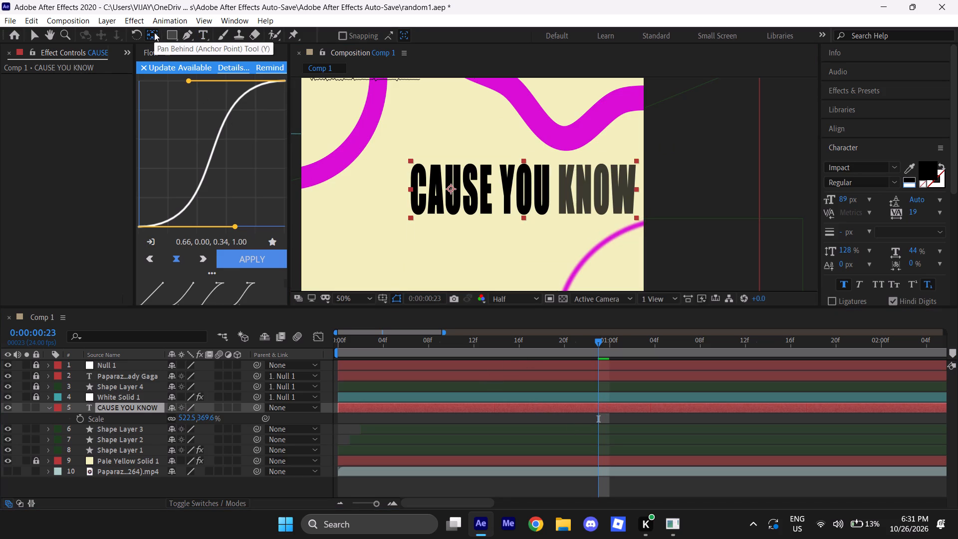
pyautogui.keyDown('ctrl'); pyautogui.doubleClick(154, 32); pyautogui.keyUp('ctrl')
# Centre the CAUSE YOU KNOW layer horizontally in the composition.
pyautogui.click(853, 130)
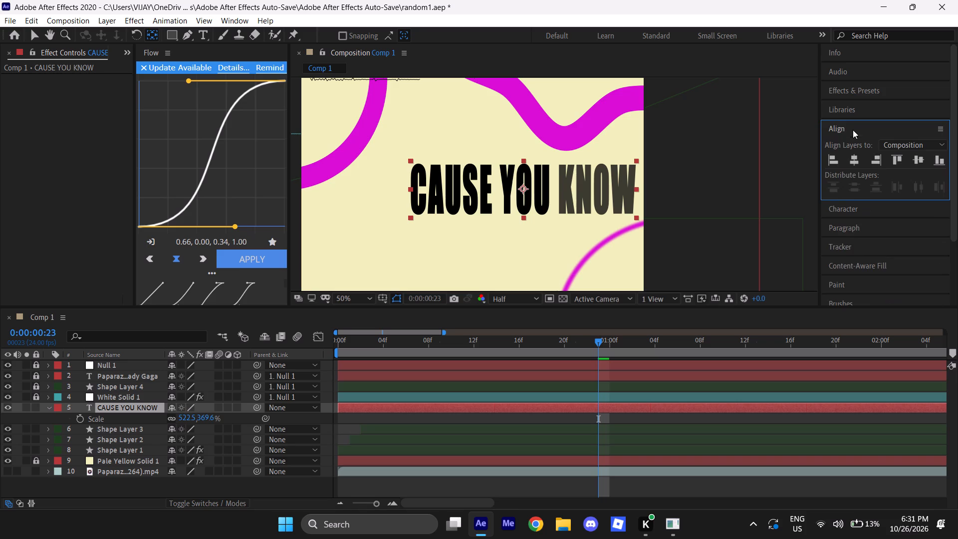
pyautogui.click(856, 161)
# Play the composition from the start to check the placement and timing of the CAUSE YOU KNOW lyric.
pyautogui.moveTo(600, 339); pyautogui.dragTo(269, 343)
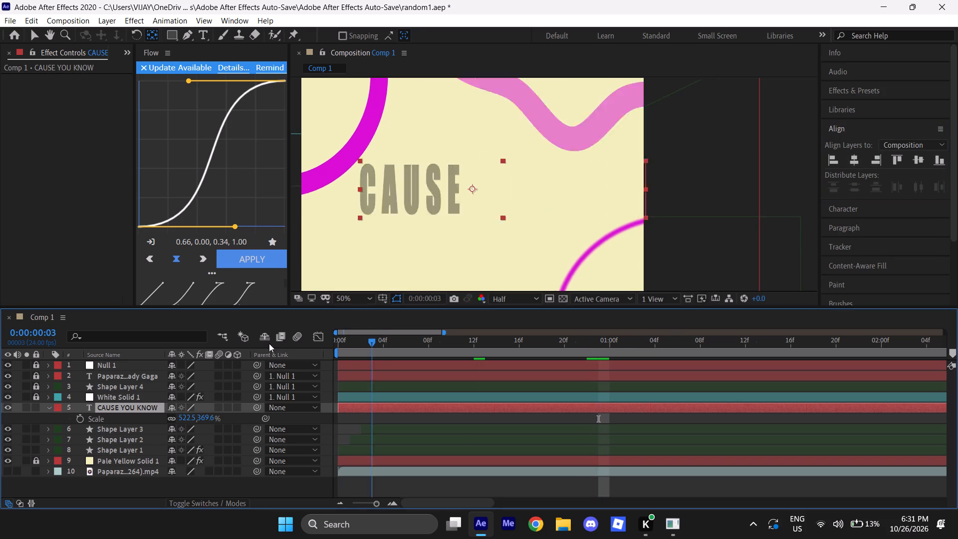
pyautogui.moveTo(269, 343); pyautogui.dragTo(224, 342)
pyautogui.press('space')
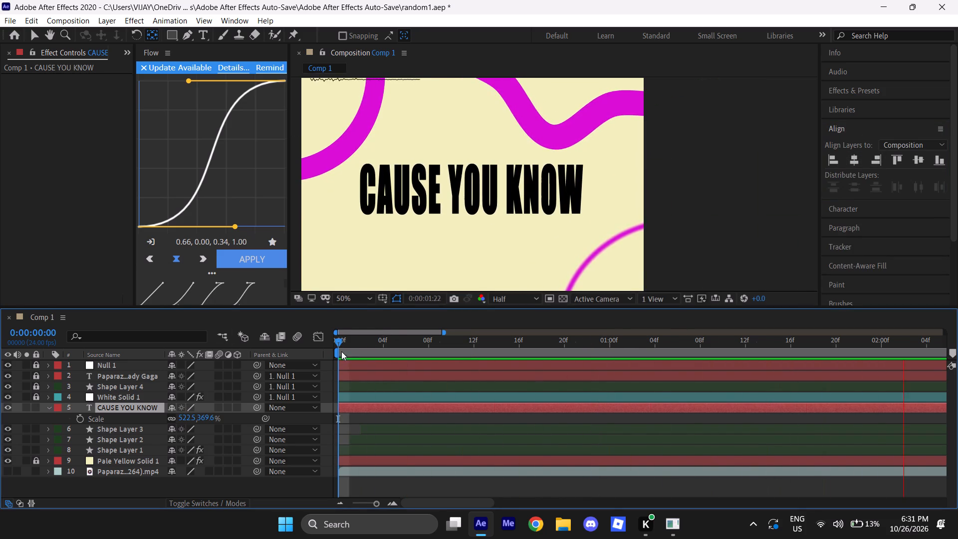
pyautogui.moveTo(335, 338); pyautogui.dragTo(308, 341)
pyautogui.scroll(-2, 549, 140)
pyautogui.press('space')
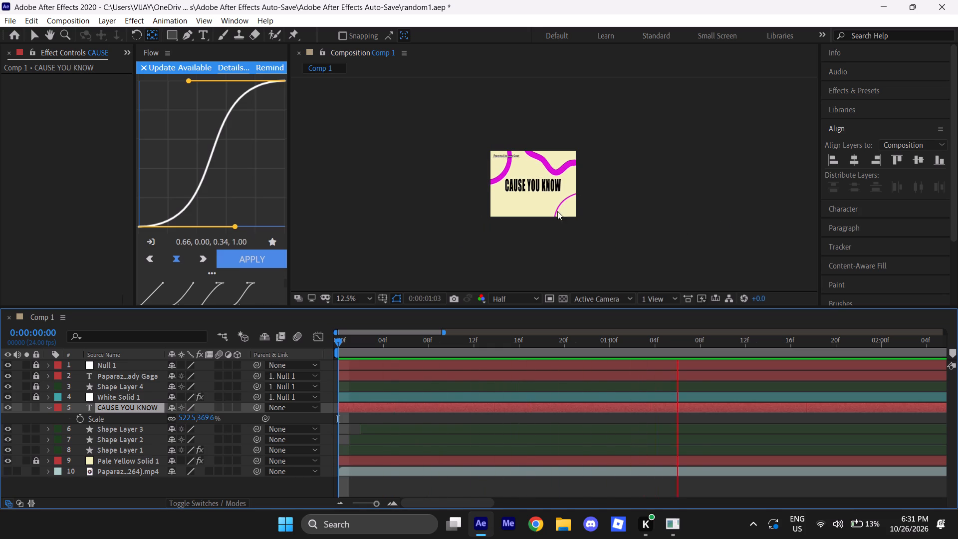
pyautogui.keyDown('alt'); pyautogui.scroll(2, 520, 158); pyautogui.keyUp('alt')
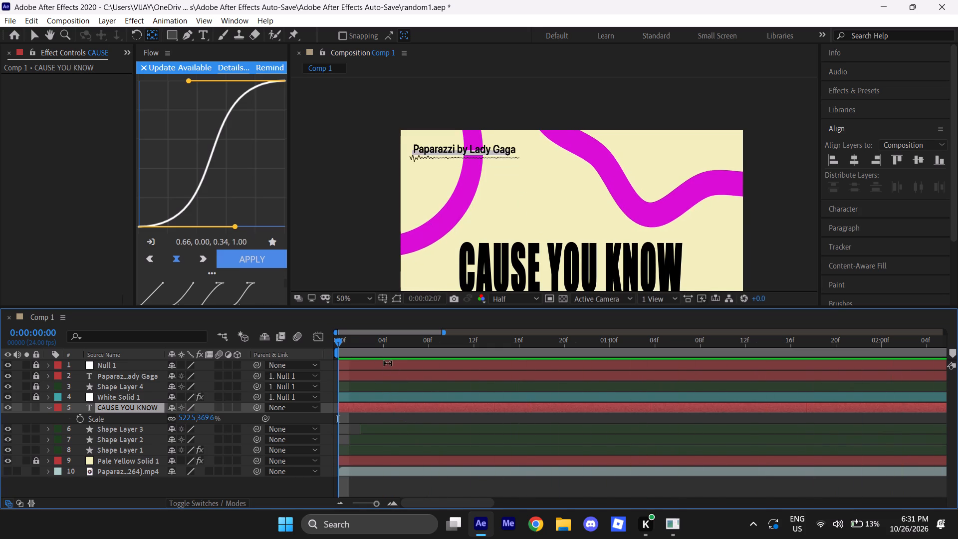
# Move the CAUSE YOU KNOW end keyframes earlier, with range selector Start at 0:00:00:07 and Tracking Amount at 0:00:00:09.
pyautogui.press('u')
pyautogui.moveTo(668, 422); pyautogui.dragTo(580, 460)
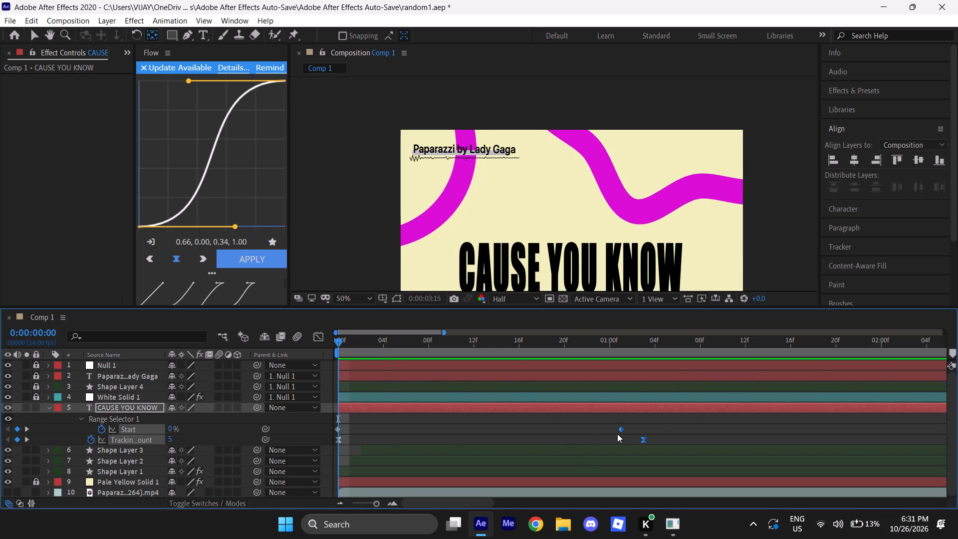
pyautogui.moveTo(619, 427); pyautogui.dragTo(414, 416)
# Play and scrub the opening frames to review the faster CAUSE YOU KNOW text reveal.
pyautogui.press('space')
pyautogui.scroll(-2, 484, 234)
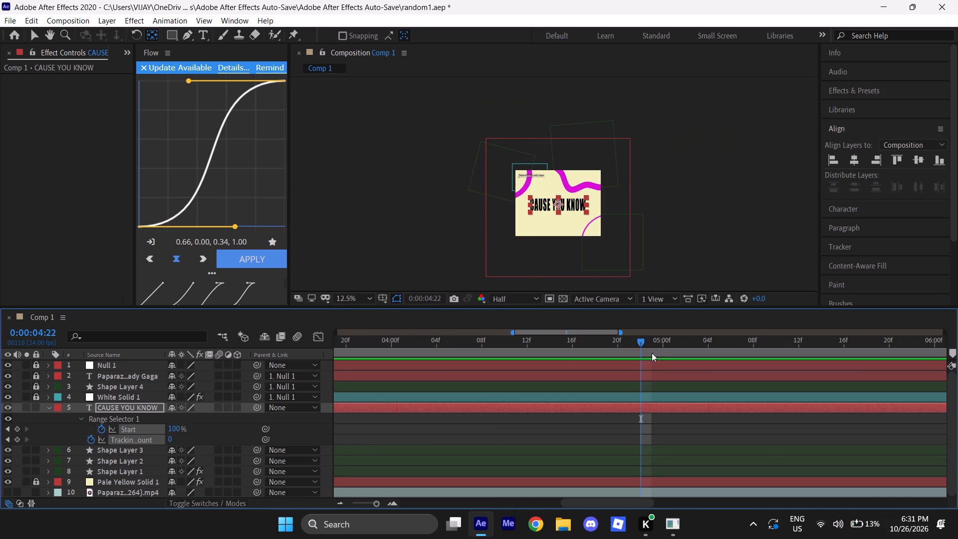
pyautogui.moveTo(637, 343); pyautogui.dragTo(143, 299)
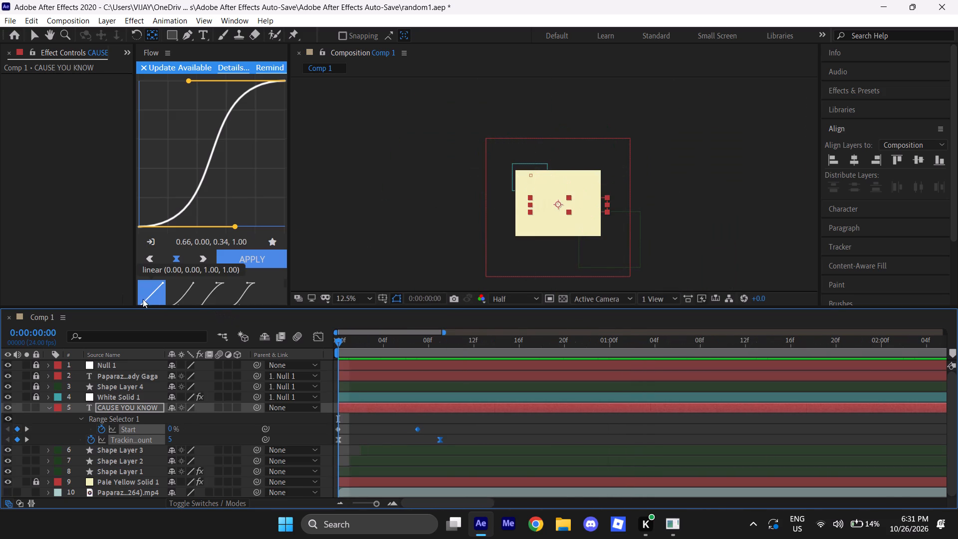
pyautogui.moveTo(143, 299); pyautogui.dragTo(143, 298)
pyautogui.keyDown('alt'); pyautogui.scroll(1, 503, 218); pyautogui.keyUp('alt')
pyautogui.press('space')
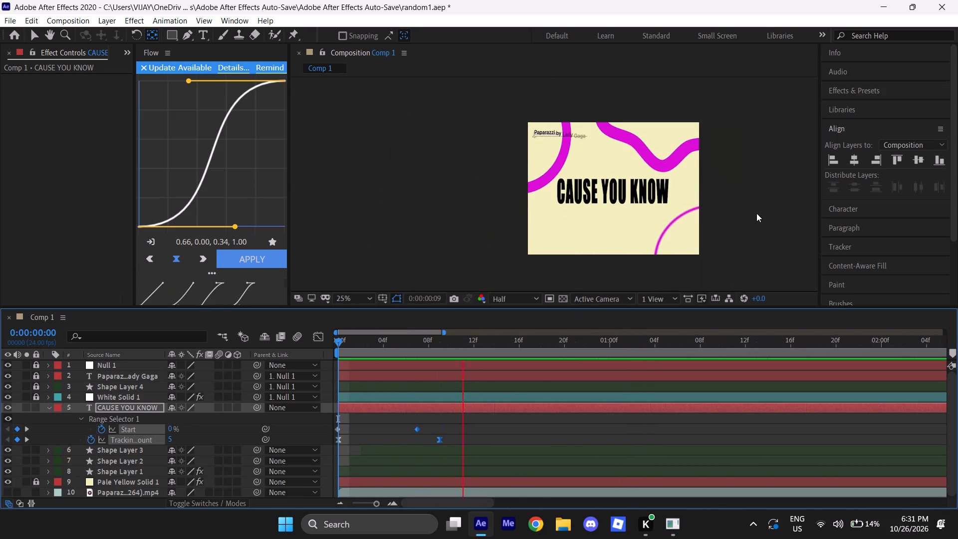
pyautogui.moveTo(337, 338); pyautogui.dragTo(322, 346)
pyautogui.press('space')
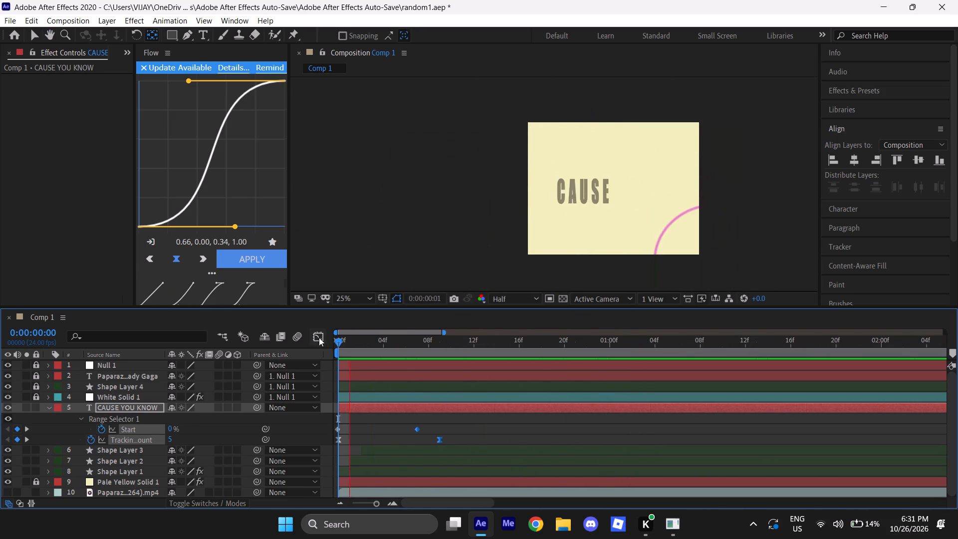
pyautogui.moveTo(336, 341); pyautogui.dragTo(366, 345)
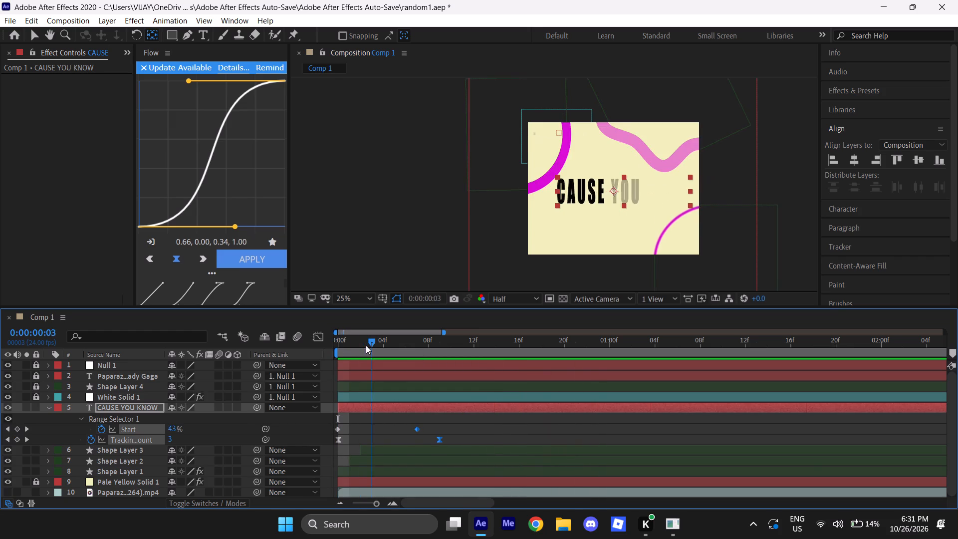
pyautogui.moveTo(366, 345); pyautogui.dragTo(391, 344)
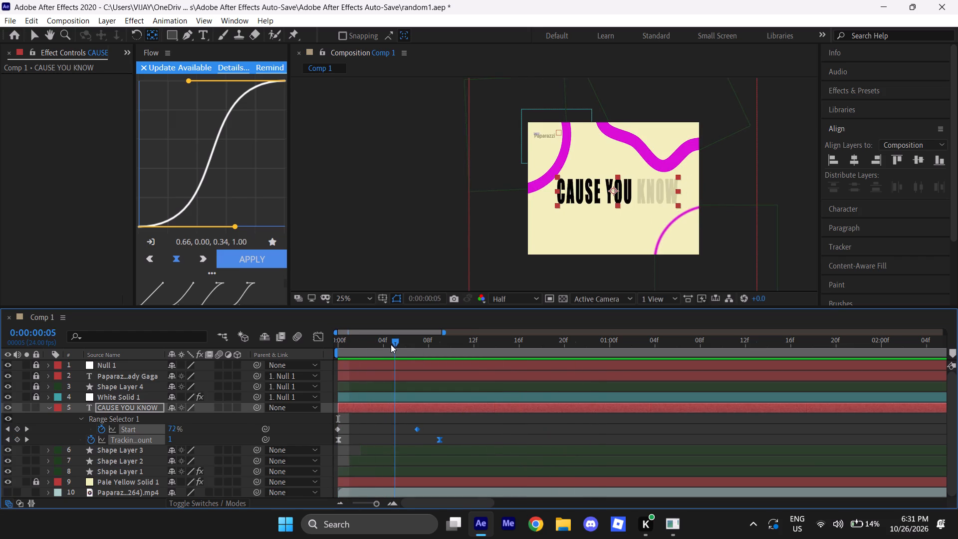
pyautogui.moveTo(391, 344); pyautogui.dragTo(250, 361)
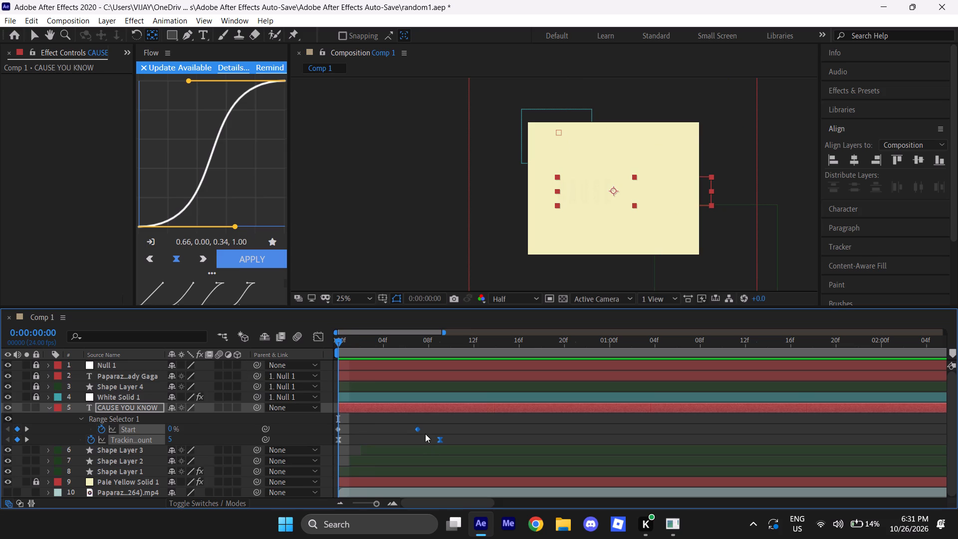
# Add a Position keyframe to the CAUSE YOU KNOW layer at 0:00:00:09, in line with the final tracking keyframe.
pyautogui.press('p')
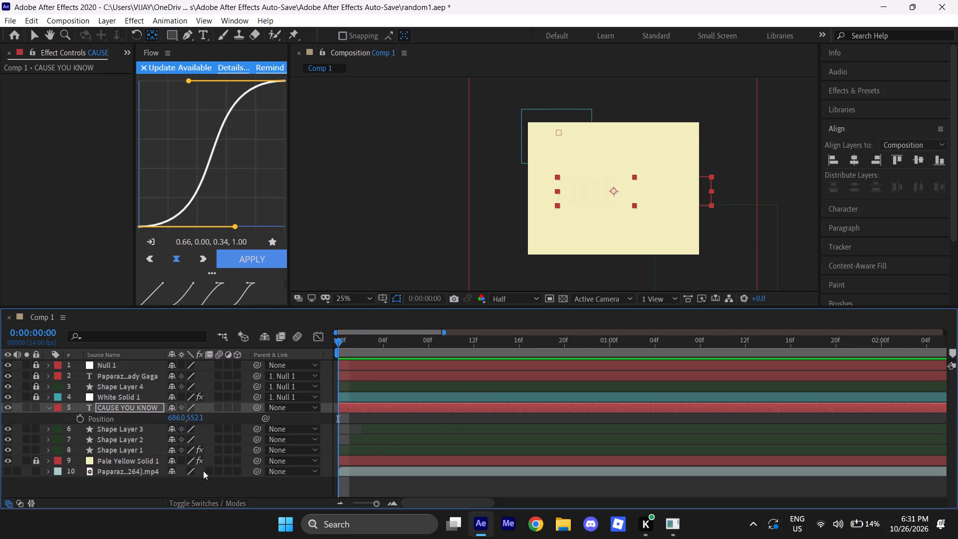
pyautogui.click(76, 420)
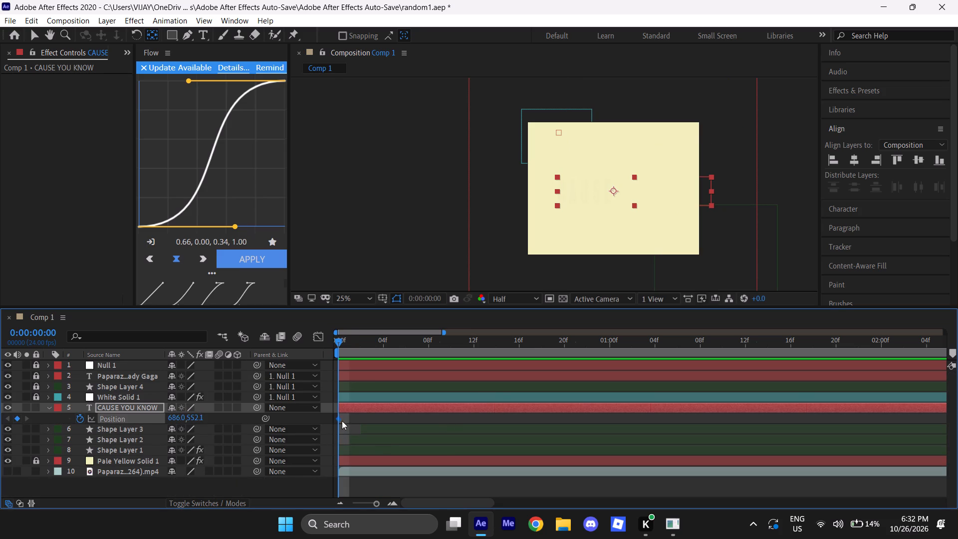
pyautogui.moveTo(340, 419); pyautogui.dragTo(443, 421)
pyautogui.press('u')
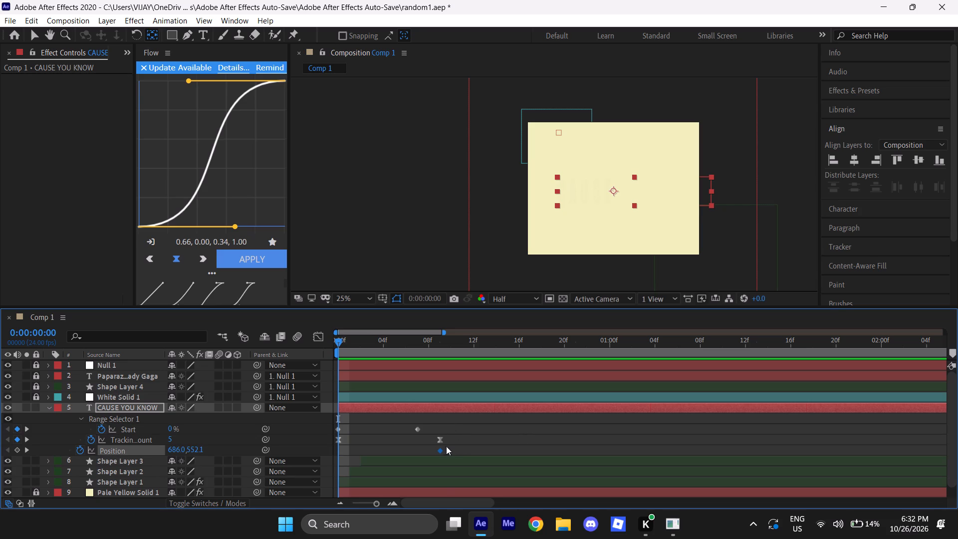
pyautogui.press('u')
pyautogui.press('u')
# At 0:00:00:00, keyframe the CAUSE YOU KNOW layer's Position at 647.0, 439.1.
pyautogui.moveTo(192, 451); pyautogui.dragTo(200, 374)
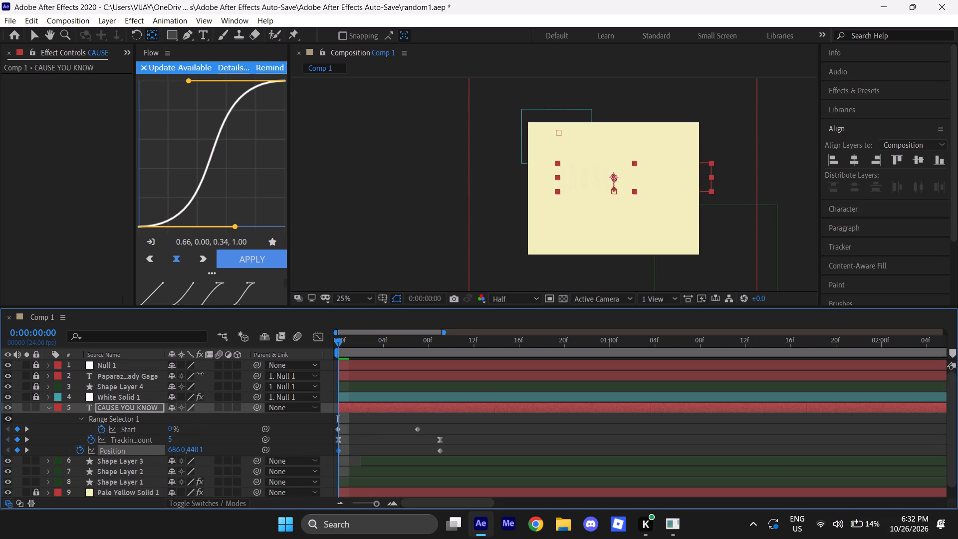
pyautogui.moveTo(200, 374); pyautogui.dragTo(201, 372)
pyautogui.moveTo(178, 451); pyautogui.dragTo(159, 449)
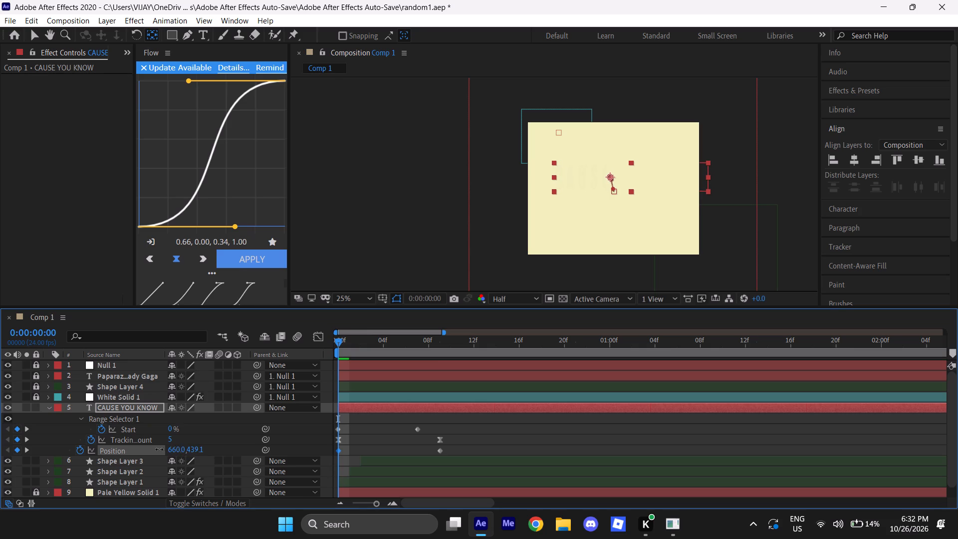
pyautogui.moveTo(159, 449); pyautogui.dragTo(149, 446)
# Apply a 0.10, 0.58, 0.34, 1.00 easing curve to both Position keyframes of the CAUSE YOU KNOW layer.
pyautogui.moveTo(455, 446); pyautogui.dragTo(364, 449)
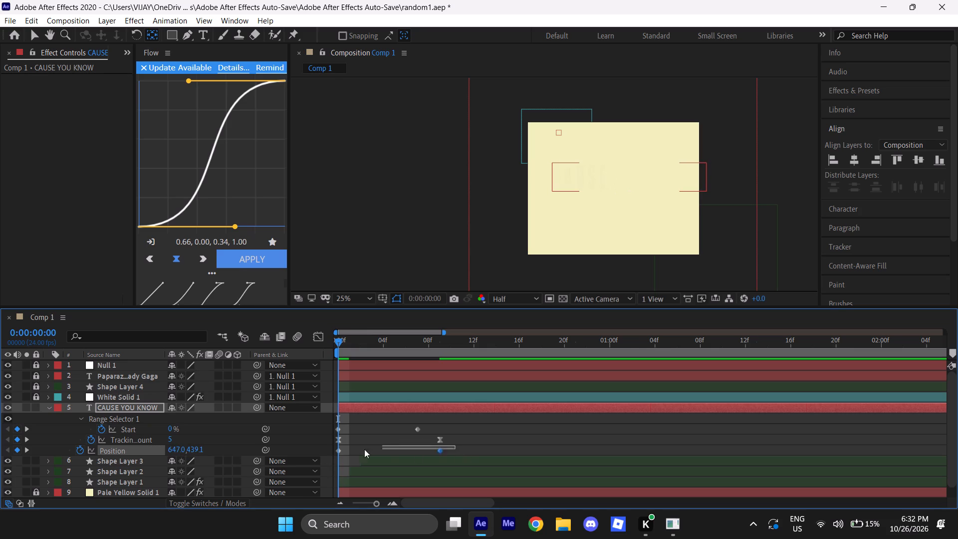
pyautogui.moveTo(364, 449); pyautogui.dragTo(331, 456)
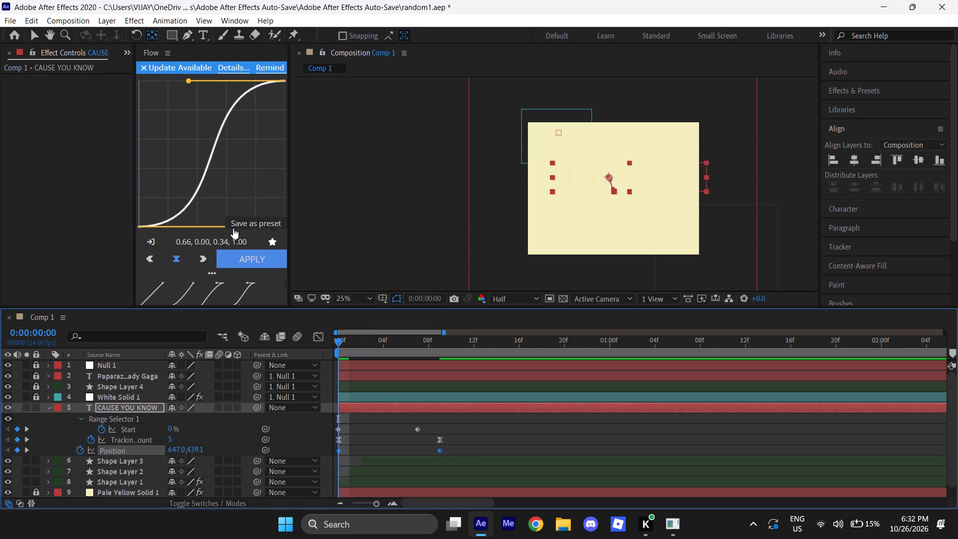
pyautogui.moveTo(233, 228); pyautogui.dragTo(147, 133)
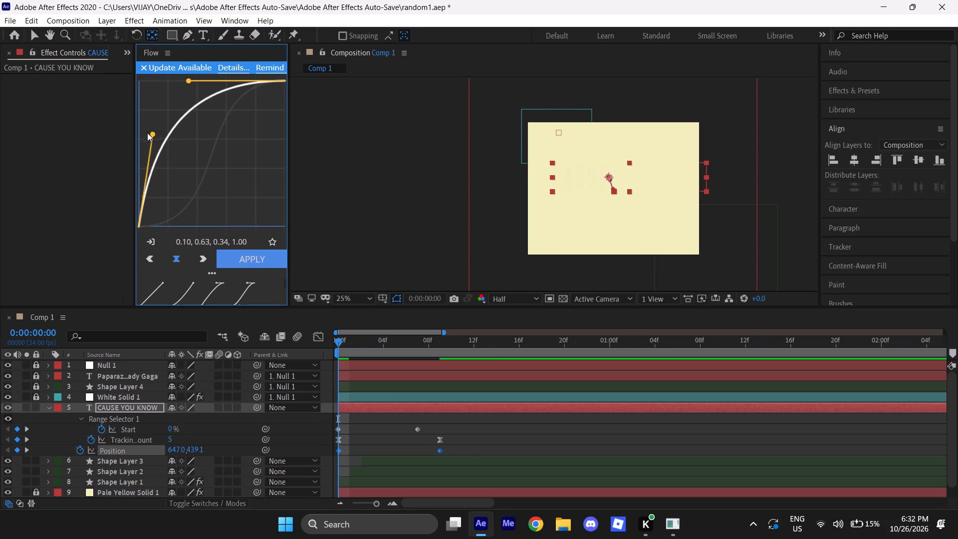
pyautogui.moveTo(147, 133); pyautogui.dragTo(152, 144)
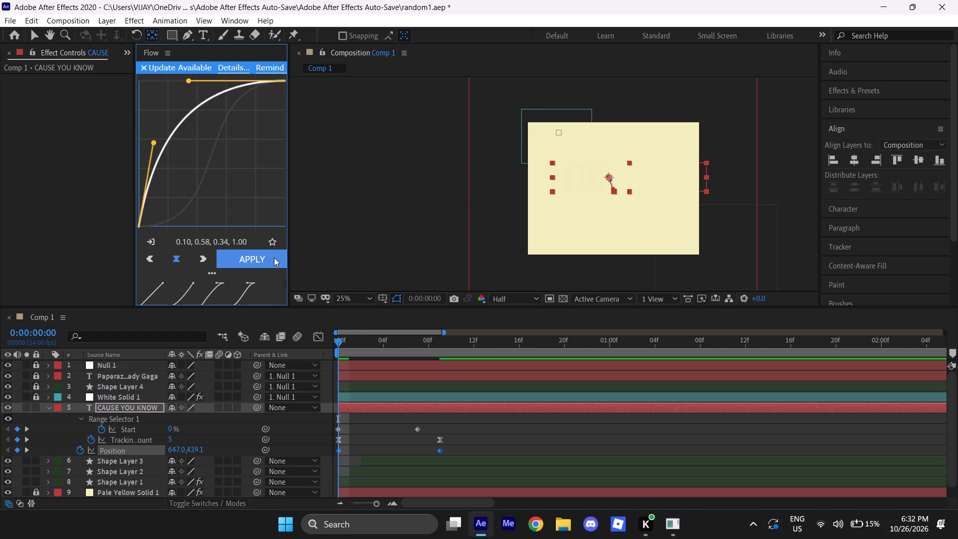
pyautogui.click(261, 258)
# Play and scrub the composition from the start to review the eased position movement of the lyric.
pyautogui.press('space')
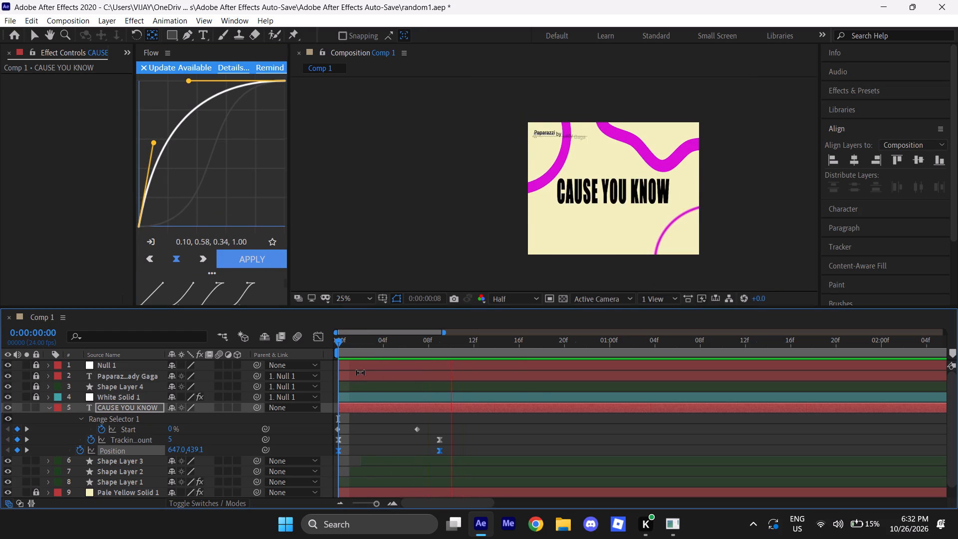
pyautogui.moveTo(336, 339); pyautogui.dragTo(321, 342)
pyautogui.press('space')
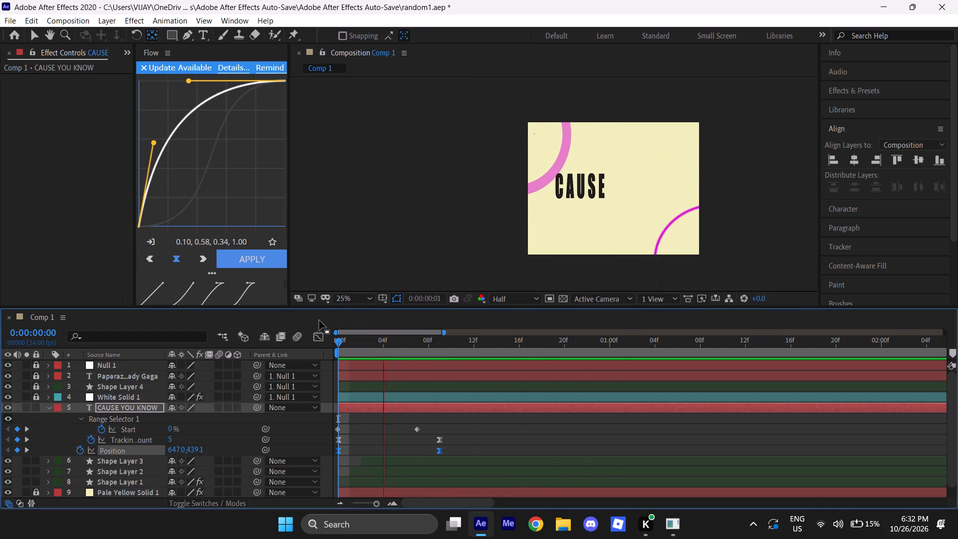
pyautogui.moveTo(337, 341); pyautogui.dragTo(390, 351)
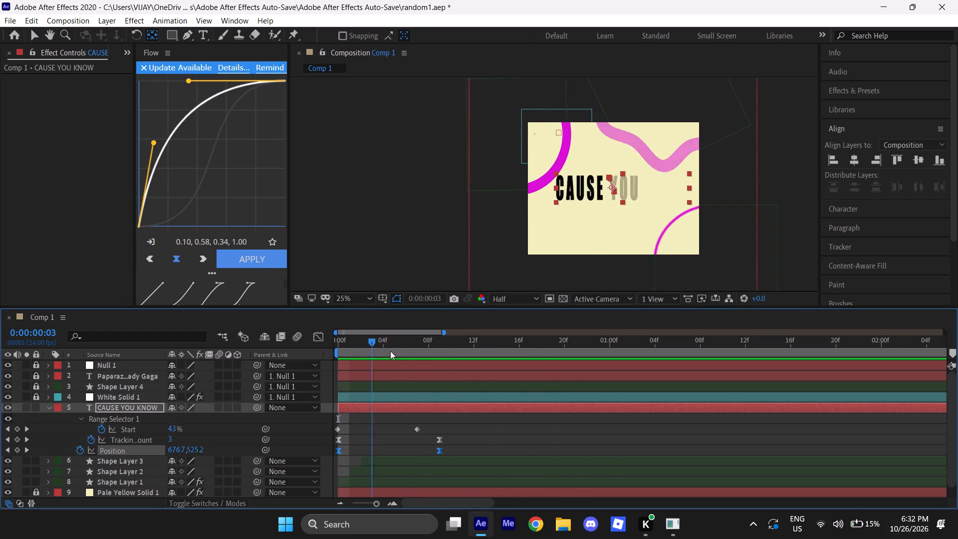
pyautogui.moveTo(390, 351); pyautogui.dragTo(302, 352)
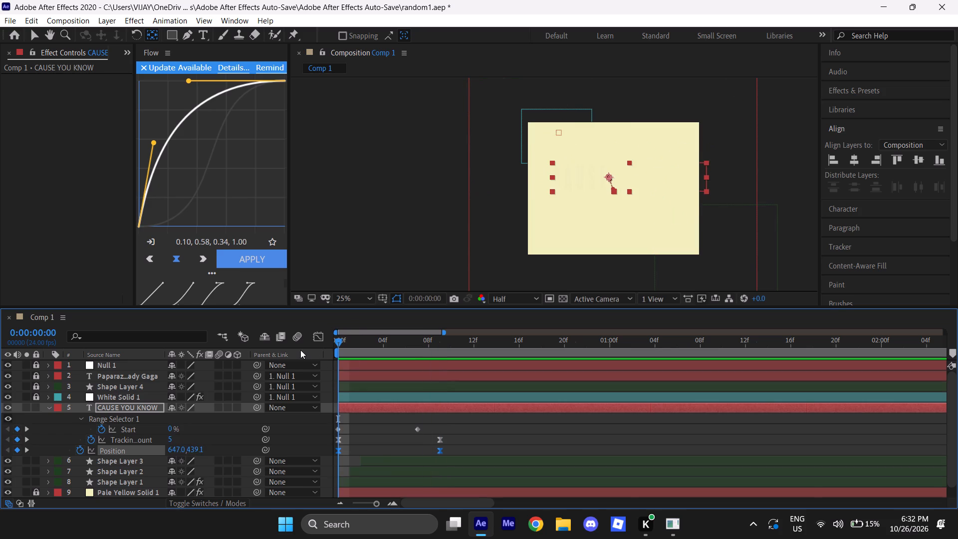
pyautogui.press('space')
pyautogui.press('space')
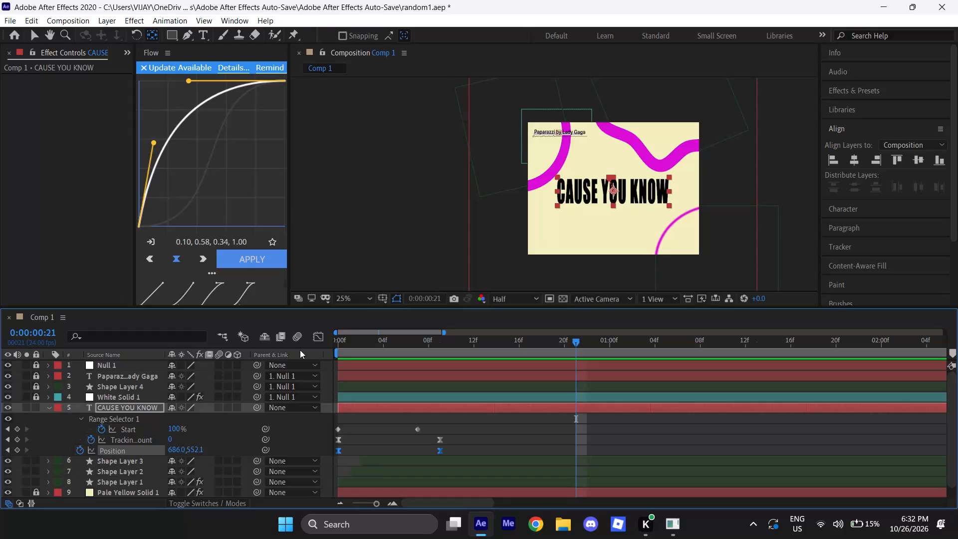
# Duplicate the CAUSE YOU KNOW text layer.
pyautogui.click(518, 426)
pyautogui.click(522, 407)
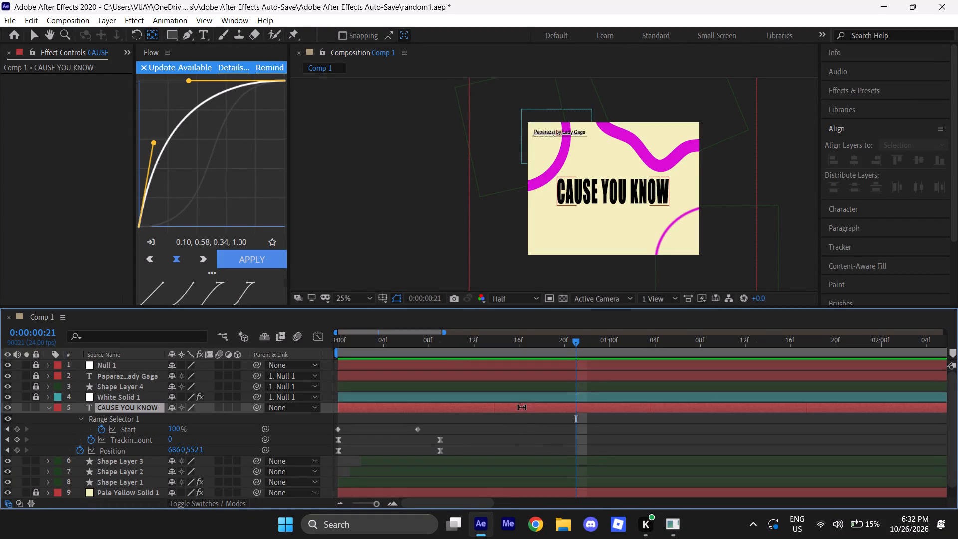
pyautogui.hotkey('ctrl', 'd')
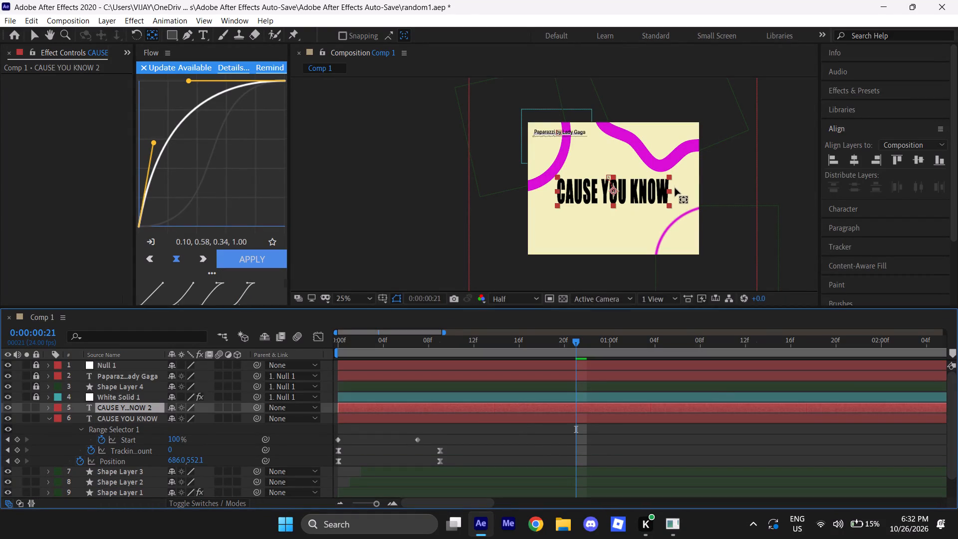
# Swap fill and stroke on the duplicate CAUSE YOU KNOW text, giving it no fill and a 1 px black outline.
pyautogui.keyDown('alt'); pyautogui.scroll(2, 675, 186); pyautogui.keyUp('alt')
pyautogui.keyDown('alt'); pyautogui.scroll(-2, 675, 185); pyautogui.keyUp('alt')
pyautogui.keyDown('alt'); pyautogui.scroll(1, 696, 191); pyautogui.keyUp('alt')
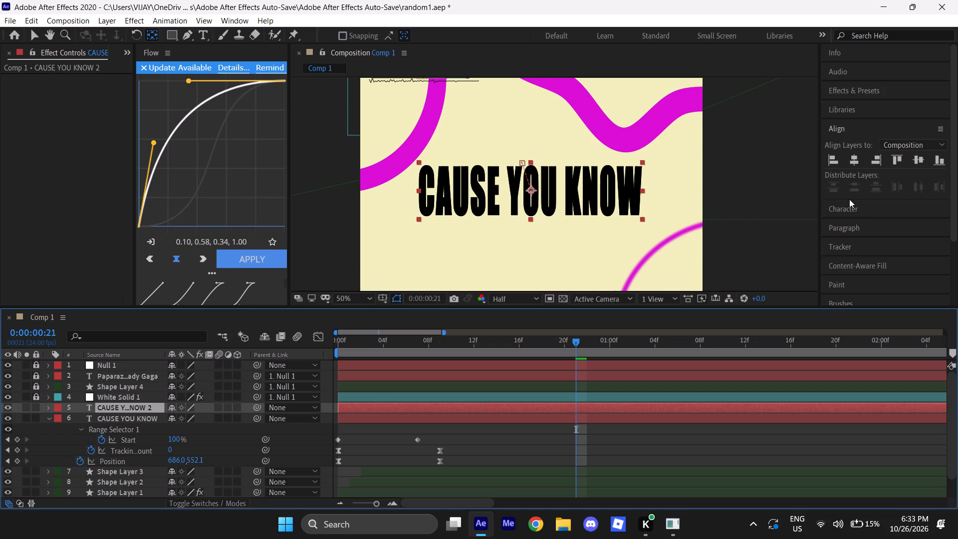
pyautogui.click(852, 207)
pyautogui.click(941, 167)
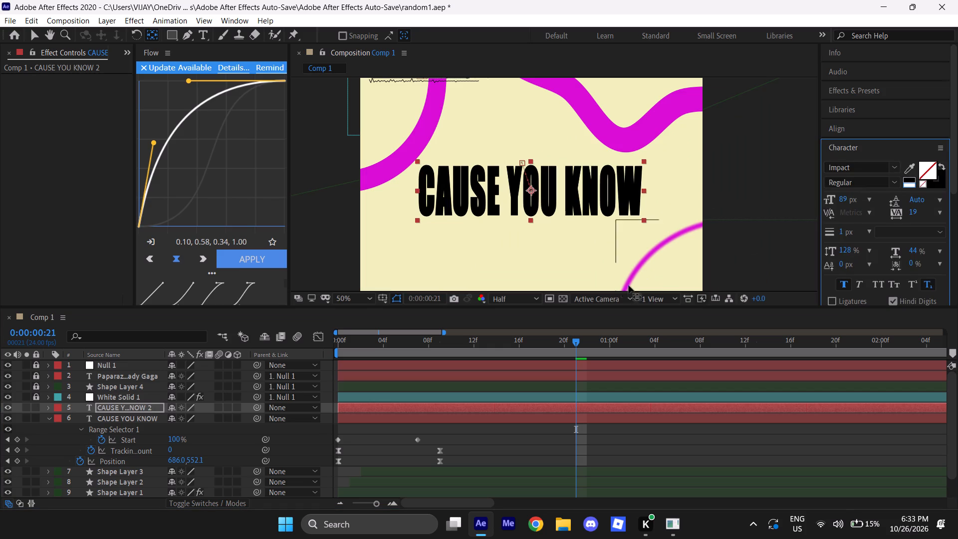
# Place the outlined duplicate layer directly below the original CAUSE YOU KNOW layer.
pyautogui.moveTo(120, 408); pyautogui.dragTo(116, 426)
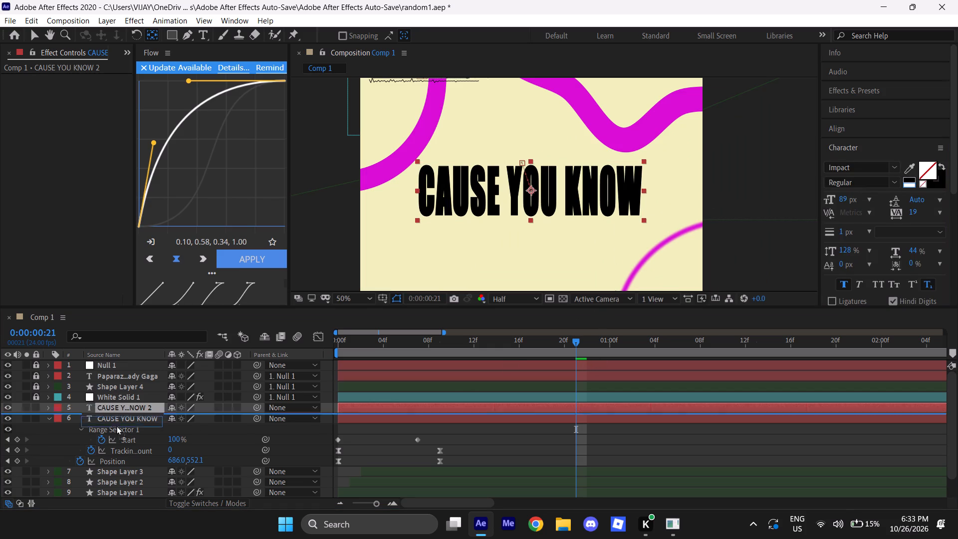
pyautogui.moveTo(116, 426); pyautogui.dragTo(116, 425)
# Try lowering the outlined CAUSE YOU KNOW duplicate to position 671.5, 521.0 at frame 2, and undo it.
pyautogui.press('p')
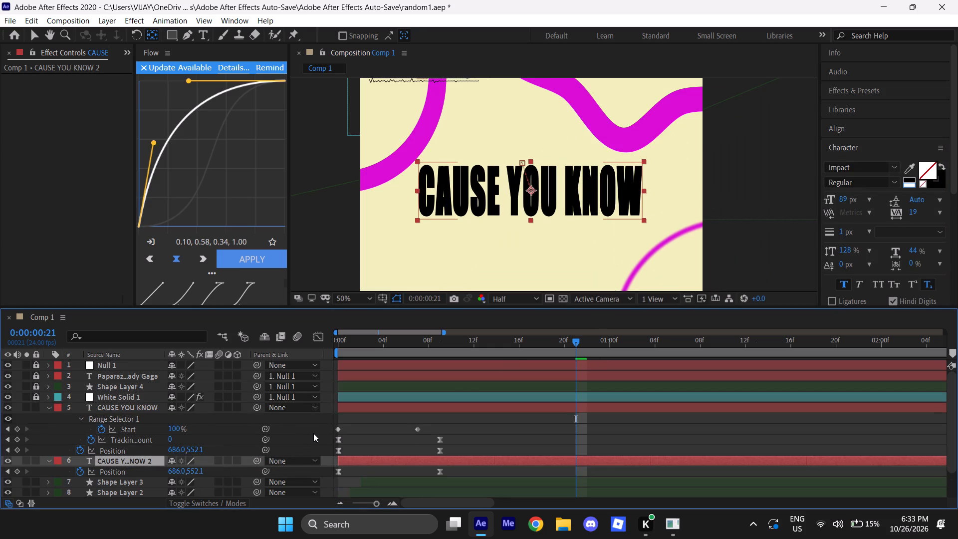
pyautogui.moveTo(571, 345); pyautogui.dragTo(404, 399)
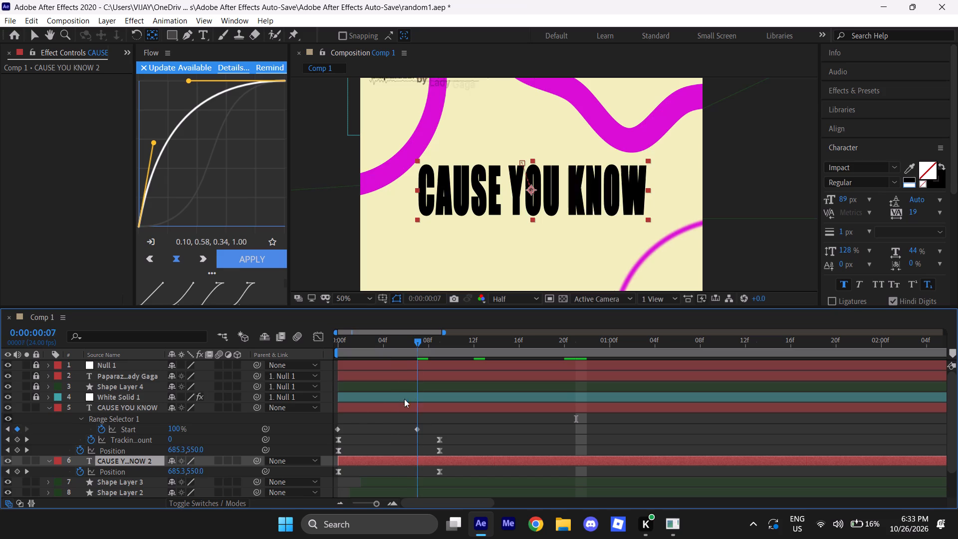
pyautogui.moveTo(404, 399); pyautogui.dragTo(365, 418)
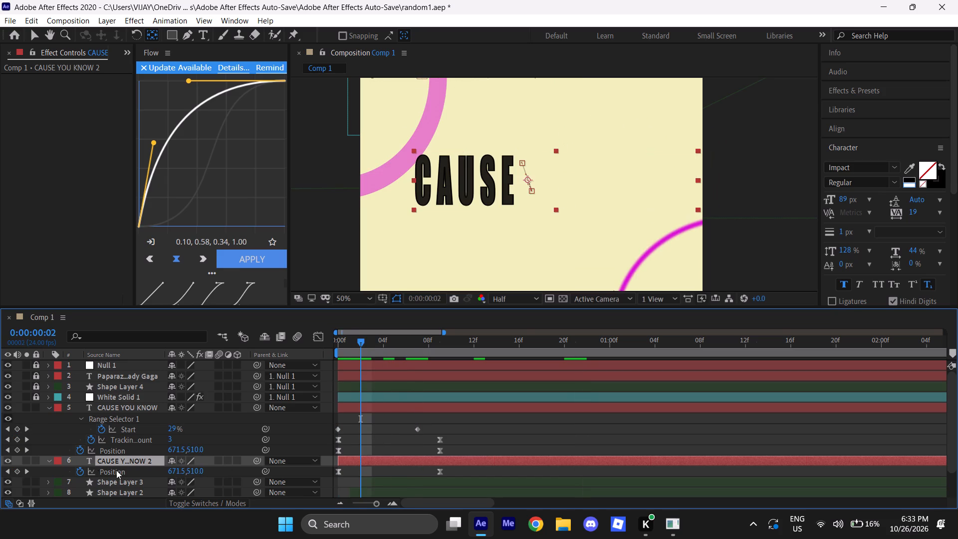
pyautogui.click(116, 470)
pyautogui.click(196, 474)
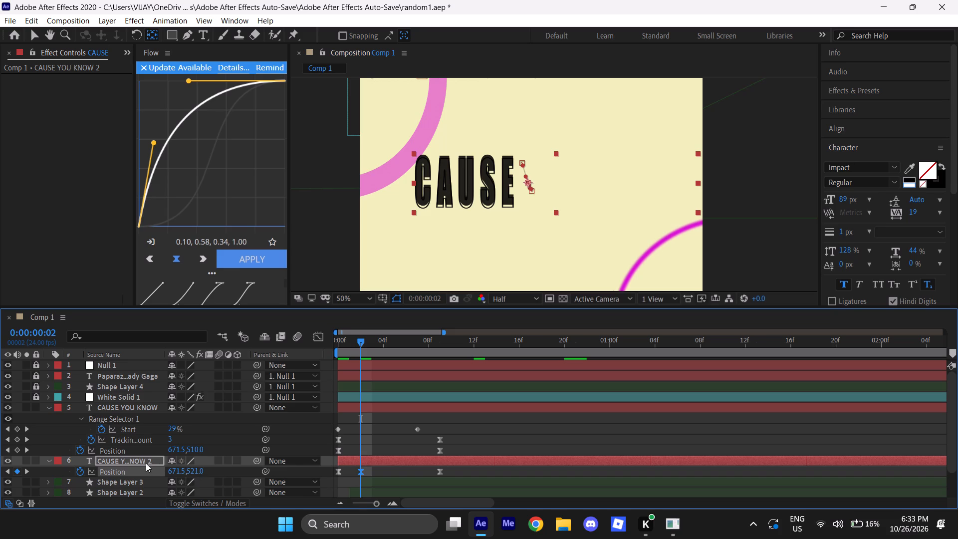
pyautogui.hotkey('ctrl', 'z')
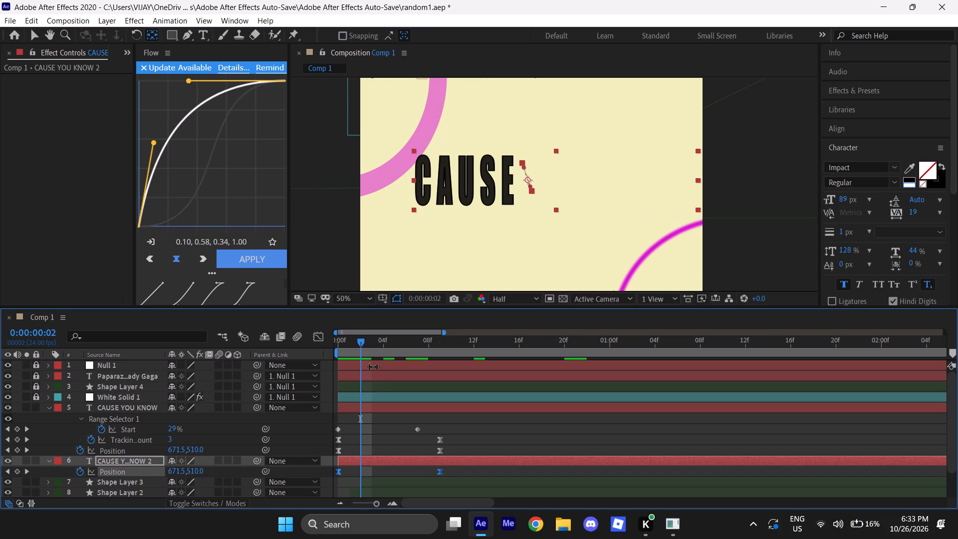
# Shift both position keyframes of the outlined duplicate together so it sits at 697.0, 562.1 at frame 9.
pyautogui.moveTo(365, 347); pyautogui.dragTo(438, 363)
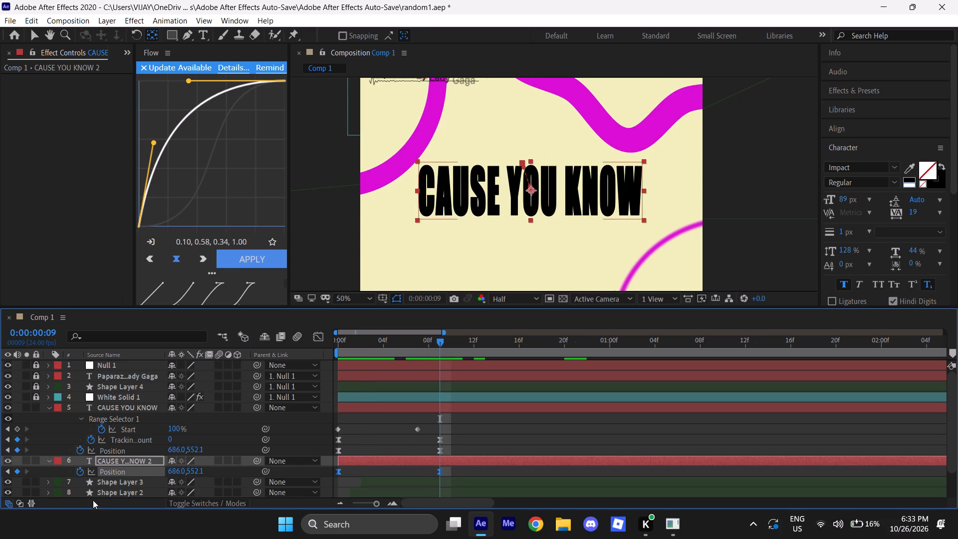
pyautogui.click(172, 472)
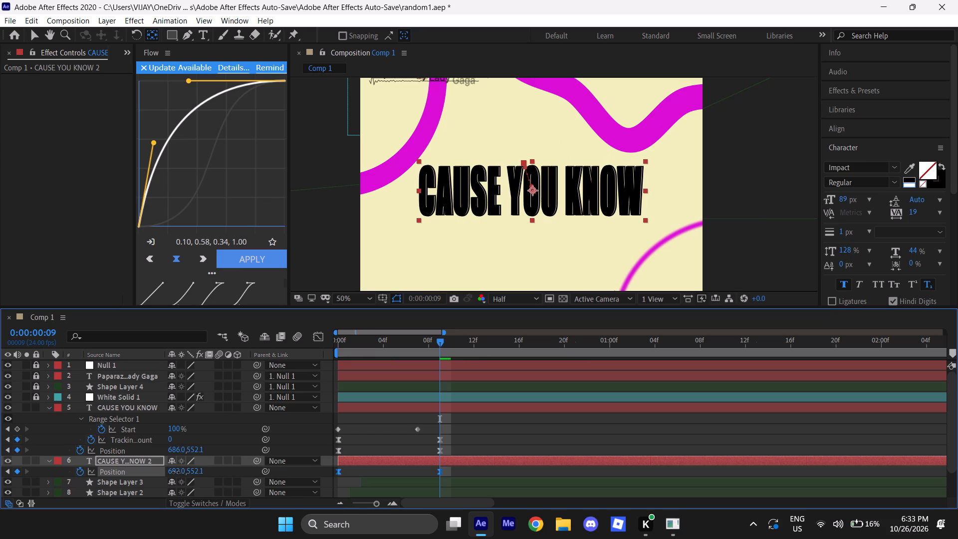
pyautogui.moveTo(198, 473); pyautogui.dragTo(195, 481)
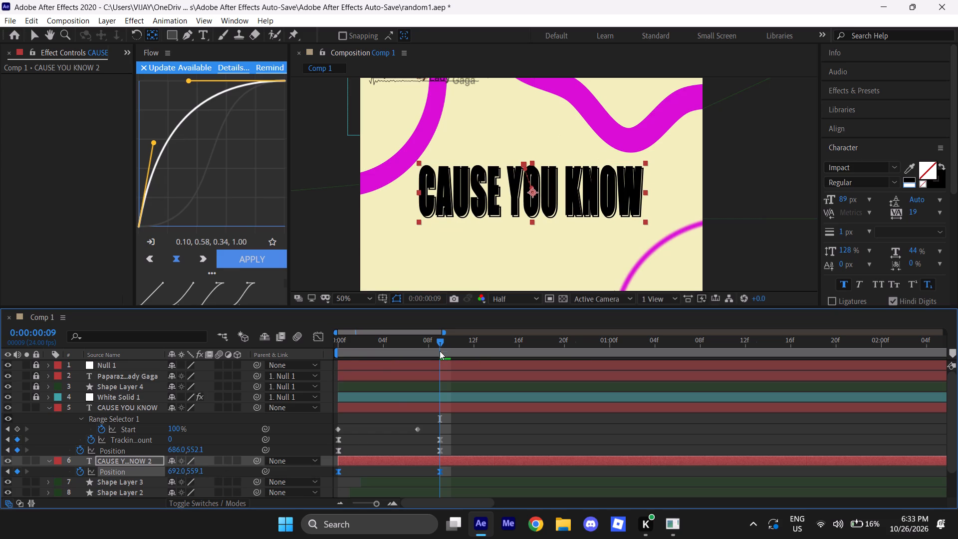
pyautogui.moveTo(439, 343); pyautogui.dragTo(227, 352)
pyautogui.press('space')
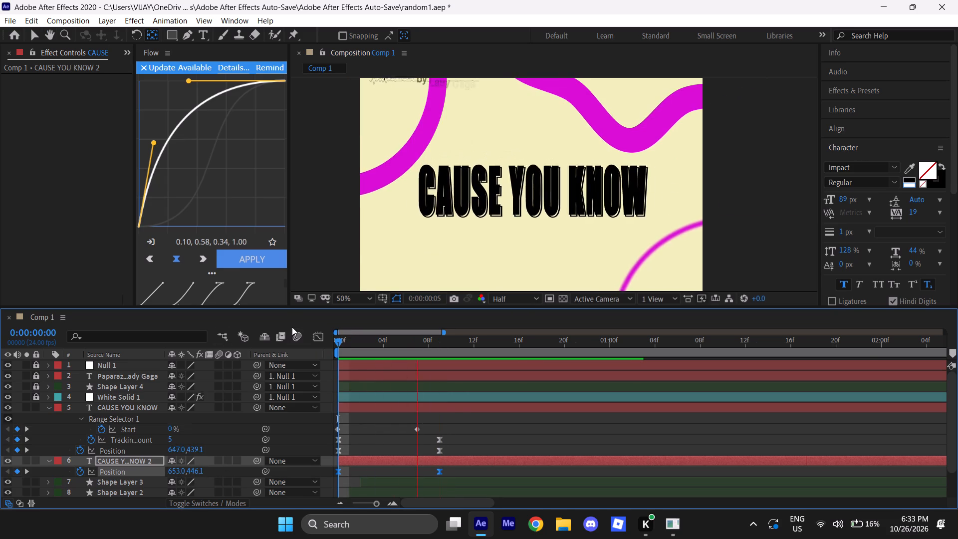
pyautogui.moveTo(340, 340); pyautogui.dragTo(447, 358)
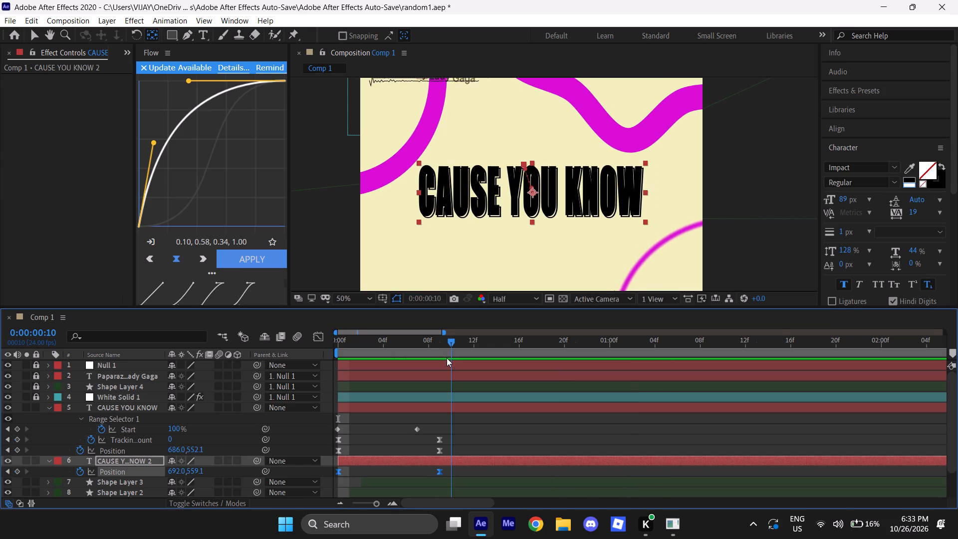
pyautogui.moveTo(447, 358); pyautogui.dragTo(444, 358)
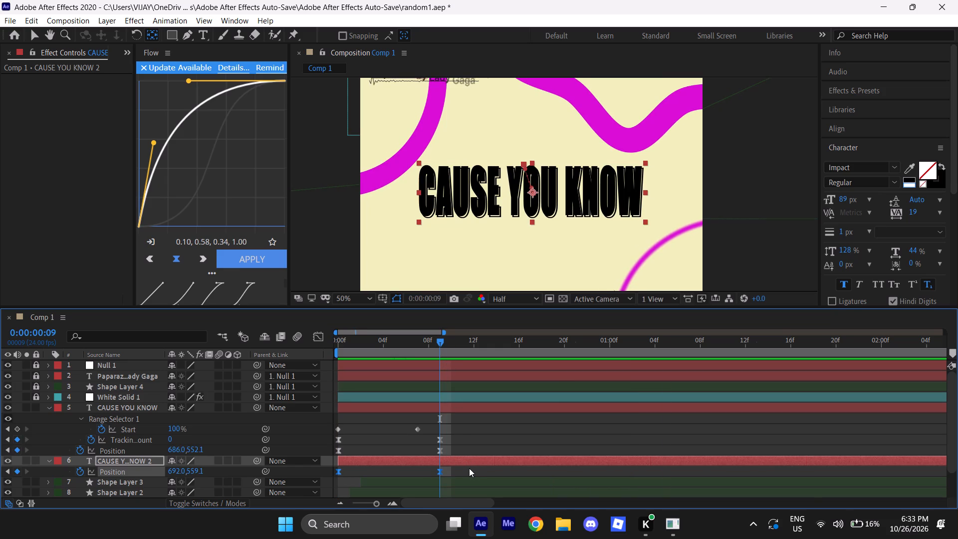
pyautogui.click(184, 471)
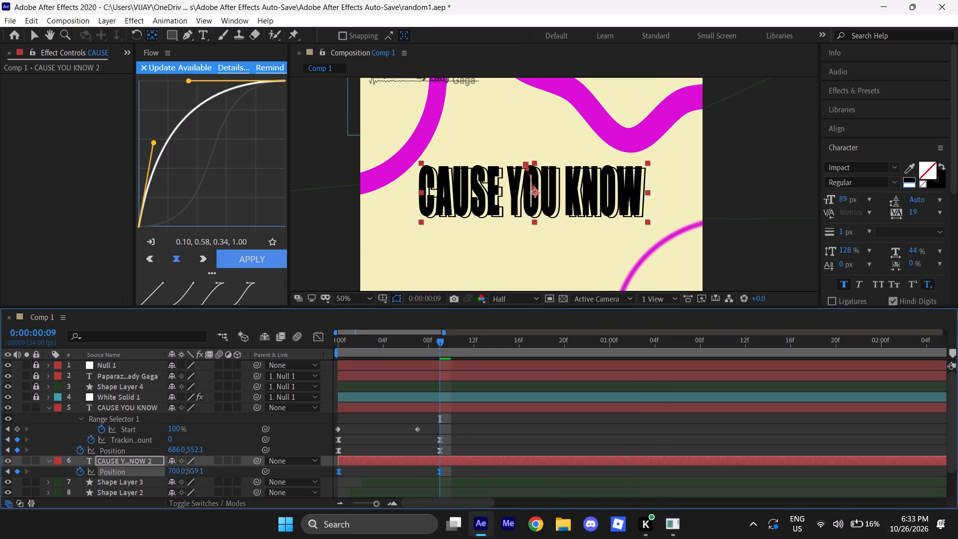
pyautogui.click(197, 471)
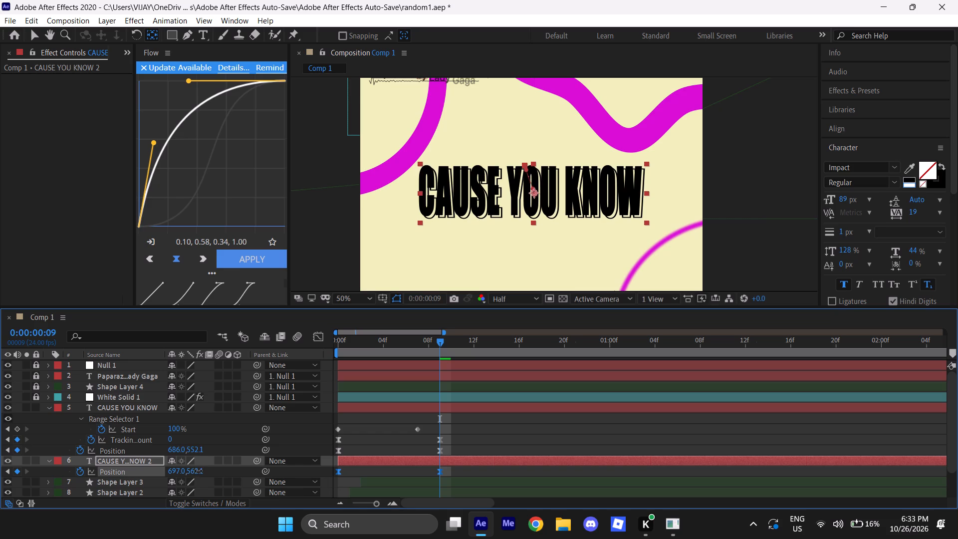
pyautogui.click(465, 472)
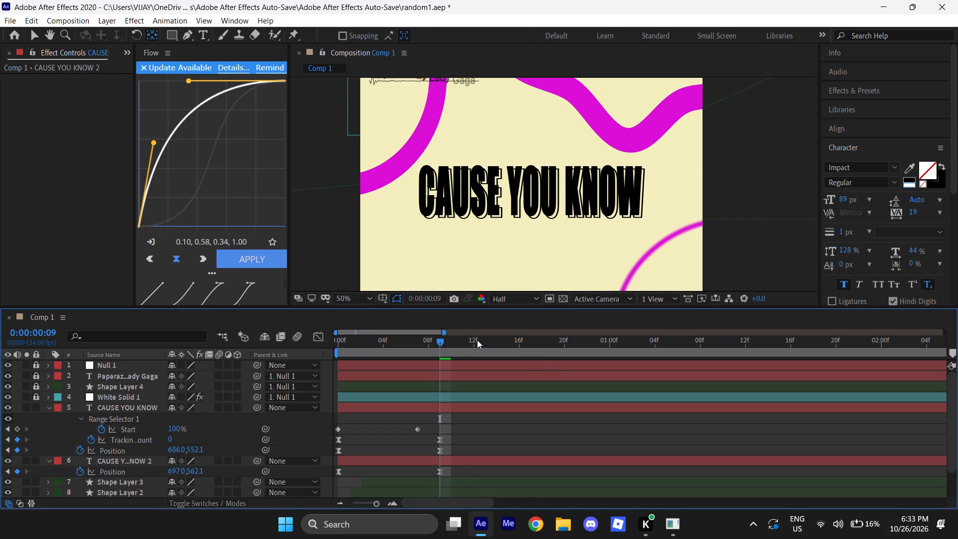
# Play and scrub the composition from the start to review the offset outline moving with the lyric.
pyautogui.scroll(-1, 518, 248)
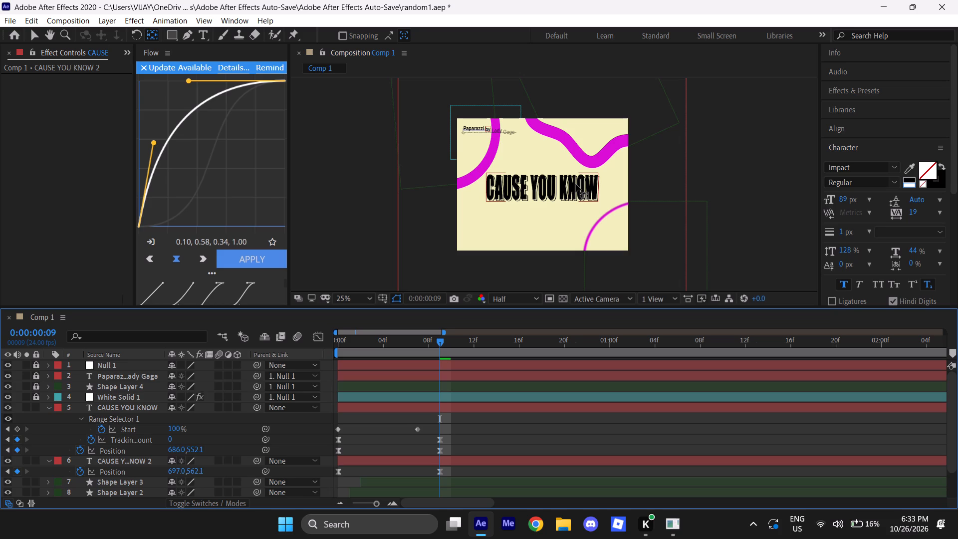
pyautogui.keyDown('alt'); pyautogui.scroll(1, 576, 184); pyautogui.keyUp('alt')
pyautogui.press('v')
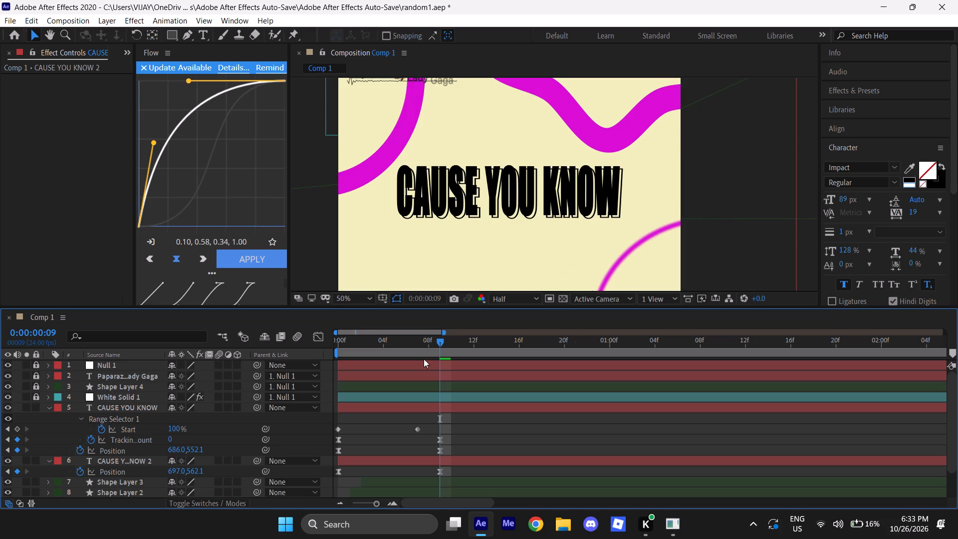
pyautogui.moveTo(437, 341); pyautogui.dragTo(219, 352)
pyautogui.press('space')
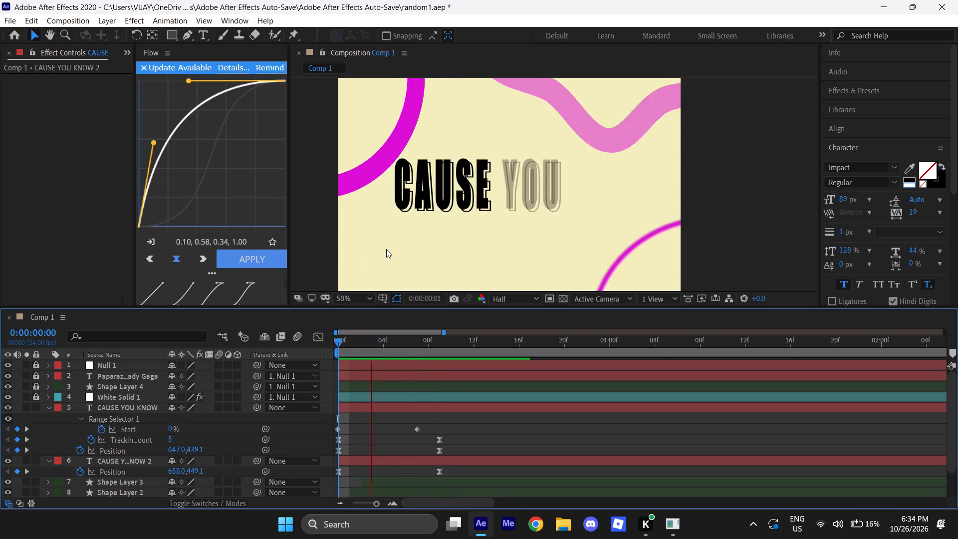
pyautogui.scroll(-1, 473, 196)
pyautogui.moveTo(338, 345); pyautogui.dragTo(323, 348)
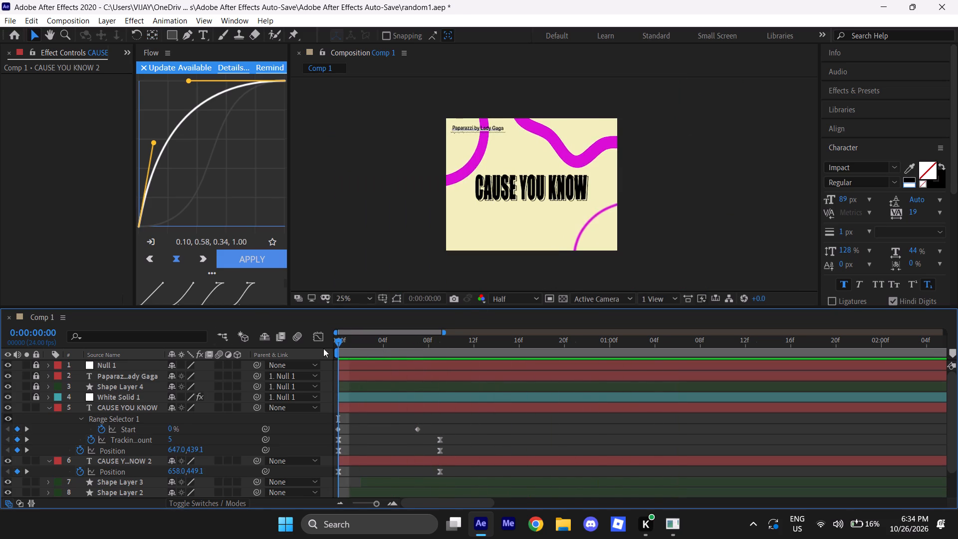
pyautogui.moveTo(323, 348); pyautogui.dragTo(312, 349)
pyautogui.press('space')
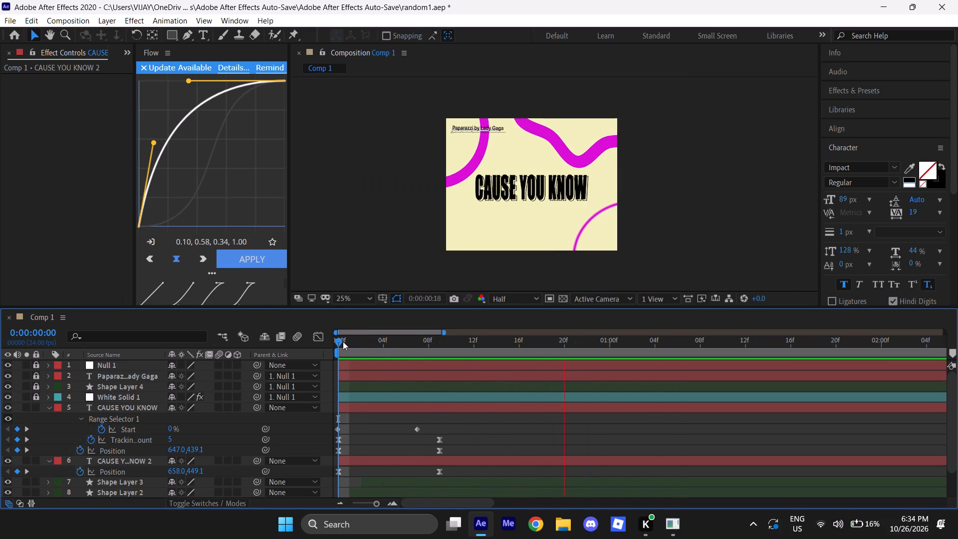
pyautogui.moveTo(341, 342); pyautogui.dragTo(460, 360)
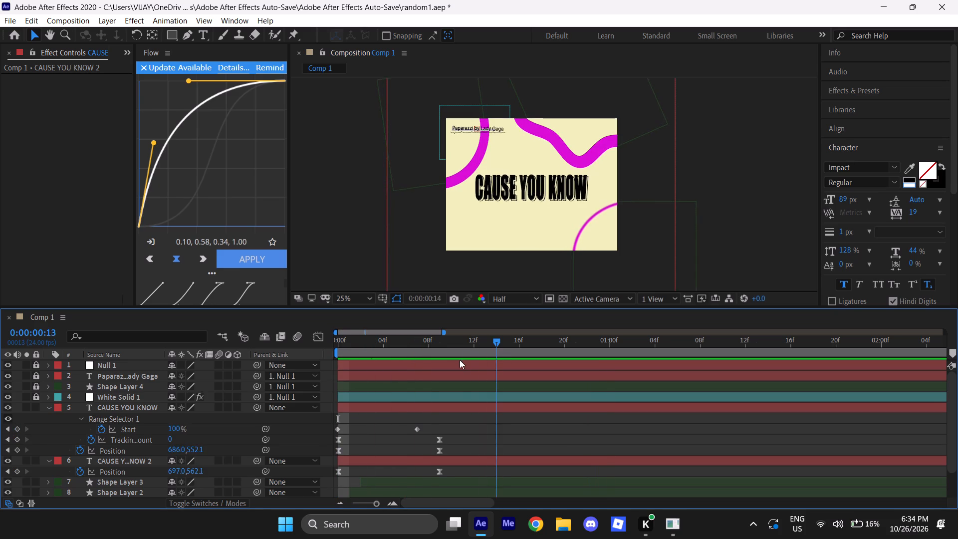
pyautogui.moveTo(460, 360); pyautogui.dragTo(350, 377)
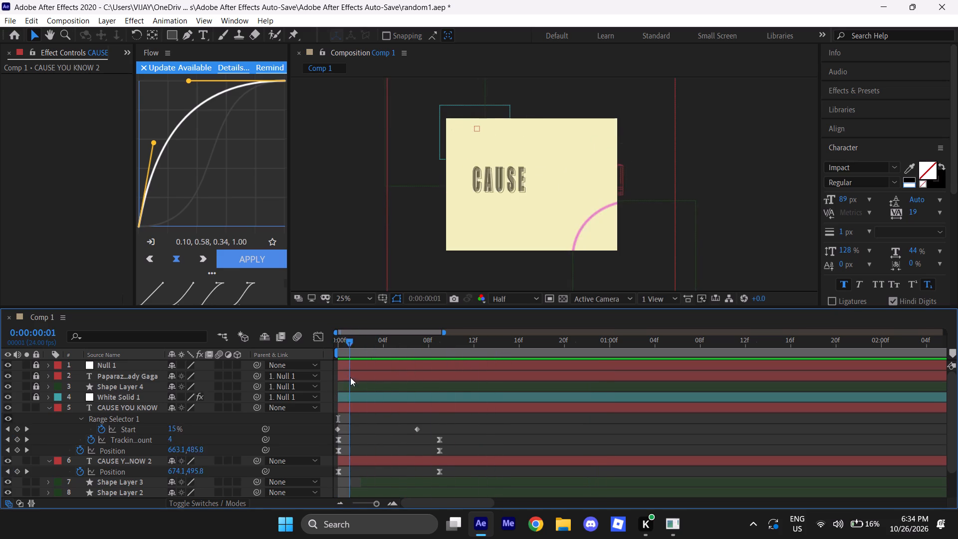
pyautogui.moveTo(350, 377); pyautogui.dragTo(355, 406)
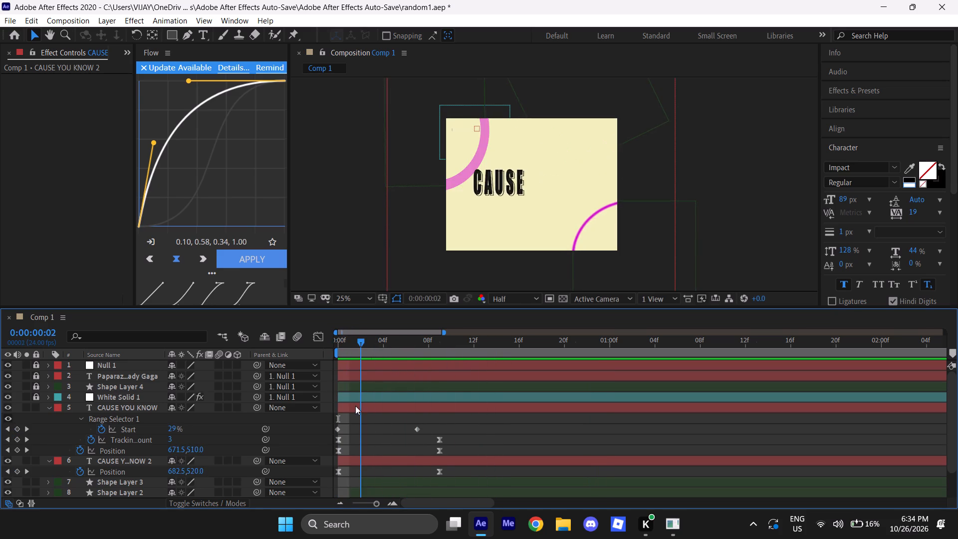
pyautogui.moveTo(355, 406); pyautogui.dragTo(342, 412)
# Examine the Range Selector 1 settings of the original CAUSE YOU KNOW layer, including its Advanced options.
pyautogui.click(76, 422)
pyautogui.click(81, 418)
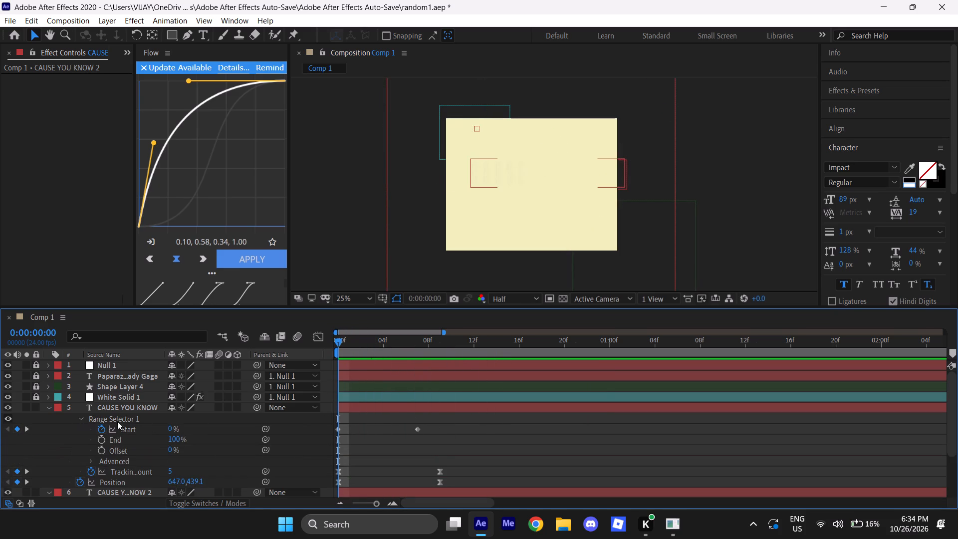
pyautogui.scroll(-1, 104, 423)
pyautogui.click(91, 431)
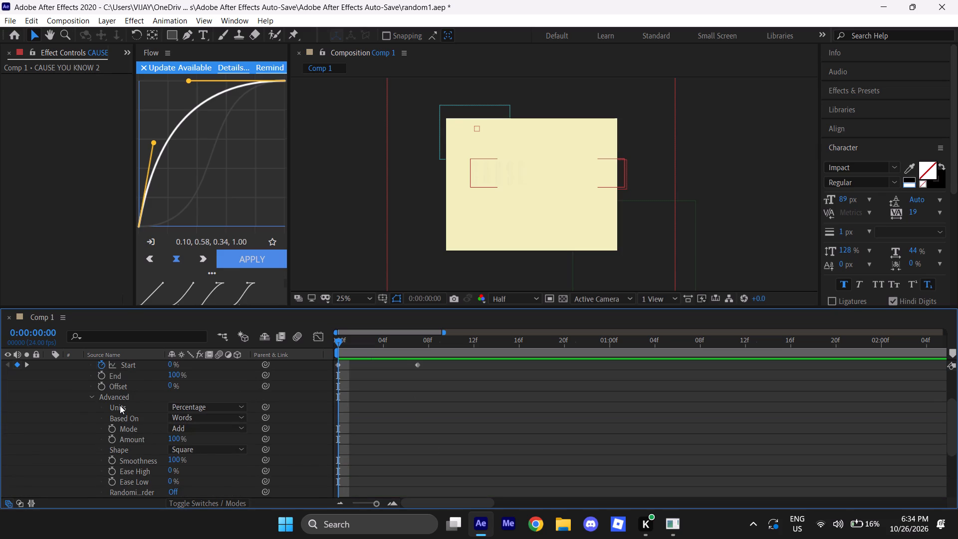
pyautogui.scroll(-2, 120, 405)
pyautogui.scroll(5, 172, 434)
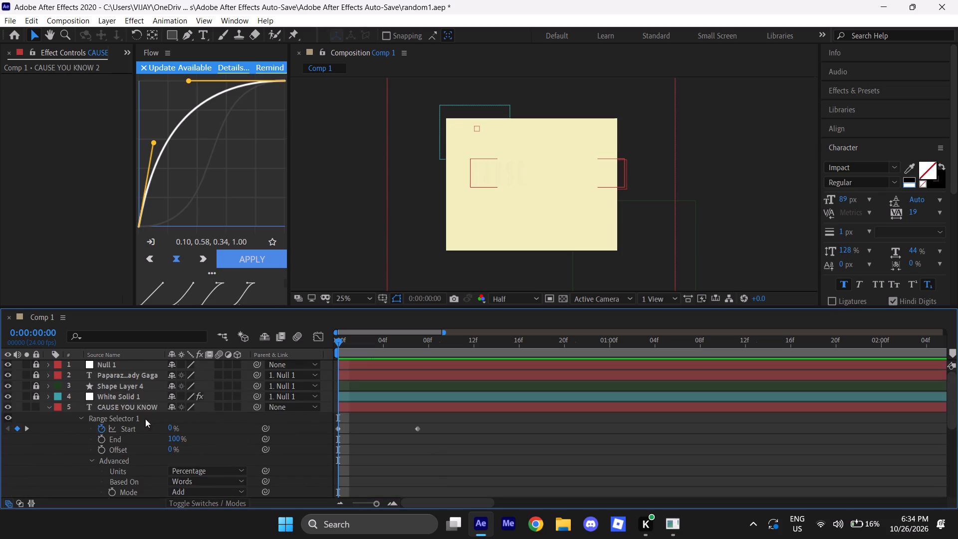
pyautogui.click(81, 418)
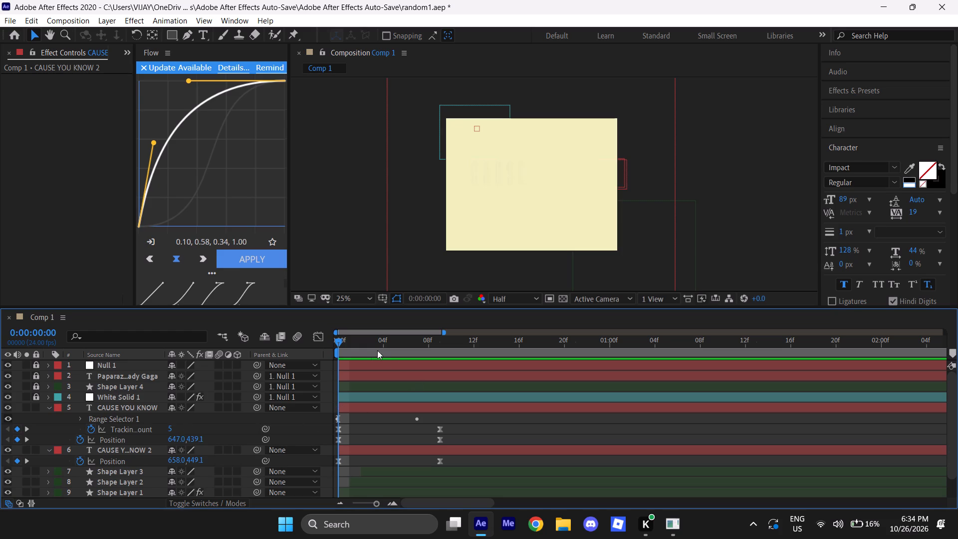
# Scrub between the start and about frame 15 to check how the CAUSE YOU KNOW words appear.
pyautogui.moveTo(339, 347); pyautogui.dragTo(339, 362)
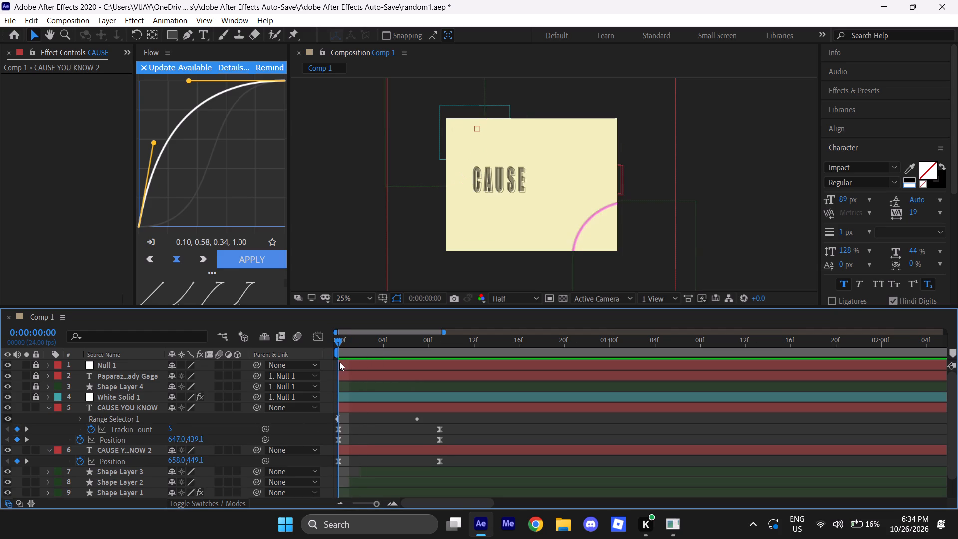
pyautogui.moveTo(339, 362); pyautogui.dragTo(337, 362)
pyautogui.click(371, 424)
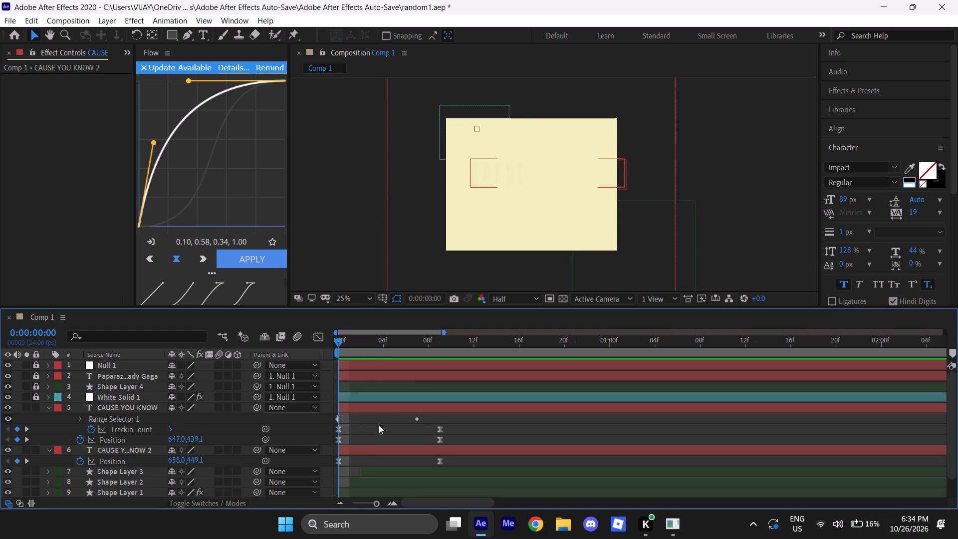
pyautogui.click(381, 406)
pyautogui.moveTo(337, 342); pyautogui.dragTo(519, 352)
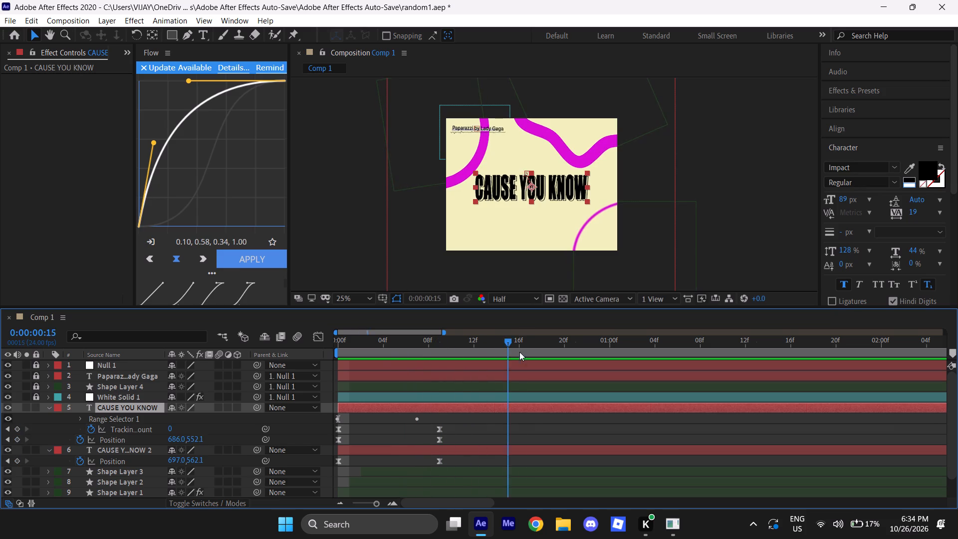
pyautogui.moveTo(519, 352); pyautogui.dragTo(370, 352)
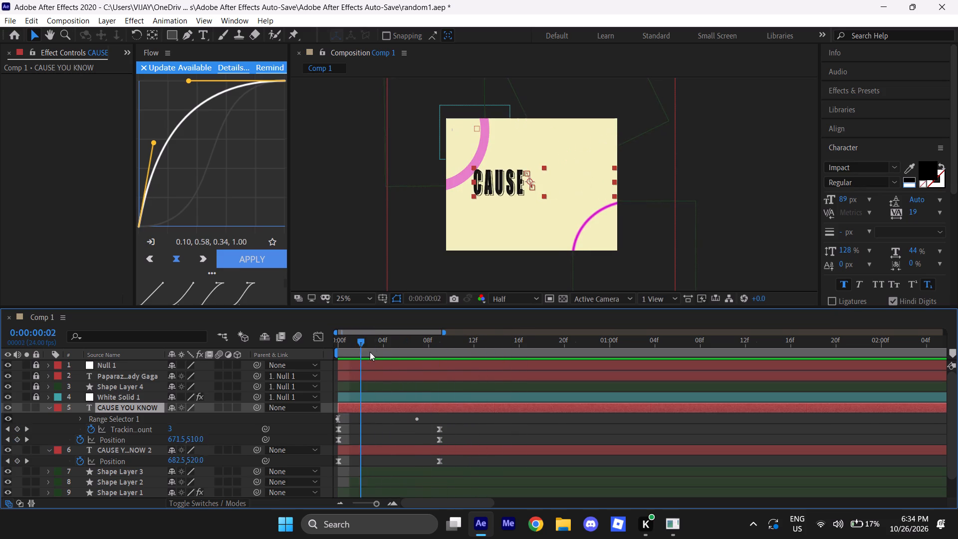
pyautogui.moveTo(370, 352); pyautogui.dragTo(291, 377)
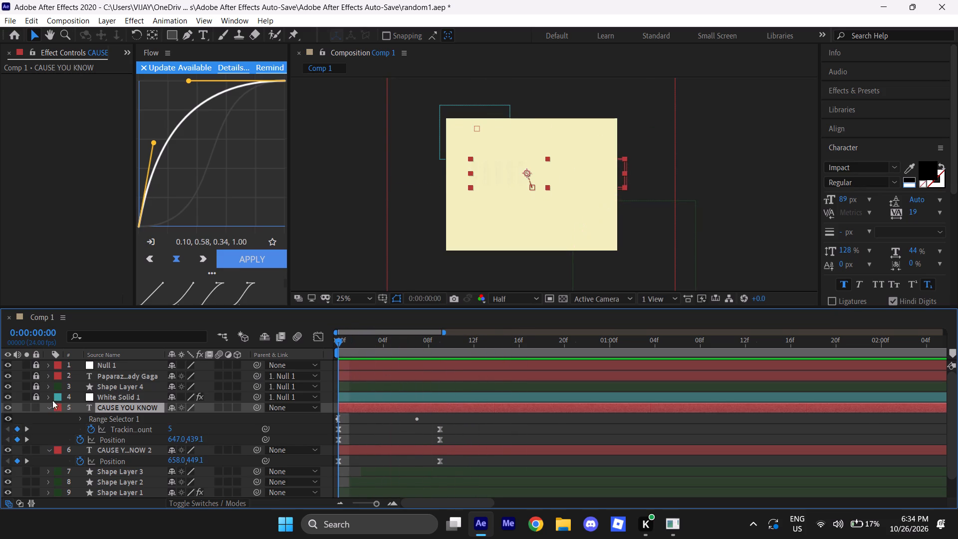
# Collapse the original CAUSE YOU KNOW layer's properties and save the project.
pyautogui.click(51, 408)
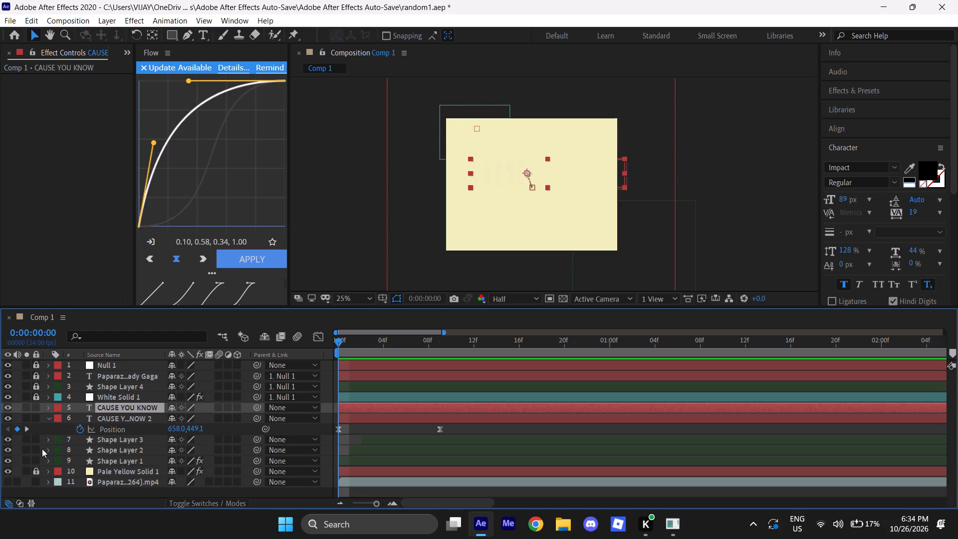
pyautogui.hotkey('ctrl', 's')
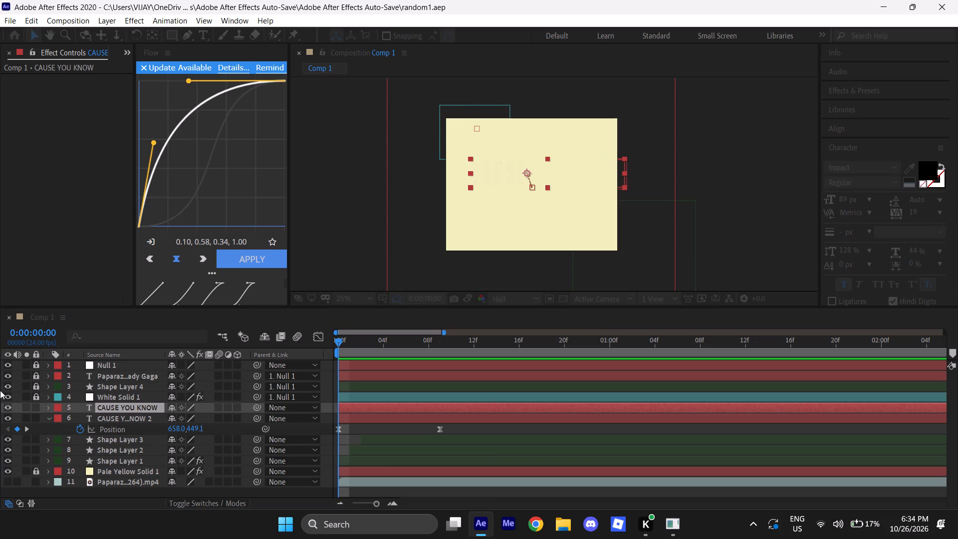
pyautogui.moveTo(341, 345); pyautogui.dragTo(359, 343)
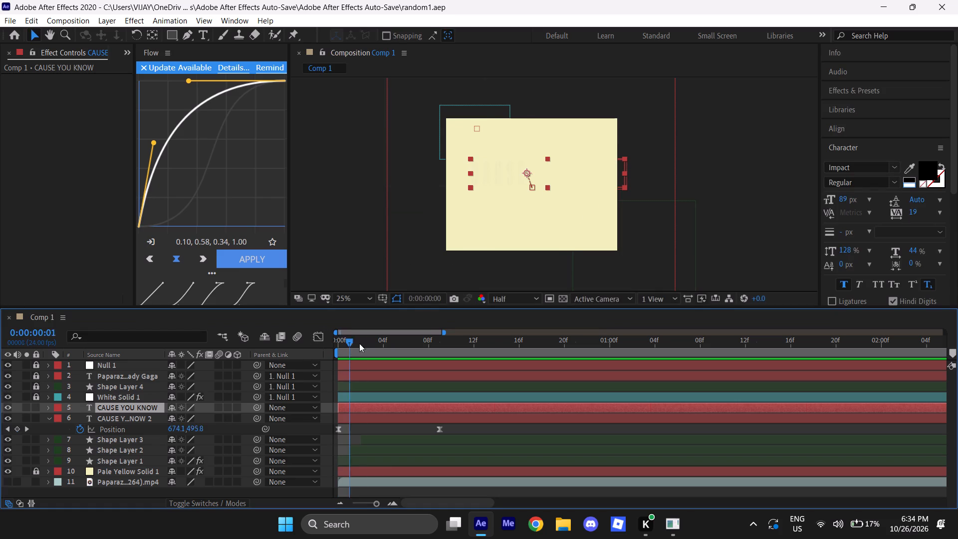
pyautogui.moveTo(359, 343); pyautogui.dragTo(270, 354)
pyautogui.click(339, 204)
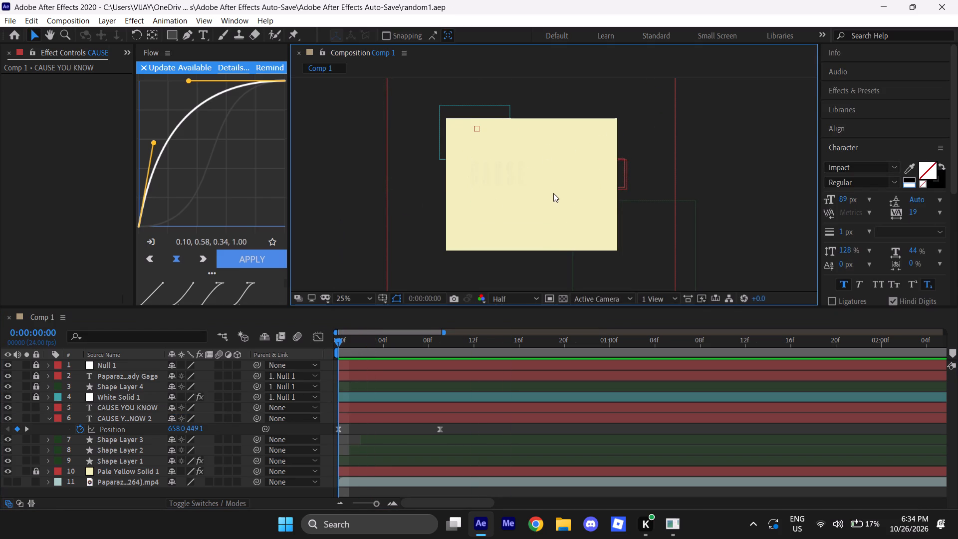
# Reveal both CAUSE YOU KNOW layers' keyframes and delay the ending ones to frame 14 for Start and frame 16 for Tracking and Position.
pyautogui.press('space')
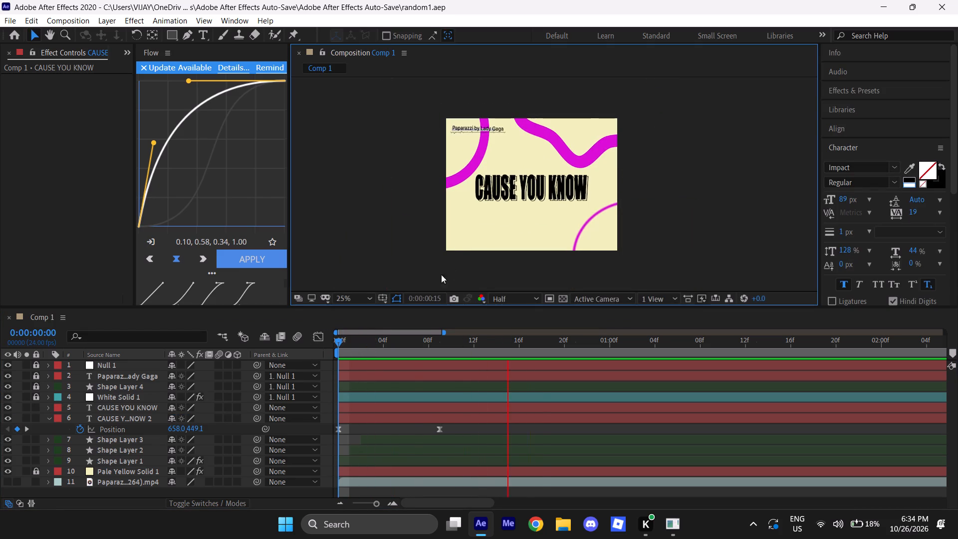
pyautogui.moveTo(337, 344); pyautogui.dragTo(331, 345)
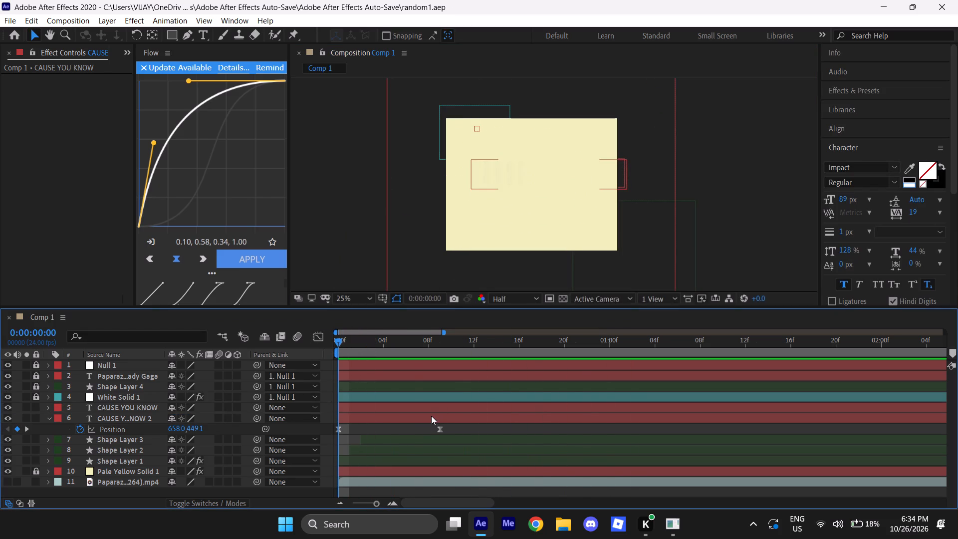
pyautogui.click(431, 416)
pyautogui.moveTo(328, 408); pyautogui.dragTo(323, 416)
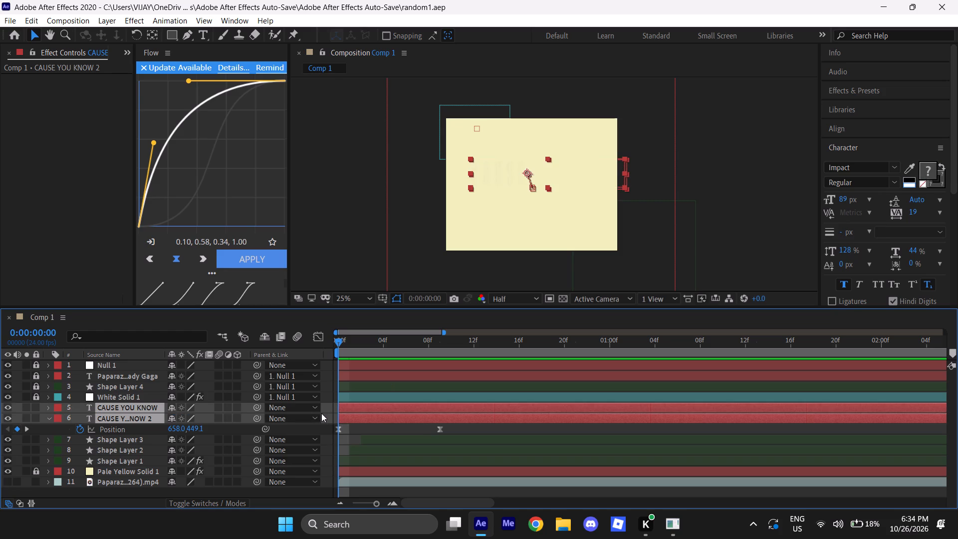
pyautogui.press('u')
pyautogui.scroll(-2, 463, 423)
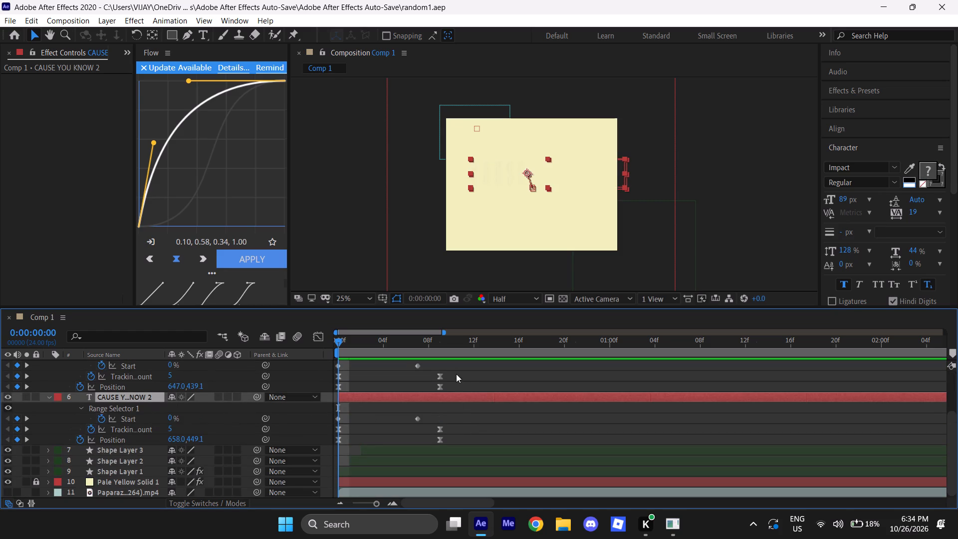
pyautogui.moveTo(459, 364); pyautogui.dragTo(399, 435)
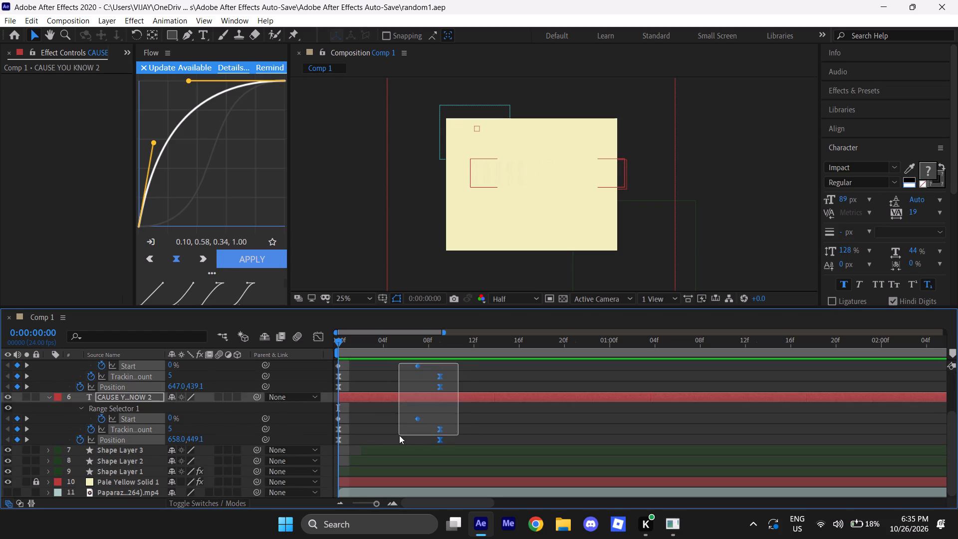
pyautogui.moveTo(399, 435); pyautogui.dragTo(399, 437)
pyautogui.moveTo(440, 376); pyautogui.dragTo(484, 377)
pyautogui.press('space')
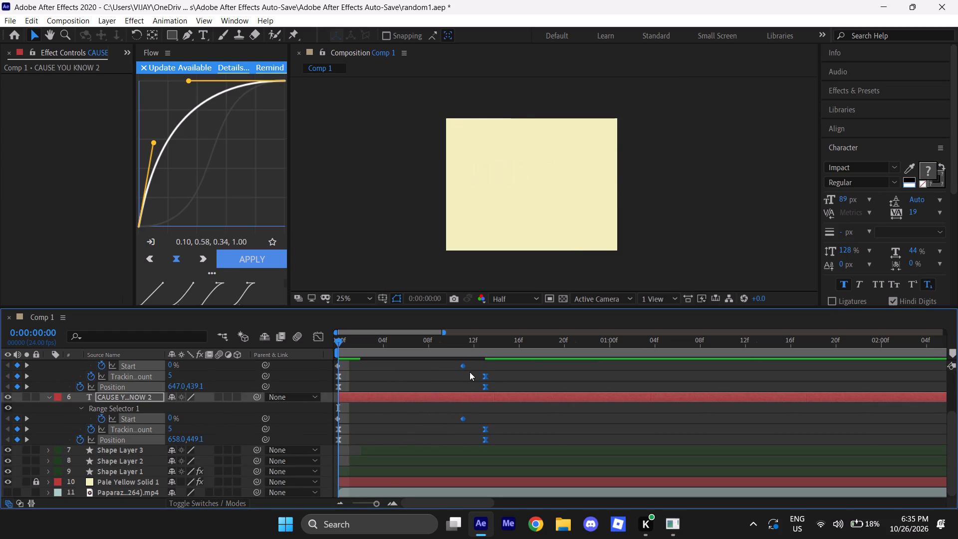
pyautogui.moveTo(482, 376); pyautogui.dragTo(518, 377)
# Preview the reveal, adjust both lyric layers' ending keyframes to frame 15 for Start and frame 17 for Tracking and Position, and save.
pyautogui.press('space')
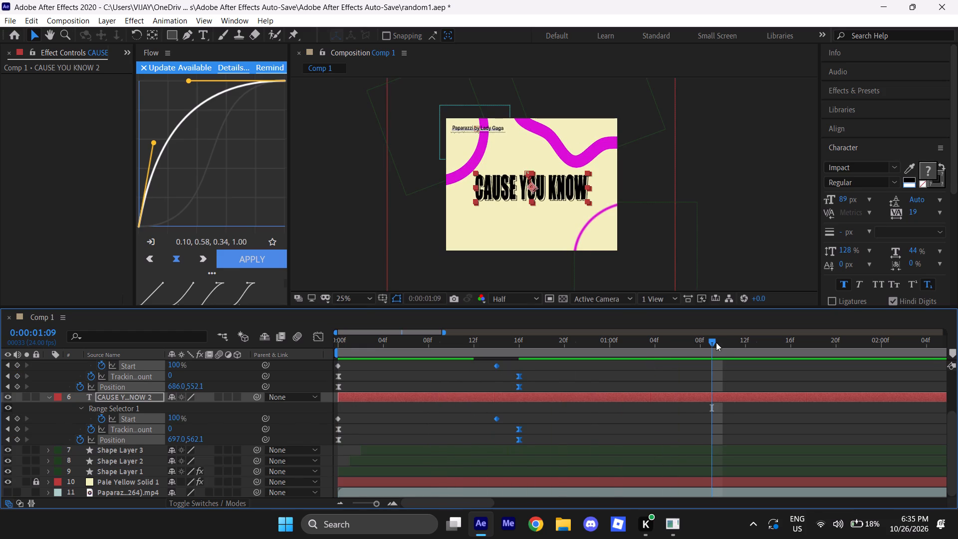
pyautogui.moveTo(716, 342); pyautogui.dragTo(294, 377)
pyautogui.press('space')
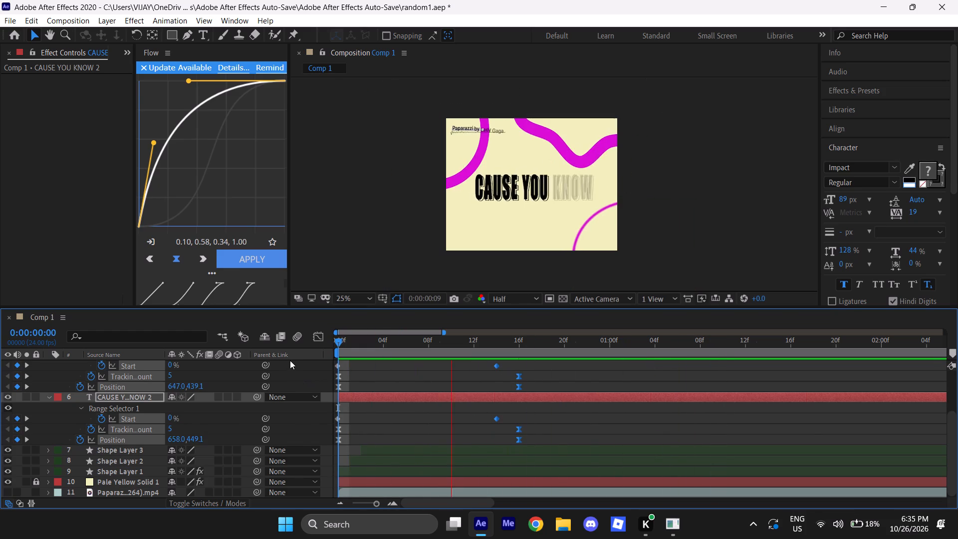
pyautogui.click(422, 379)
pyautogui.moveTo(340, 338); pyautogui.dragTo(332, 342)
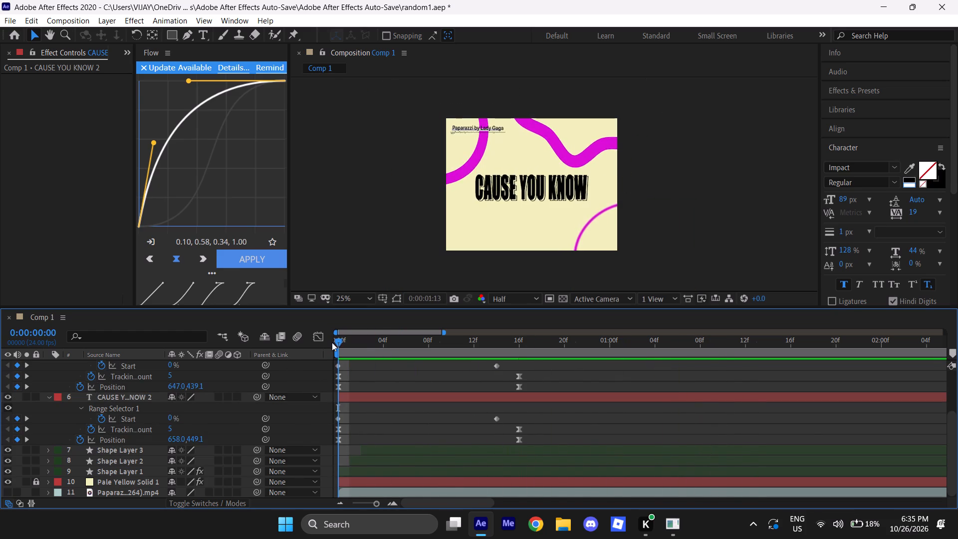
pyautogui.moveTo(332, 342); pyautogui.dragTo(317, 349)
pyautogui.moveTo(539, 365); pyautogui.dragTo(485, 442)
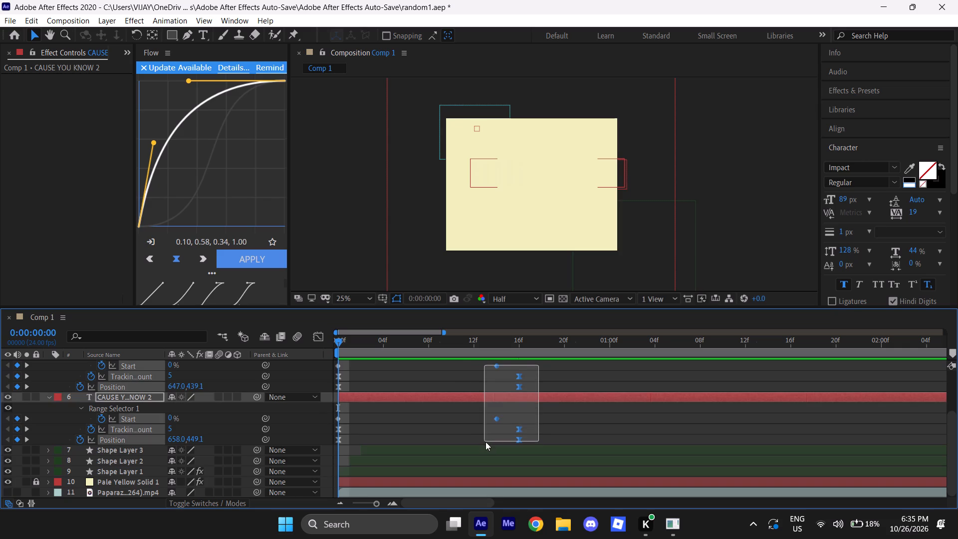
pyautogui.moveTo(485, 442); pyautogui.dragTo(485, 441)
pyautogui.moveTo(518, 378); pyautogui.dragTo(554, 378)
pyautogui.press('space')
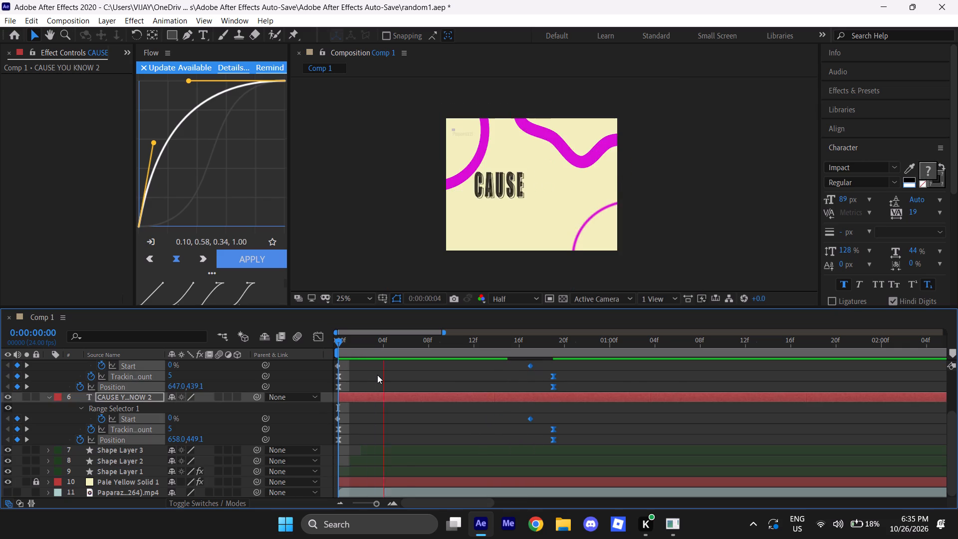
pyautogui.moveTo(553, 374); pyautogui.dragTo(543, 377)
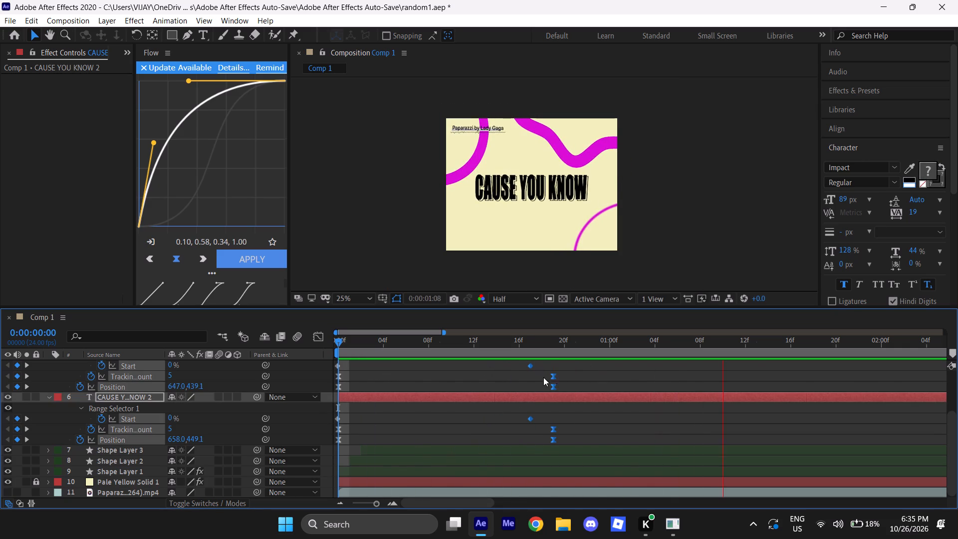
pyautogui.moveTo(543, 377); pyautogui.dragTo(526, 379)
pyautogui.click(469, 375)
pyautogui.moveTo(340, 339); pyautogui.dragTo(315, 346)
pyautogui.hotkey('ctrl', 's')
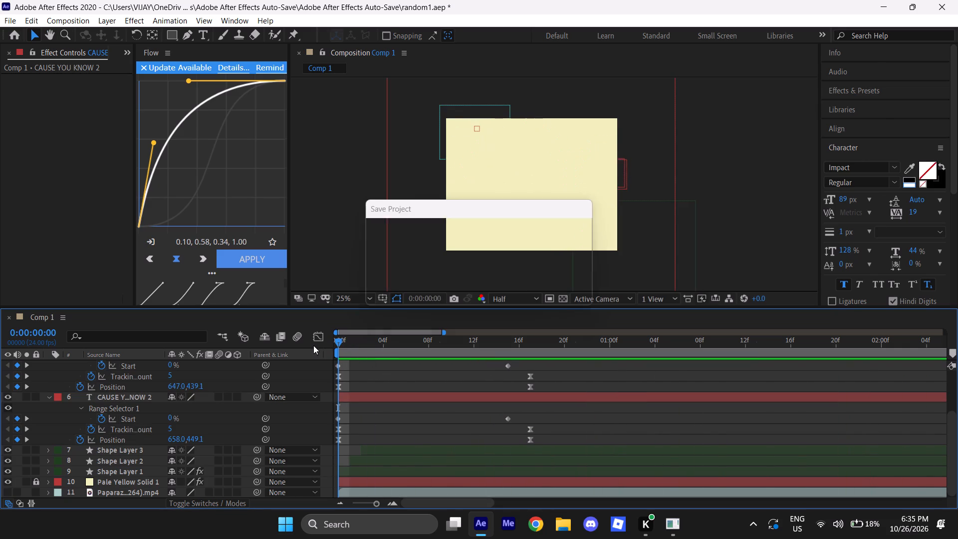
# Collapse both CAUSE YOU KNOW layers' properties, fit the whole composition in the timeline, and play it from the start.
pyautogui.press('space')
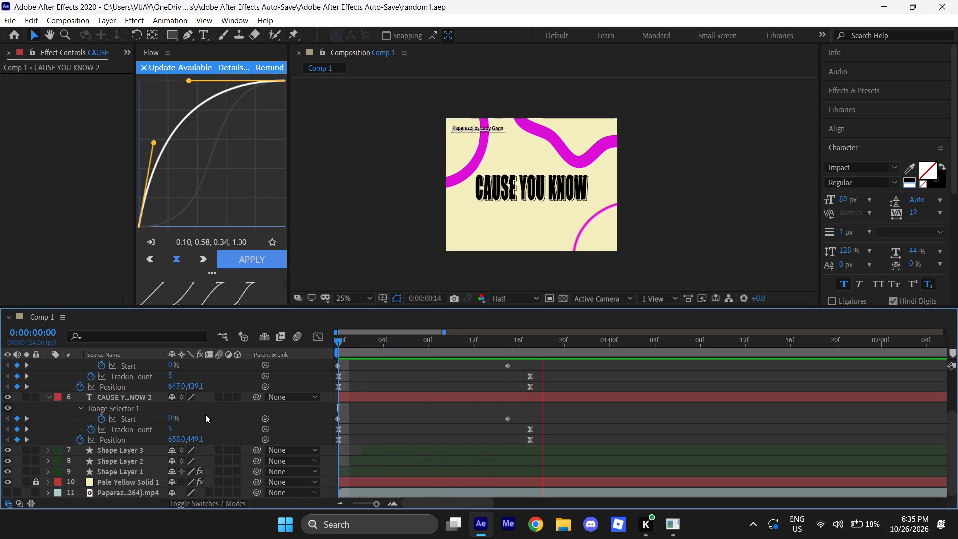
pyautogui.scroll(3, 205, 414)
pyautogui.click(49, 404)
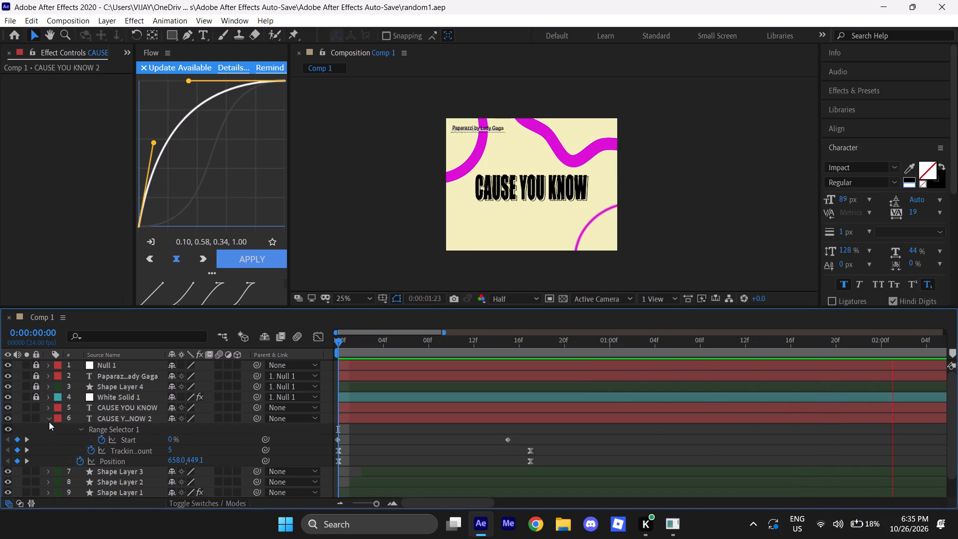
pyautogui.click(49, 419)
pyautogui.keyDown('alt'); pyautogui.scroll(-8, 406, 403); pyautogui.keyUp('alt')
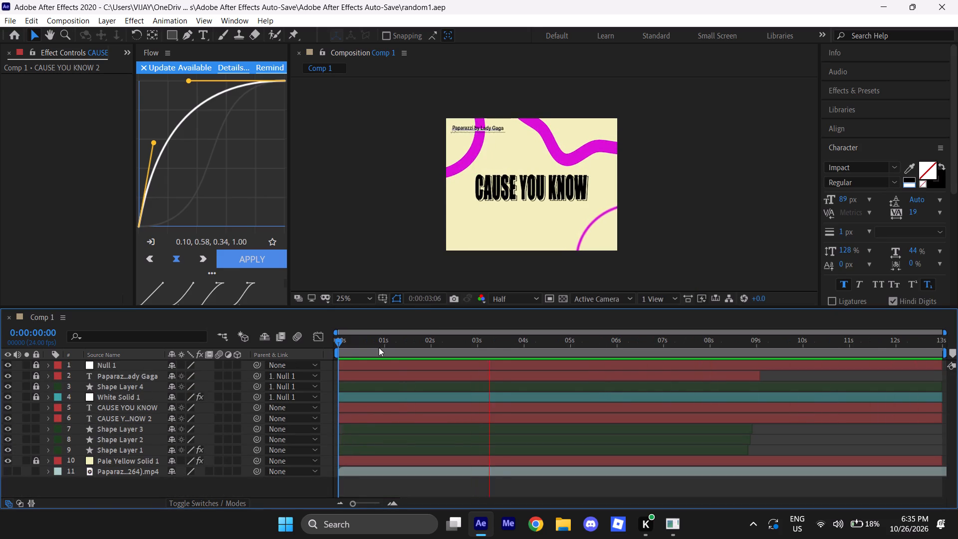
pyautogui.moveTo(334, 345); pyautogui.dragTo(302, 347)
pyautogui.press('space')
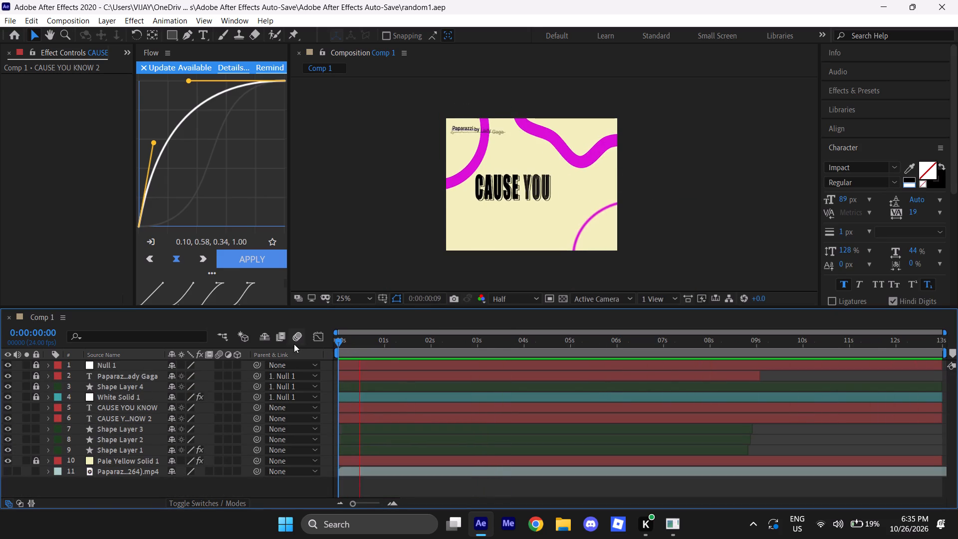
# Set the composition's preview resolution to Full.
pyautogui.scroll(1, 589, 172)
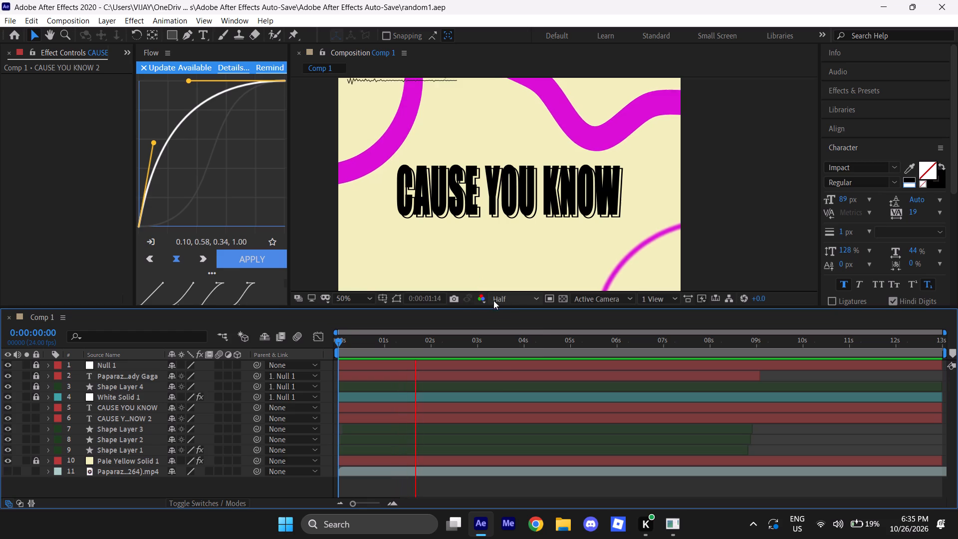
pyautogui.click(501, 301)
pyautogui.click(515, 324)
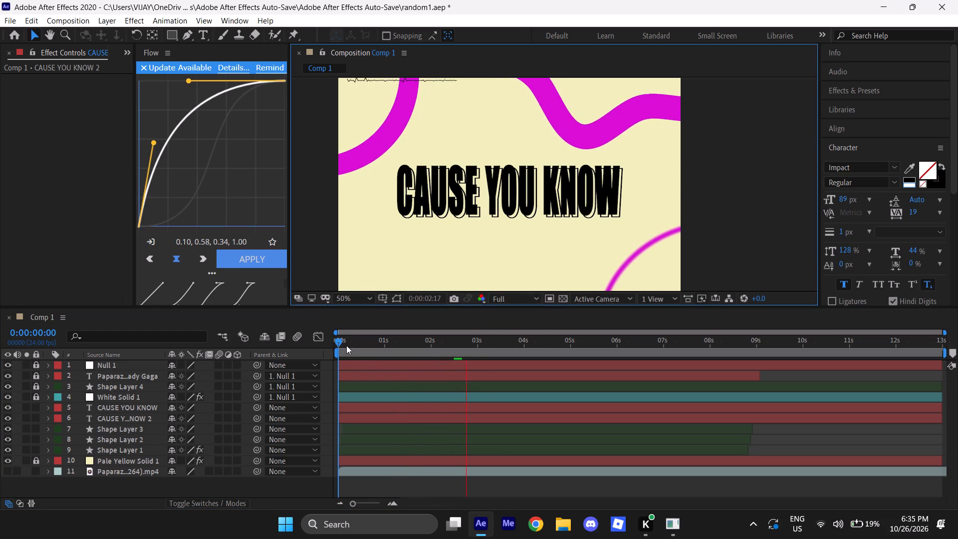
# Enable motion blur on all layers of Comp 1 and play the composition from the start to check it.
pyautogui.moveTo(339, 341); pyautogui.dragTo(321, 345)
pyautogui.moveTo(218, 363); pyautogui.dragTo(214, 464)
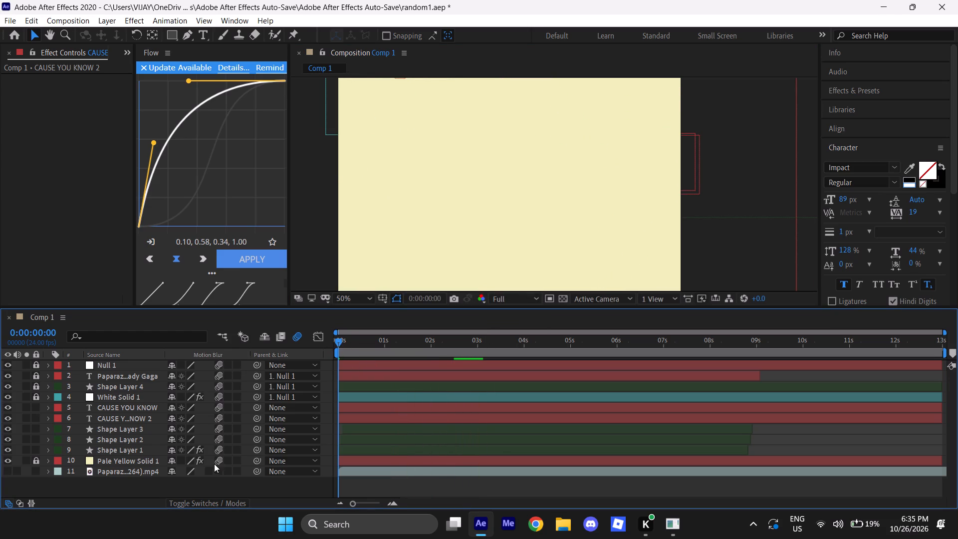
pyautogui.moveTo(214, 464); pyautogui.dragTo(217, 477)
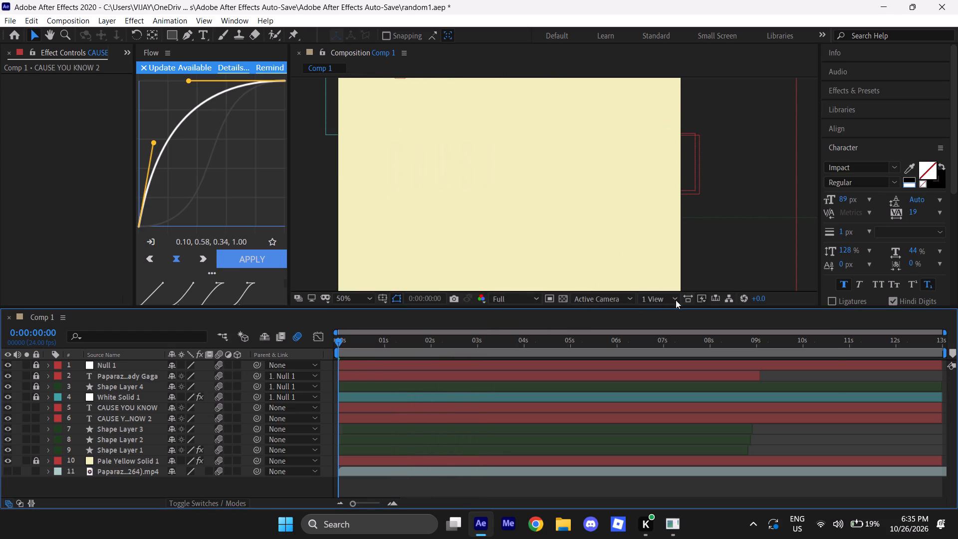
pyautogui.click(706, 302)
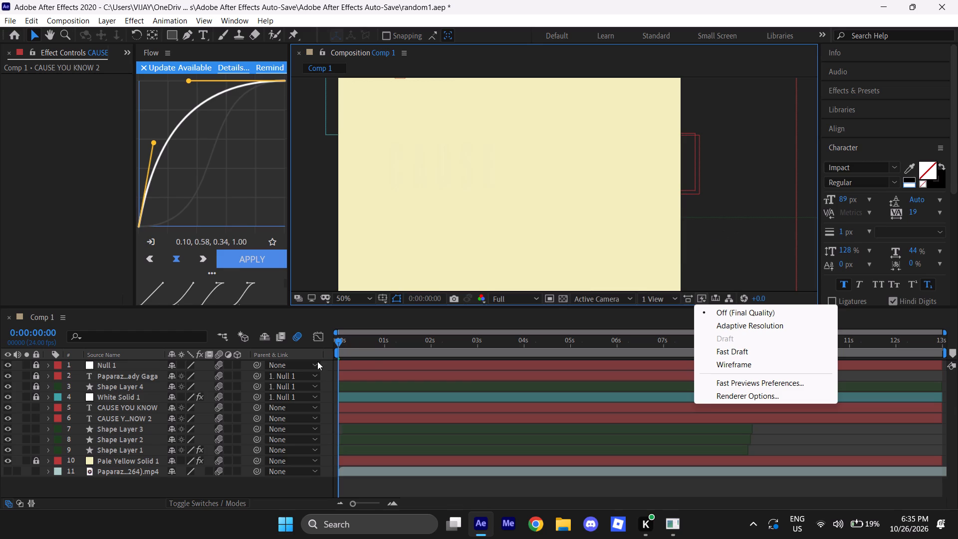
pyautogui.moveTo(340, 343); pyautogui.dragTo(333, 343)
pyautogui.press('space')
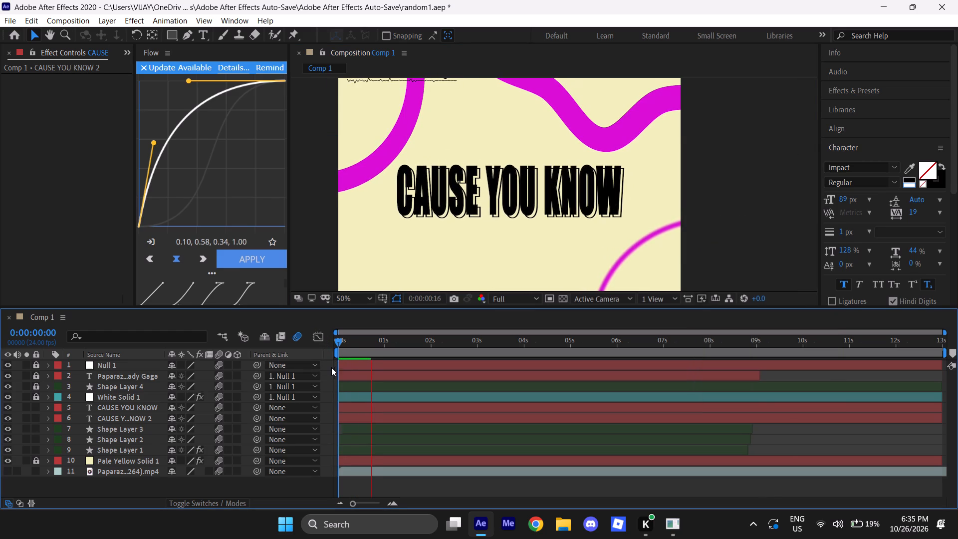
pyautogui.moveTo(340, 341); pyautogui.dragTo(320, 350)
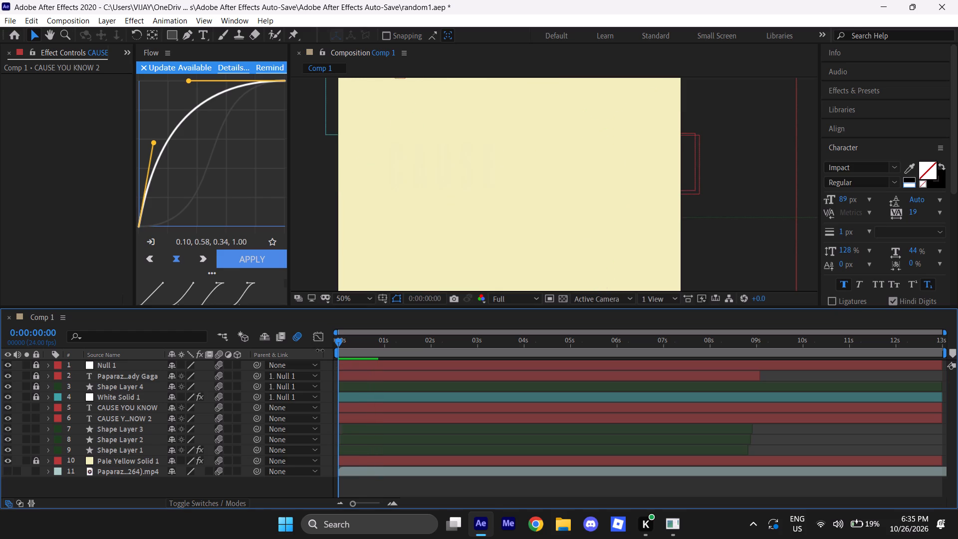
pyautogui.press('space')
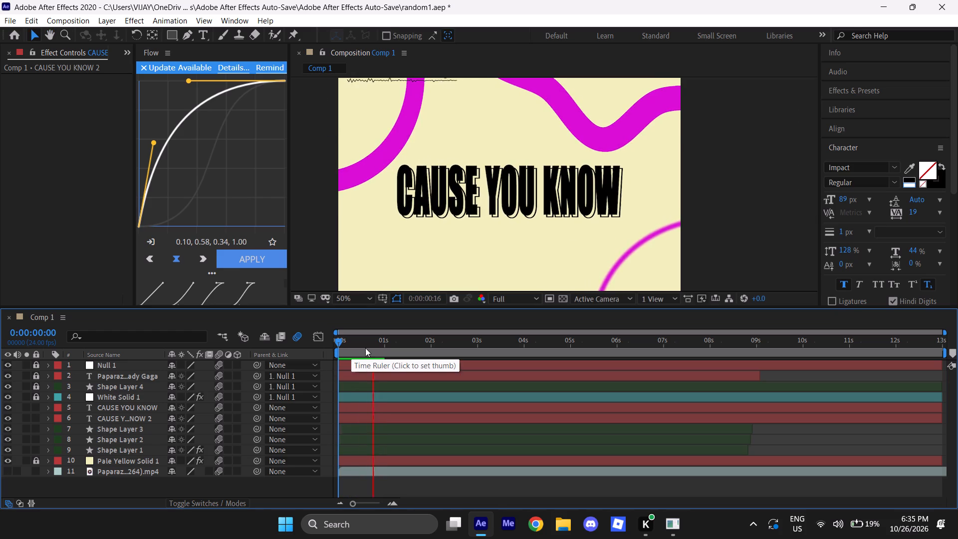
# At about frame 14, set both CAUSE YOU KNOW layers' horizontal text scale to 47% and vertical scale to 119%.
pyautogui.moveTo(339, 339); pyautogui.dragTo(367, 350)
pyautogui.moveTo(325, 404); pyautogui.dragTo(323, 423)
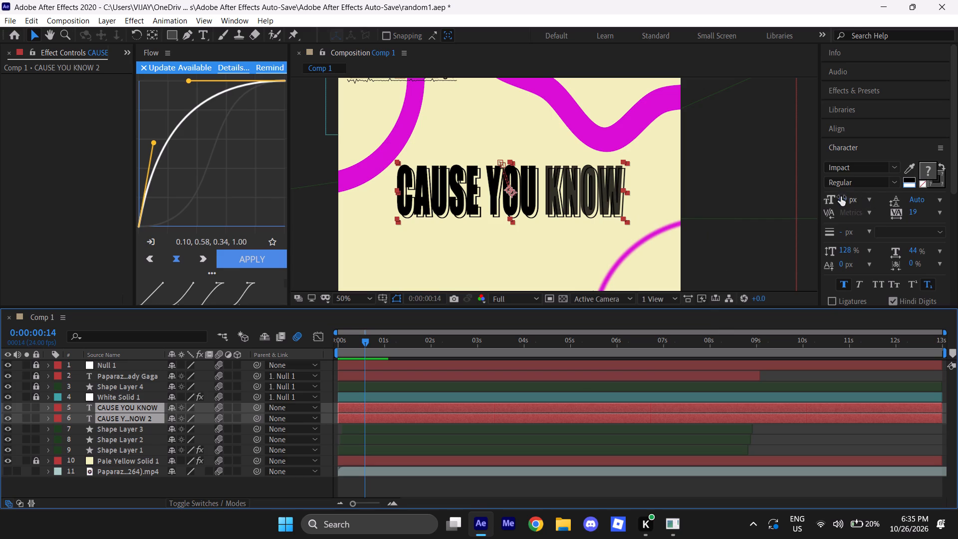
pyautogui.click(914, 254)
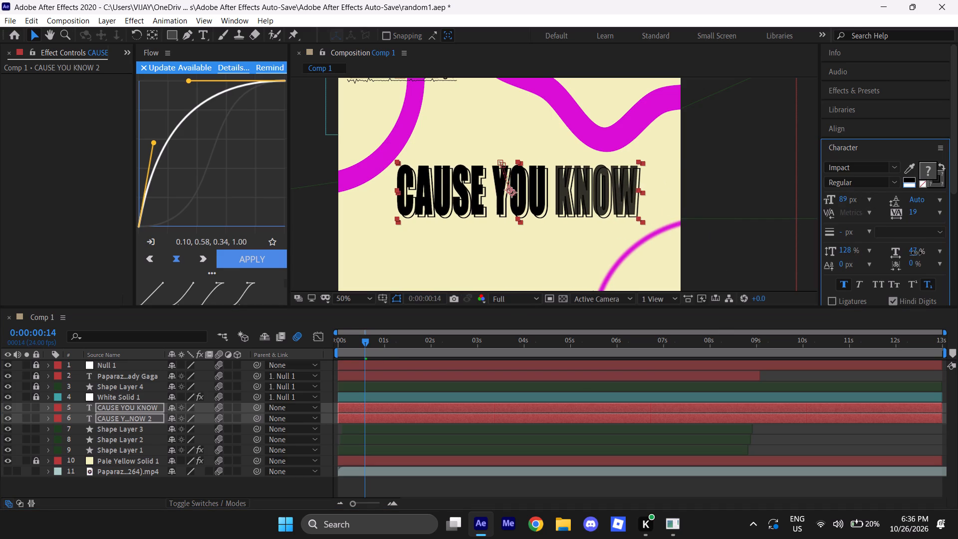
pyautogui.click(851, 125)
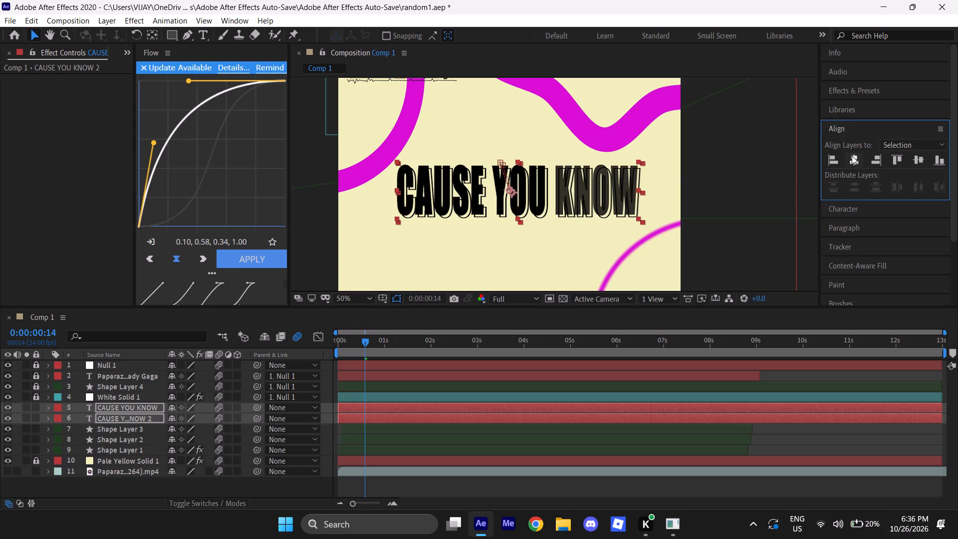
pyautogui.click(840, 126)
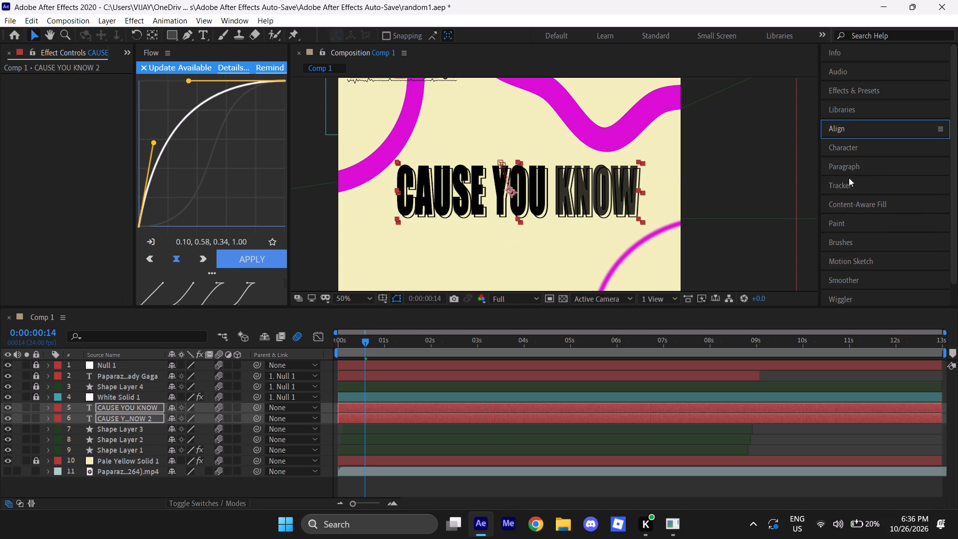
pyautogui.click(861, 151)
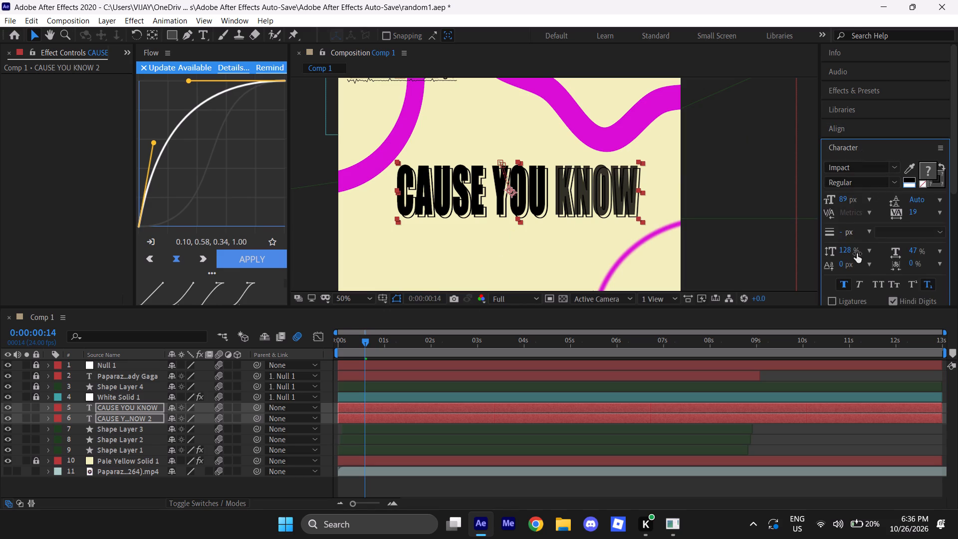
pyautogui.moveTo(847, 250); pyautogui.dragTo(845, 253)
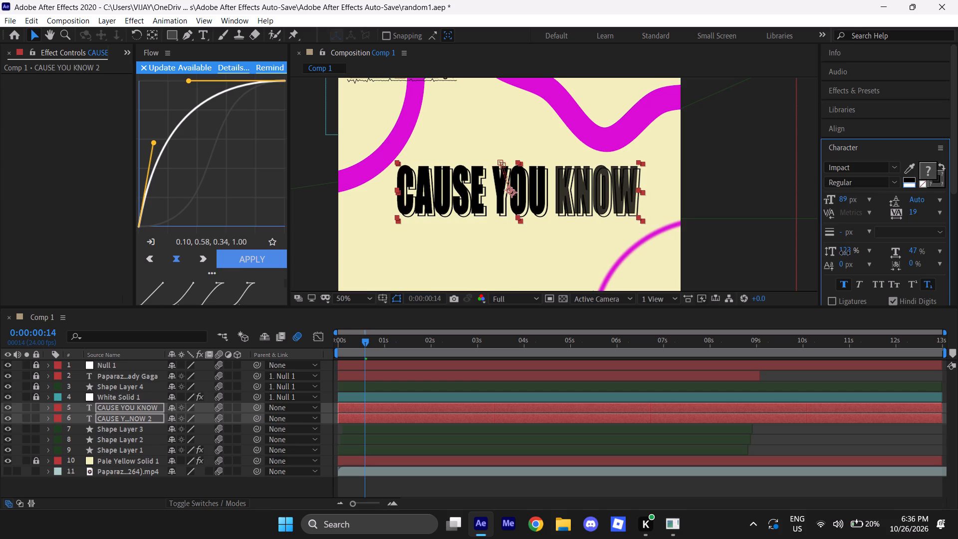
pyautogui.moveTo(845, 253); pyautogui.dragTo(844, 255)
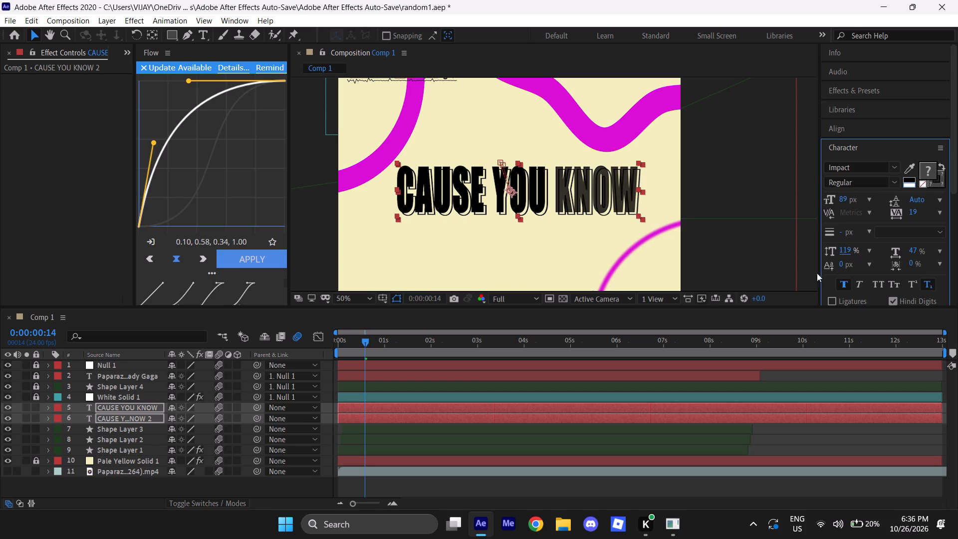
pyautogui.click(806, 383)
pyautogui.click(821, 380)
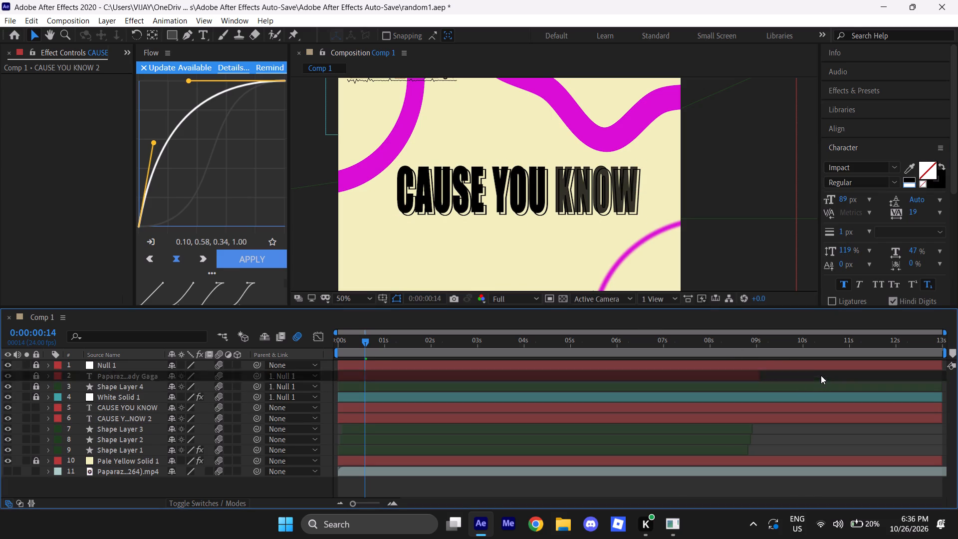
# Inspect the resized CAUSE YOU KNOW lyric in the composition and return the playhead to the start.
pyautogui.scroll(-1, 655, 219)
pyautogui.click(727, 166)
pyautogui.scroll(1, 549, 203)
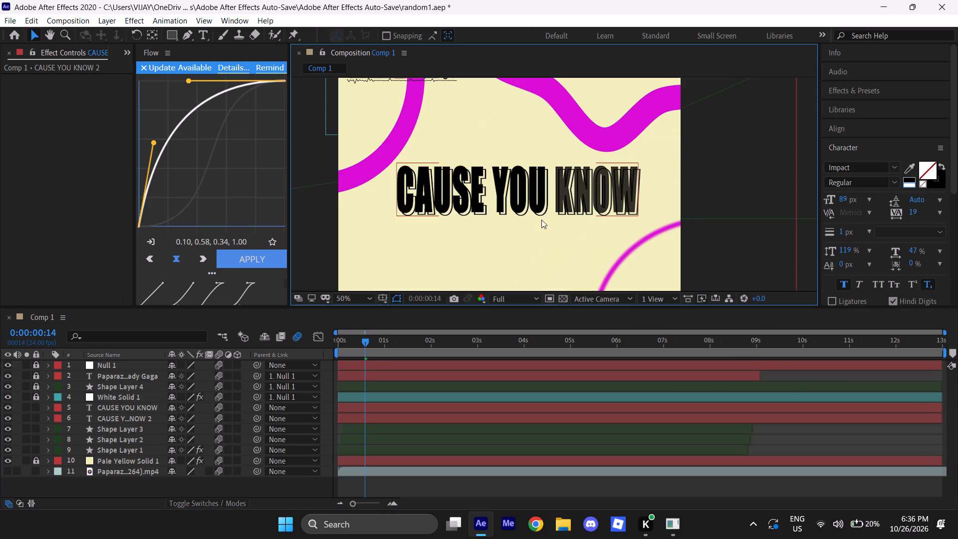
pyautogui.moveTo(359, 345); pyautogui.dragTo(291, 344)
pyautogui.scroll(-1, 564, 137)
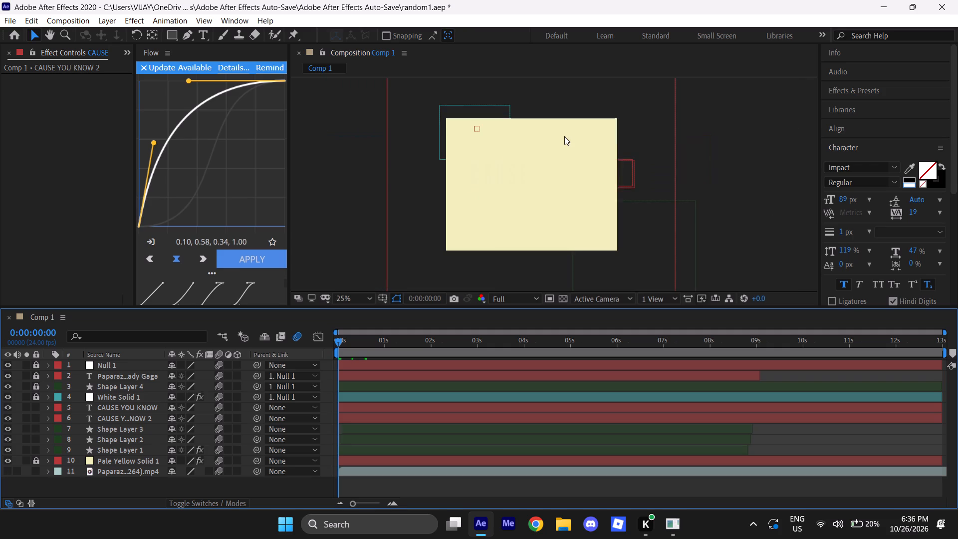
# Play Comp 1 from the start to preview the resized CAUSE YOU KNOW lyric, and save the project.
pyautogui.press('space')
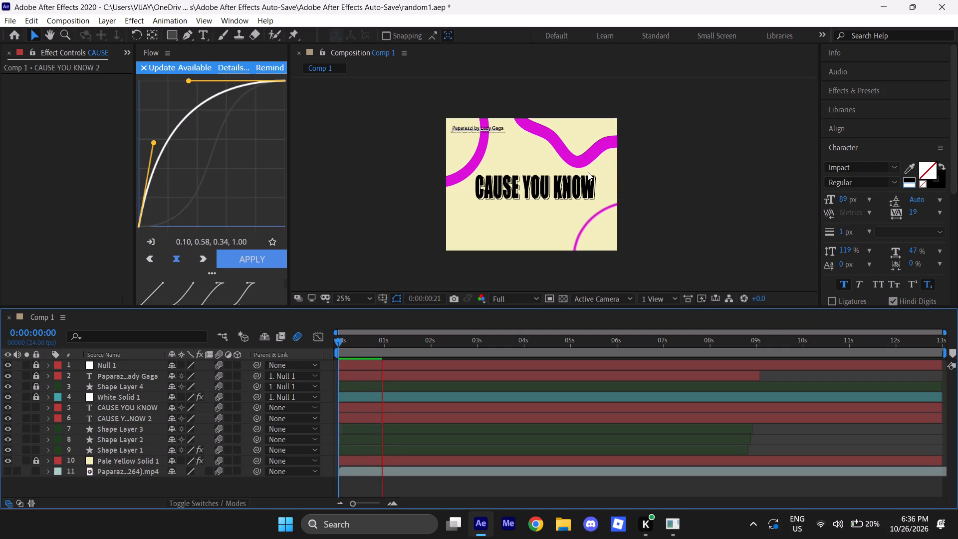
pyautogui.hotkey('ctrl', 's')
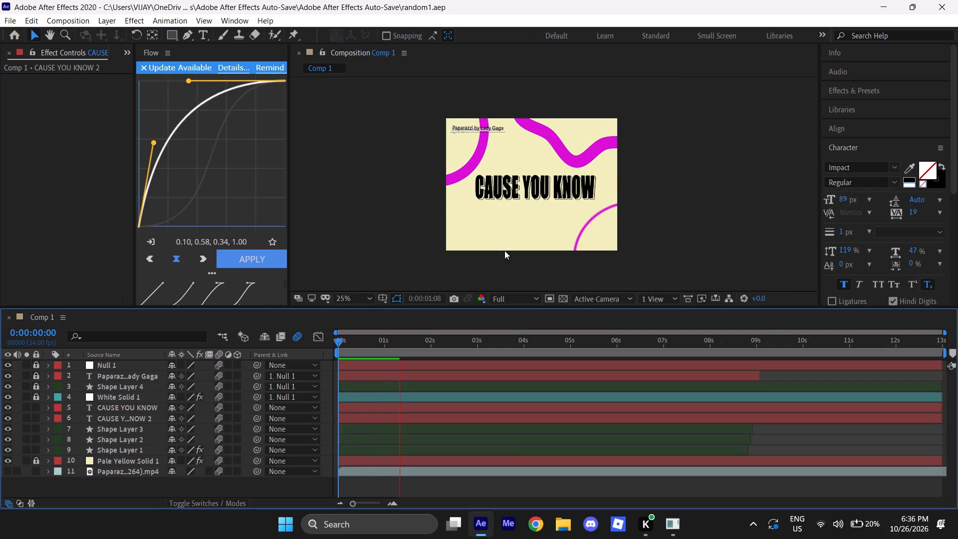
# Return the playhead to the start of Comp 1 and replay the animation to check it.
pyautogui.moveTo(339, 345); pyautogui.dragTo(293, 358)
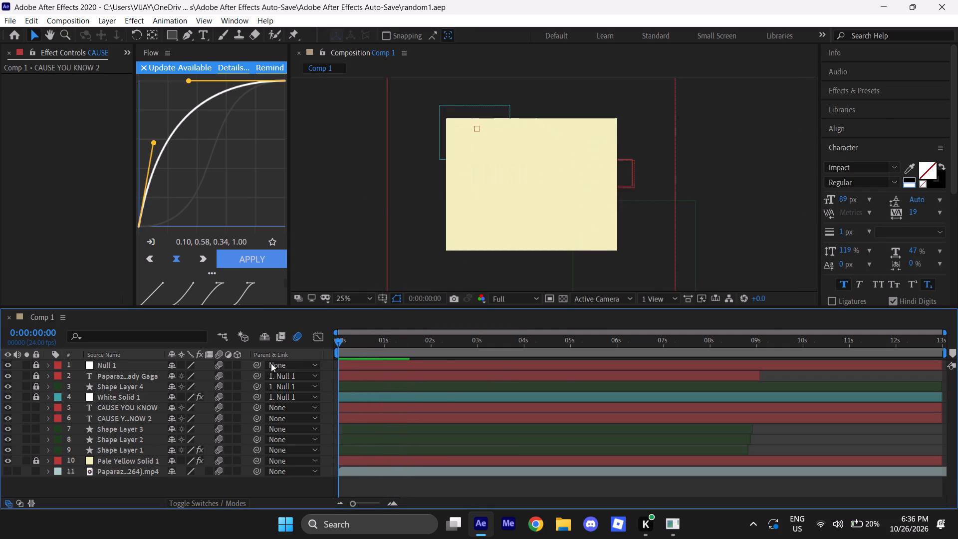
pyautogui.click(723, 197)
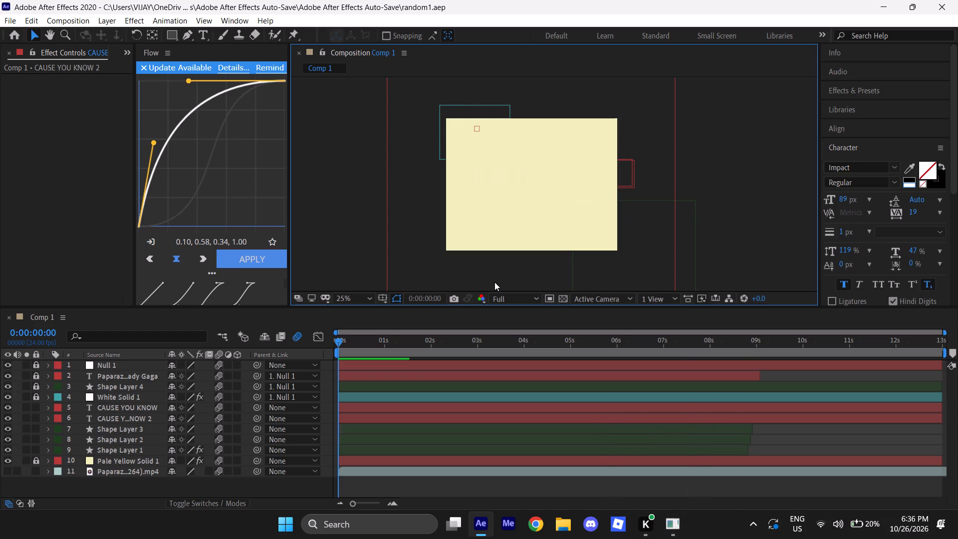
pyautogui.press('space')
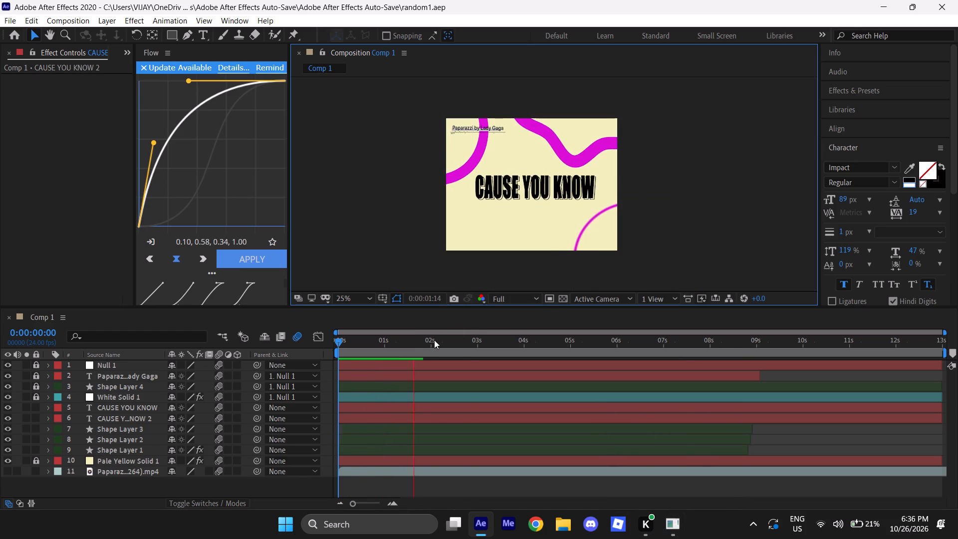
# Switch to the laptop's Control Center app.
pyautogui.click(668, 513)
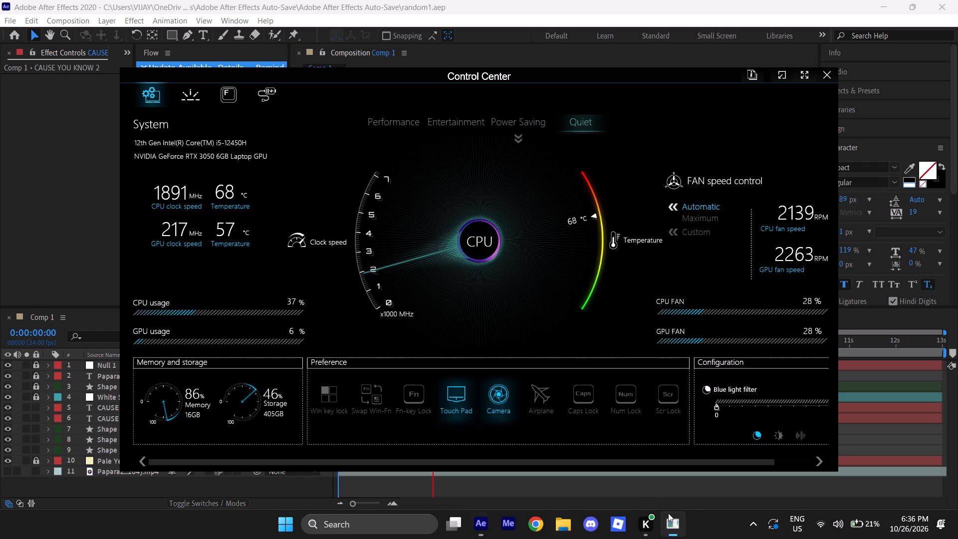
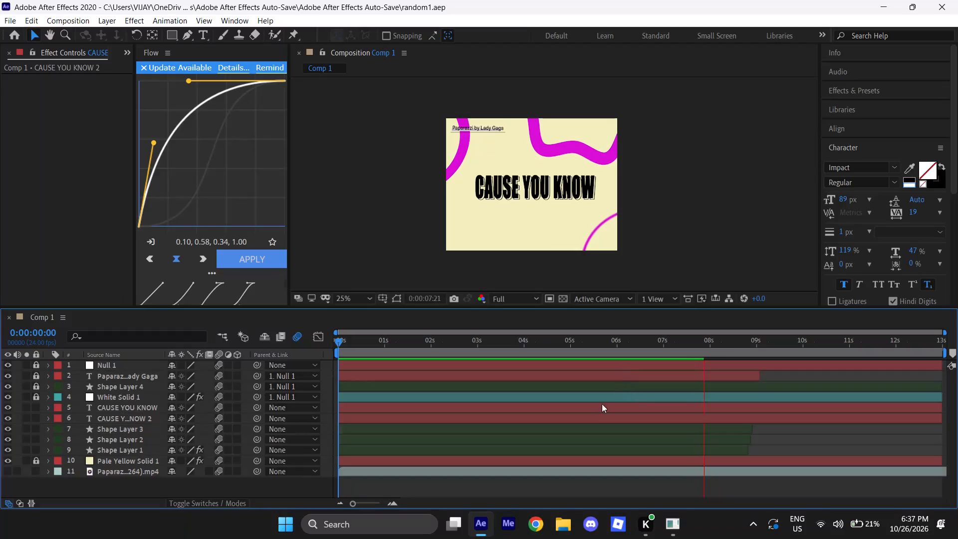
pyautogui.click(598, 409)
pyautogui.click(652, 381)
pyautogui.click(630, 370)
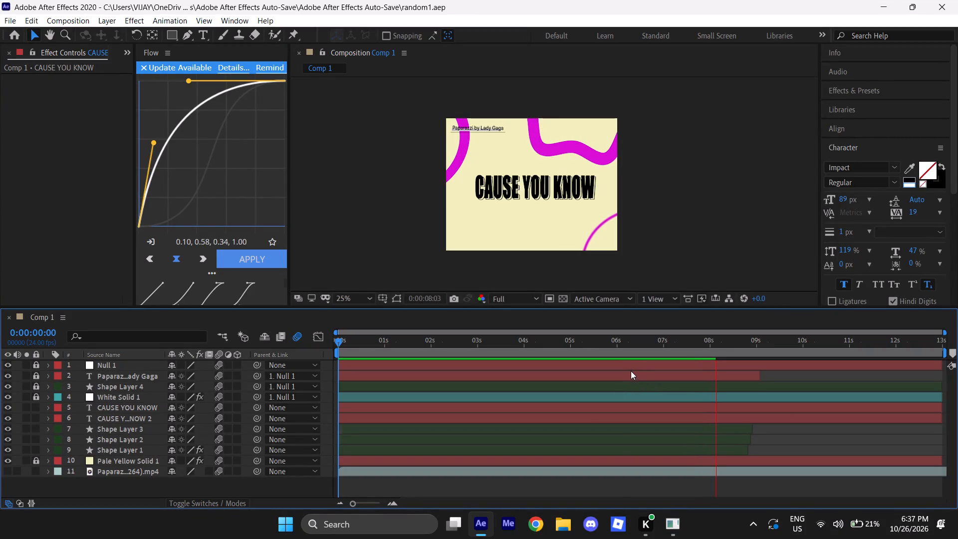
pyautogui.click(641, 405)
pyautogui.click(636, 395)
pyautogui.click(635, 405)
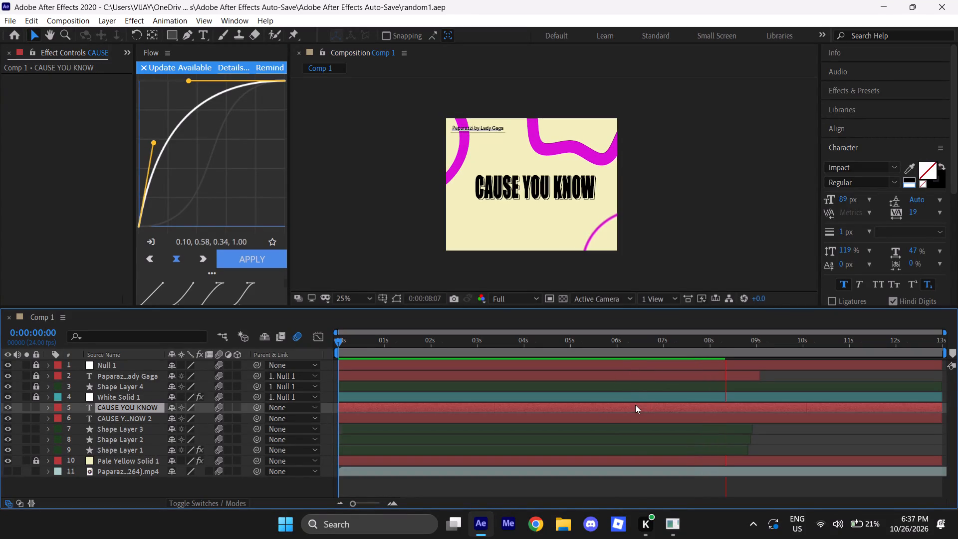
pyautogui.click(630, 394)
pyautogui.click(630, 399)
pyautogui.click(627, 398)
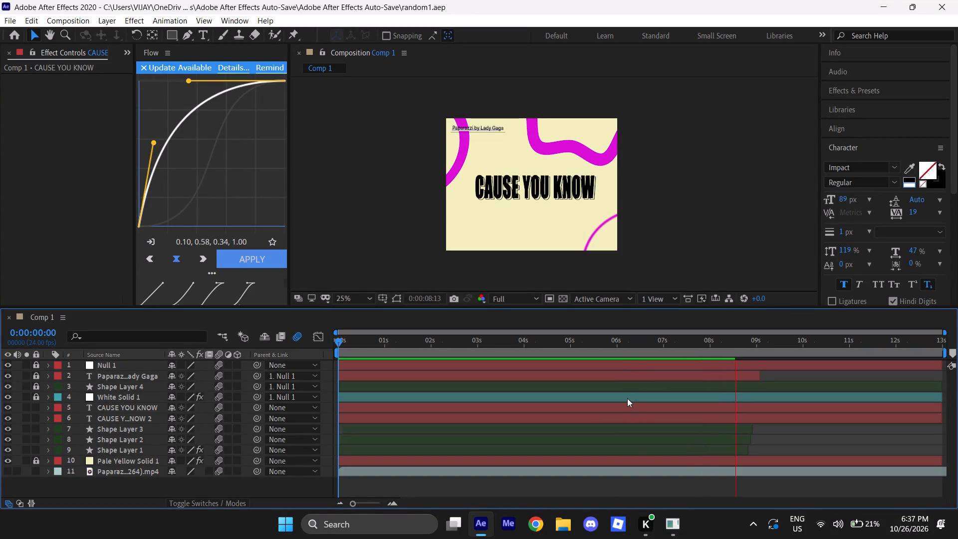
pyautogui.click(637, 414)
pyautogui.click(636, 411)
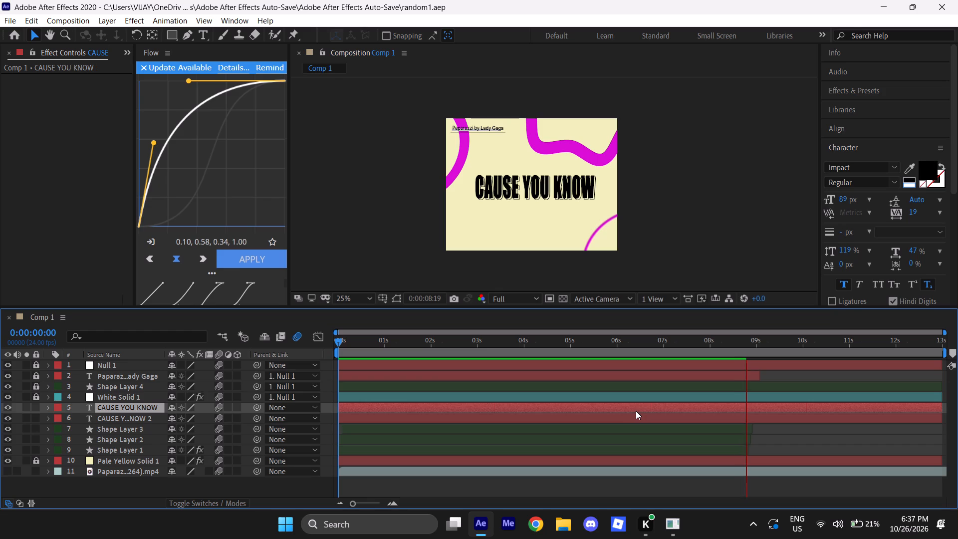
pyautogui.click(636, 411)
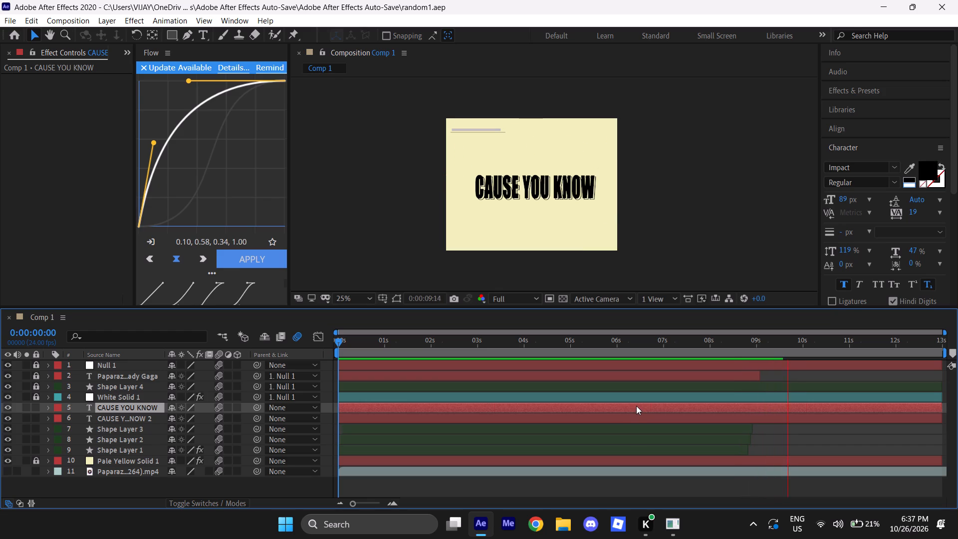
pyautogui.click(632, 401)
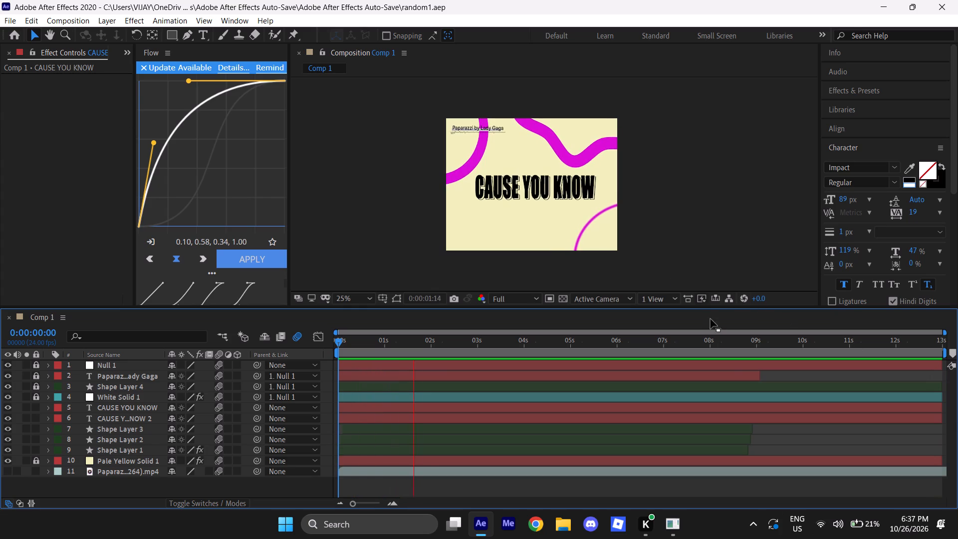
# Stop the preview with the playhead at 0:00:08:05 and shift Shape Layer 3 slightly later in the timeline.
pyautogui.click(724, 354)
pyautogui.click(719, 353)
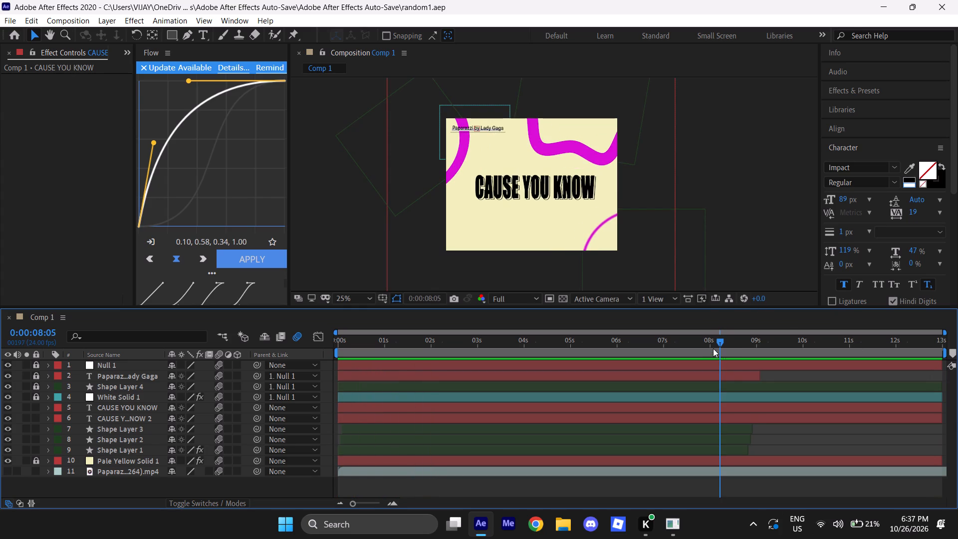
pyautogui.moveTo(713, 427); pyautogui.dragTo(715, 435)
pyautogui.click(669, 386)
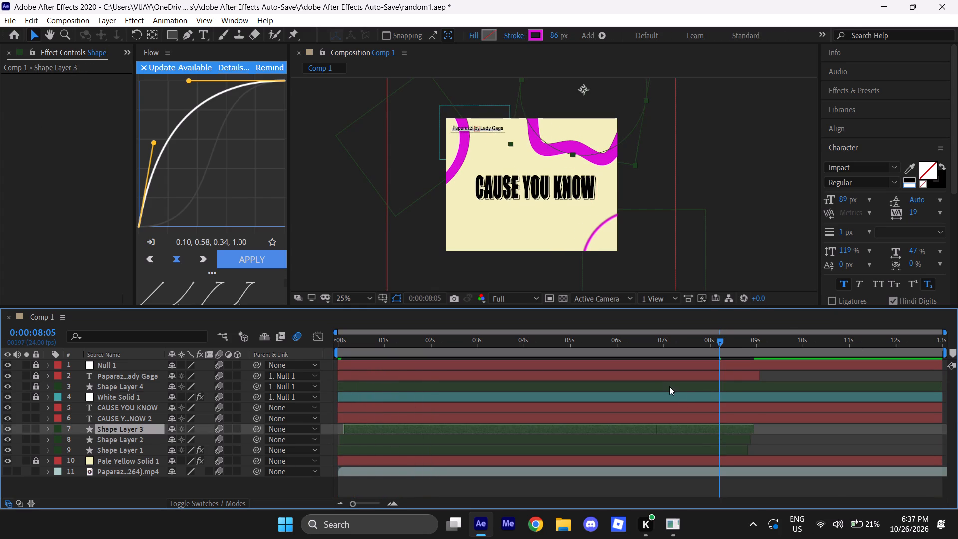
pyautogui.click(663, 372)
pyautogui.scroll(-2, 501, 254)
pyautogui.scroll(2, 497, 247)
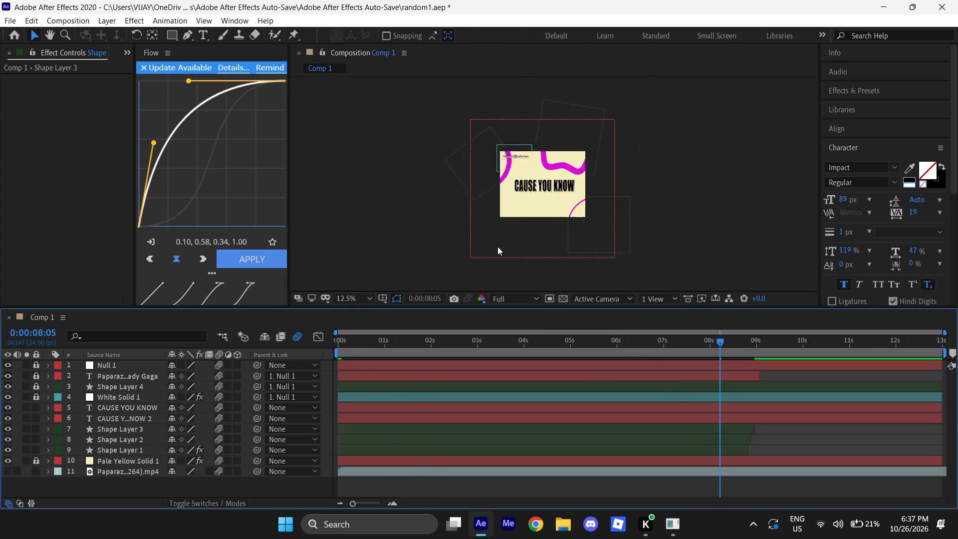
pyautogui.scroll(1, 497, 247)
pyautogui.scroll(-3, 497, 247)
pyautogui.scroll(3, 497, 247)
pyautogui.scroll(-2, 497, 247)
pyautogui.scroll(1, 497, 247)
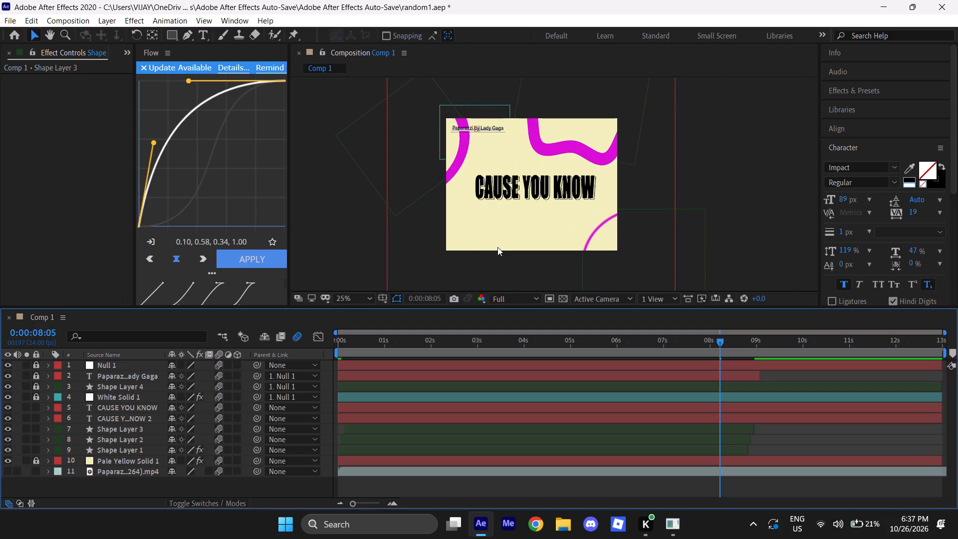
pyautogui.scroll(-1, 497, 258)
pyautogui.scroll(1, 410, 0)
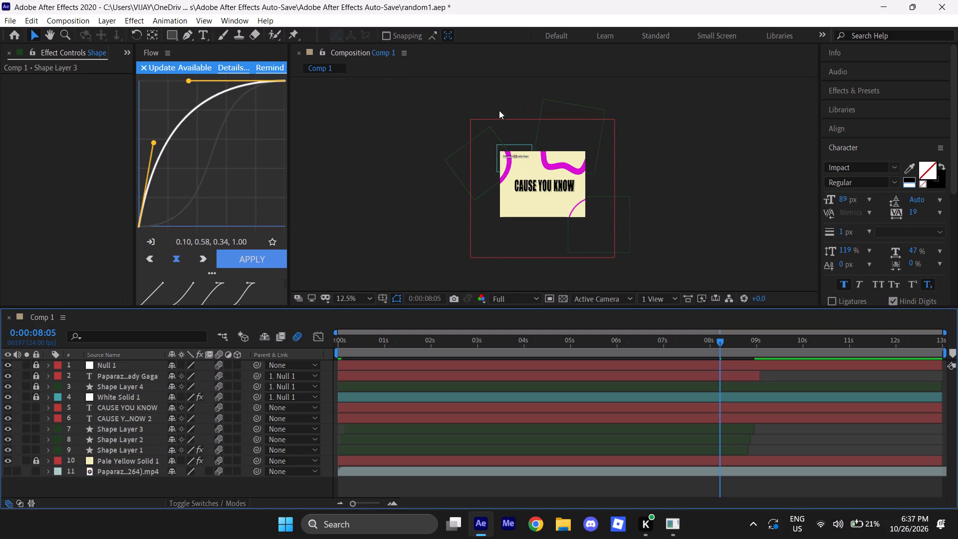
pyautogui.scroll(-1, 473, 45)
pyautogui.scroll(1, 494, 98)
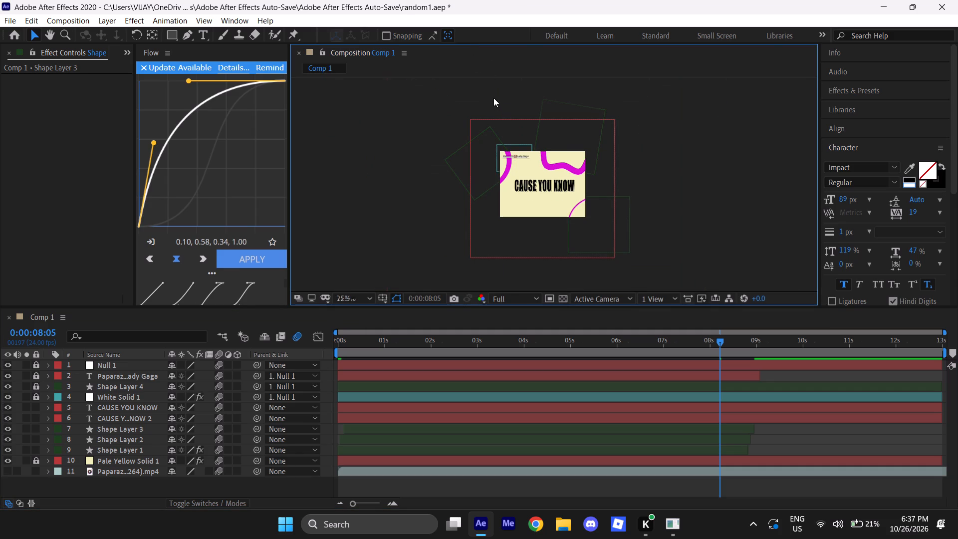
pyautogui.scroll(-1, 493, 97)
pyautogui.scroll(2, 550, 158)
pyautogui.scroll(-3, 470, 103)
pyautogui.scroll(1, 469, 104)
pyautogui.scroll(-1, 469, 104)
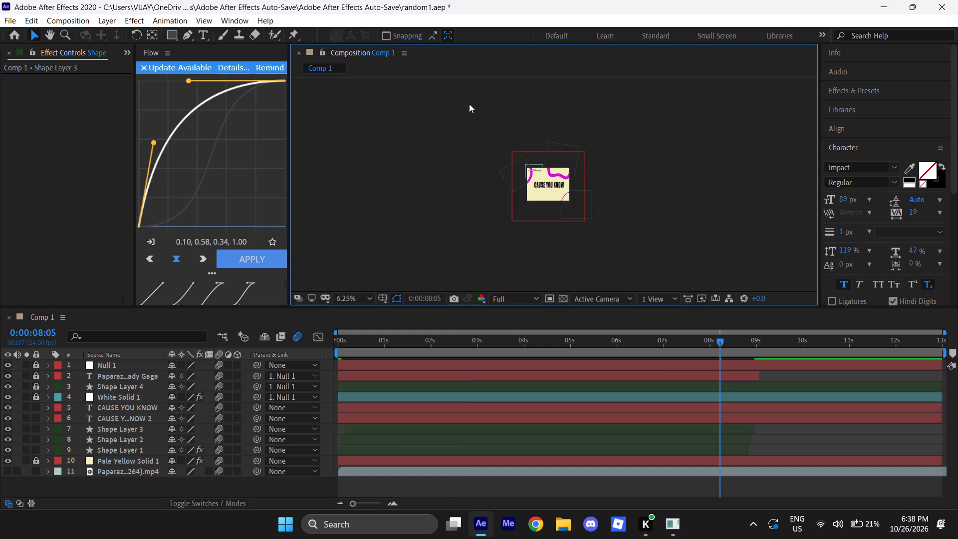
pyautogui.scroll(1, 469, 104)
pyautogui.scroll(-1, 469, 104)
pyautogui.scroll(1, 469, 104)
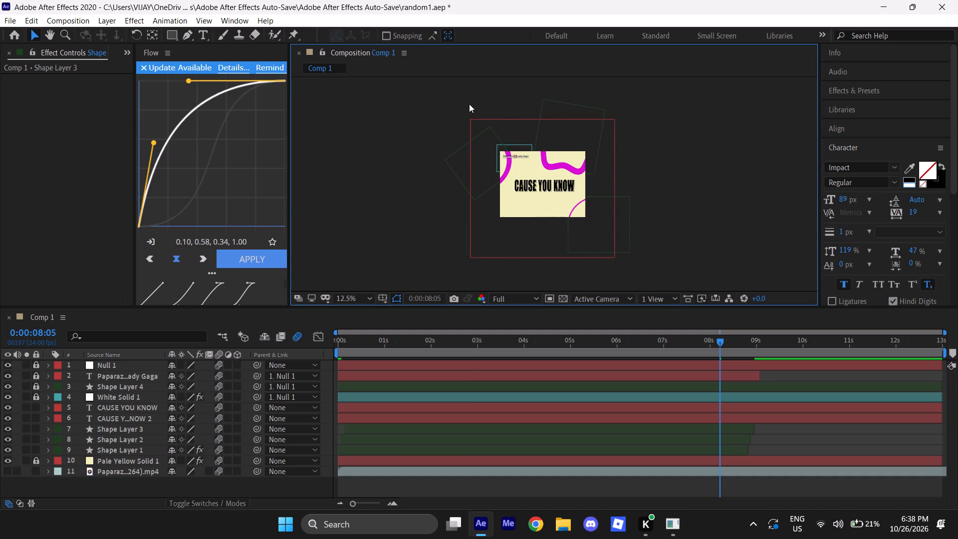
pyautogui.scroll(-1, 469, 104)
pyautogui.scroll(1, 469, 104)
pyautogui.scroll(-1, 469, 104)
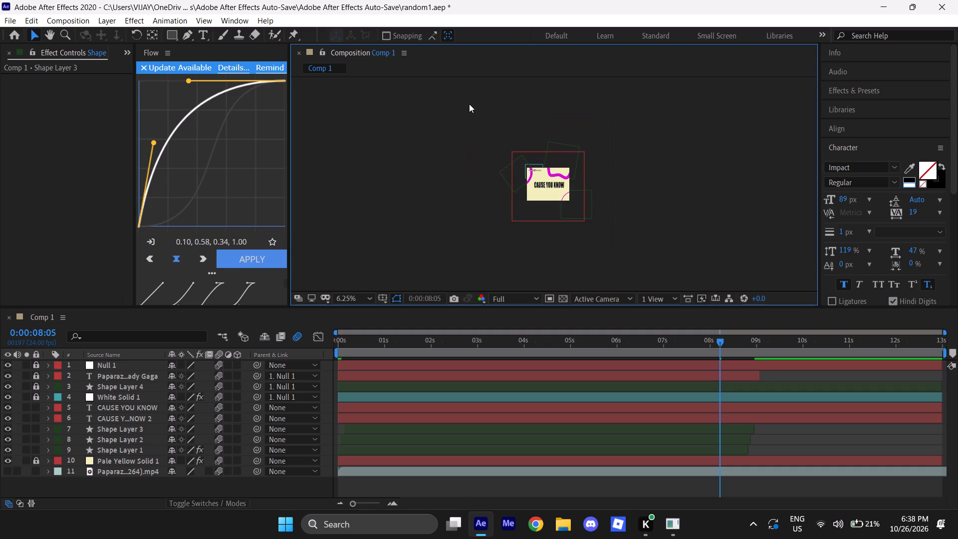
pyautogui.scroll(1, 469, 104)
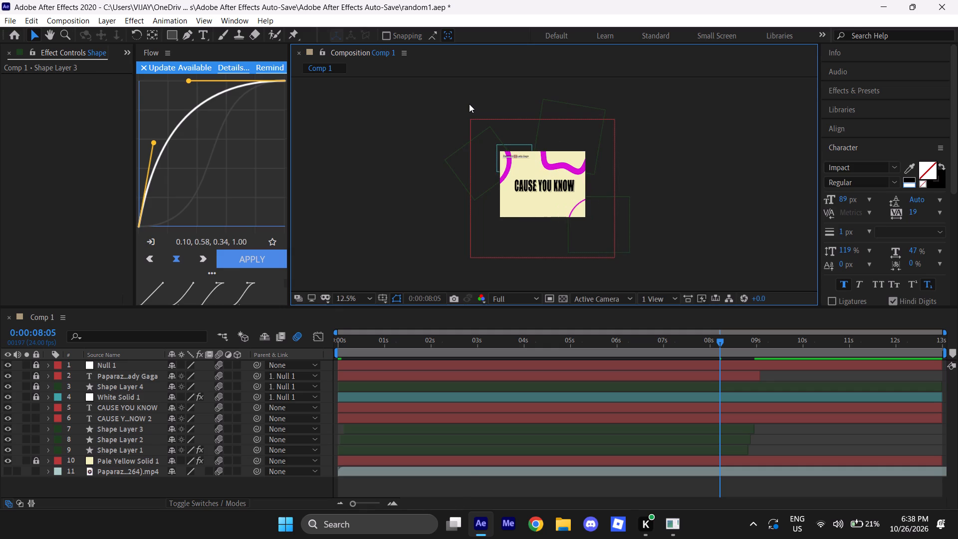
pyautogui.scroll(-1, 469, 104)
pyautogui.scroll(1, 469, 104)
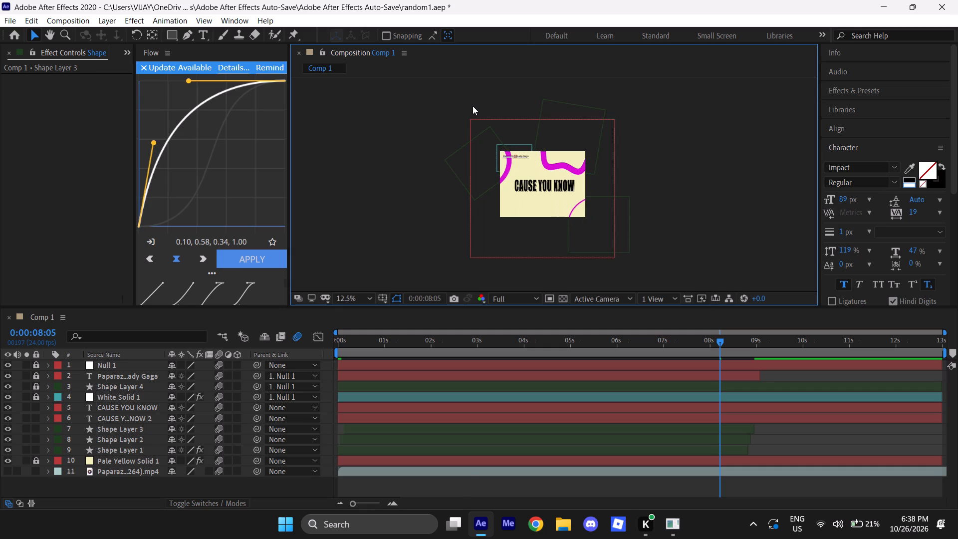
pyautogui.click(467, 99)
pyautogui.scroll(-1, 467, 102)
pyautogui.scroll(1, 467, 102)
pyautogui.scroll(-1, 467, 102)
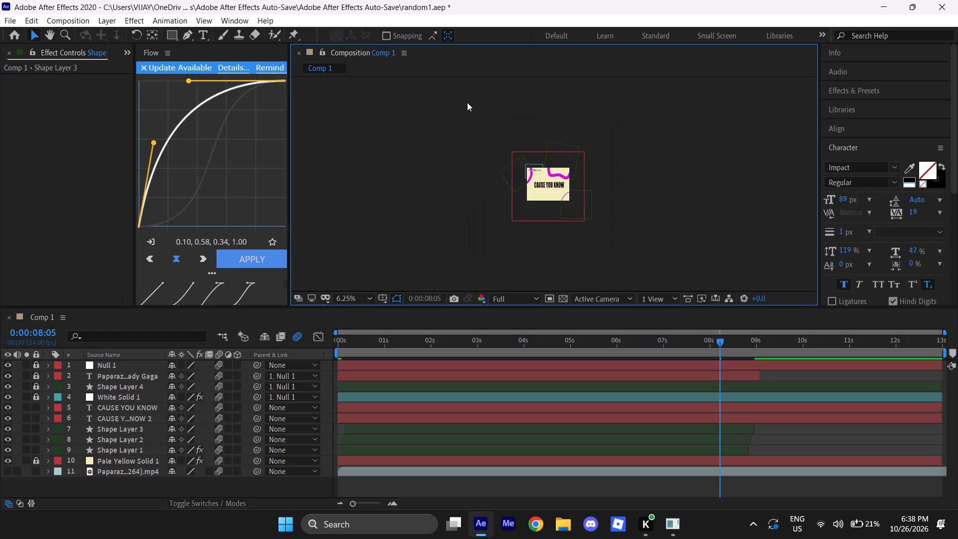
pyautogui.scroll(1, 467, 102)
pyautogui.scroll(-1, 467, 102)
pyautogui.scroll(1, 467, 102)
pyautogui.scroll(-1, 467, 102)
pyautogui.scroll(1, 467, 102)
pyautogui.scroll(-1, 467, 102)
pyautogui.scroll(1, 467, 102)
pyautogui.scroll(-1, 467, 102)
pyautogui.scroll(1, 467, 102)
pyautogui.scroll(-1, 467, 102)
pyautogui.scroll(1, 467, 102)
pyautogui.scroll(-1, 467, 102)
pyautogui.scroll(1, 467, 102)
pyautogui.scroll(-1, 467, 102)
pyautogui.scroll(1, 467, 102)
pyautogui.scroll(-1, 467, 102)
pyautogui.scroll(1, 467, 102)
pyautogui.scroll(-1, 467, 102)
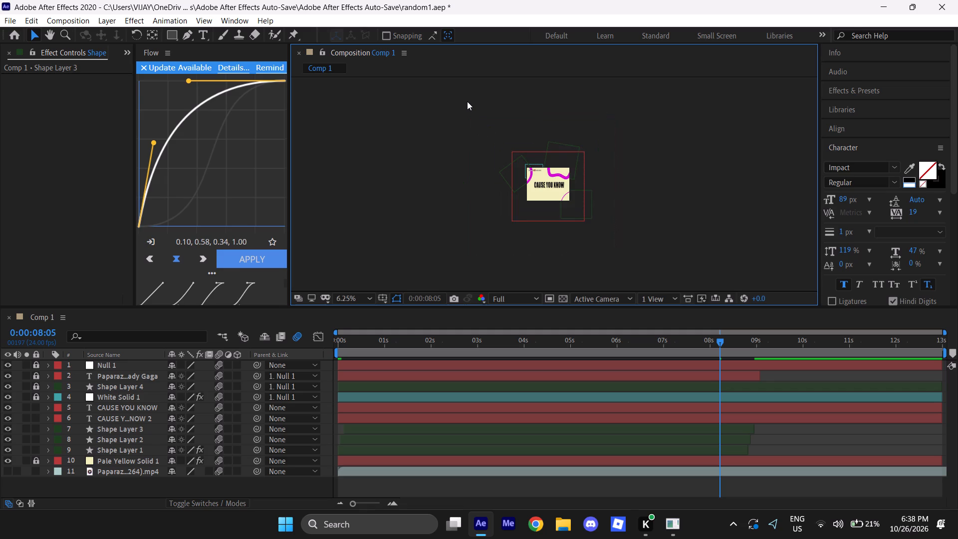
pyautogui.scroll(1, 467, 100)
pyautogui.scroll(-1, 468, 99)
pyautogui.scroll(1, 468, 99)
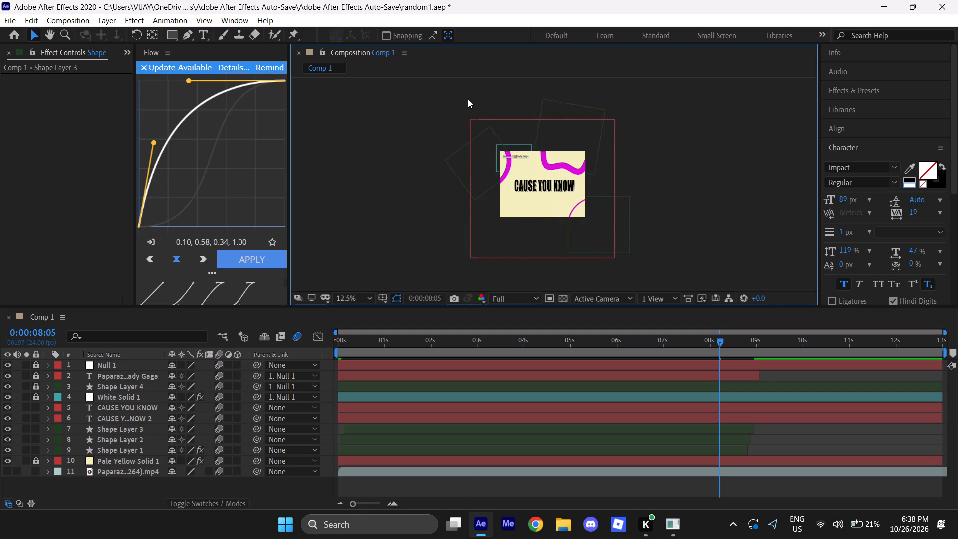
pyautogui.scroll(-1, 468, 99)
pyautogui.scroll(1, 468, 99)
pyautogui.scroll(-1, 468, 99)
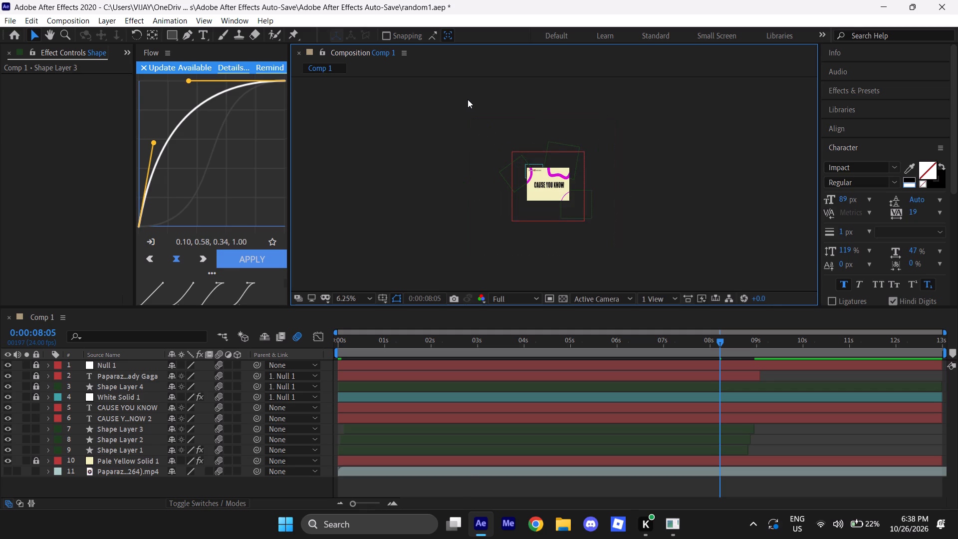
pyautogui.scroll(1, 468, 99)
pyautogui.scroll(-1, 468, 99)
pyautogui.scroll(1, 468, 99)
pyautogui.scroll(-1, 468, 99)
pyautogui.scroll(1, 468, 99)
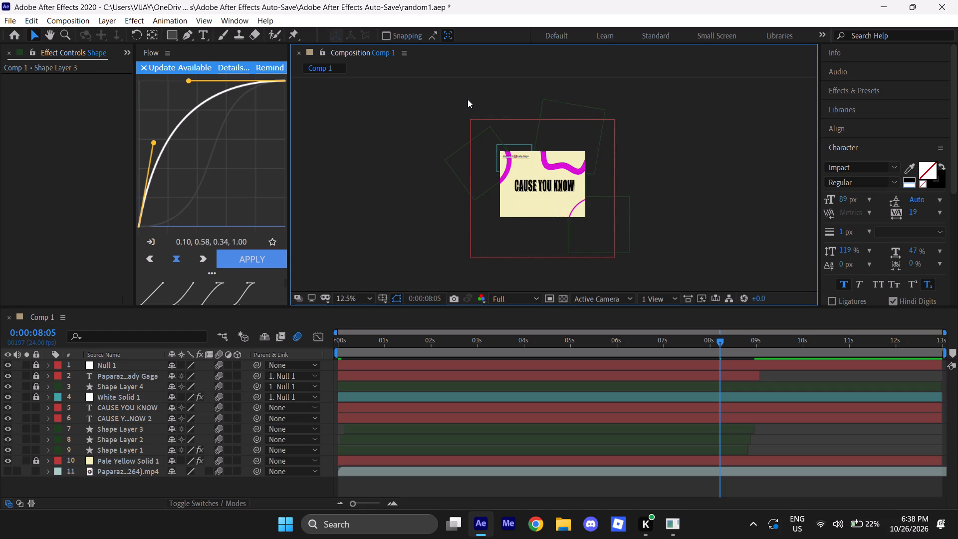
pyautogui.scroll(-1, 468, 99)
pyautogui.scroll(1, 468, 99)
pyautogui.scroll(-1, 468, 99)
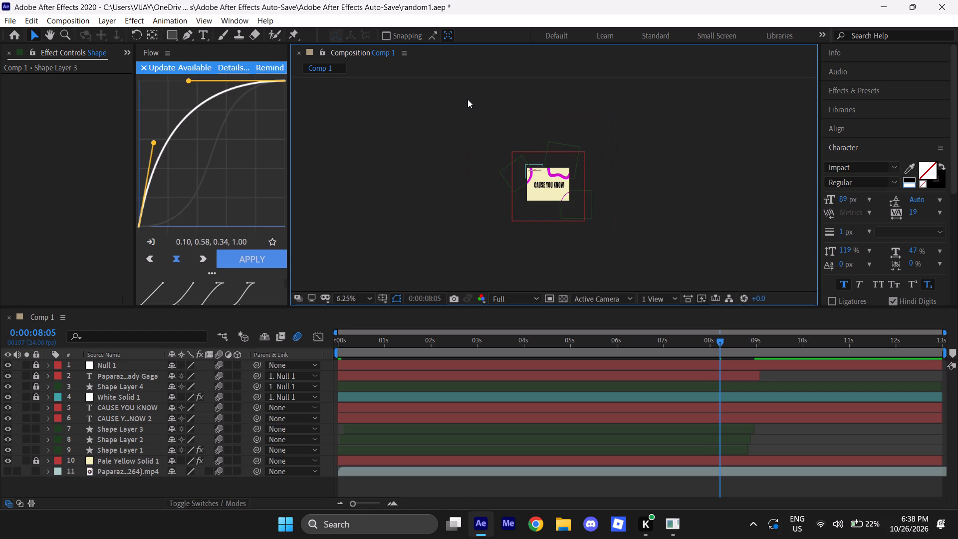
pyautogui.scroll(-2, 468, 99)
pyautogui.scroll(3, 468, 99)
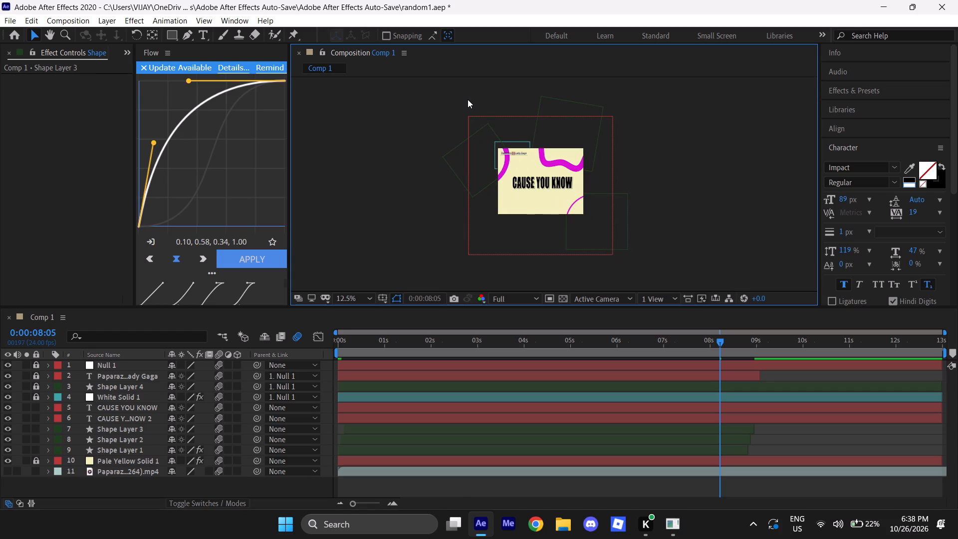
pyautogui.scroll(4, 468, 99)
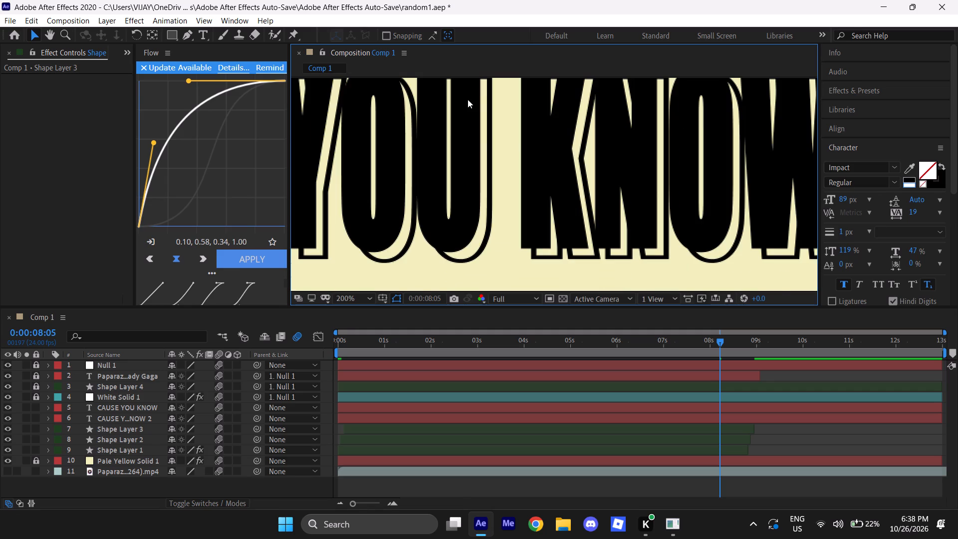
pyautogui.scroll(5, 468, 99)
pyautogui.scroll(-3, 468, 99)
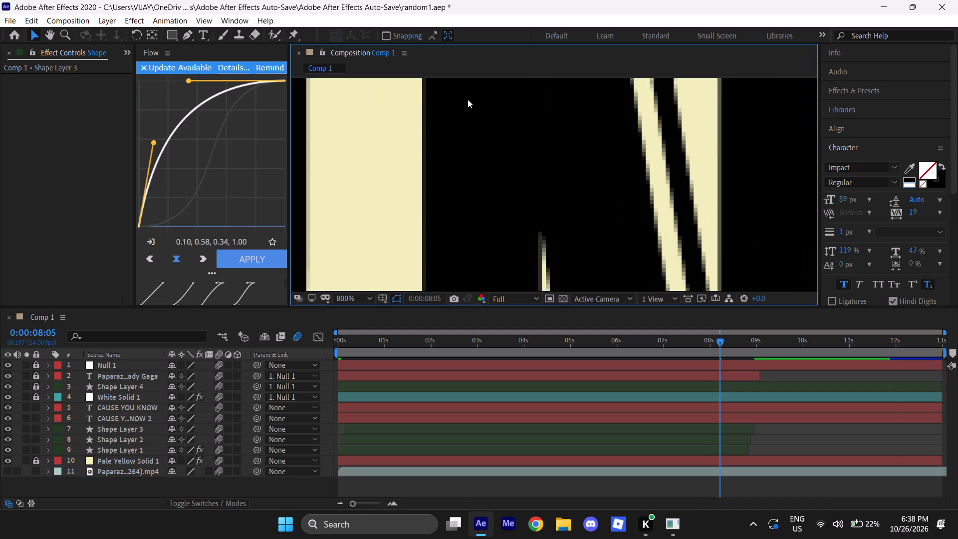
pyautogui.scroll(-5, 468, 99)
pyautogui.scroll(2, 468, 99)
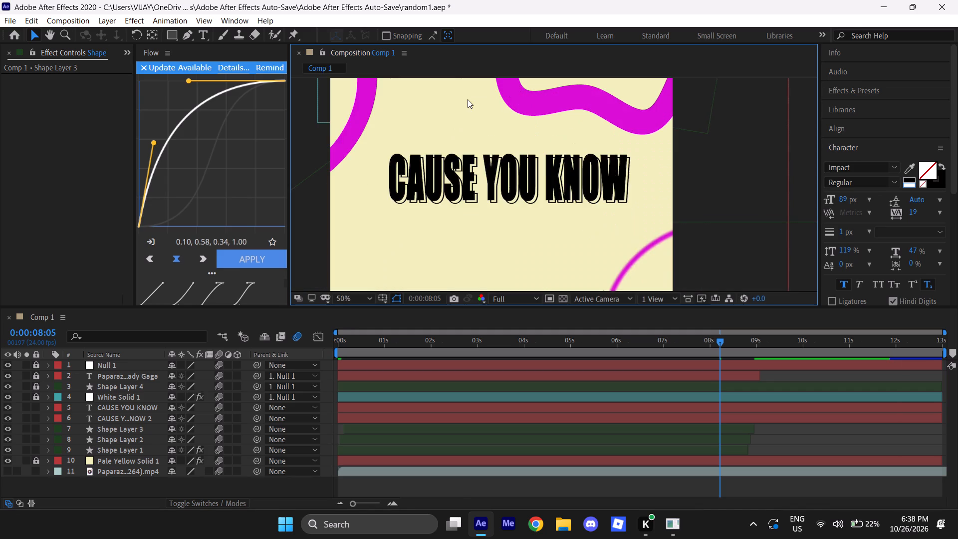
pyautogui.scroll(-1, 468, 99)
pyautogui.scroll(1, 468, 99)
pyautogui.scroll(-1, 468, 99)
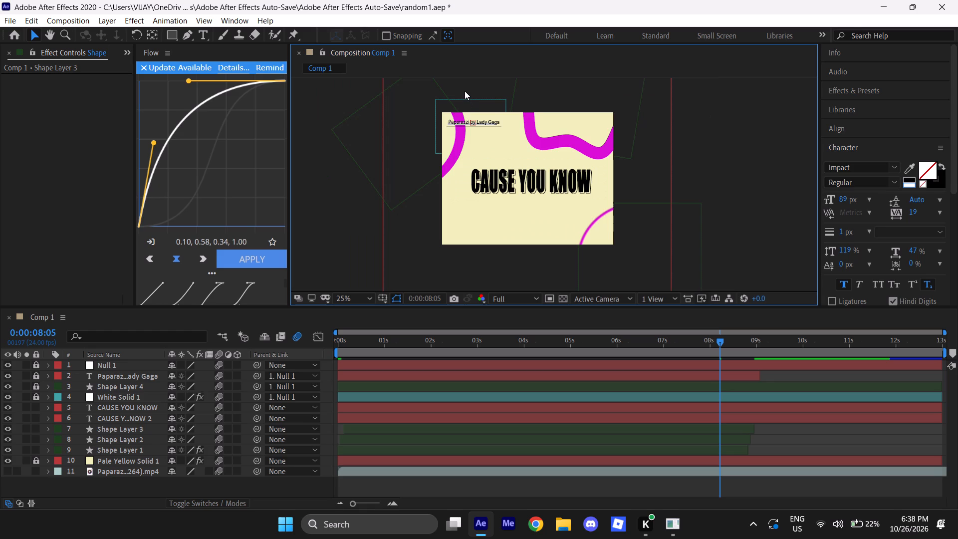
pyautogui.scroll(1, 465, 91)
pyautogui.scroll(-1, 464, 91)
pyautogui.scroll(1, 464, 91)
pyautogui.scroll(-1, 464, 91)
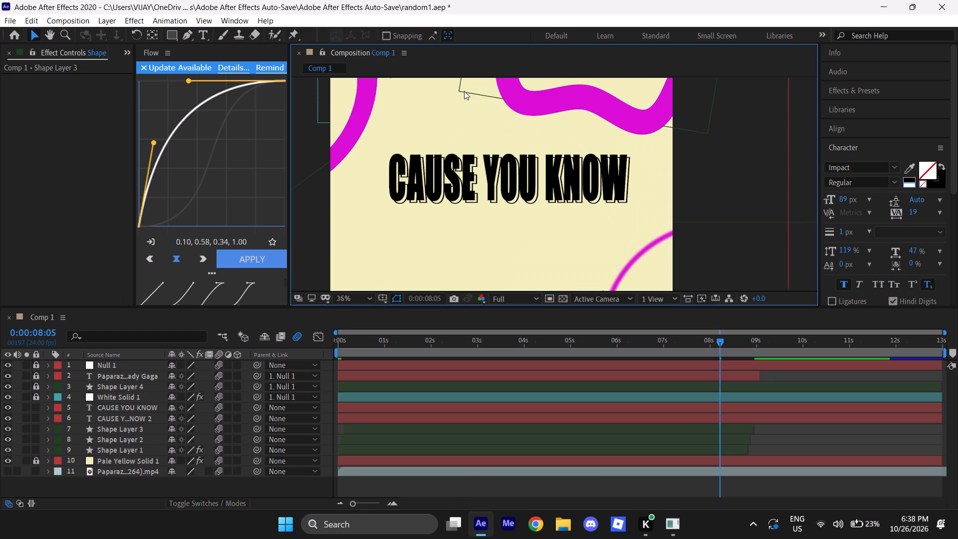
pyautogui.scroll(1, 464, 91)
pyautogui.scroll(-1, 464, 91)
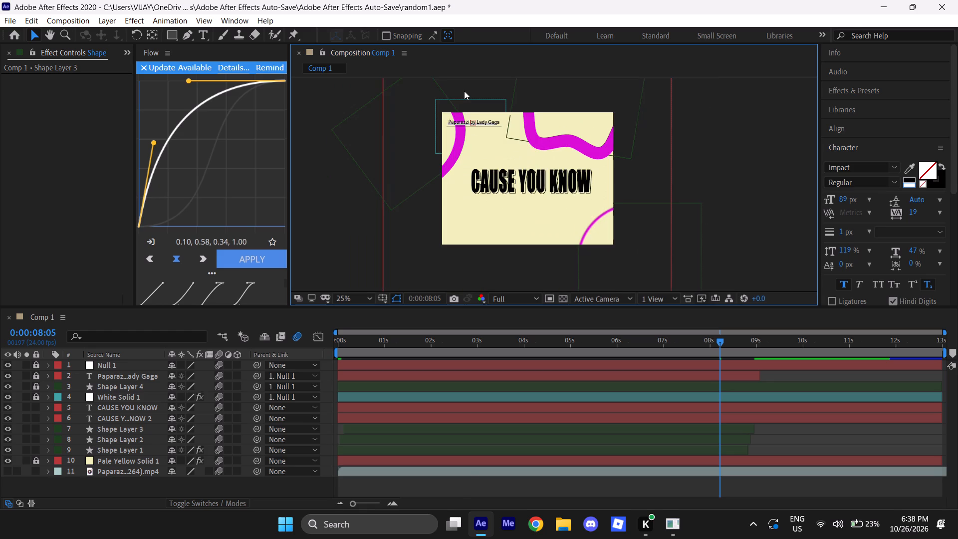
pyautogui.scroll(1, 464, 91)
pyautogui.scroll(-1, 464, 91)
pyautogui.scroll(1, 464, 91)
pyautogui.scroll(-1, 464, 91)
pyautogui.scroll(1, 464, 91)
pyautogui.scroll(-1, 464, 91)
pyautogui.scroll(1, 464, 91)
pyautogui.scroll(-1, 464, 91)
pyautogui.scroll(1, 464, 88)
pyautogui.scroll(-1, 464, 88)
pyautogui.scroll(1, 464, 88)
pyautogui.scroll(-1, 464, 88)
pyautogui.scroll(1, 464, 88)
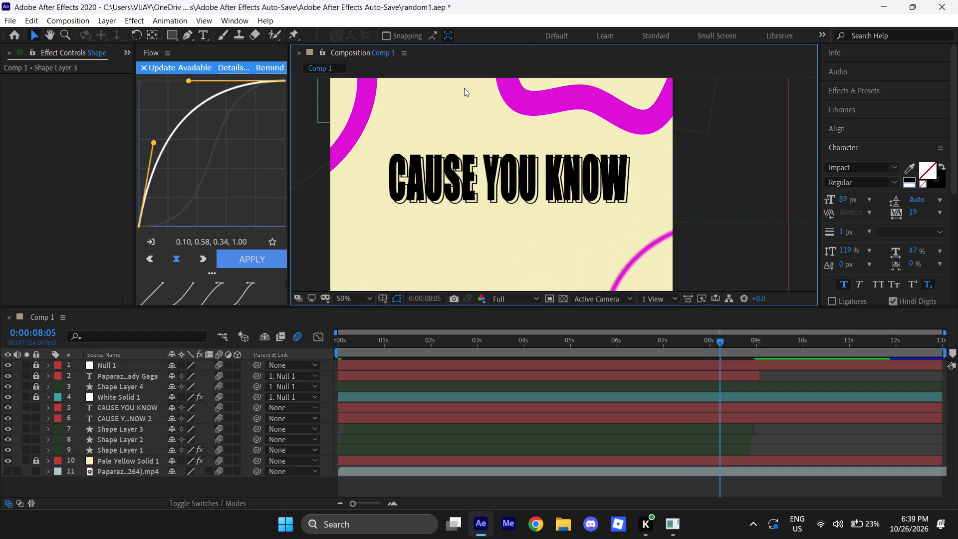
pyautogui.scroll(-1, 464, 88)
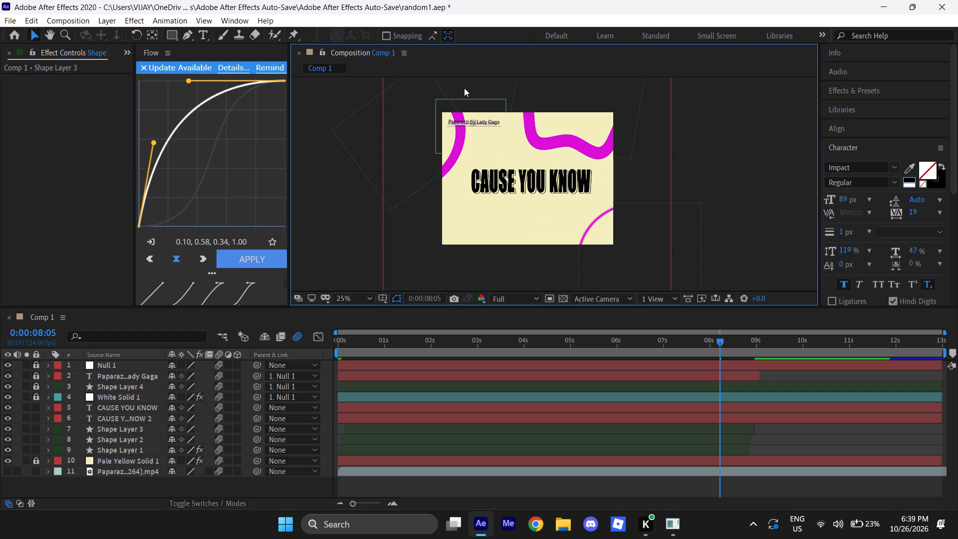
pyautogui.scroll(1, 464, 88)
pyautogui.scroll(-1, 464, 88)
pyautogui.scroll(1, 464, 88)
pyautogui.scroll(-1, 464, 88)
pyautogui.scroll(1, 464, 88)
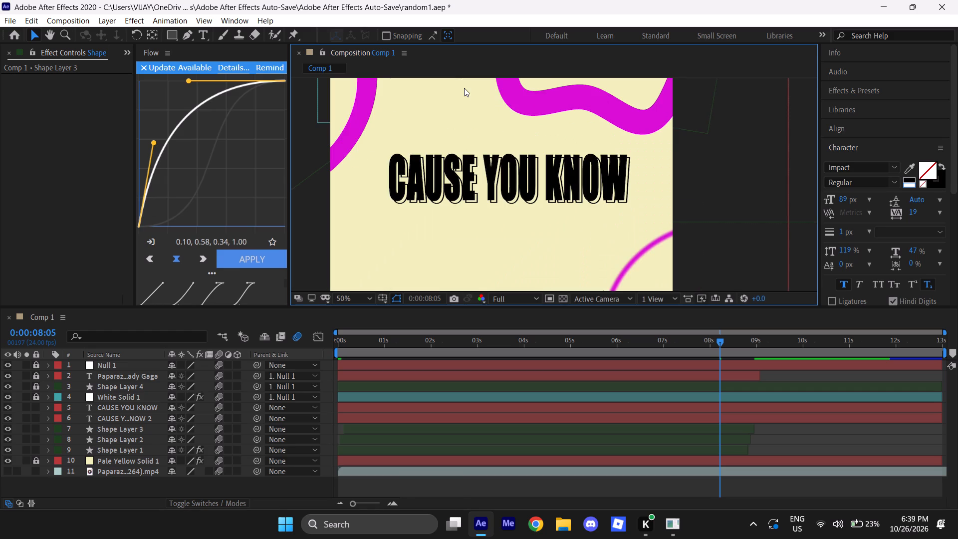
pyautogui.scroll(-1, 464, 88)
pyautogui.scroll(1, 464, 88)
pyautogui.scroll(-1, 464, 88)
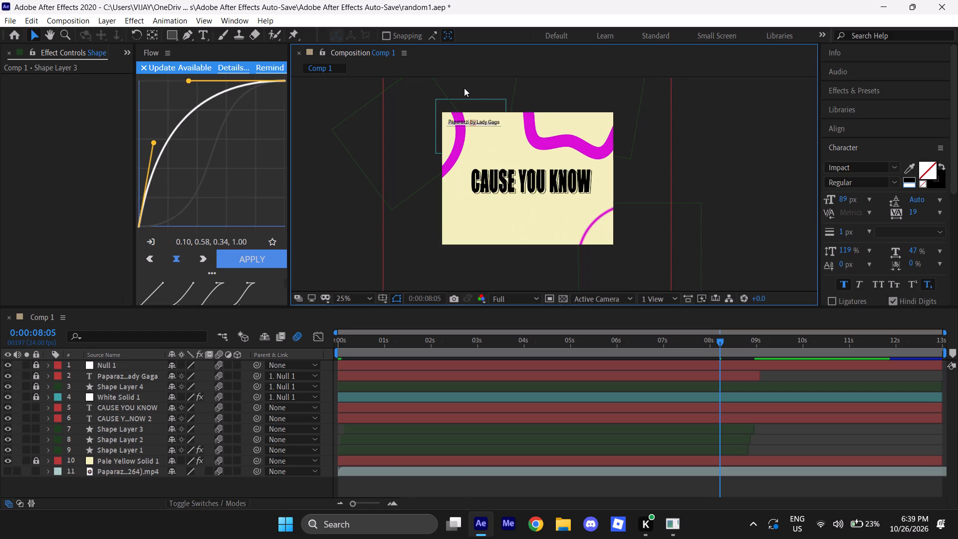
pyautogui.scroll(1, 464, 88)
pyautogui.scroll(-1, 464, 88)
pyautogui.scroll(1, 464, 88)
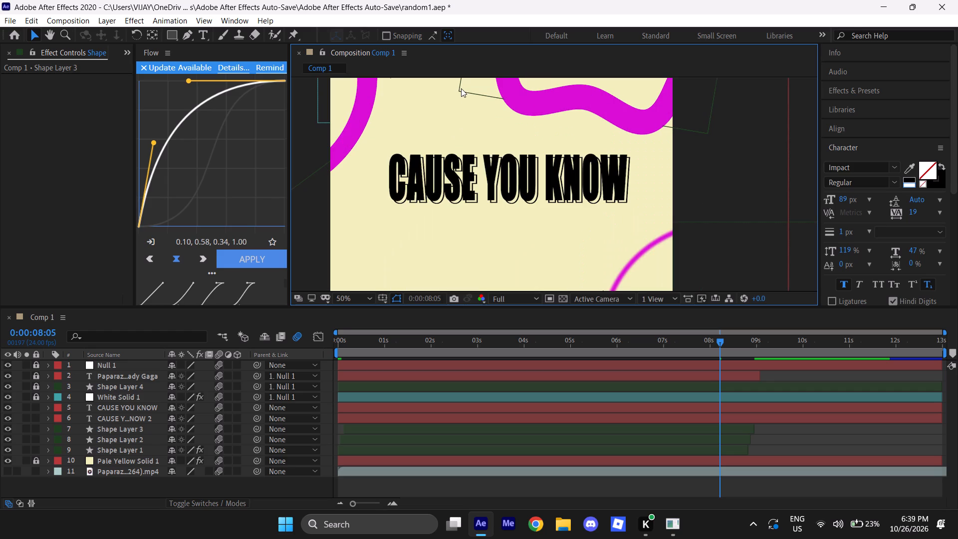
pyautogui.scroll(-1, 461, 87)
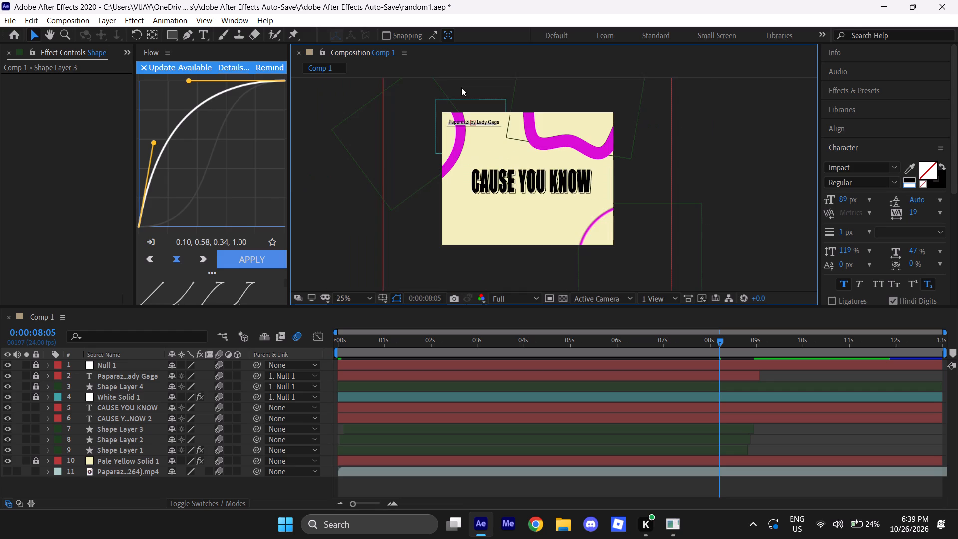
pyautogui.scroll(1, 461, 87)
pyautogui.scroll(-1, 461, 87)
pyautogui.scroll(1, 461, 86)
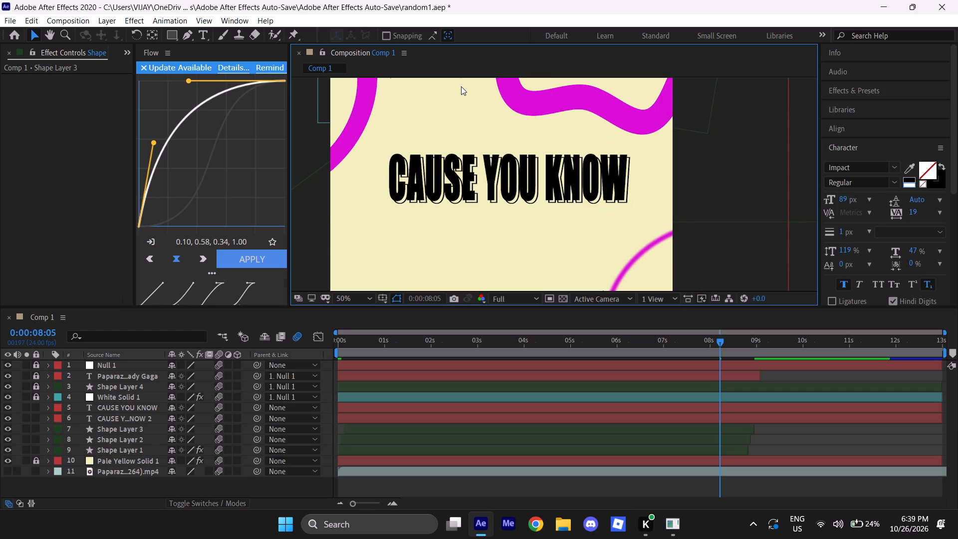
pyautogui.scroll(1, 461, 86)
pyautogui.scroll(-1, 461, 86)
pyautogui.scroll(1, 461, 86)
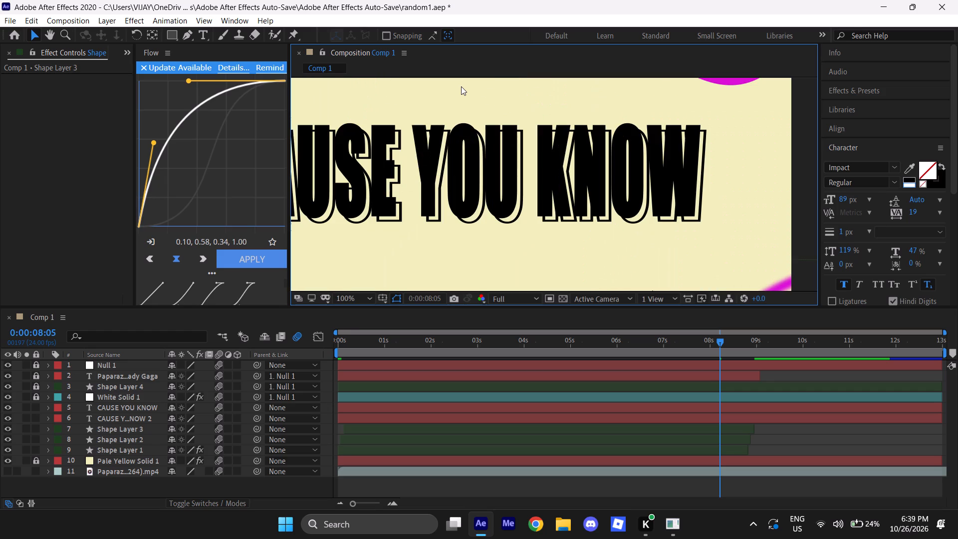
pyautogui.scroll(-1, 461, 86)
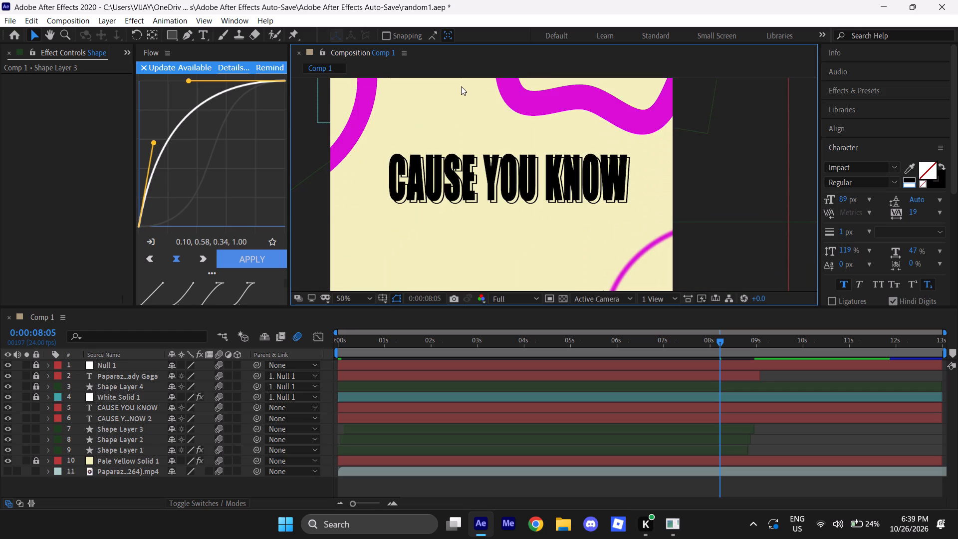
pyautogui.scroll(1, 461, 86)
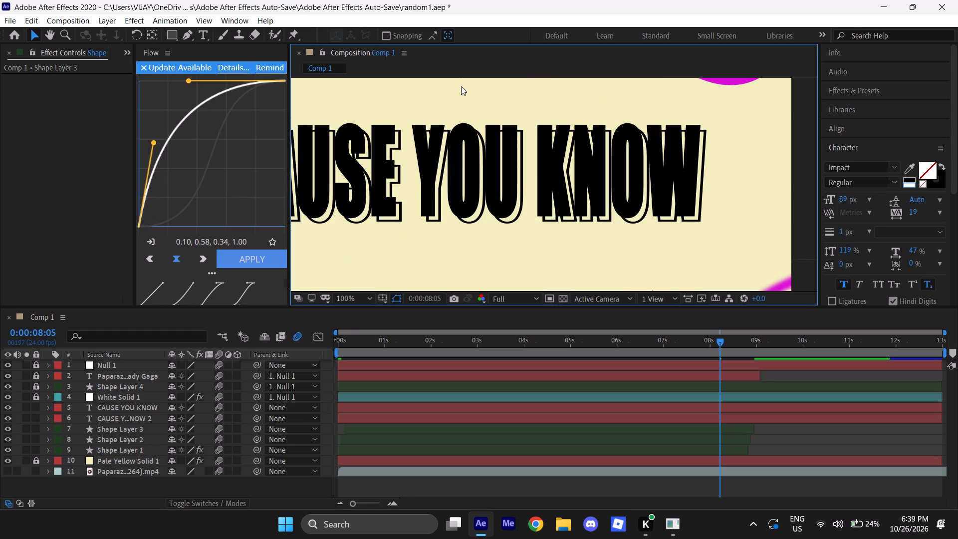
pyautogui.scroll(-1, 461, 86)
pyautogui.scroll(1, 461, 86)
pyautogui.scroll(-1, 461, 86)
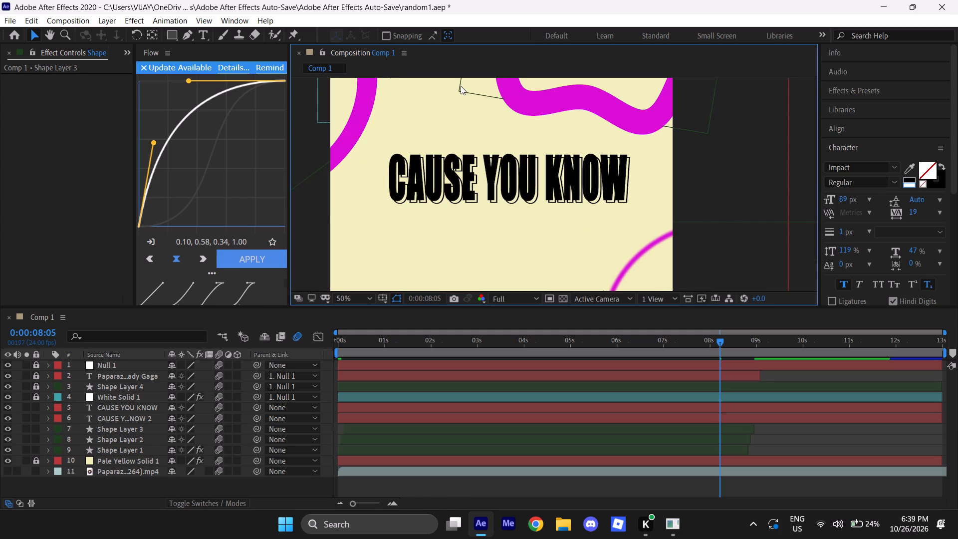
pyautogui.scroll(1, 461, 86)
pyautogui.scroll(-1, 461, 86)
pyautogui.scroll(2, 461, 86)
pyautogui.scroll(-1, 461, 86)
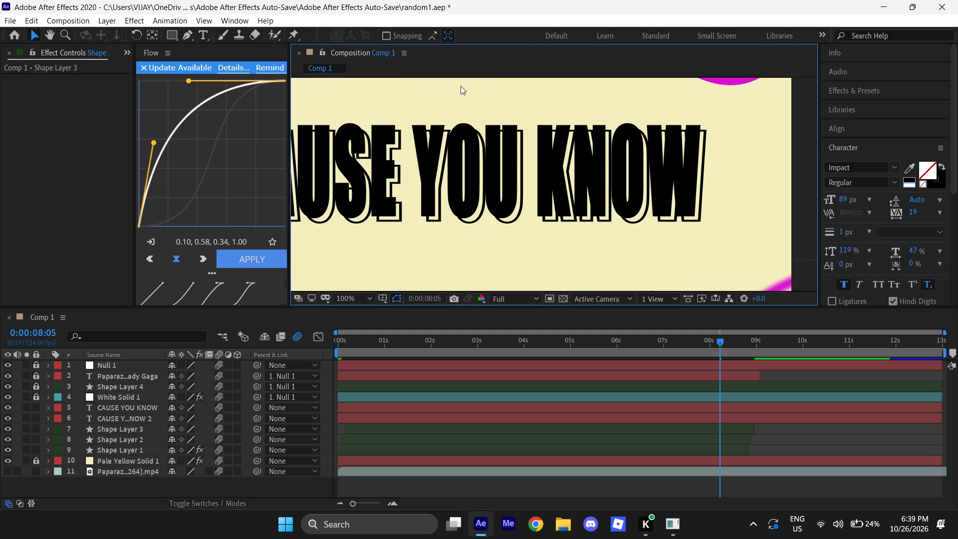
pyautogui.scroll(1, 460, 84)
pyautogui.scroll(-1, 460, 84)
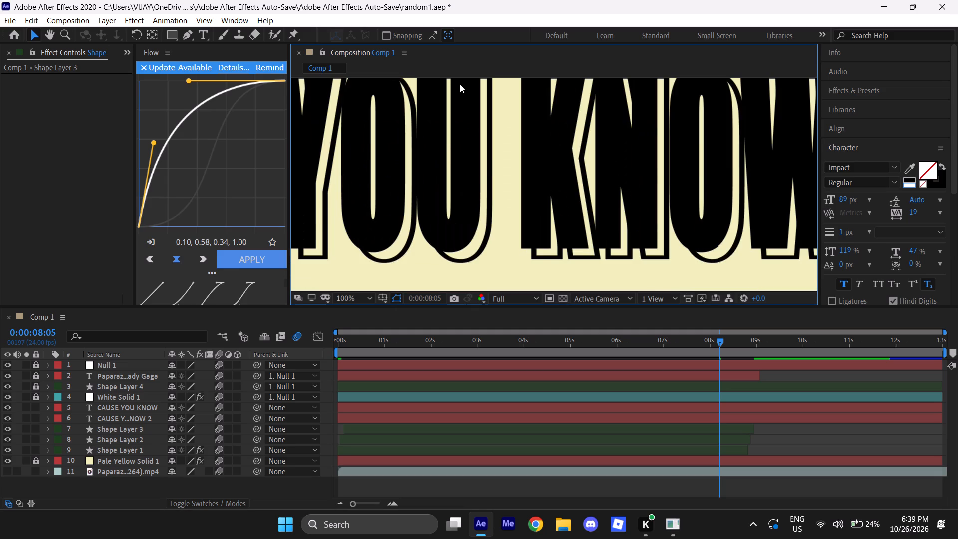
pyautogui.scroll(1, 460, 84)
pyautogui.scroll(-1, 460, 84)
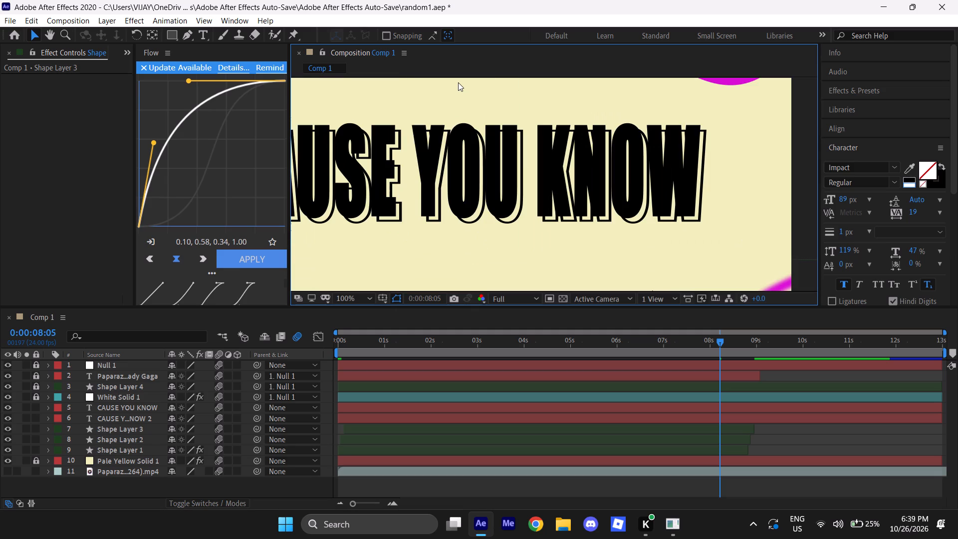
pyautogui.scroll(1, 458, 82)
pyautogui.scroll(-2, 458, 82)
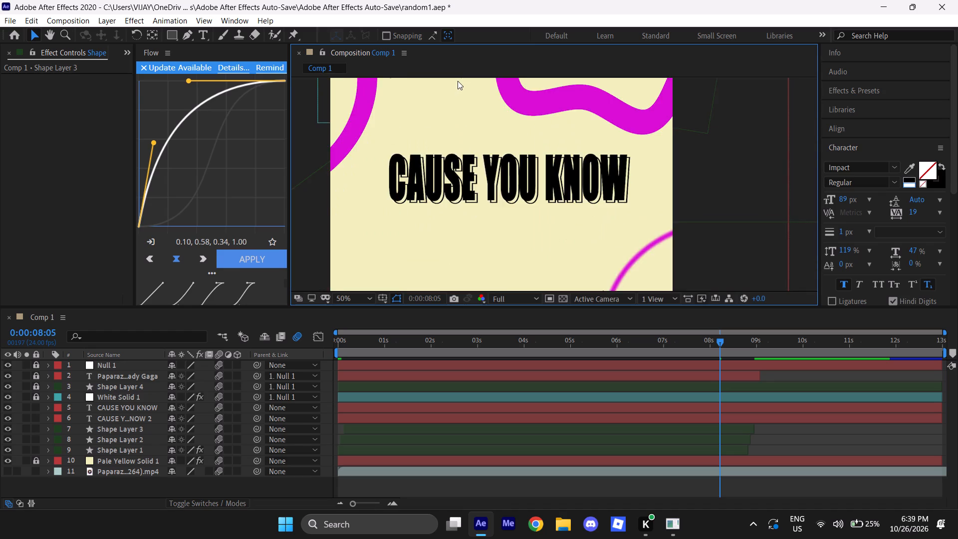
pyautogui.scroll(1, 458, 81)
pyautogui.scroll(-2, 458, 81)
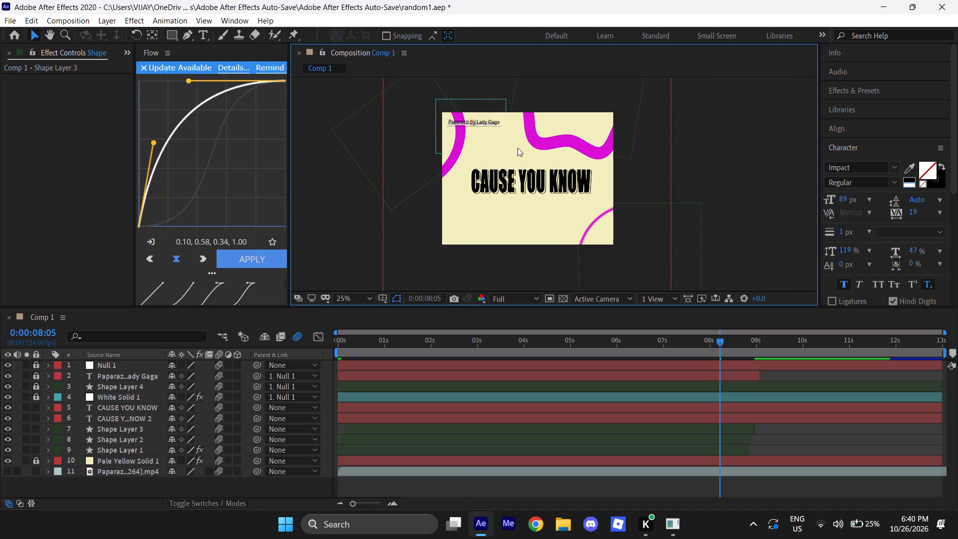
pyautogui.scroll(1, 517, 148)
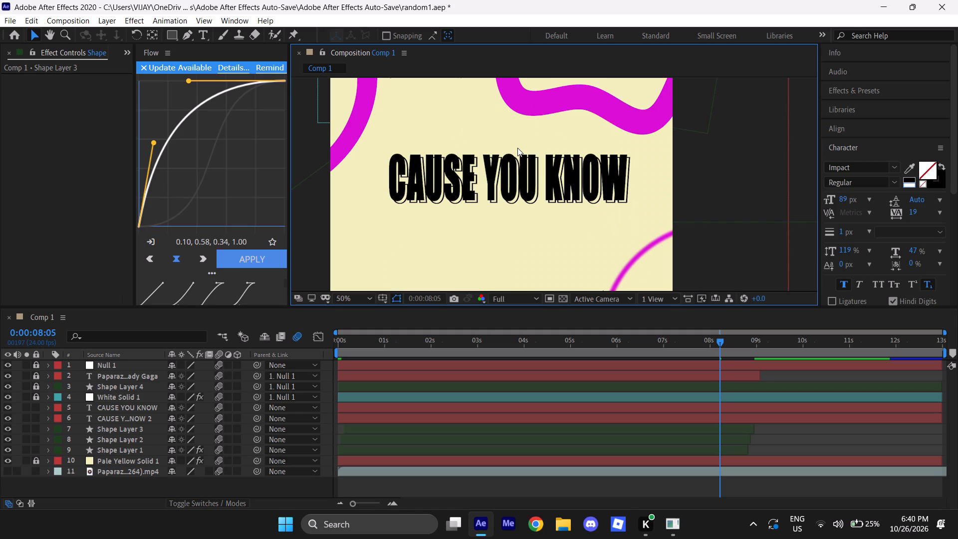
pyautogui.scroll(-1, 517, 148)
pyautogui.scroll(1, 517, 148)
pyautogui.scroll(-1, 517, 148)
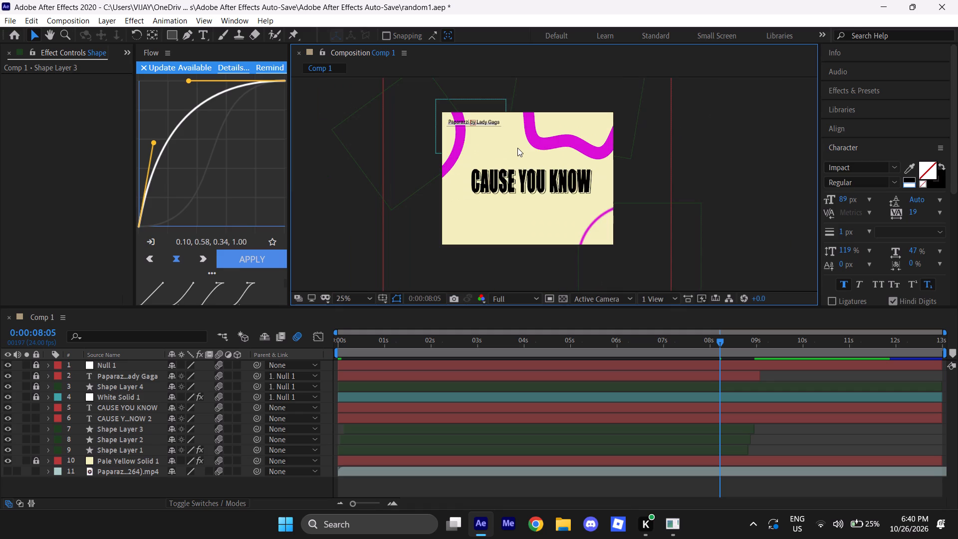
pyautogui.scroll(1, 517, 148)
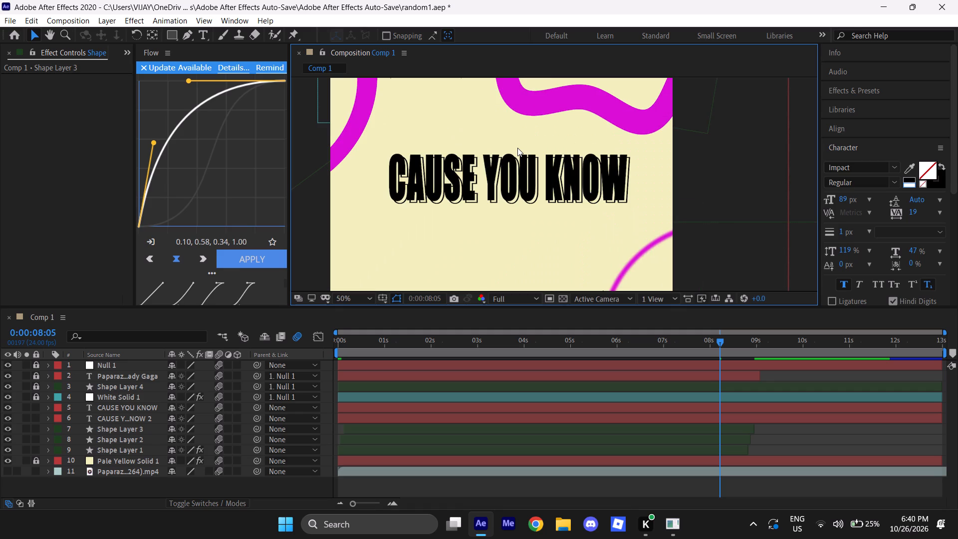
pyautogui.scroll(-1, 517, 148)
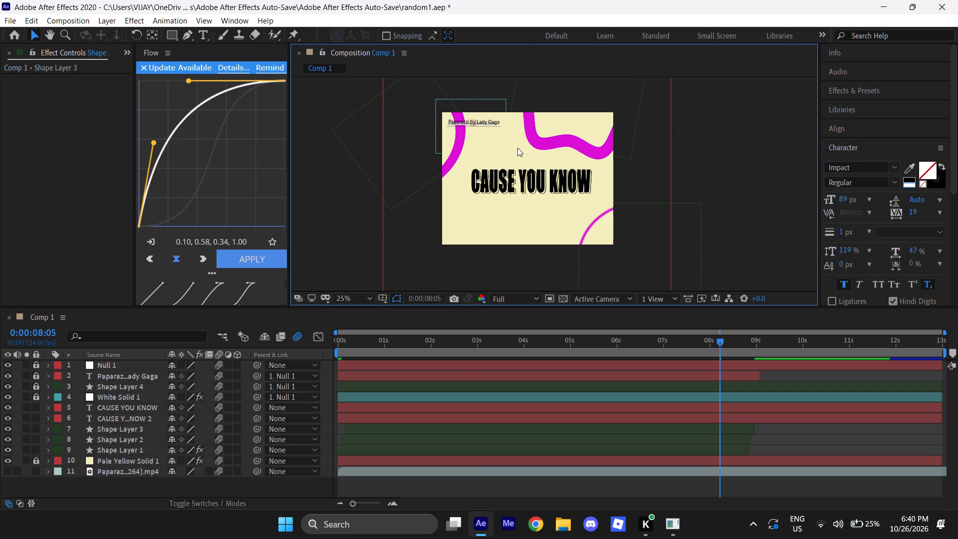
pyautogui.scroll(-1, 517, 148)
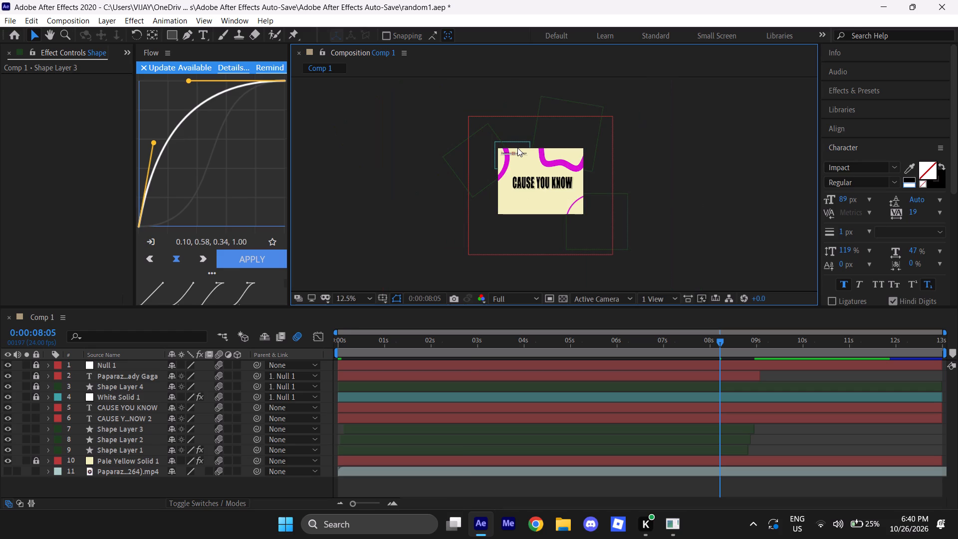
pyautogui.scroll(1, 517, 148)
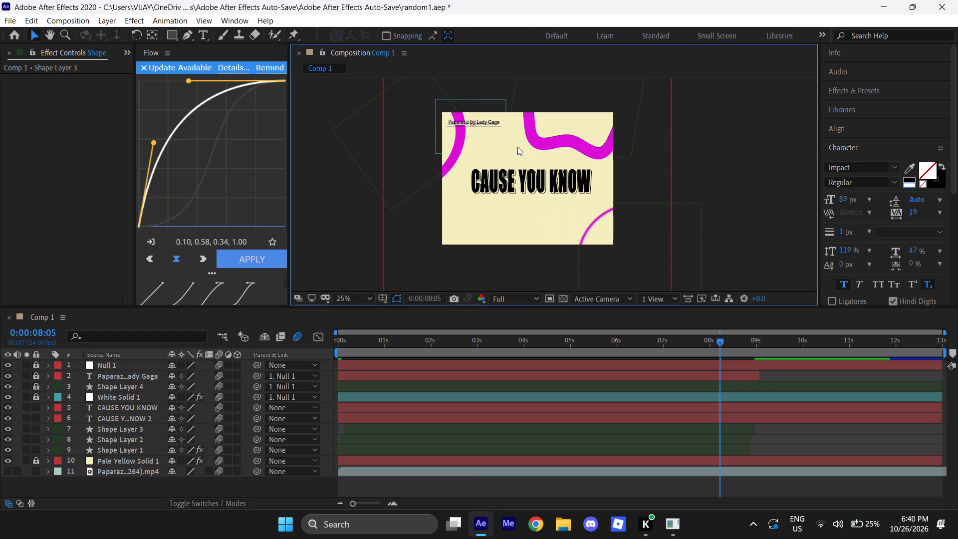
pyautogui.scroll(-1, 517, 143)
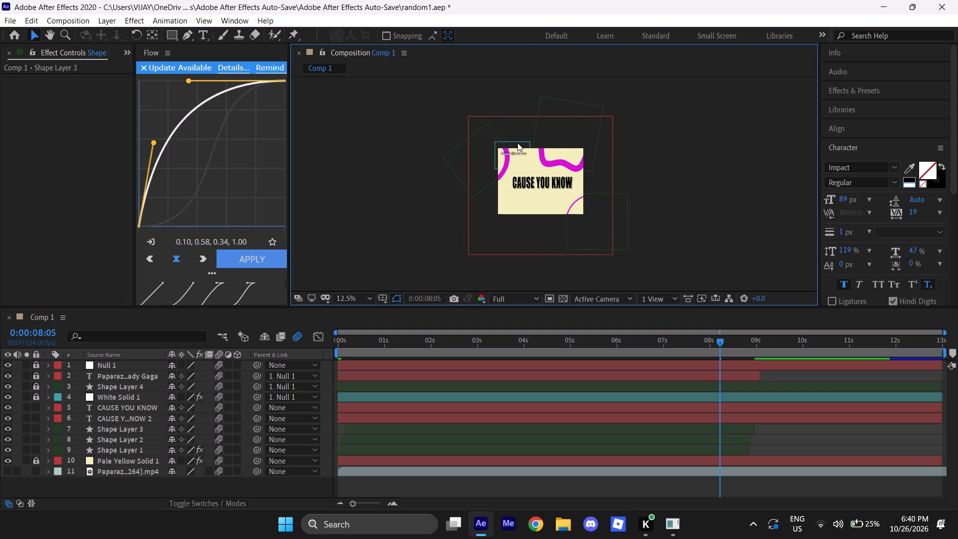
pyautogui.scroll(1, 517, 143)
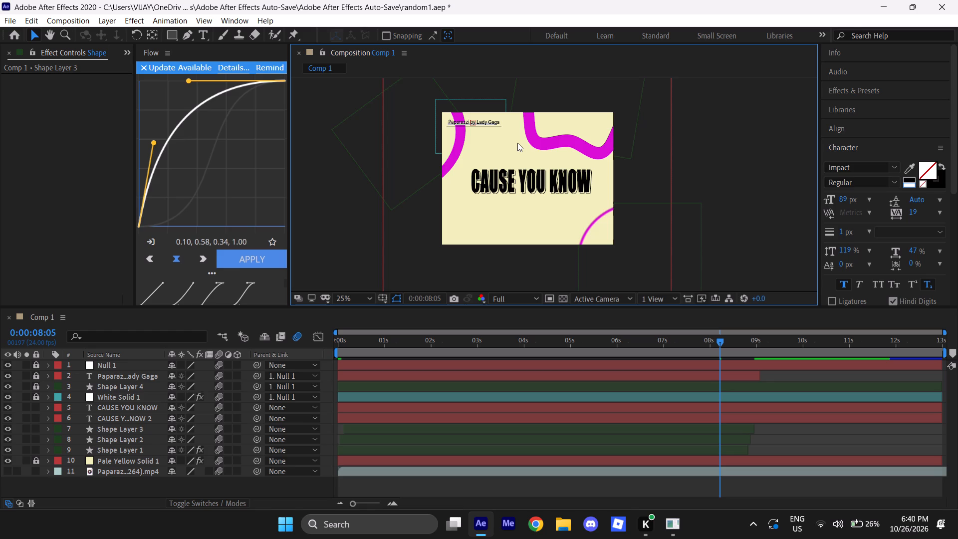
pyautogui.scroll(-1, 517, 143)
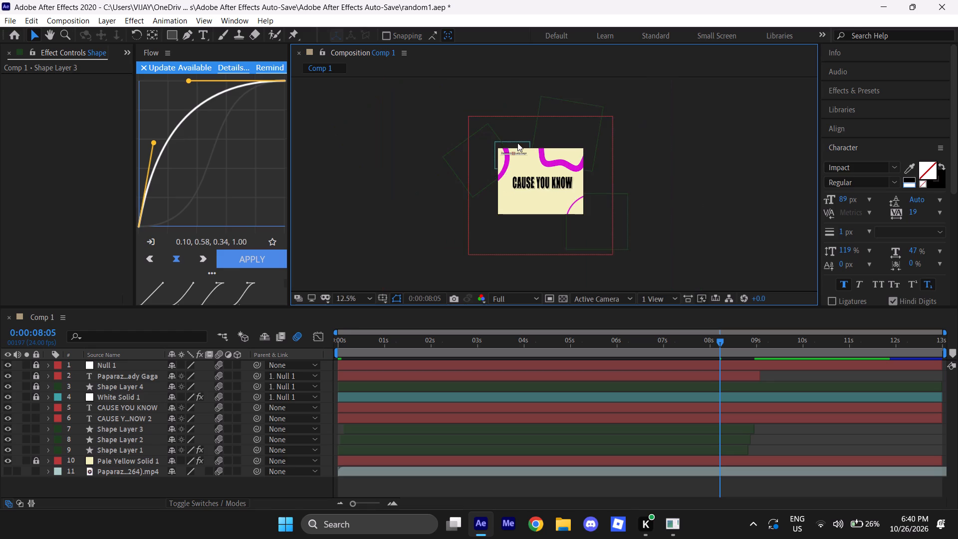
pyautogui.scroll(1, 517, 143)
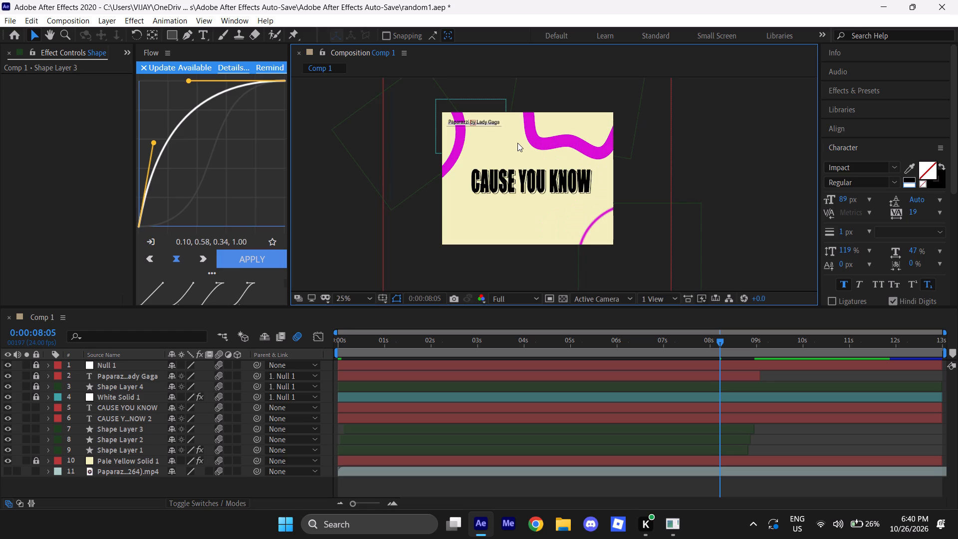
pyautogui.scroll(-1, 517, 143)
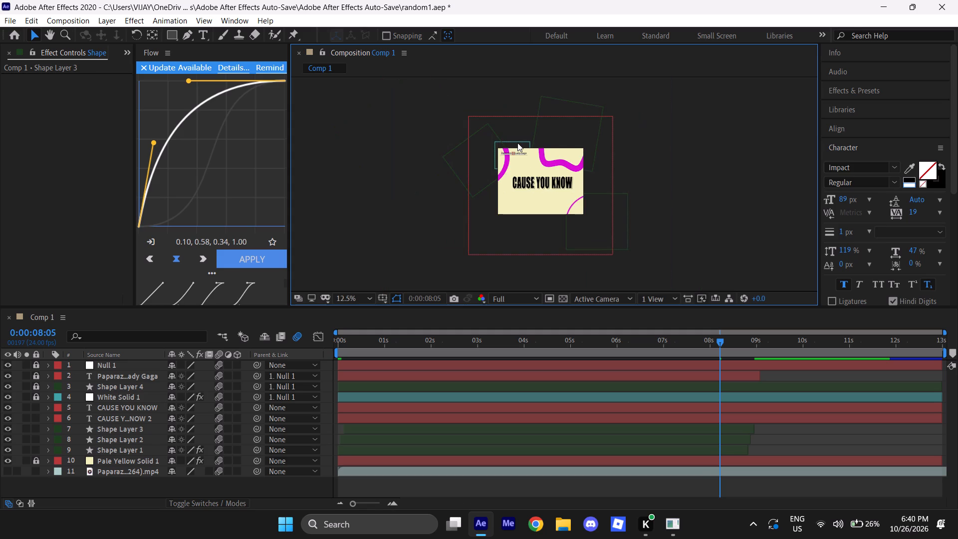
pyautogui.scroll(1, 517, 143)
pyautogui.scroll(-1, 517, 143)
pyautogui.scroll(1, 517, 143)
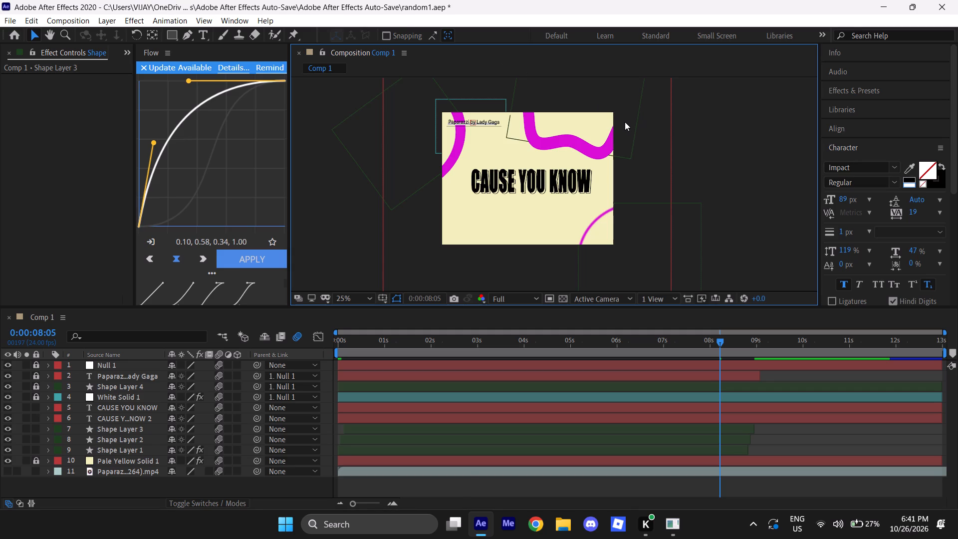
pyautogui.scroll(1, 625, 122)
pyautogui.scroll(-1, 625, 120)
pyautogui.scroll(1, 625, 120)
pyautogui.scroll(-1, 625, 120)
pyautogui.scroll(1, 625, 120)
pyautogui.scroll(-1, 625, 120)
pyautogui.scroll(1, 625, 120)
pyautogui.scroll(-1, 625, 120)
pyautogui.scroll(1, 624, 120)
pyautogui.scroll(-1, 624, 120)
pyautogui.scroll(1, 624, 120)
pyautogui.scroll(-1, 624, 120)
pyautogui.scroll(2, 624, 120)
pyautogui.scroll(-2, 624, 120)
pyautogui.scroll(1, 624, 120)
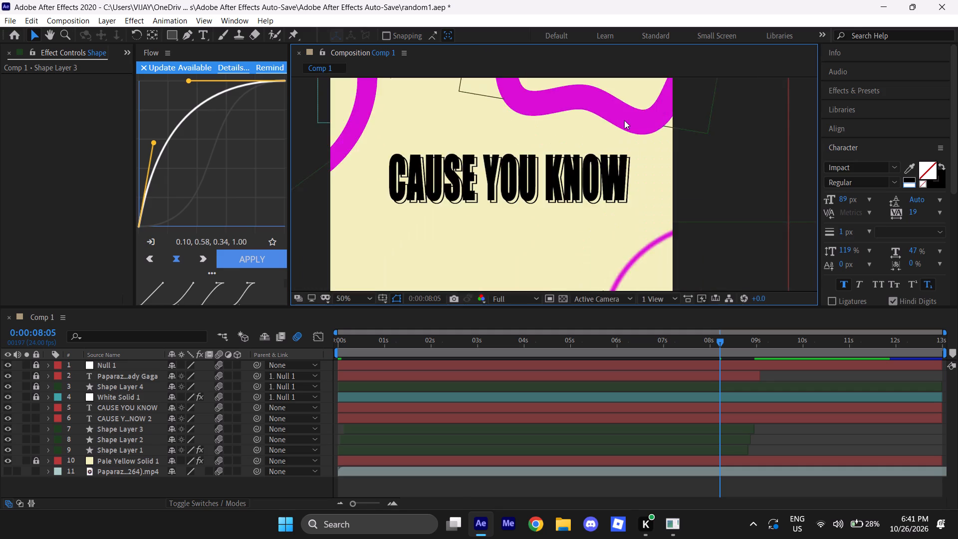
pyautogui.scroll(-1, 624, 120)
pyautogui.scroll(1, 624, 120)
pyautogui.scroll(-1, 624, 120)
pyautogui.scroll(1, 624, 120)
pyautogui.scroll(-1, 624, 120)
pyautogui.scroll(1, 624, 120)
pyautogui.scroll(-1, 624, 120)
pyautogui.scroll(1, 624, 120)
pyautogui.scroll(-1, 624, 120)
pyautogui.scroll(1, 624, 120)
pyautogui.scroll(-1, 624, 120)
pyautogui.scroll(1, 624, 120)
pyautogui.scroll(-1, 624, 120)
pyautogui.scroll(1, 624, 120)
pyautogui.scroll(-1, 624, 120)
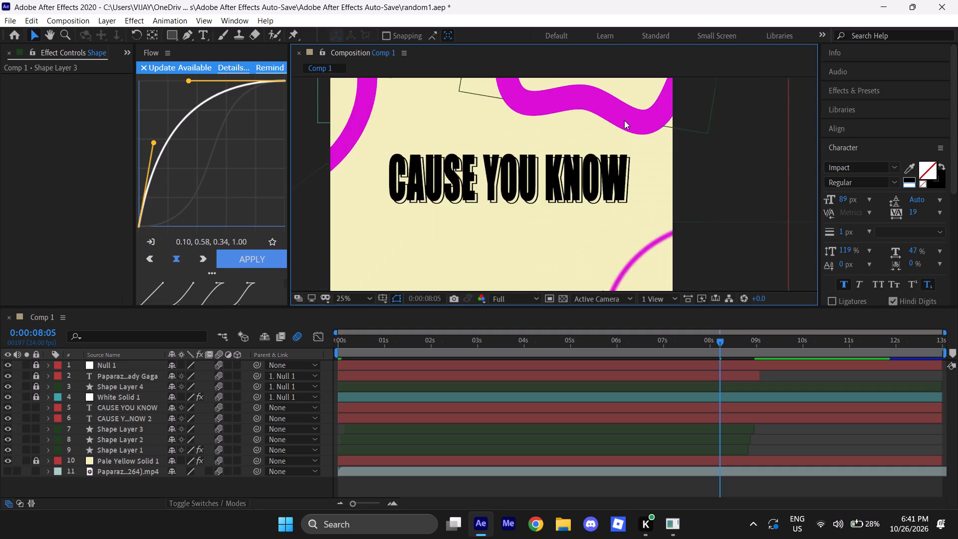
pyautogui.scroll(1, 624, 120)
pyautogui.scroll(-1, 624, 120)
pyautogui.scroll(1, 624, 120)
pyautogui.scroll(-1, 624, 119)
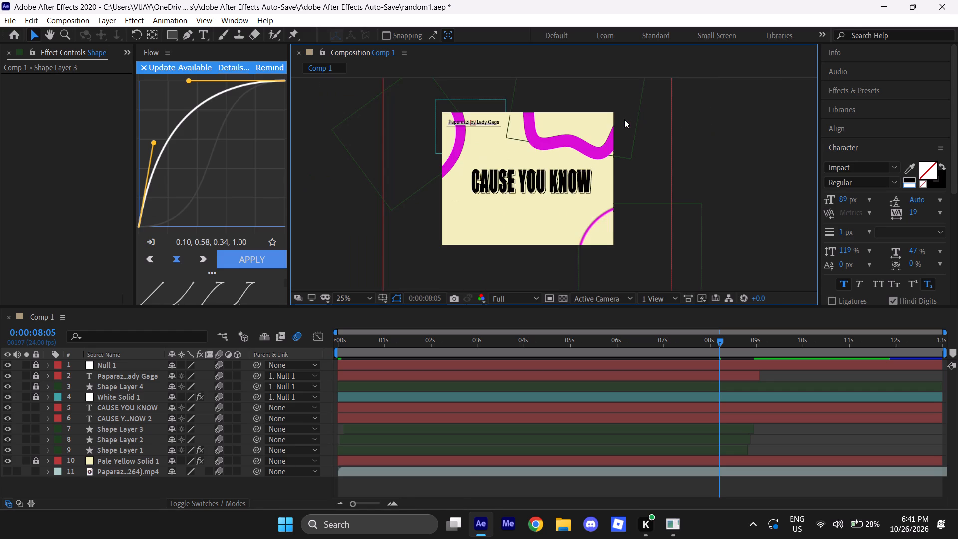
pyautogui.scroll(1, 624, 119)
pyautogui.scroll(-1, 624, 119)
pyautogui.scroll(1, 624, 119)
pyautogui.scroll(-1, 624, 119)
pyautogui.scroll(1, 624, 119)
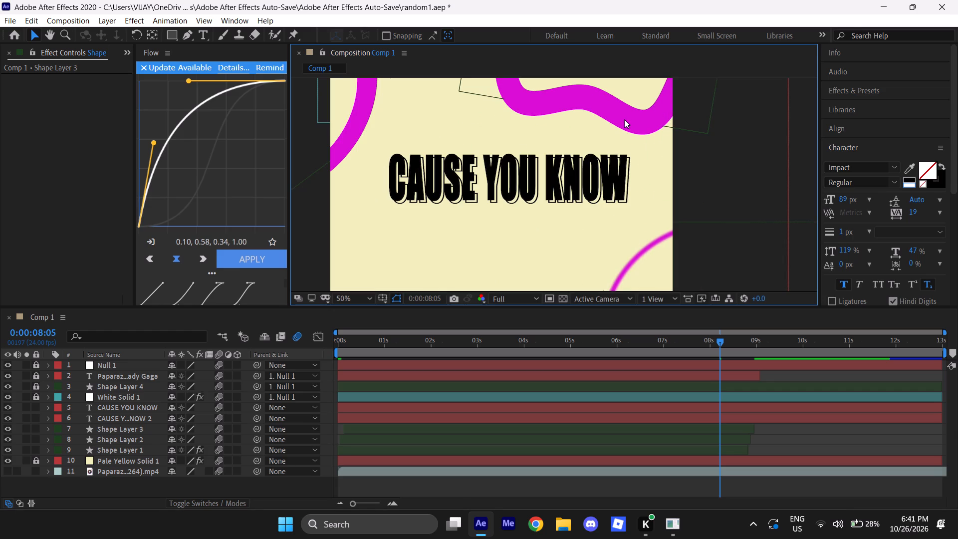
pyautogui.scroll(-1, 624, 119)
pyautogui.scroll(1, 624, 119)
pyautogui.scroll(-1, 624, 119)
# Shift the CAUSE YOU KNOW 2 layer slightly earlier in the timeline and deselect it.
pyautogui.moveTo(700, 416); pyautogui.dragTo(692, 414)
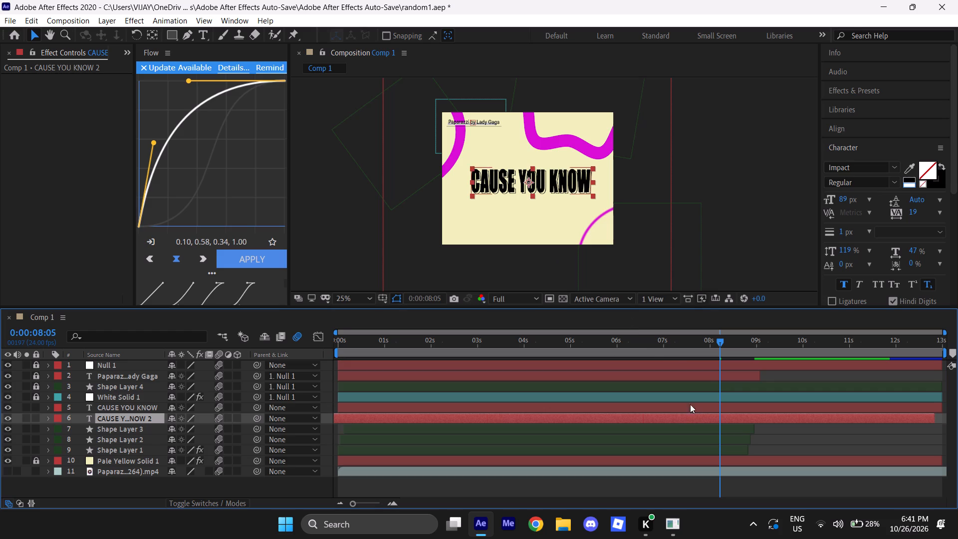
pyautogui.click(701, 377)
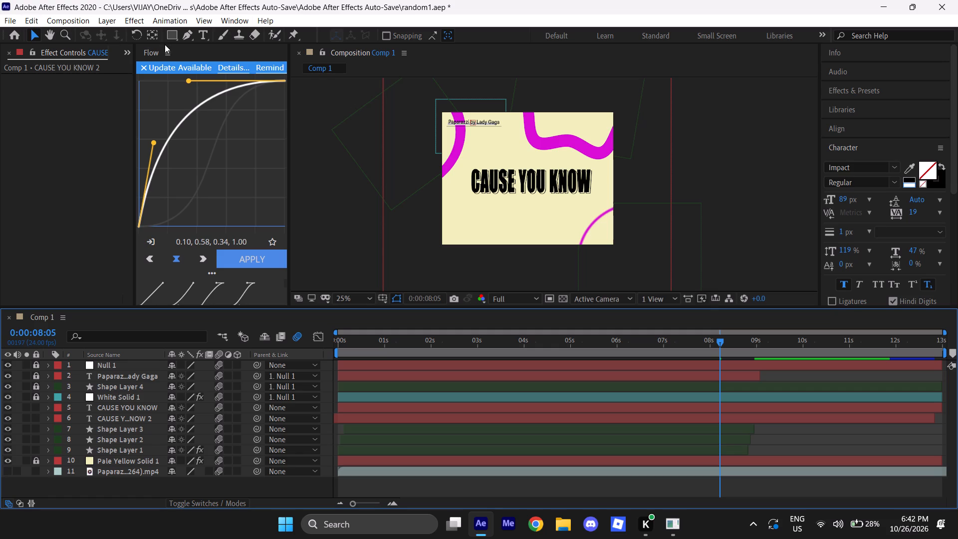
# Reshape the Flow easing curve's end handle so the curve values are 0.10, 0.58, 1.00, 0.35.
pyautogui.click(267, 149)
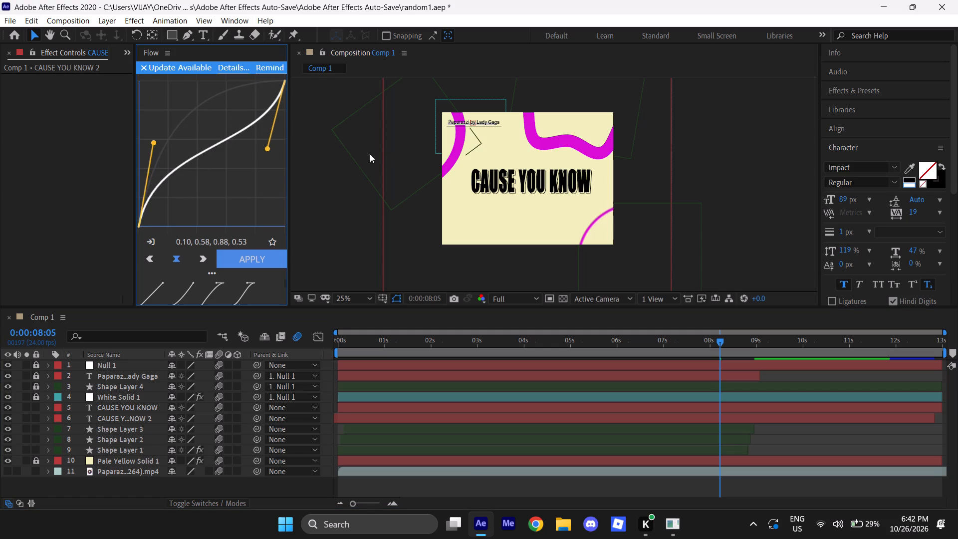
pyautogui.moveTo(271, 152); pyautogui.dragTo(233, 145)
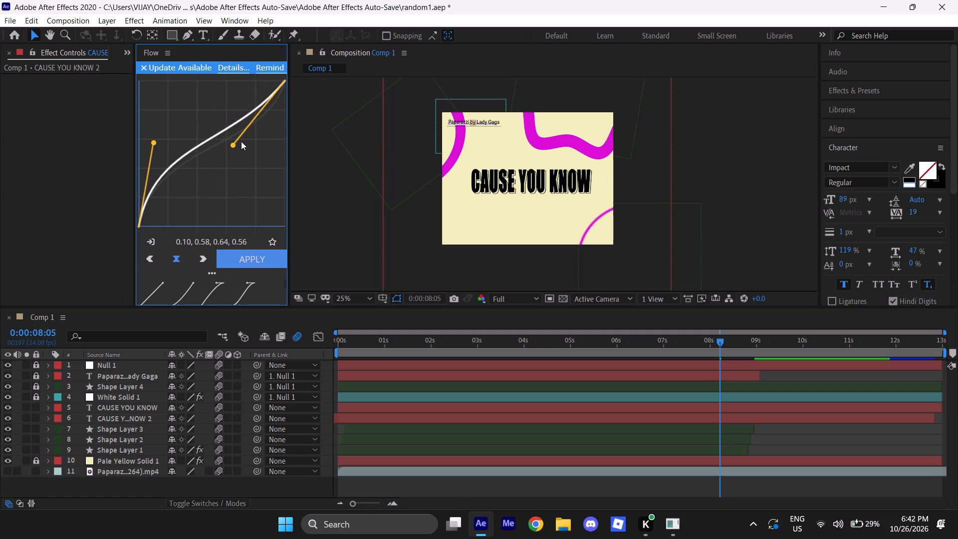
pyautogui.moveTo(235, 141); pyautogui.dragTo(215, 137)
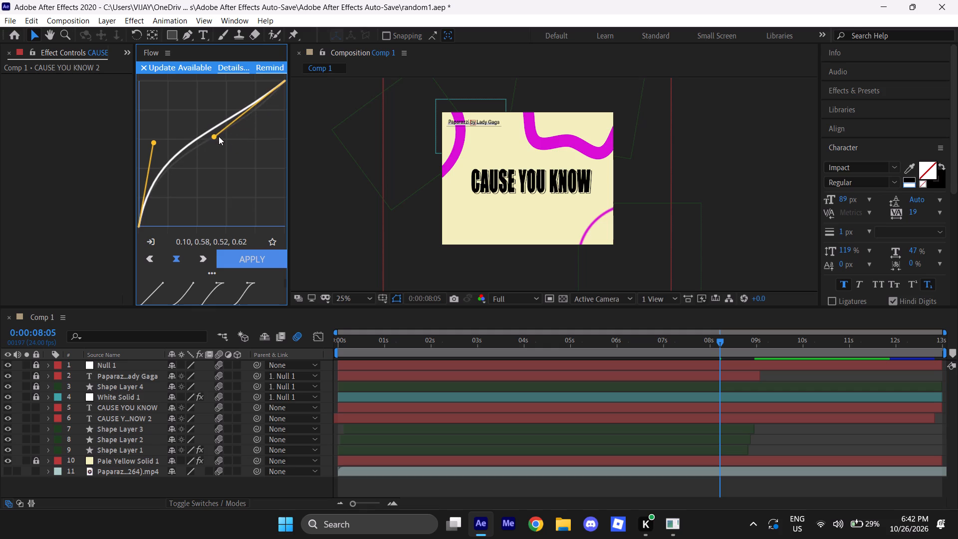
pyautogui.moveTo(215, 136); pyautogui.dragTo(204, 99)
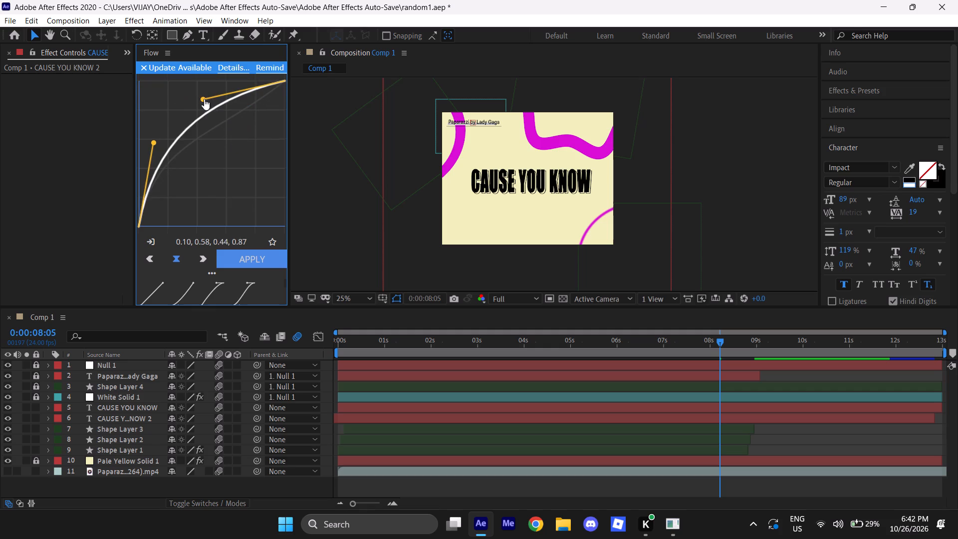
pyautogui.moveTo(204, 99); pyautogui.dragTo(316, 176)
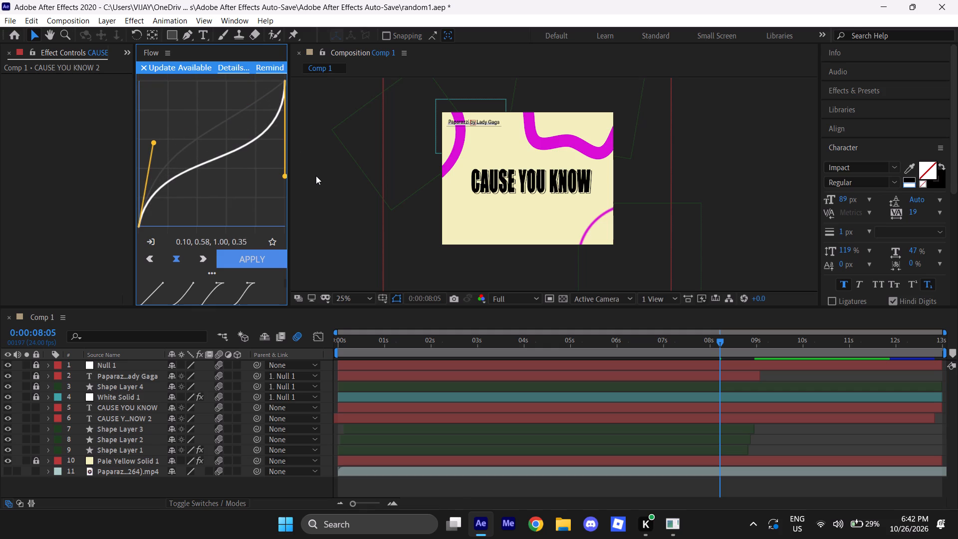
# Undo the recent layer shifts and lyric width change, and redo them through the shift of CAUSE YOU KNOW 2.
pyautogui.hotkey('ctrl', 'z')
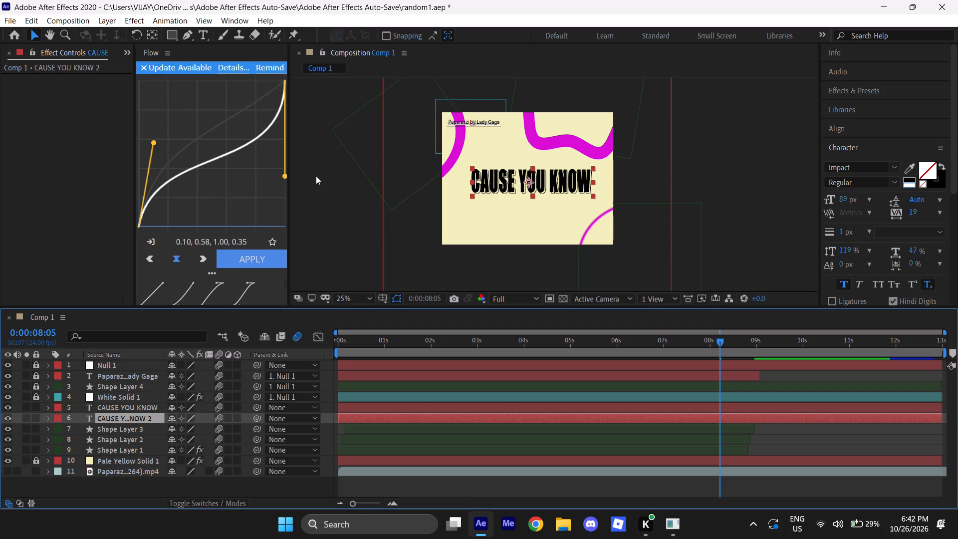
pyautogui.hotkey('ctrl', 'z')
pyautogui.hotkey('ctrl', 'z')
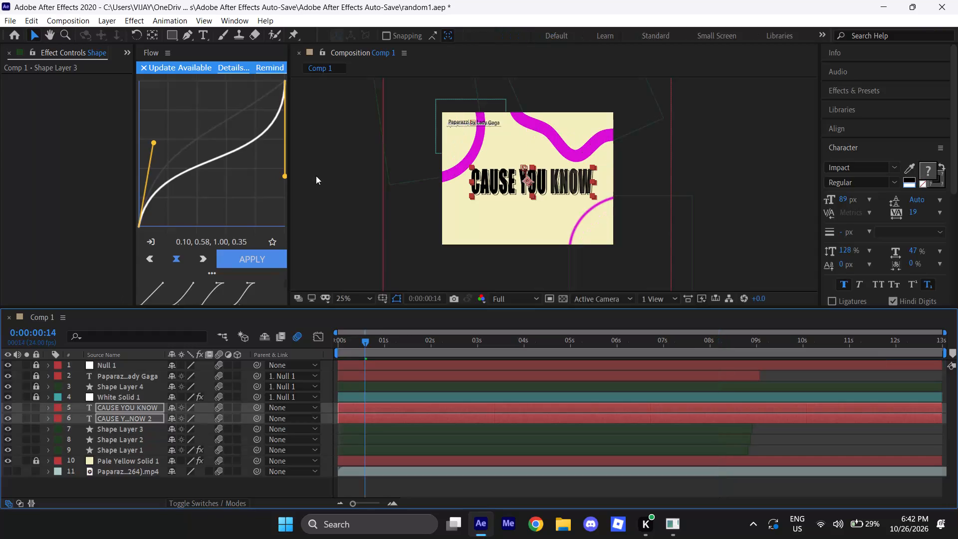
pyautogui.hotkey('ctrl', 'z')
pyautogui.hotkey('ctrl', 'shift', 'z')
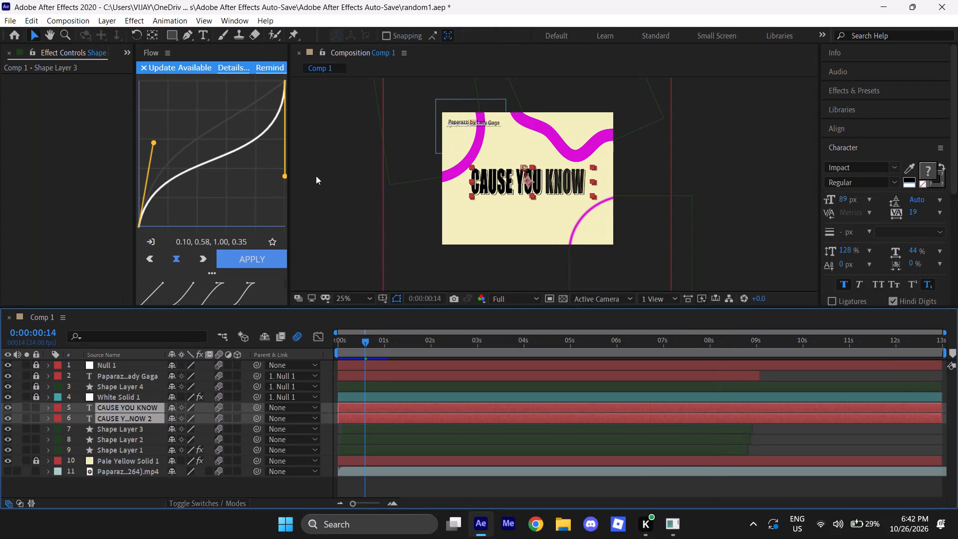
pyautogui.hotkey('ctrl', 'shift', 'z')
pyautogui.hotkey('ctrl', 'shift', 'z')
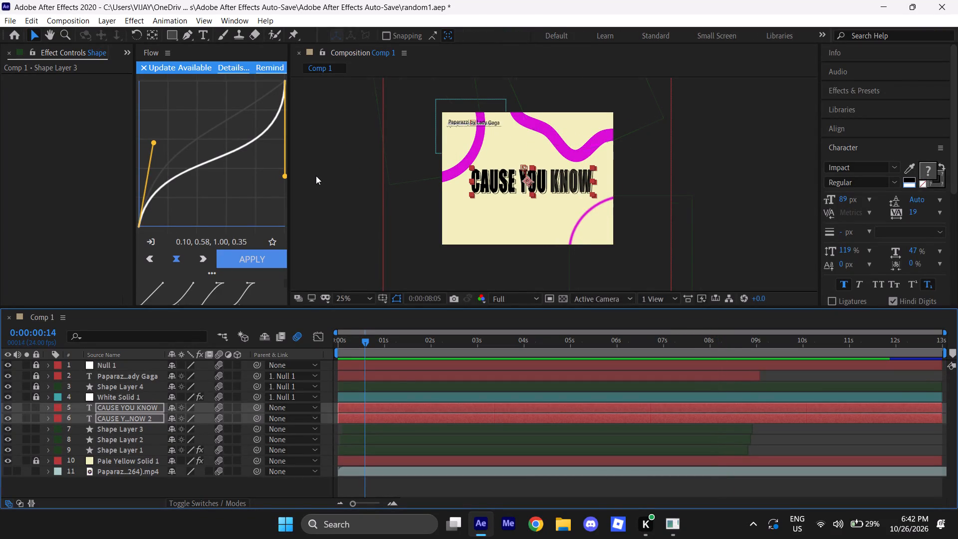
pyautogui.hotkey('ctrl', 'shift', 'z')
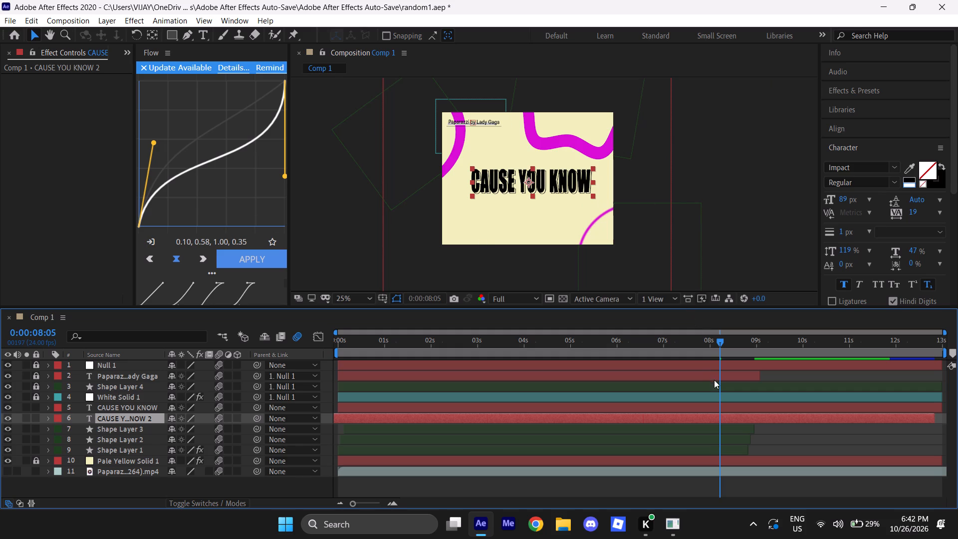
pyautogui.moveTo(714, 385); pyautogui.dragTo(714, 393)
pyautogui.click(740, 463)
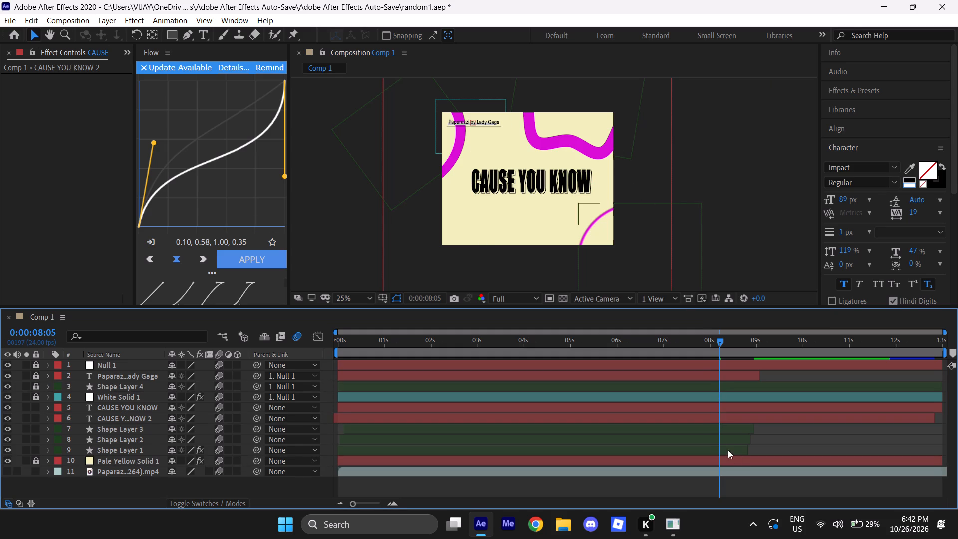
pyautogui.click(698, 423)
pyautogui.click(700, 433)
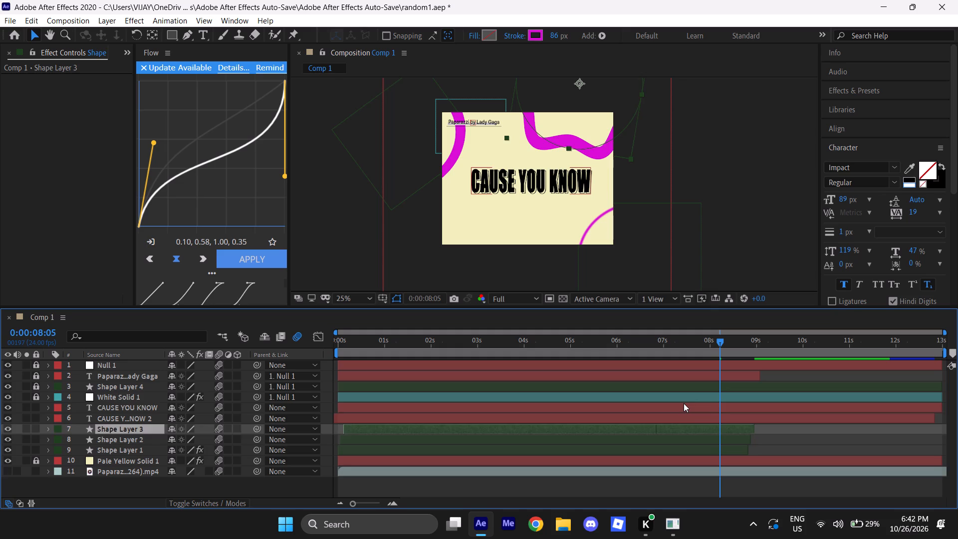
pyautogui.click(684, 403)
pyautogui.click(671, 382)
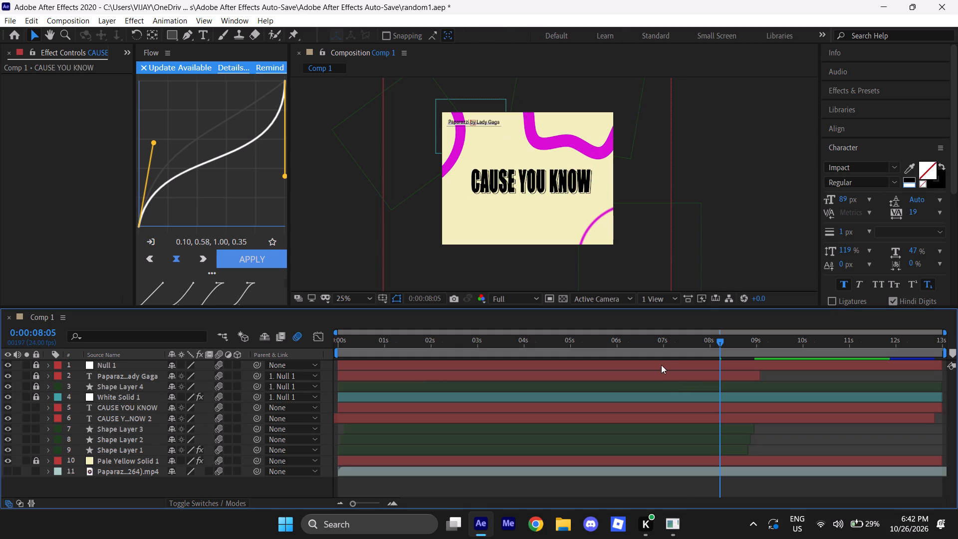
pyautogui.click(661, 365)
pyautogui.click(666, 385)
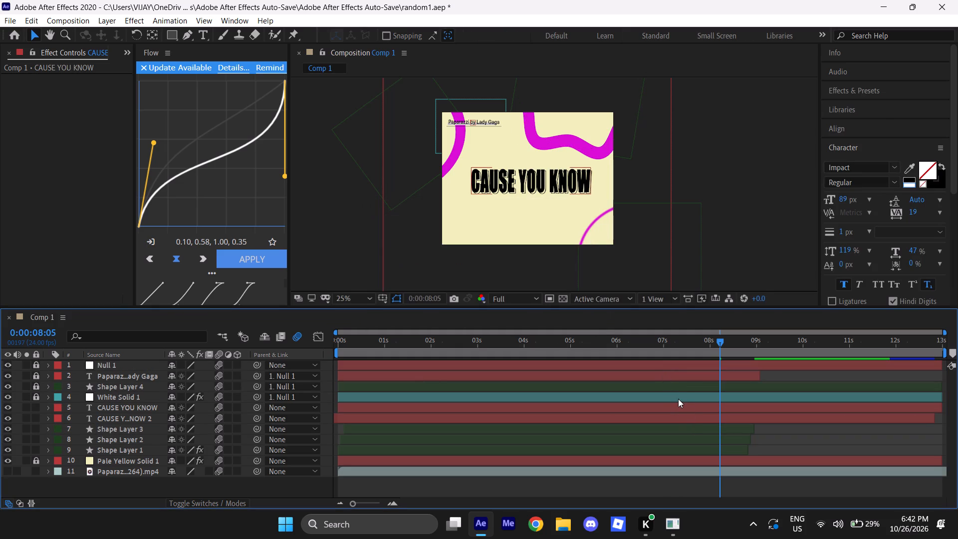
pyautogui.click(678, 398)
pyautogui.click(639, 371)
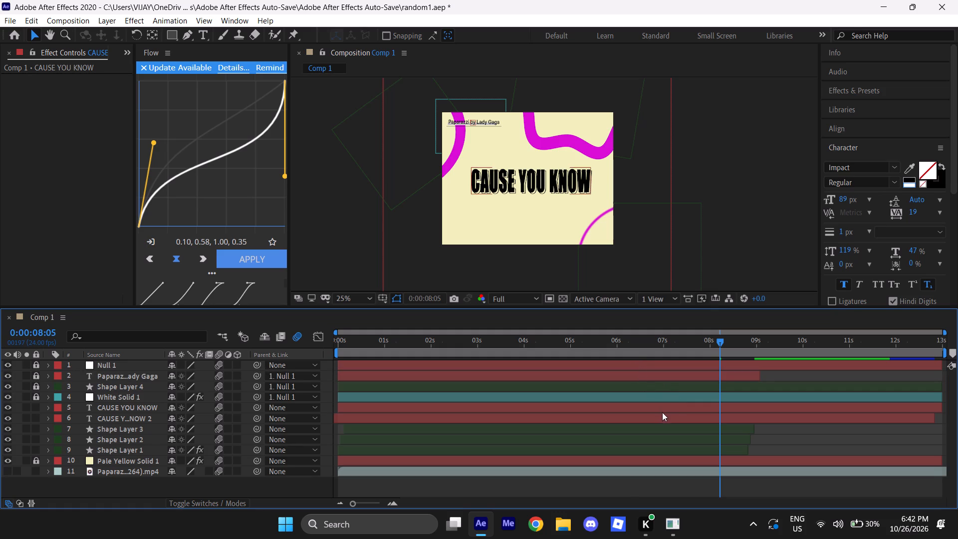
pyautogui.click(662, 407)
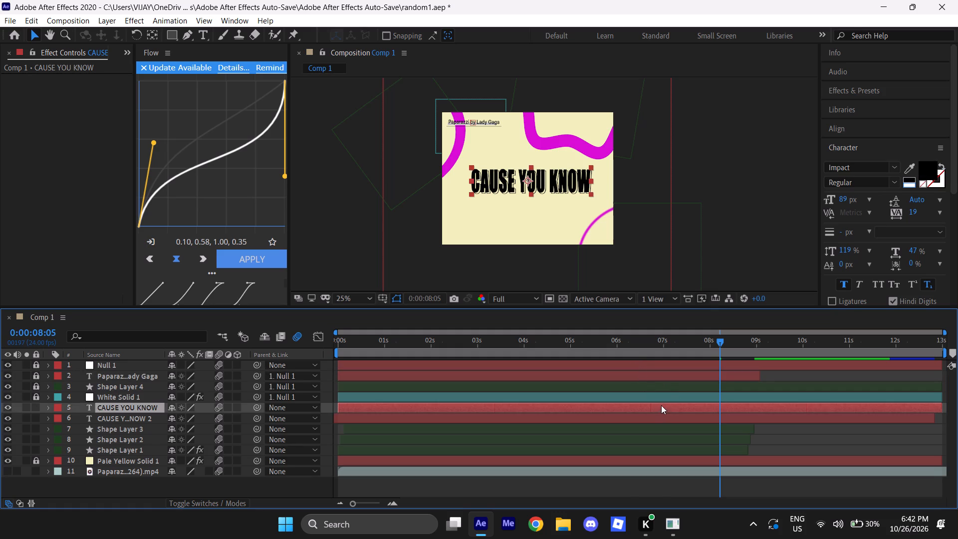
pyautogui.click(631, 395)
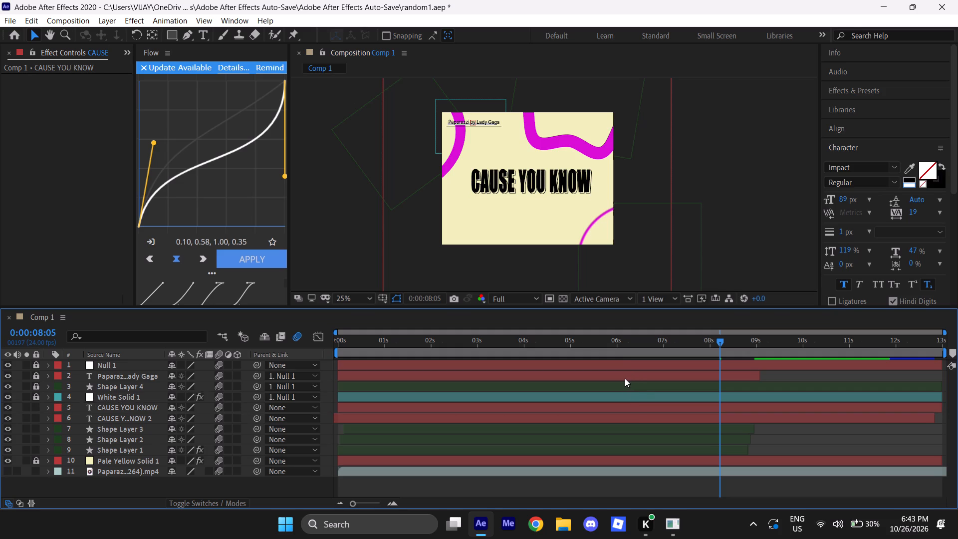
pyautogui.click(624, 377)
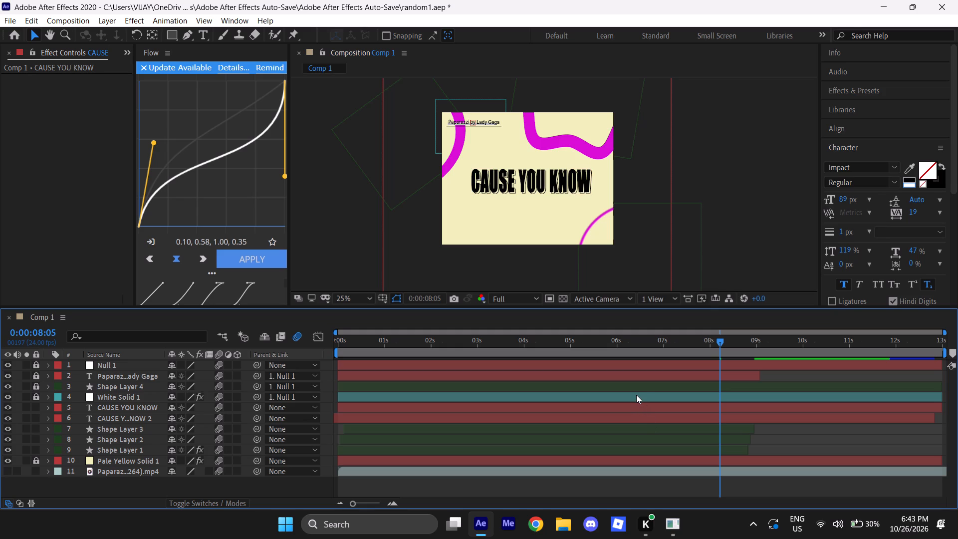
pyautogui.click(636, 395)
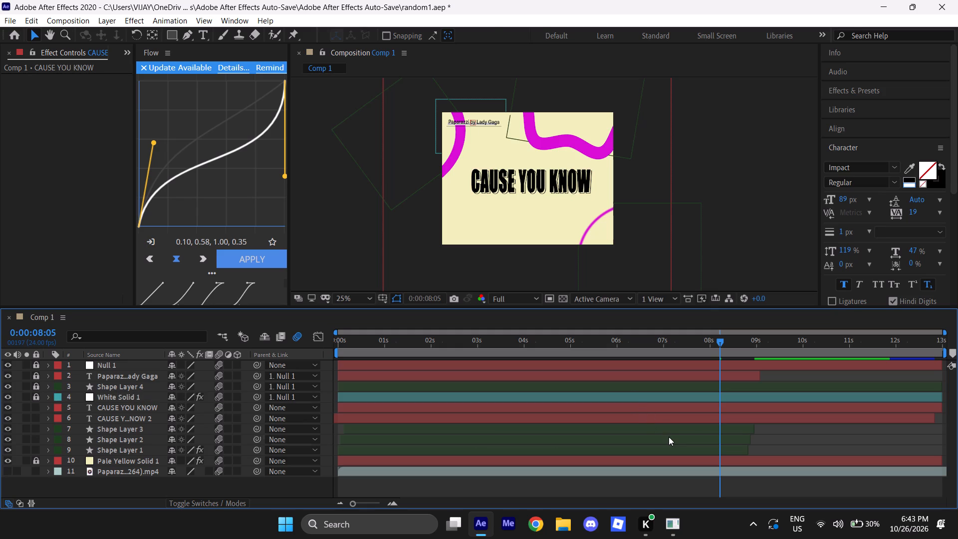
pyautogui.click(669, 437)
# Shift the CAUSE YOU KNOW 2 layer very slightly earlier in the timeline.
pyautogui.click(658, 417)
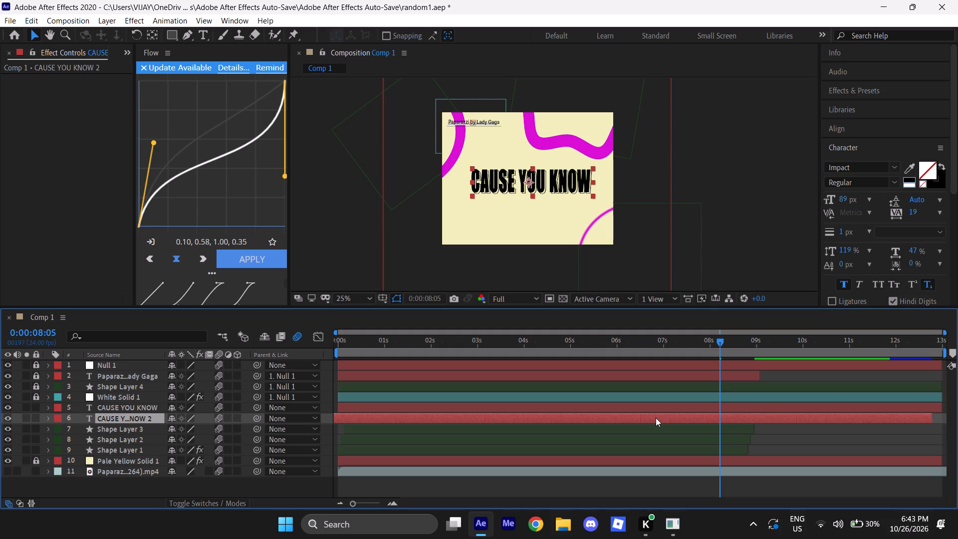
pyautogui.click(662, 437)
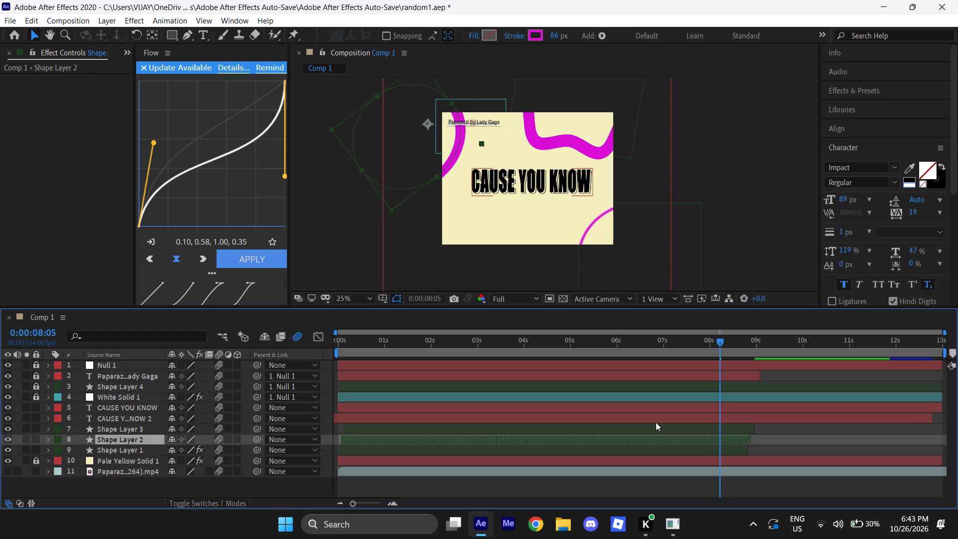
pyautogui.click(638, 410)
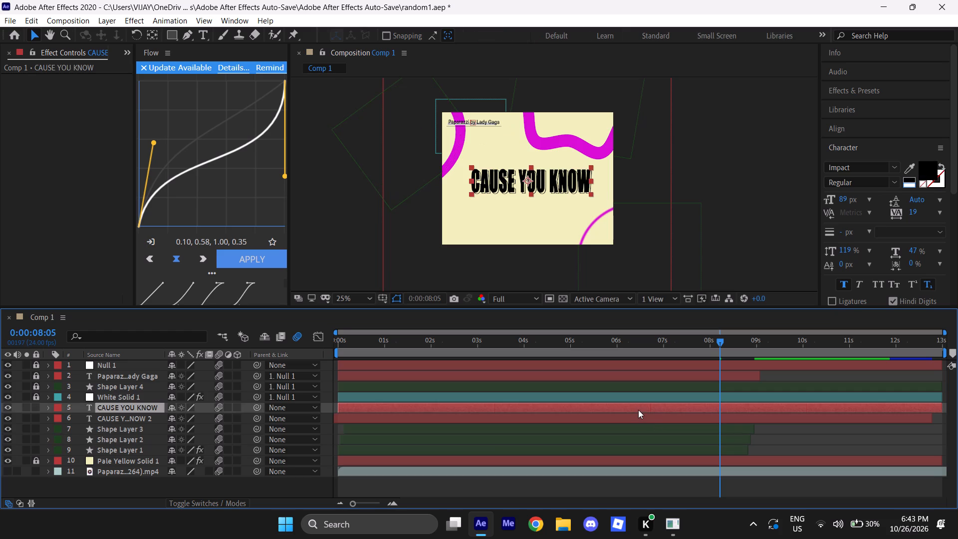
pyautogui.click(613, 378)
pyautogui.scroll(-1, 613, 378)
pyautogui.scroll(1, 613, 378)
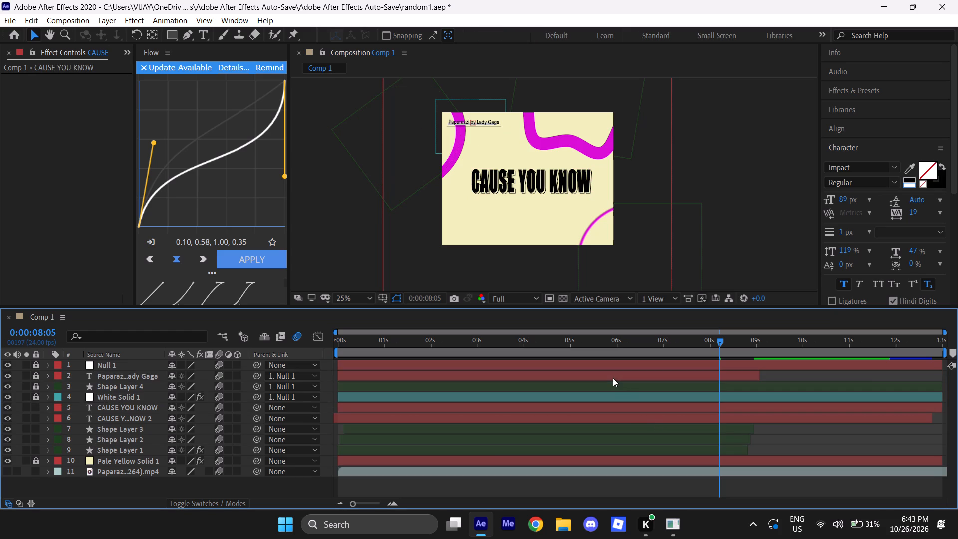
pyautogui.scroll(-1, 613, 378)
# Shift the CAUSE YOU KNOW layer later in the timeline so it starts at about 0.4 seconds, and deselect it.
pyautogui.moveTo(625, 409); pyautogui.dragTo(643, 441)
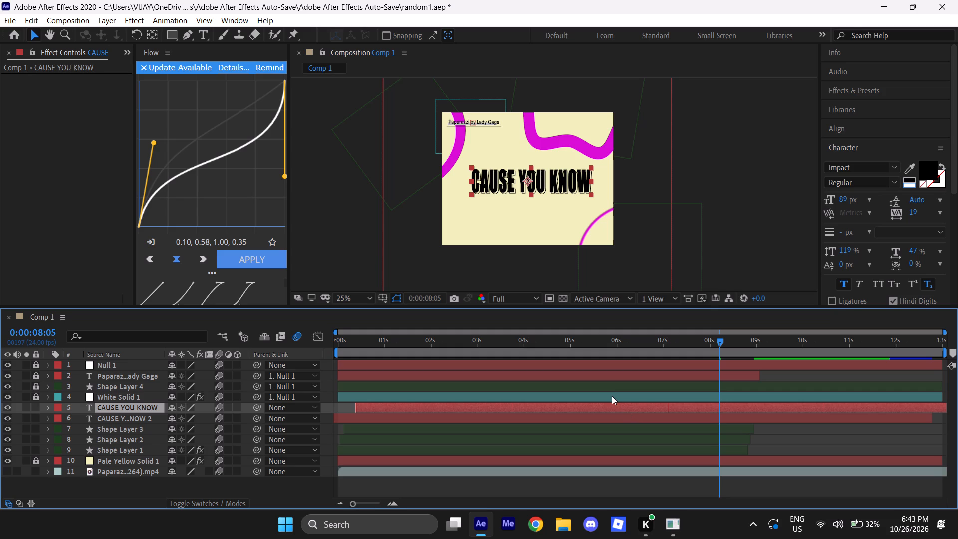
pyautogui.click(612, 396)
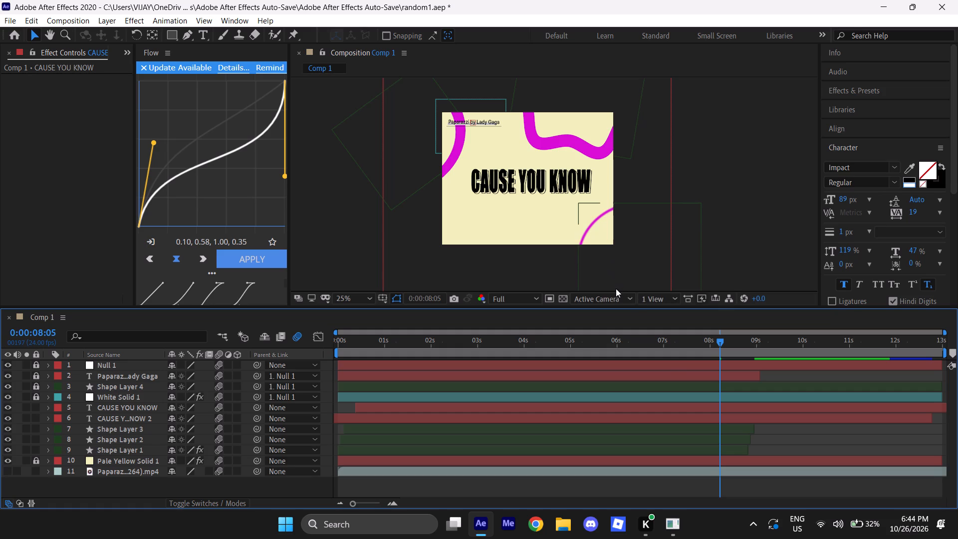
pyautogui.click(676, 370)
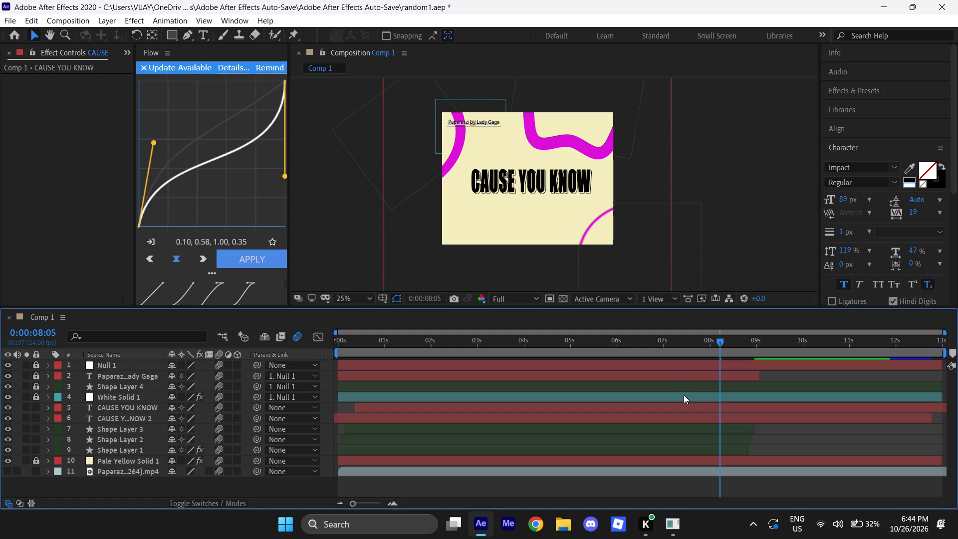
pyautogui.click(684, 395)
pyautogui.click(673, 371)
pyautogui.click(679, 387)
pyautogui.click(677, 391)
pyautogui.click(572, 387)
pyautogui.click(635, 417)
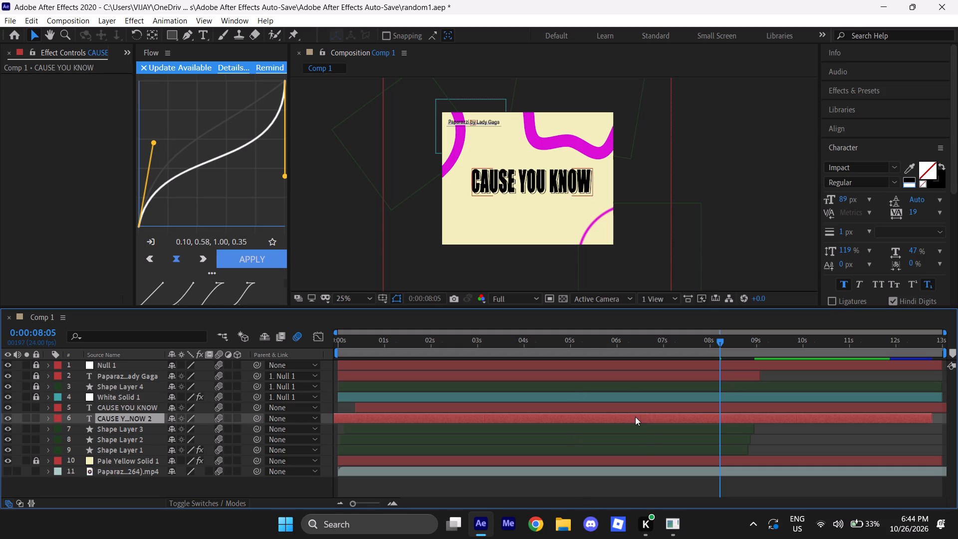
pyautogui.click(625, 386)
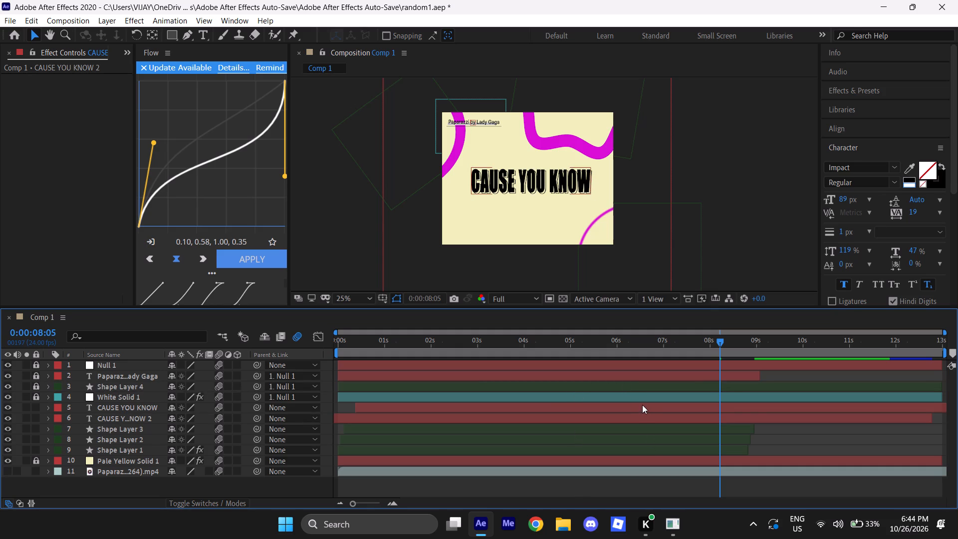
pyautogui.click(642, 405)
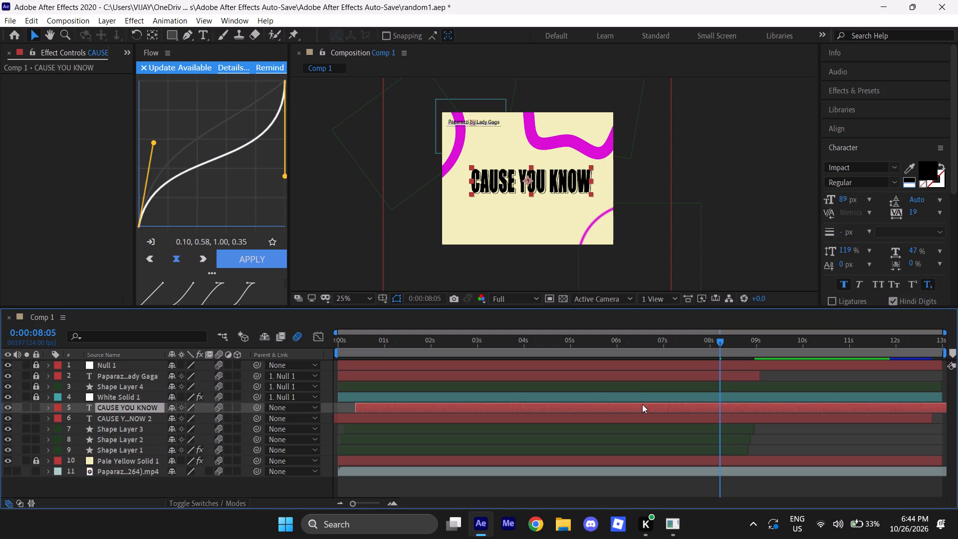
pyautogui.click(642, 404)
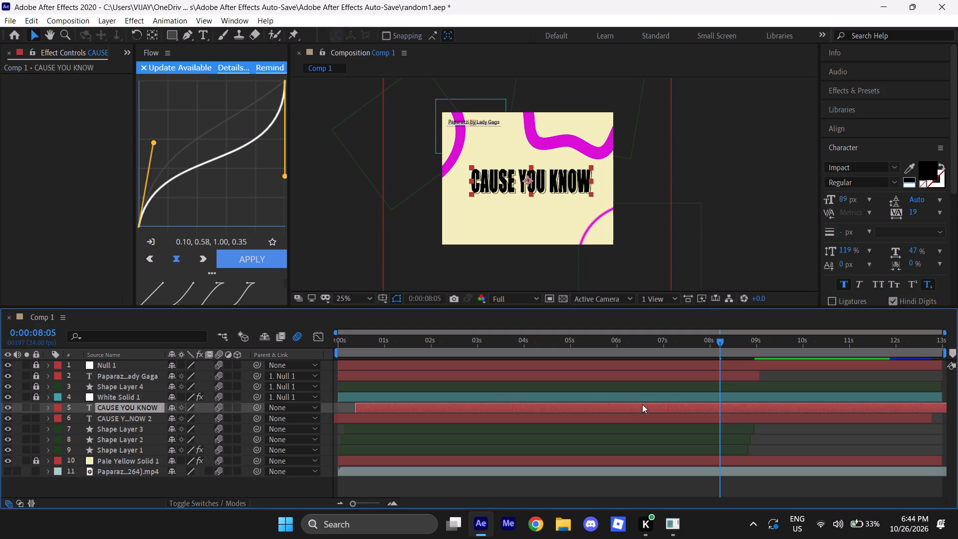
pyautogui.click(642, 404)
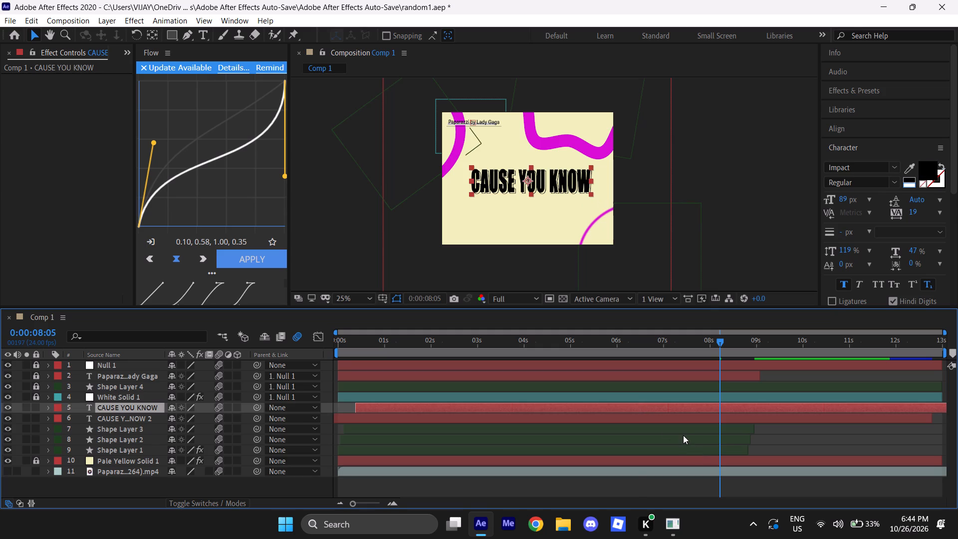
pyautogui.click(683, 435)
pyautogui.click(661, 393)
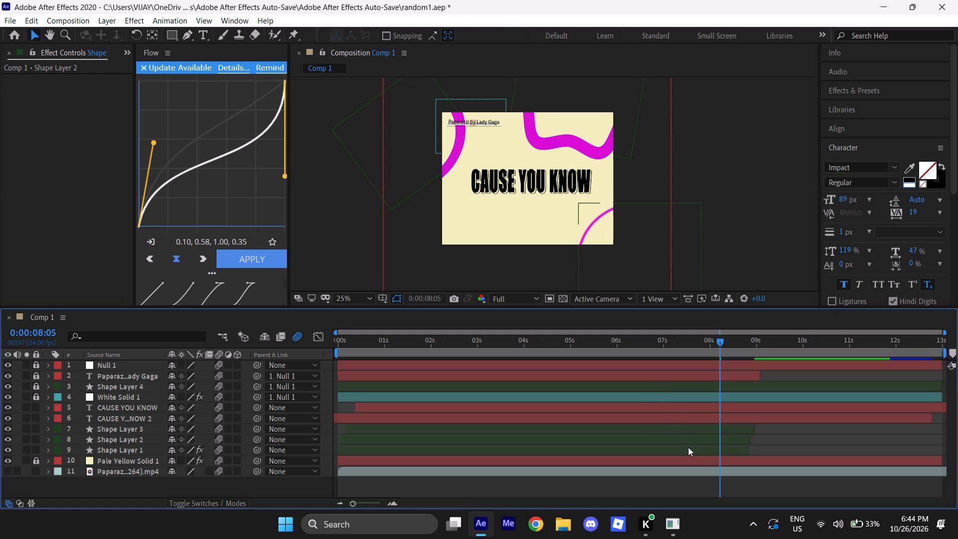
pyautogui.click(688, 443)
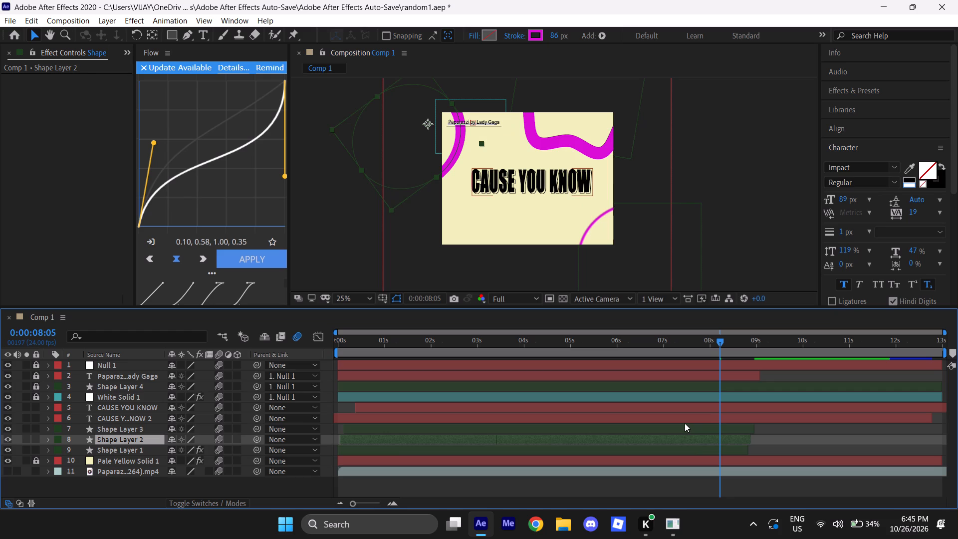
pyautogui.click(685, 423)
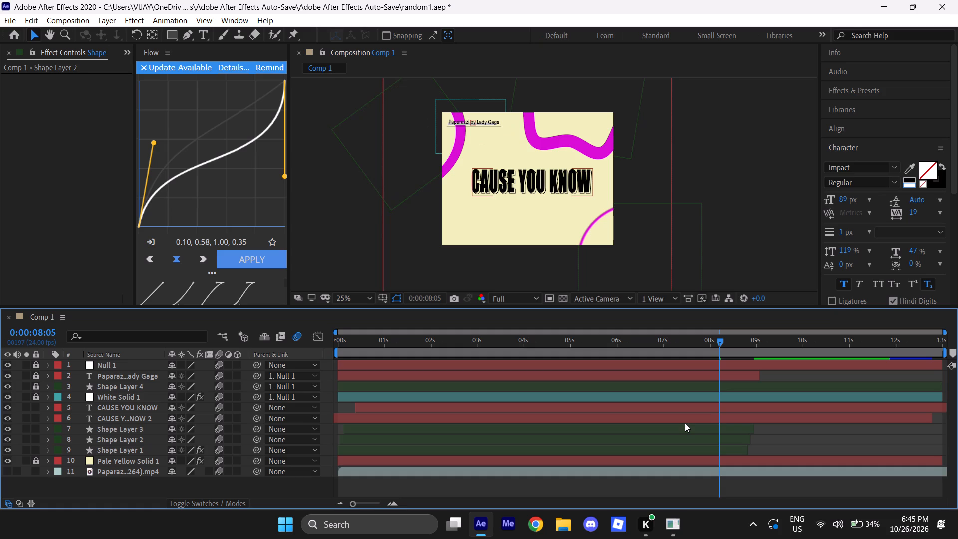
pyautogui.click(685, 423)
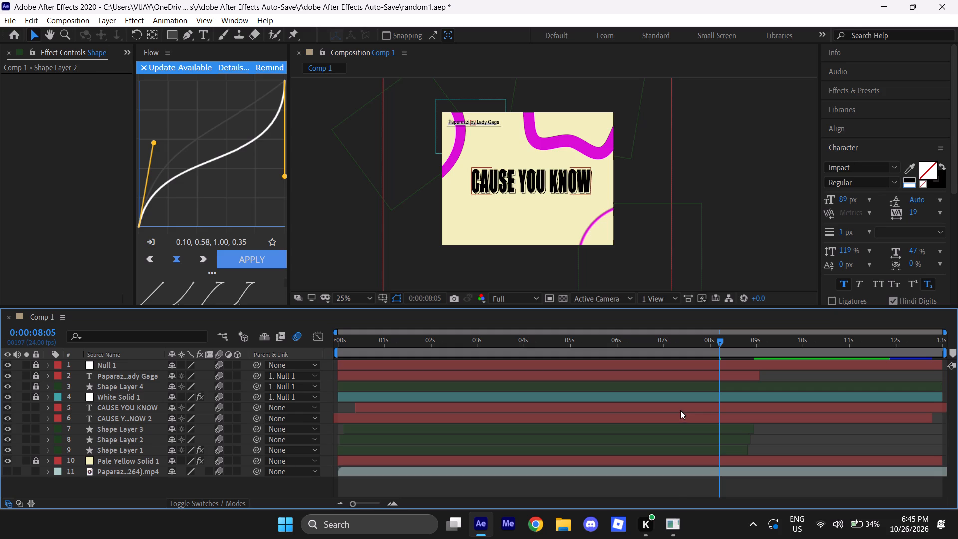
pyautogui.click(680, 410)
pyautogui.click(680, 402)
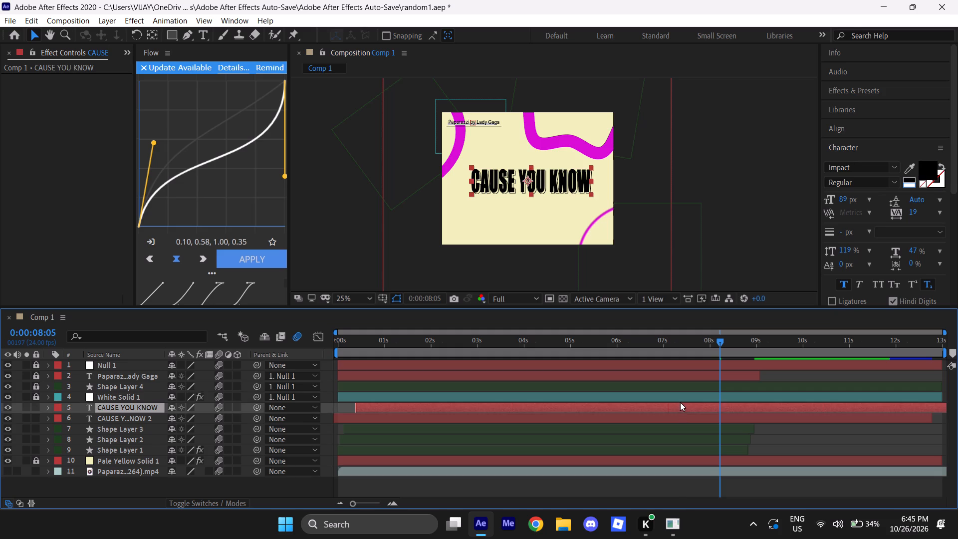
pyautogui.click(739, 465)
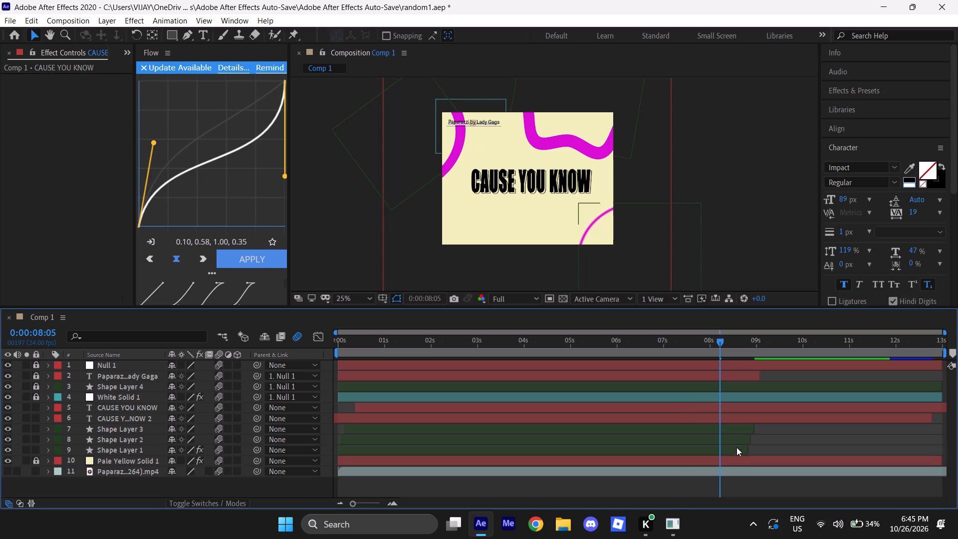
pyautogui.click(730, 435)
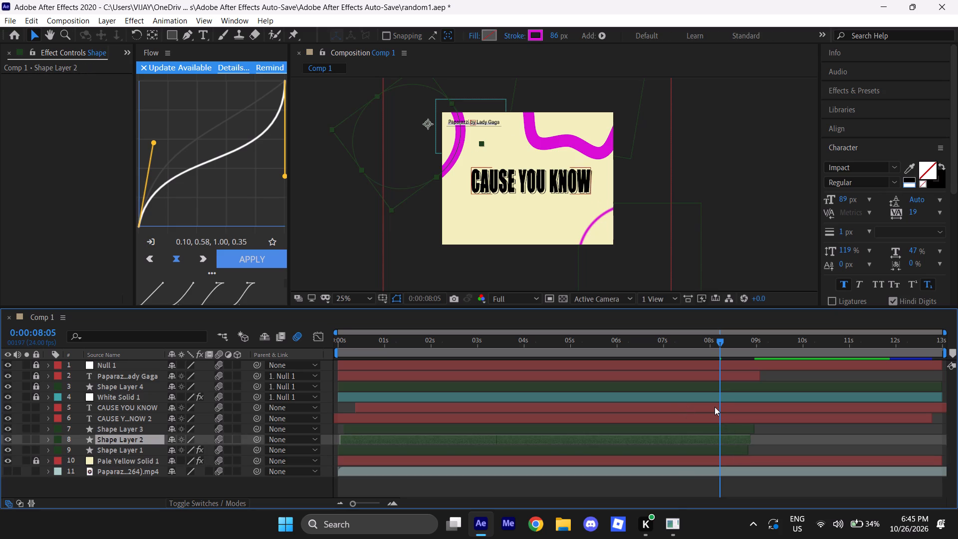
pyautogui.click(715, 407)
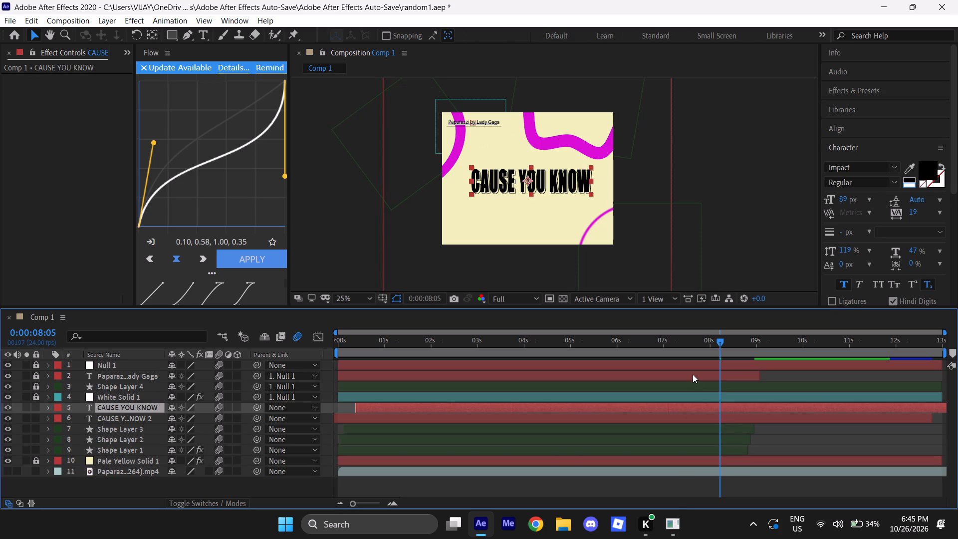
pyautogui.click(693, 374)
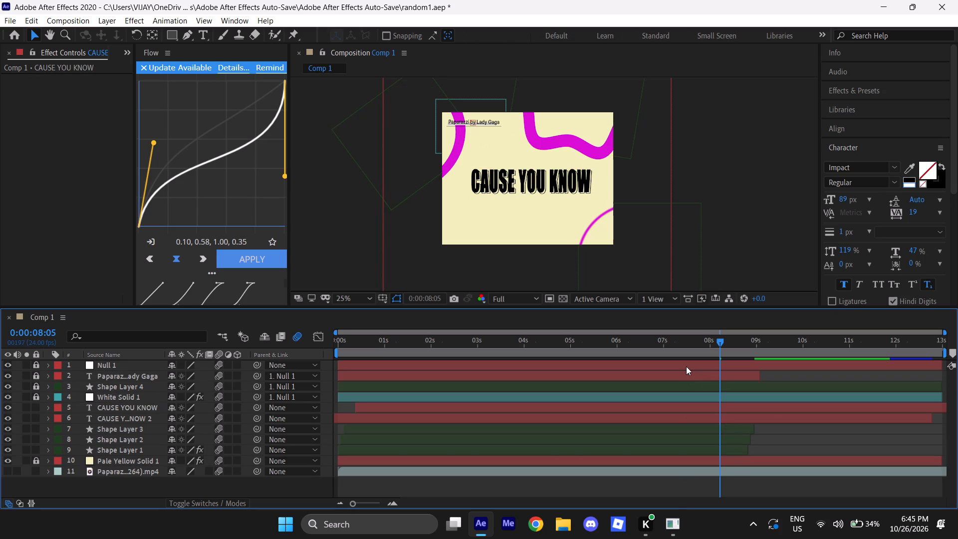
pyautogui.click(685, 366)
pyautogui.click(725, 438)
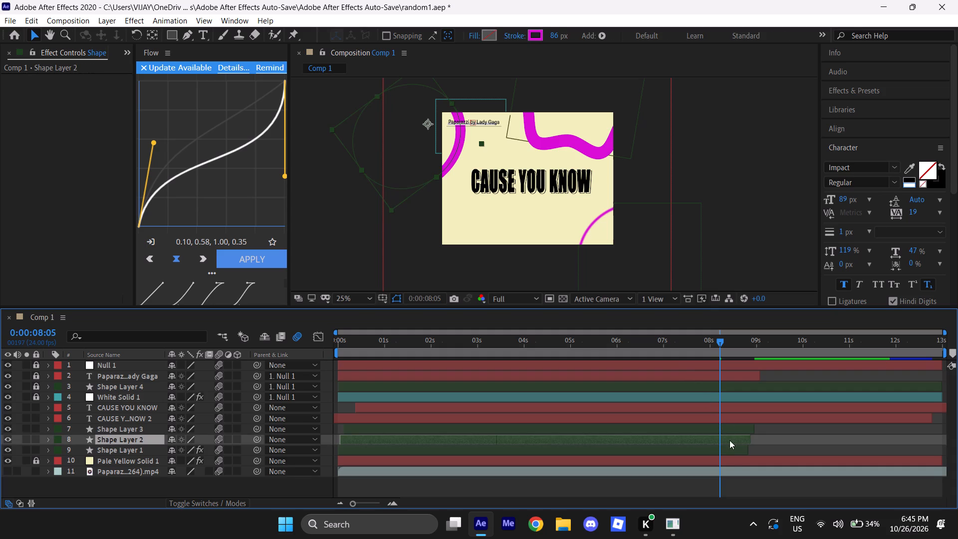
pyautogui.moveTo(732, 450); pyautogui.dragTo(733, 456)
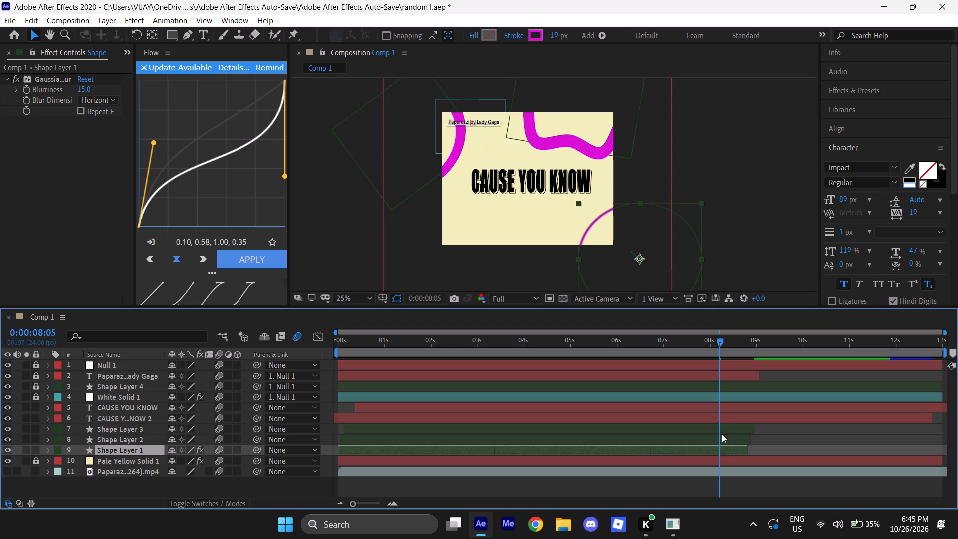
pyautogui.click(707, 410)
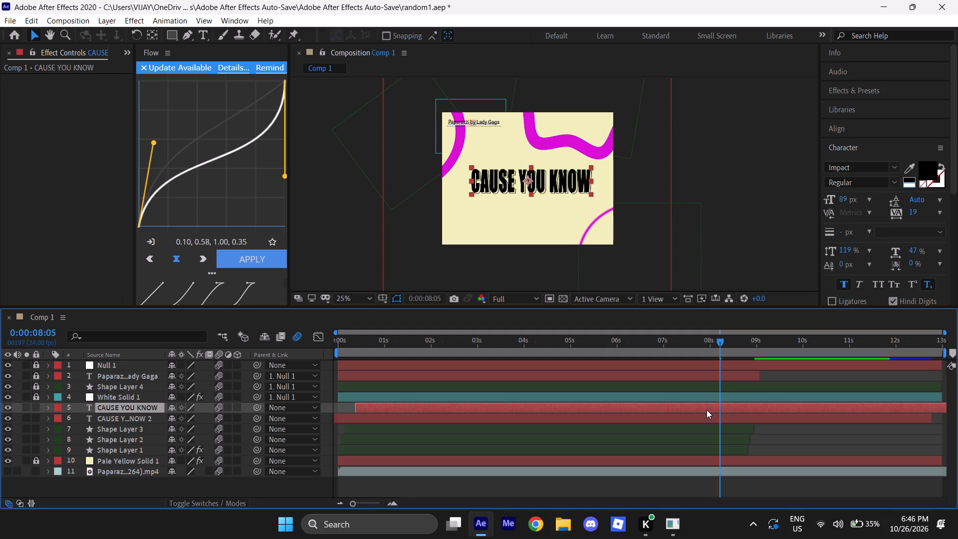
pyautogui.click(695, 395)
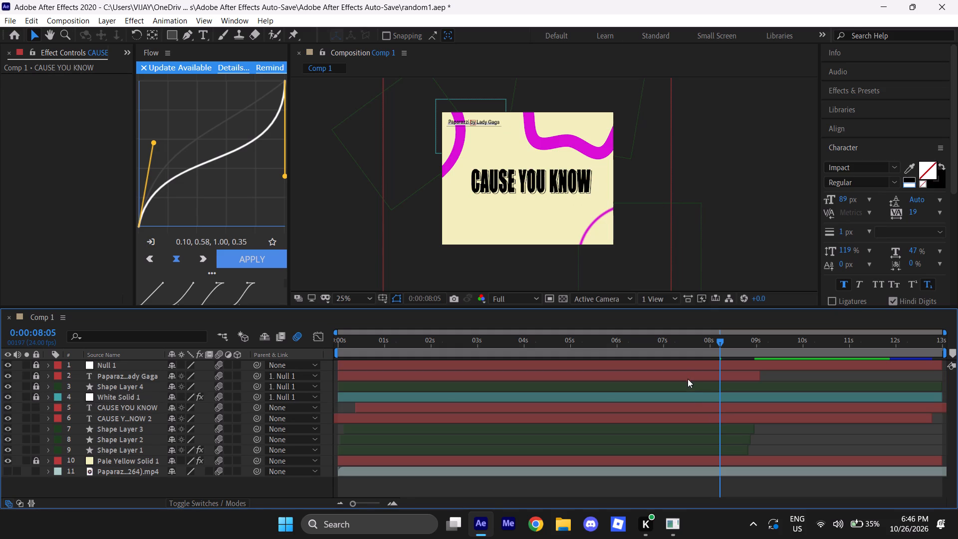
# Shift the Shape Layer 3 layer very slightly earlier in the timeline.
pyautogui.moveTo(703, 432); pyautogui.dragTo(702, 479)
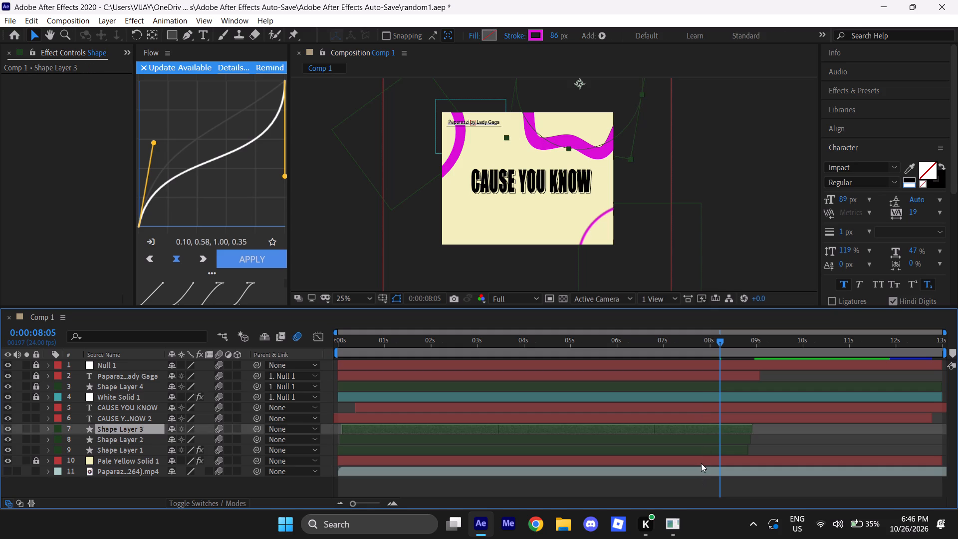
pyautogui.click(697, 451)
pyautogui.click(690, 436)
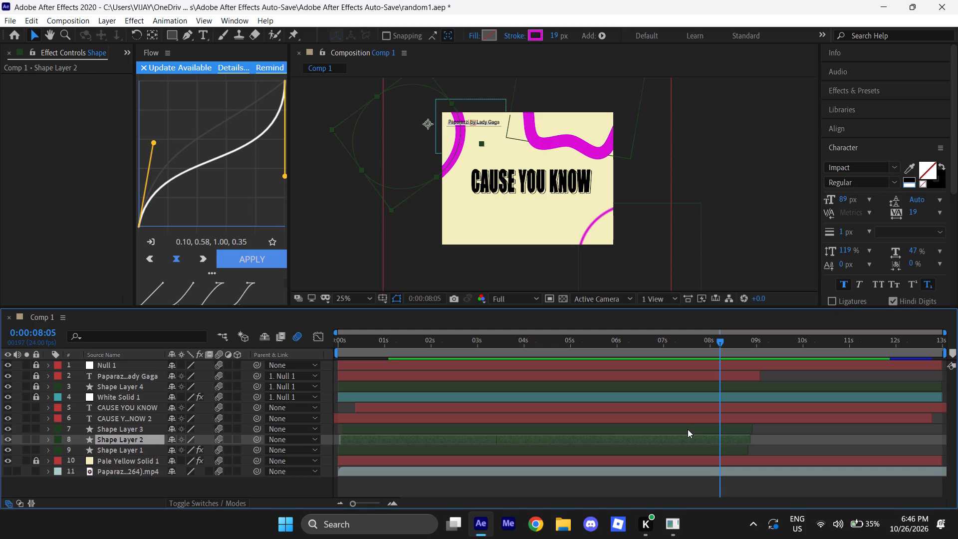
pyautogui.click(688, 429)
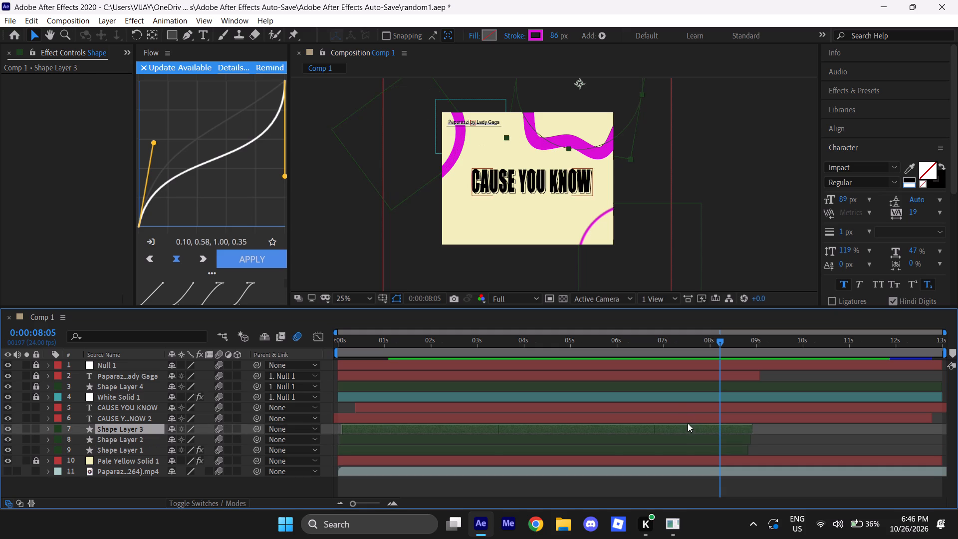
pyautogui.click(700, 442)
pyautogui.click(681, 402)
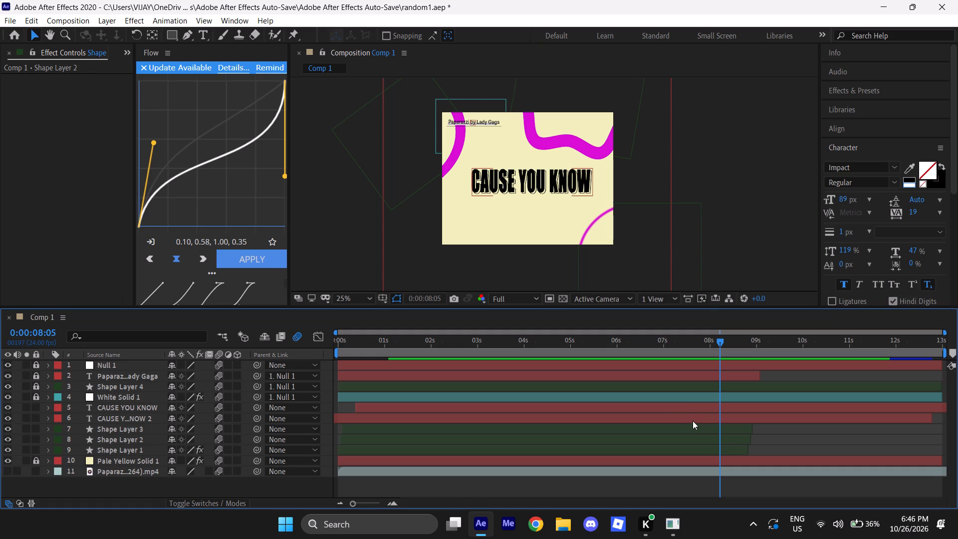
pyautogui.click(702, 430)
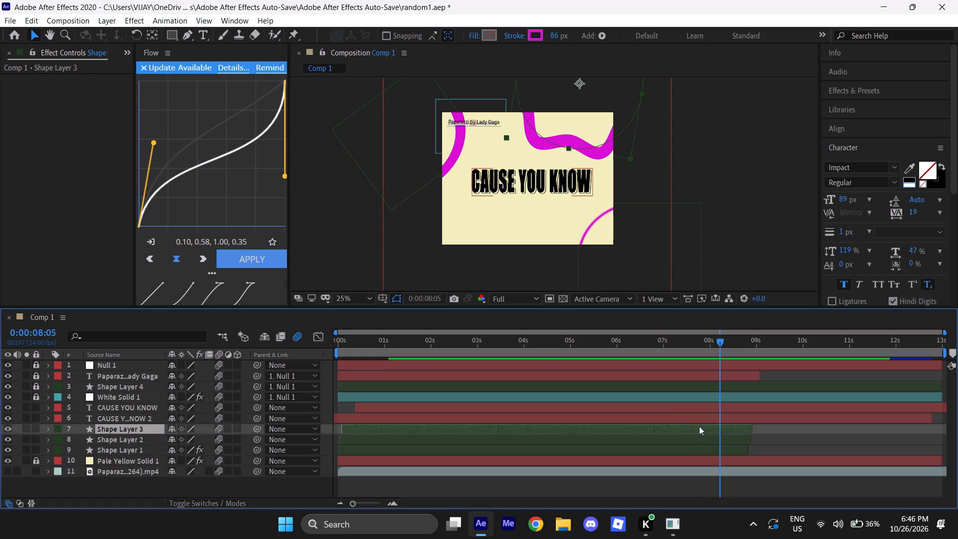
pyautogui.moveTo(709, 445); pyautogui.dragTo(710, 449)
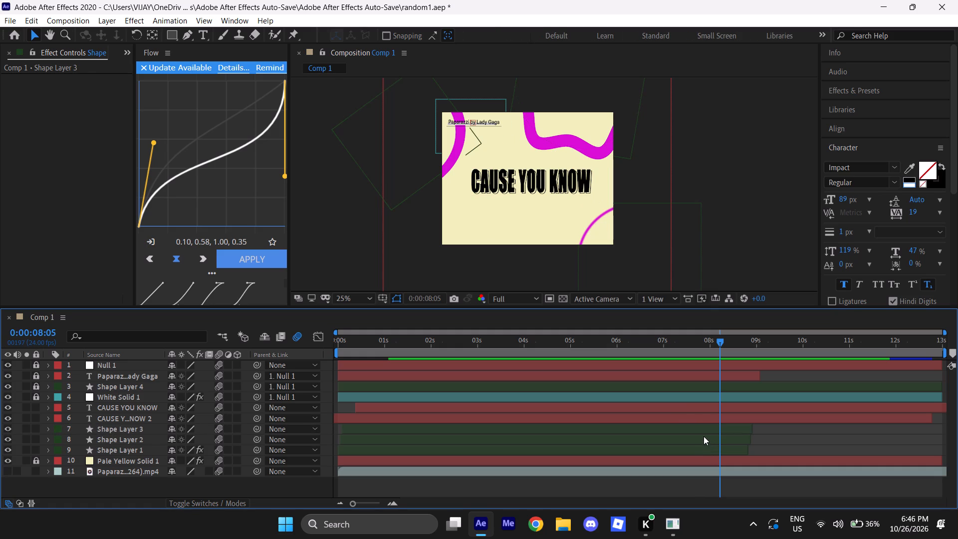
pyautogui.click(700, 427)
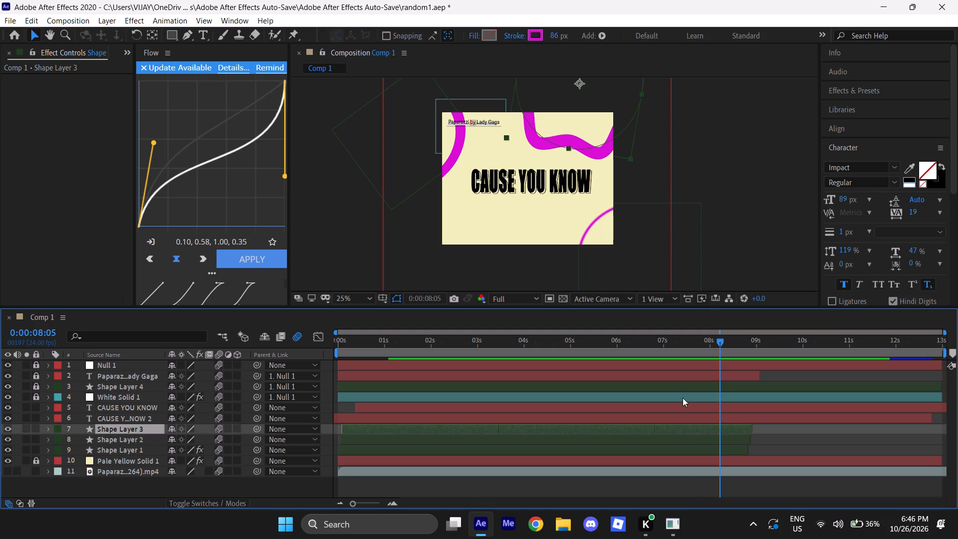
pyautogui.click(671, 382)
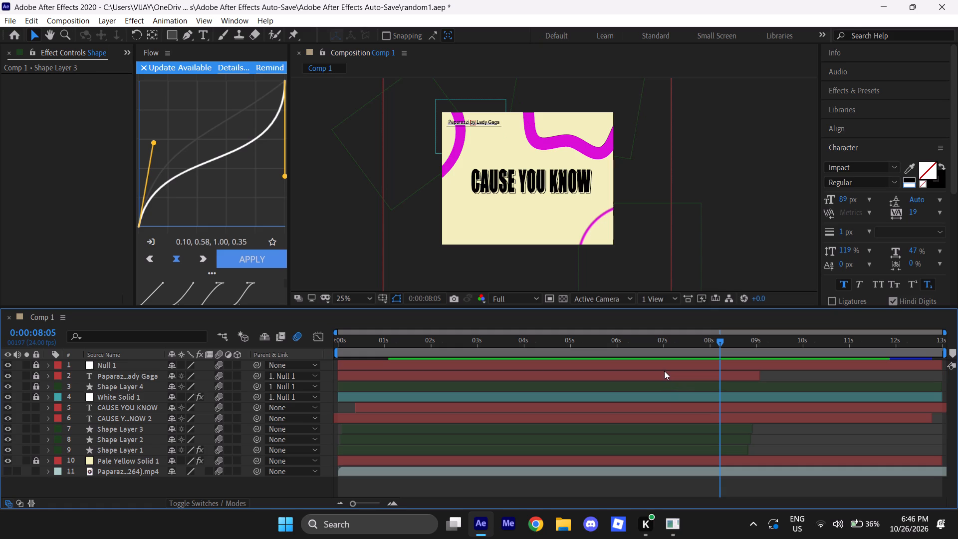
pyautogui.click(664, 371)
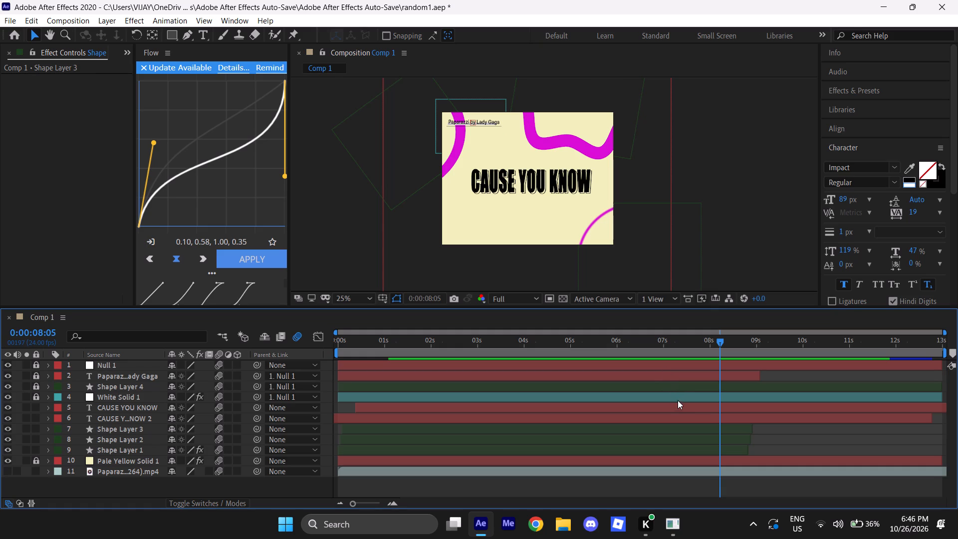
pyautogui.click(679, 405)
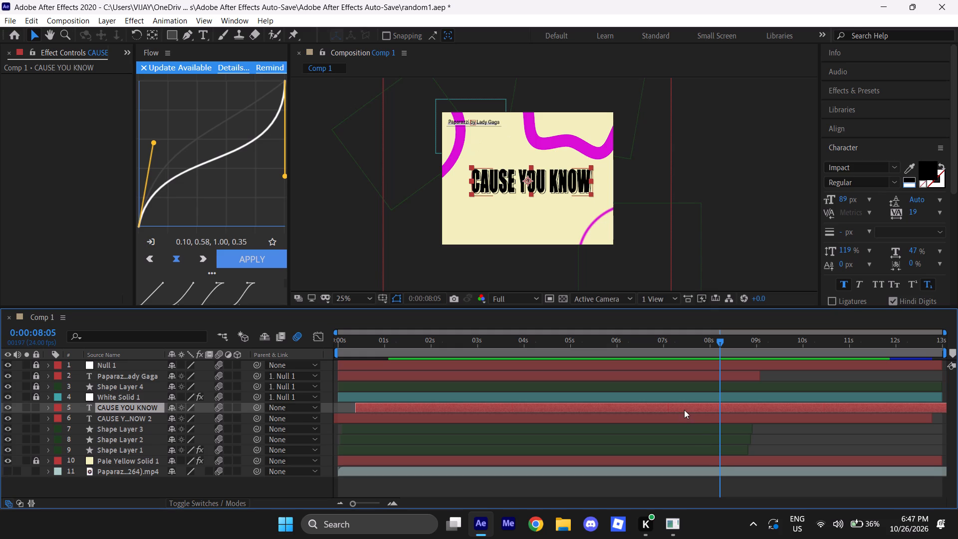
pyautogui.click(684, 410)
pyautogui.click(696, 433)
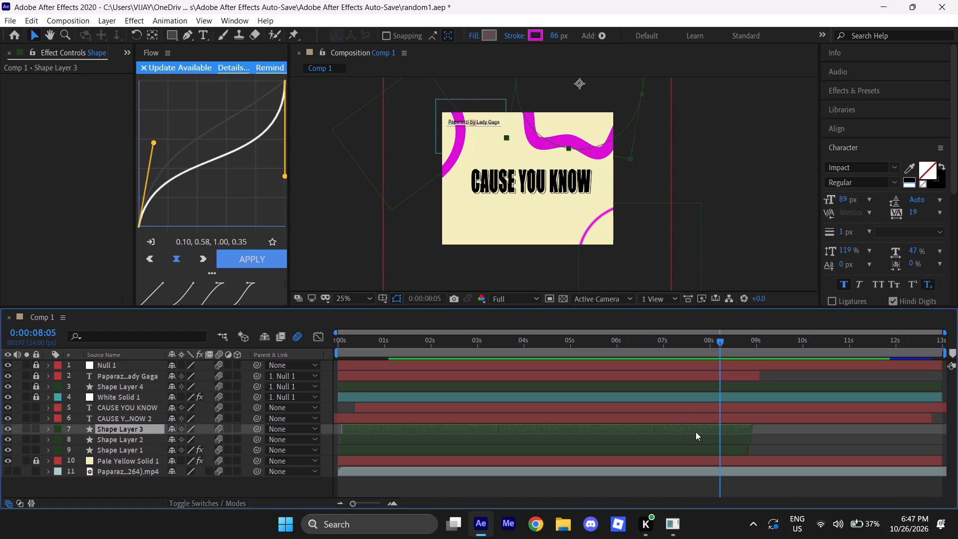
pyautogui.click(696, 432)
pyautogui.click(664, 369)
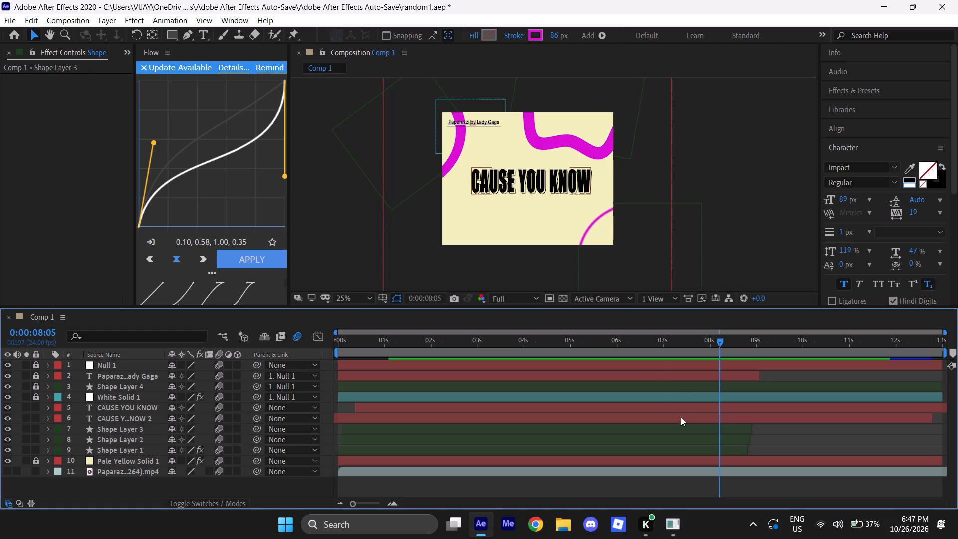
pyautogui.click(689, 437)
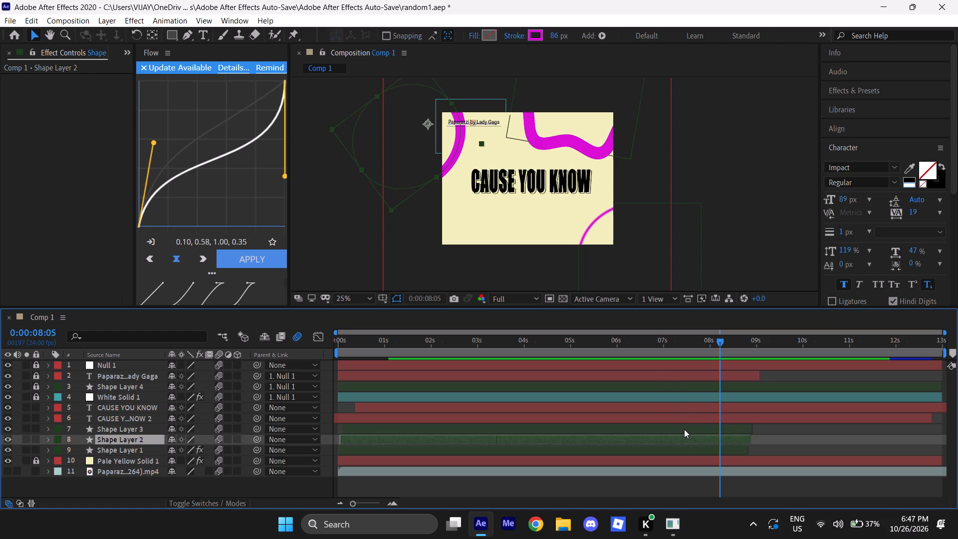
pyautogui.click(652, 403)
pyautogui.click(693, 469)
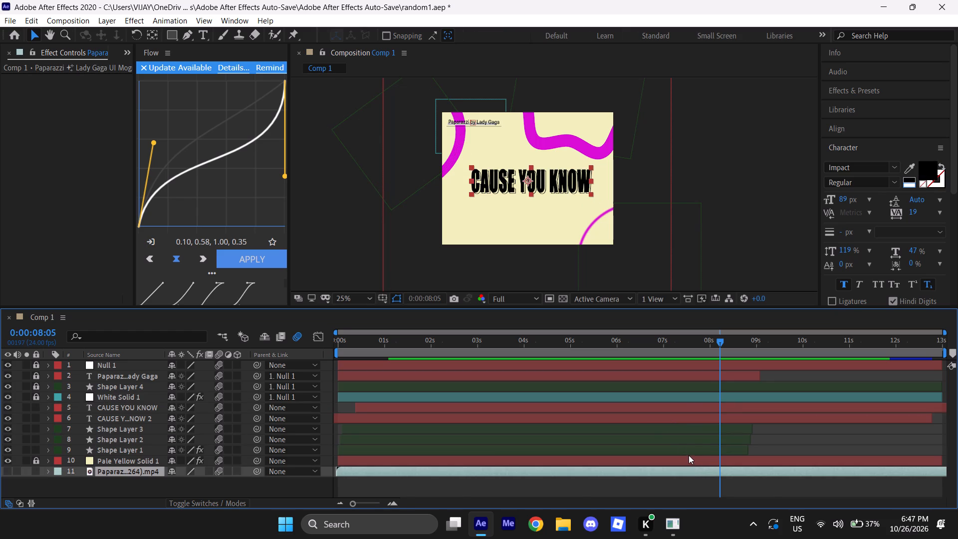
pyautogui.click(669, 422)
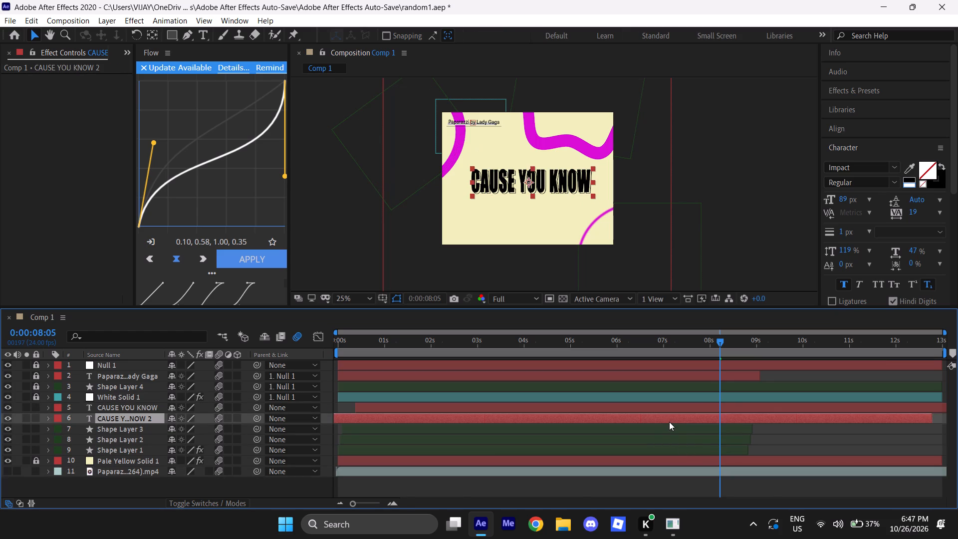